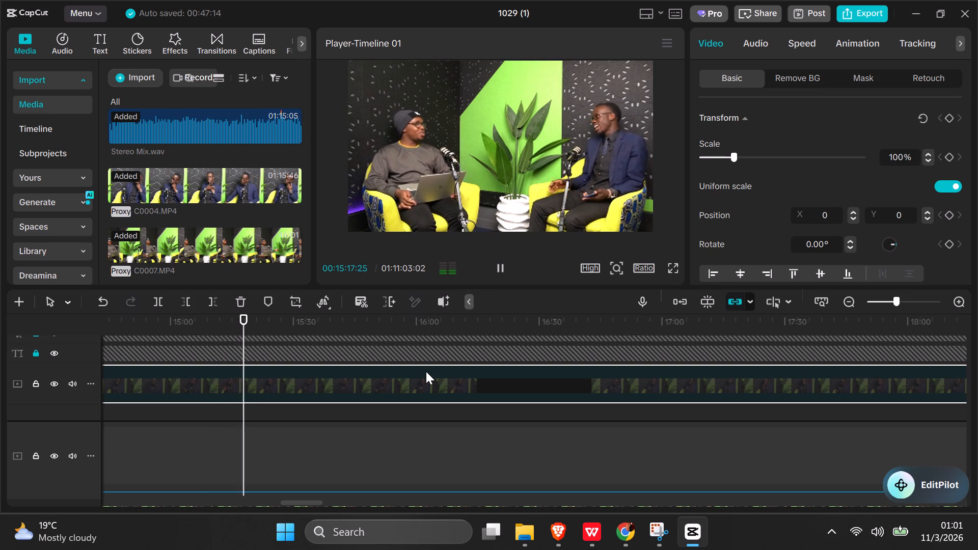
Pause playback and split the C0004.MP4 clip on the upper video track at 00:15:18:29.
{"action": "key", "text": "space"}
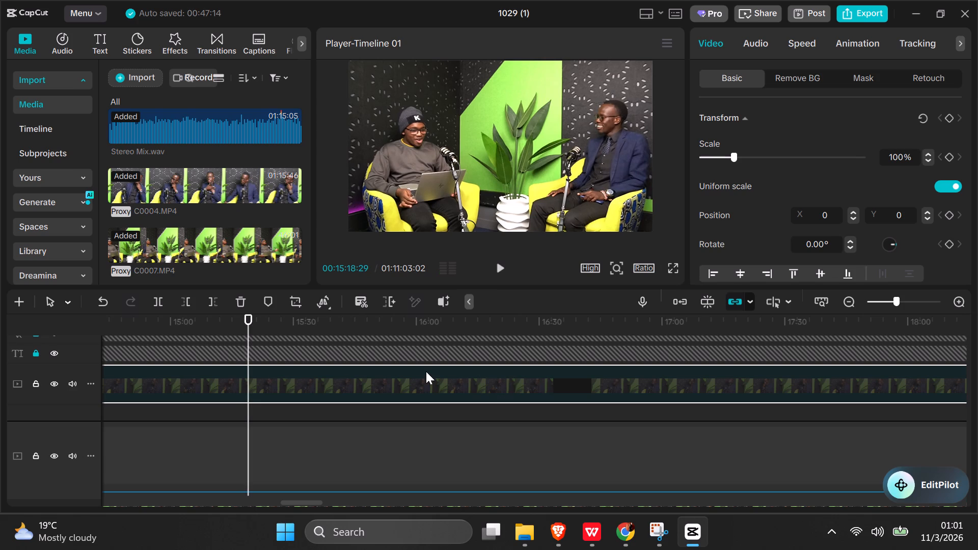
{"action": "left_click", "coordinate": [226, 383]}
{"action": "left_click", "coordinate": [160, 301]}
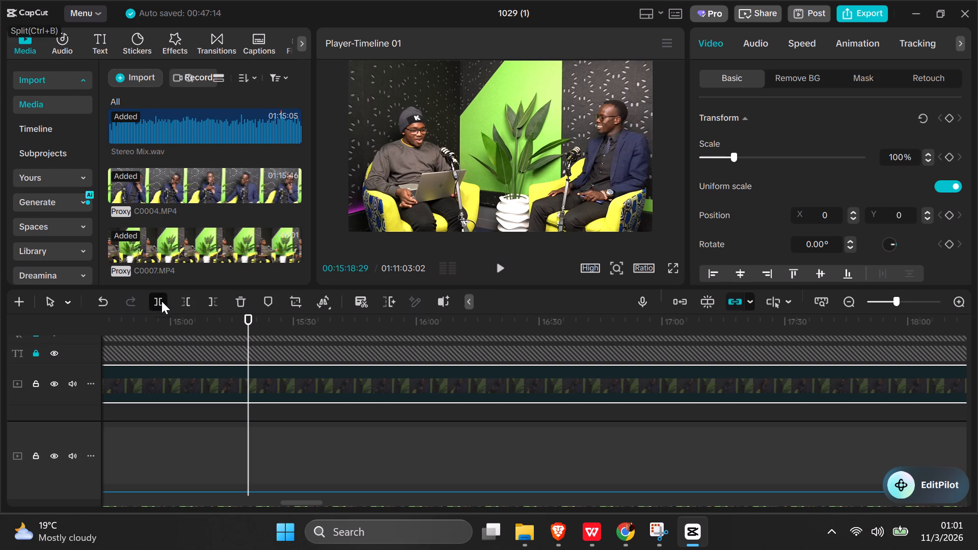
Review the footage just after the new cut, stepping back through frames and replaying, and return the playhead to 00:15:18:28.
{"action": "key", "text": "space"}
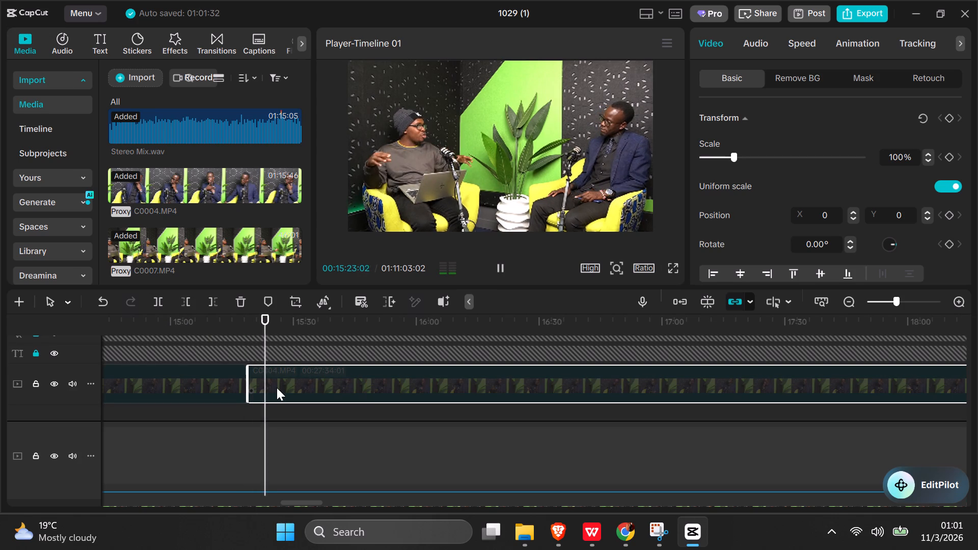
{"action": "key", "text": "Left"}
{"action": "key", "text": "Left"}
{"action": "key", "text": "Left"}
{"action": "key", "text": "Left"}
{"action": "key", "text": "Left"}
{"action": "key", "text": "Left"}
{"action": "key", "text": "Left"}
{"action": "key", "text": "Left"}
{"action": "key", "text": "Left"}
{"action": "key", "text": "Left"}
{"action": "key", "text": "Left"}
{"action": "key", "text": "Left"}
{"action": "key", "text": "Left"}
{"action": "key", "text": "Left"}
{"action": "key", "text": "Left"}
{"action": "key", "text": "Left"}
{"action": "key", "text": "Left"}
{"action": "key", "text": "Left"}
{"action": "key", "text": "Left"}
{"action": "key", "text": "Left"}
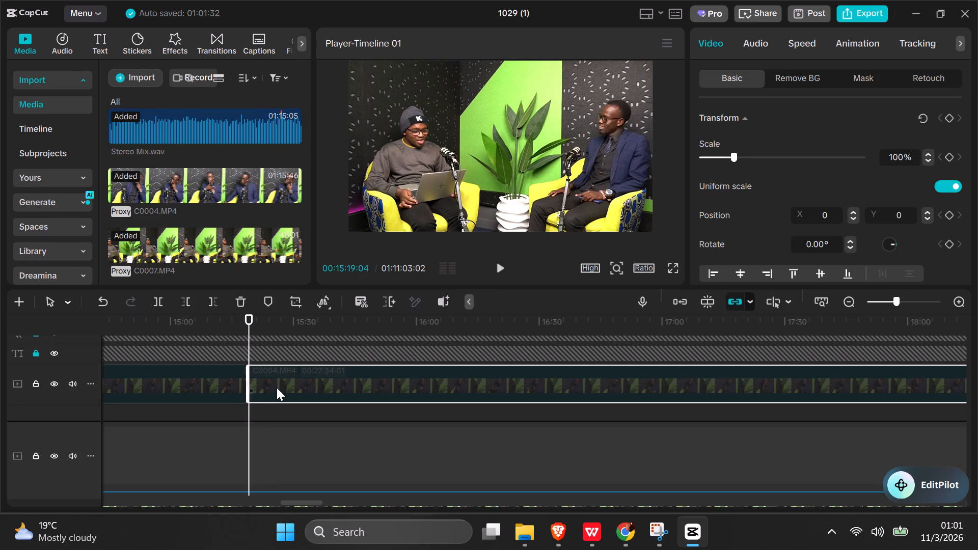
{"action": "key", "text": "space"}
{"action": "key", "text": "space"}
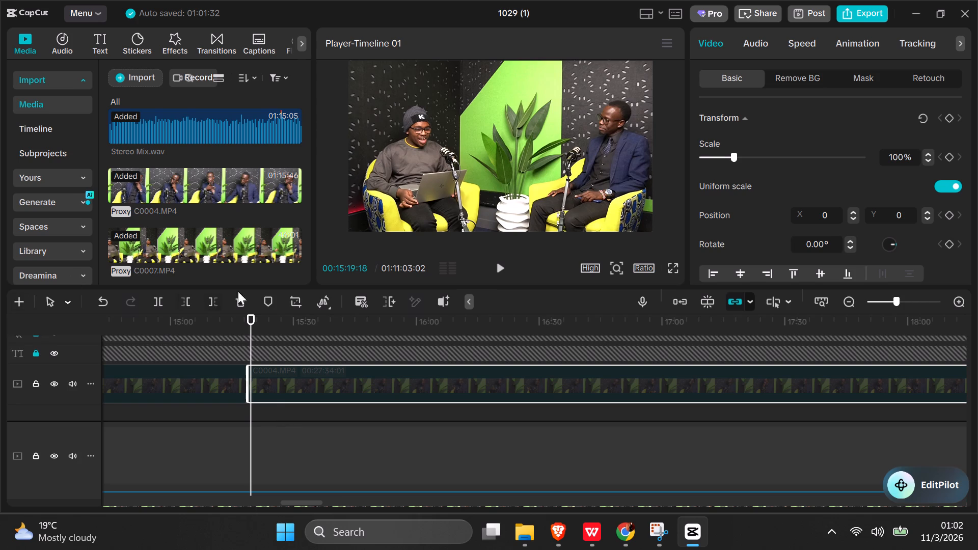
{"action": "left_click", "coordinate": [248, 321]}
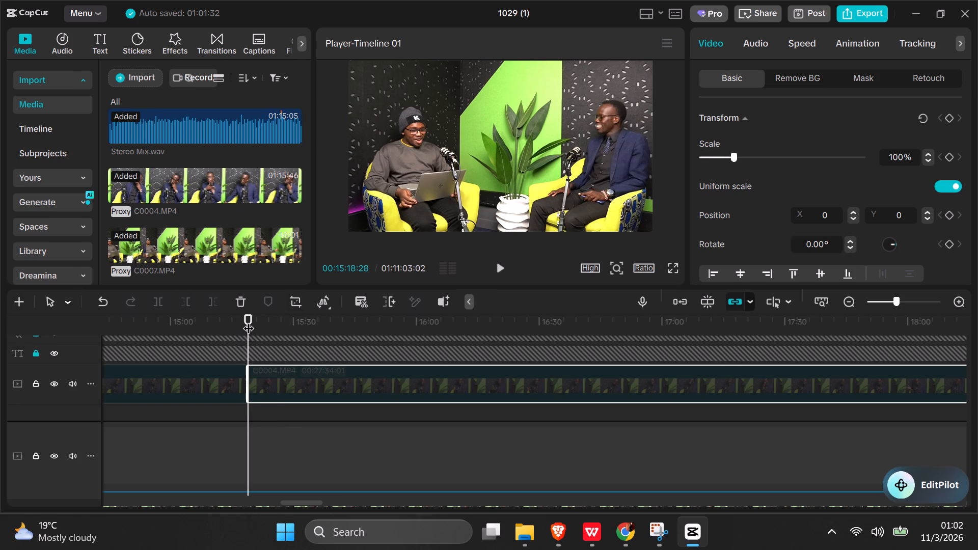
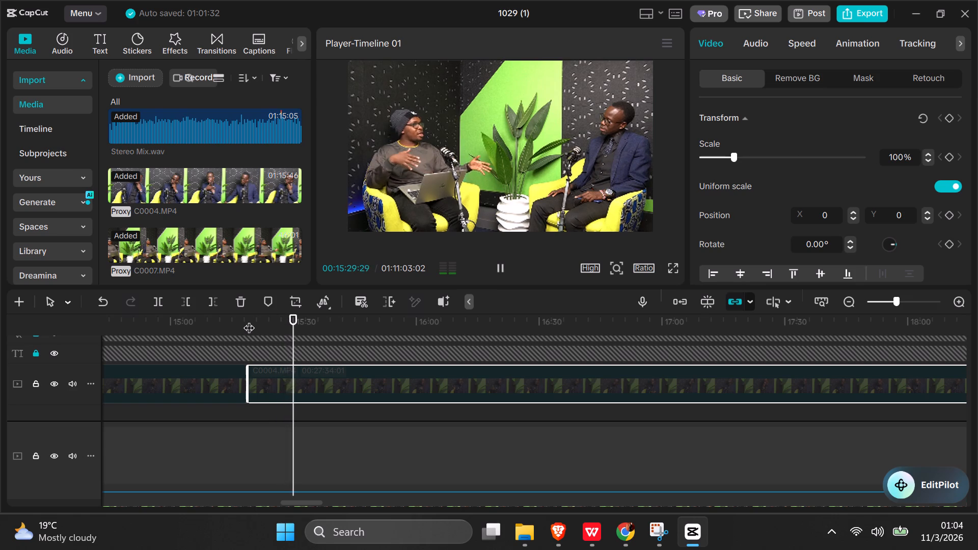
Replay the footage around the cut at 00:15:18:29, and enable the disabled C0004.MP4 segment just before that cut.
{"action": "key", "text": "space"}
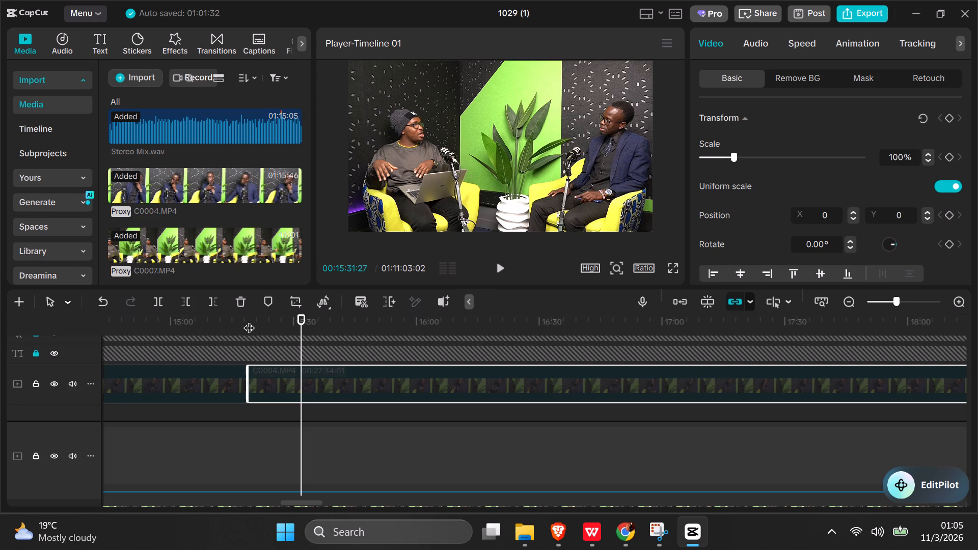
{"action": "key", "text": "space"}
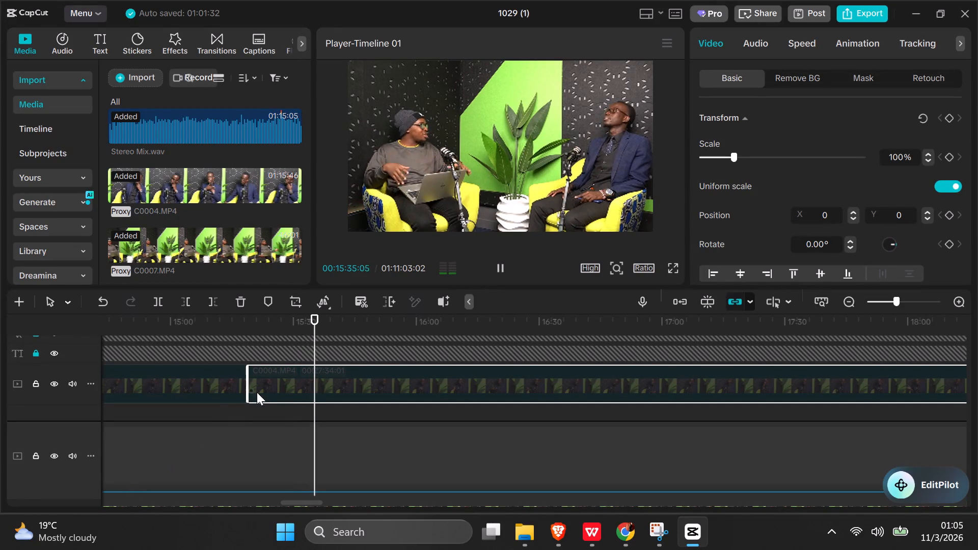
{"action": "left_click", "coordinate": [221, 414]}
{"action": "key", "text": "space"}
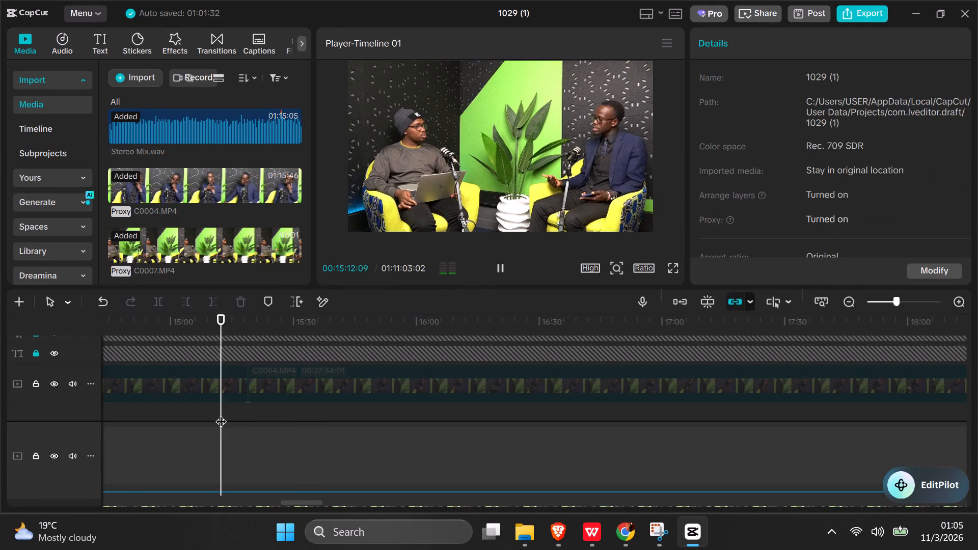
{"action": "left_click", "coordinate": [213, 387]}
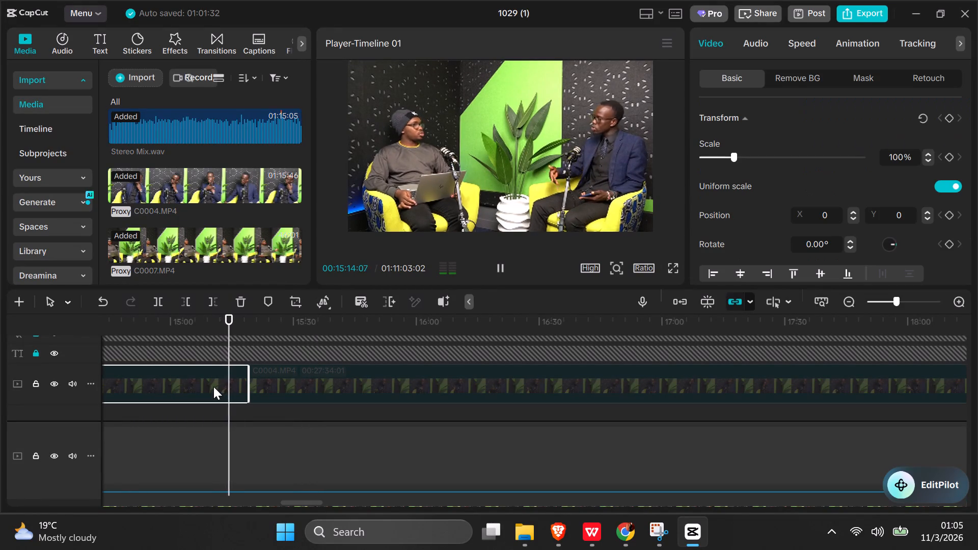
{"action": "right_click", "coordinate": [212, 387]}
{"action": "left_click", "coordinate": [266, 483]}
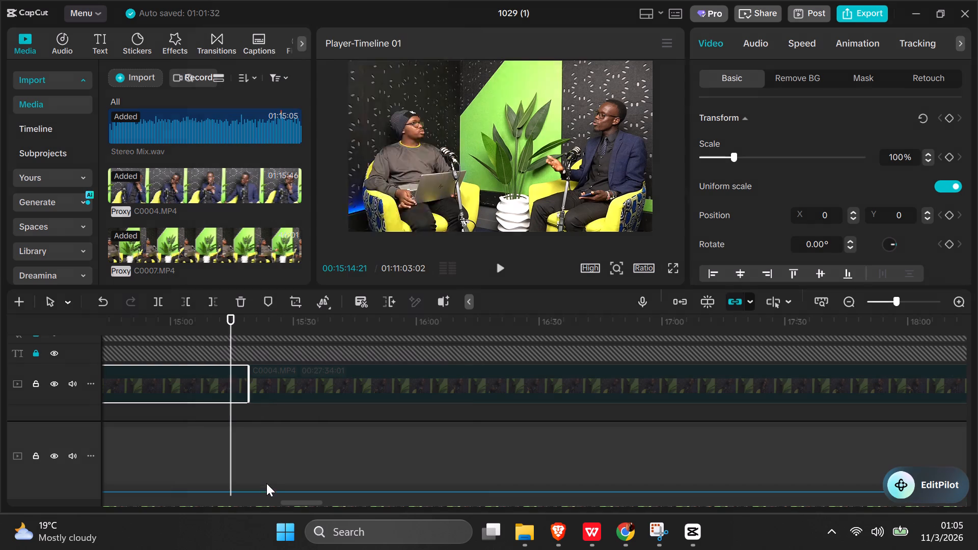
Review the footage after the cut from 00:15:23:01, pausing playback at 00:15:38:26.
{"action": "left_click", "coordinate": [265, 413]}
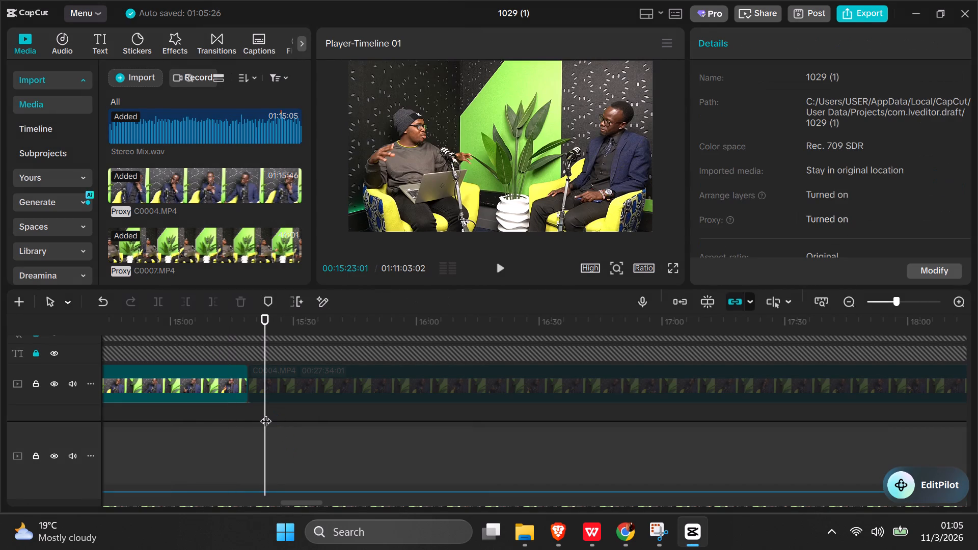
{"action": "key", "text": "space"}
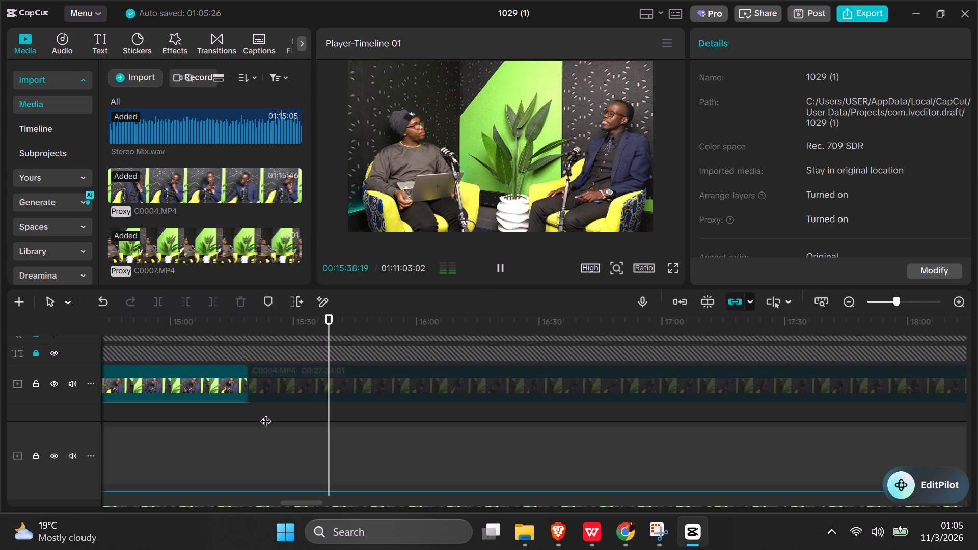
{"action": "key", "text": "space"}
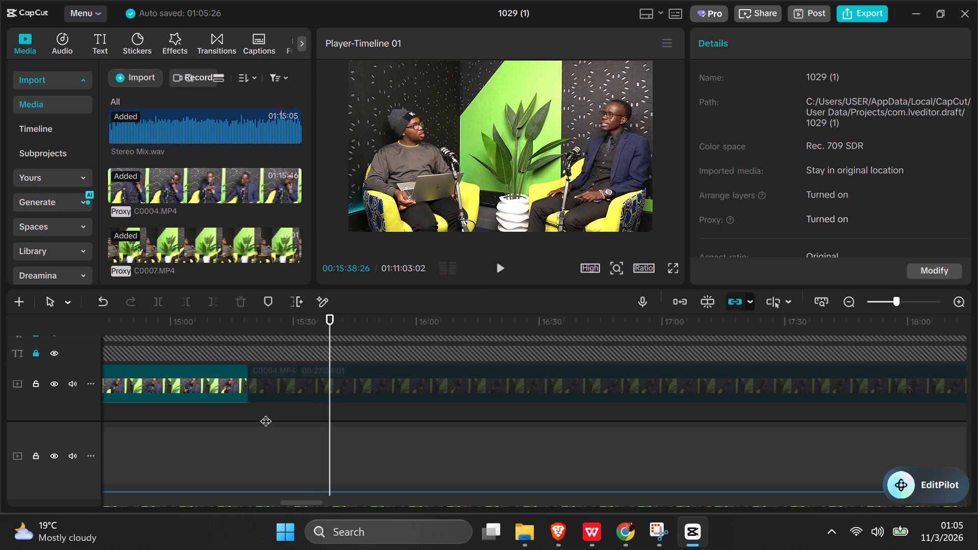
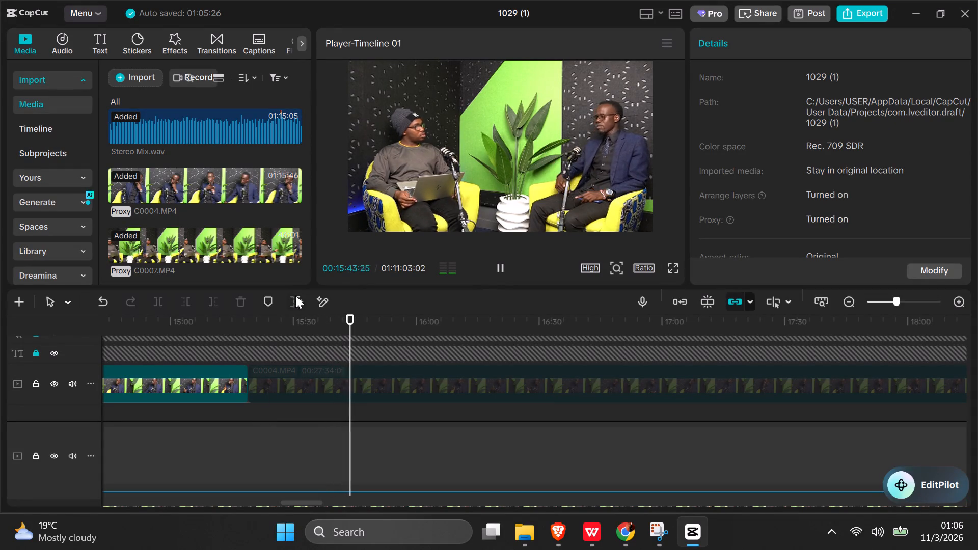
Pause at 00:15:44:25, split the disabled C0004.MP4 clip there, and resume playback from the cut.
{"action": "key", "text": "space"}
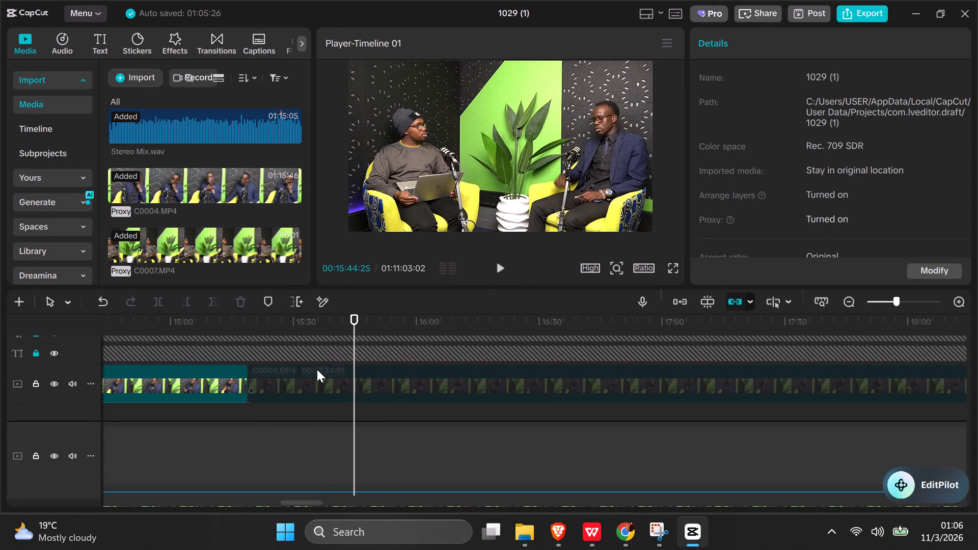
{"action": "left_click", "coordinate": [317, 369]}
{"action": "left_click", "coordinate": [152, 296]}
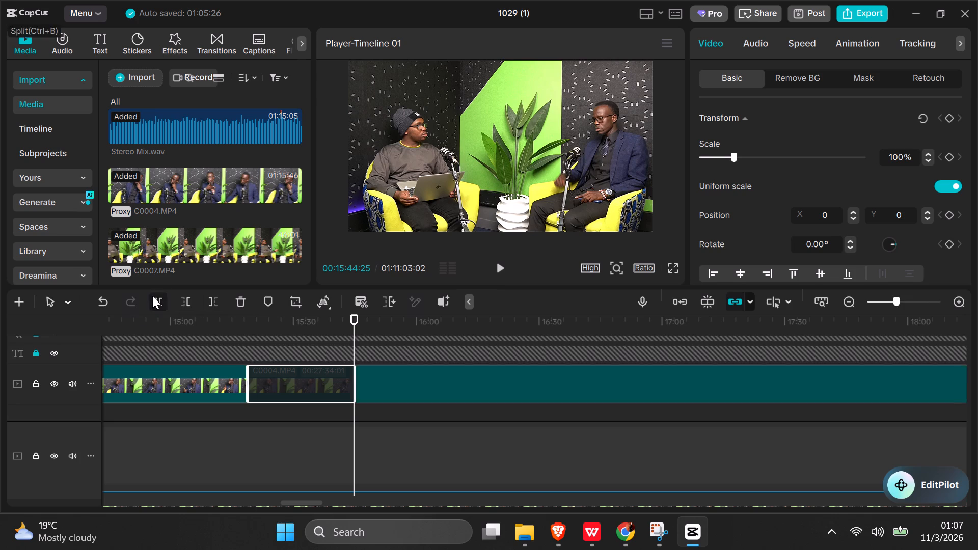
{"action": "key", "text": "space"}
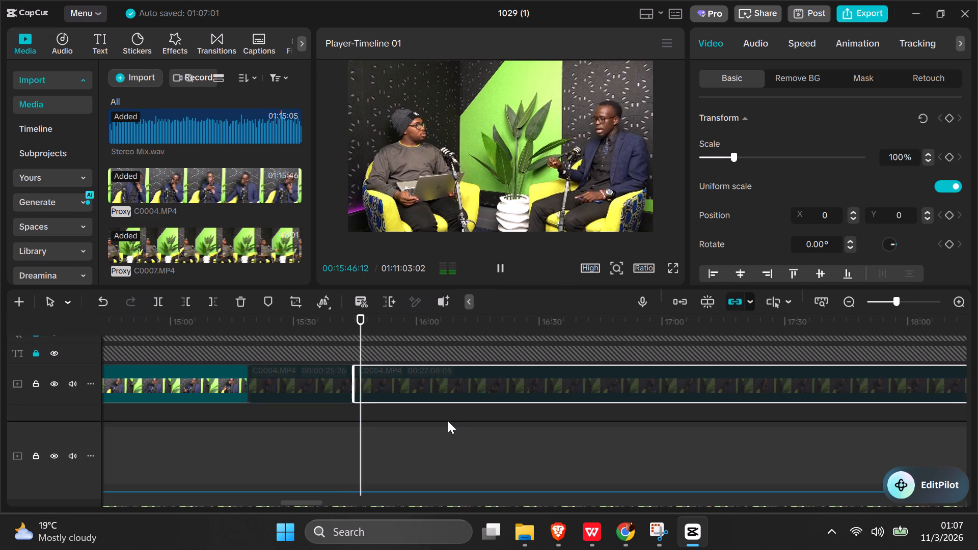
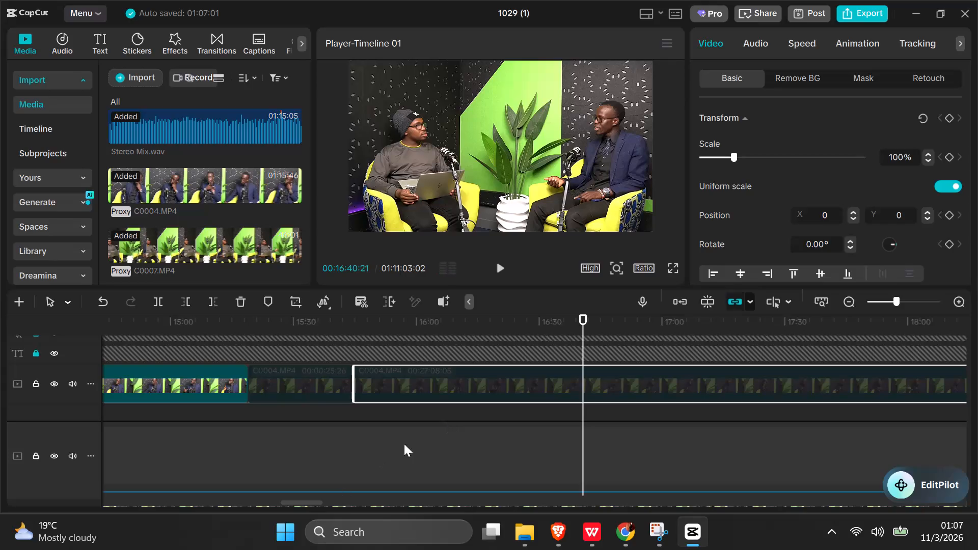
Replay the passage around 00:16:25 to find the cut point, and split the disabled C0004.MP4 clip at 00:16:23:21.
{"action": "left_click", "coordinate": [526, 421]}
{"action": "key", "text": "space"}
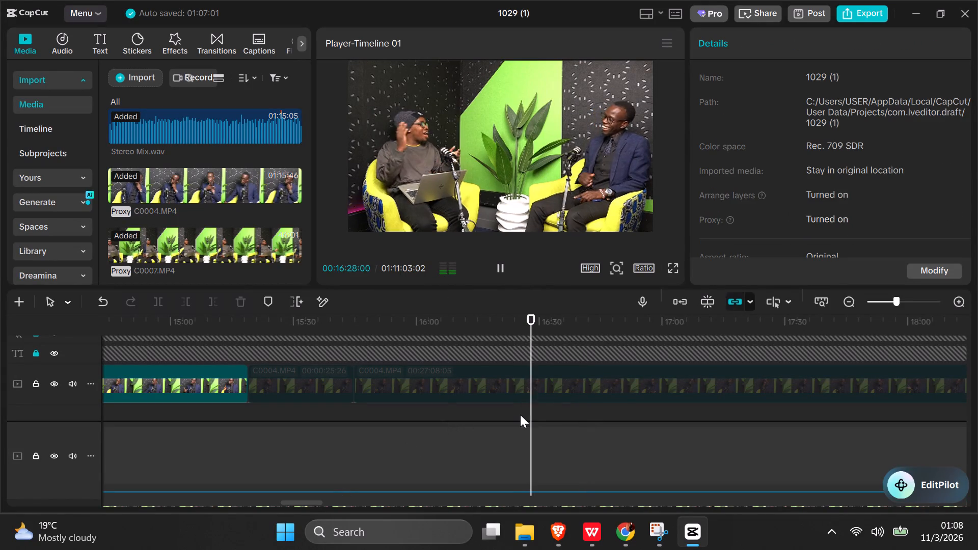
{"action": "left_click", "coordinate": [520, 415]}
{"action": "left_click", "coordinate": [516, 414]}
{"action": "left_click", "coordinate": [511, 416]}
{"action": "key", "text": "space"}
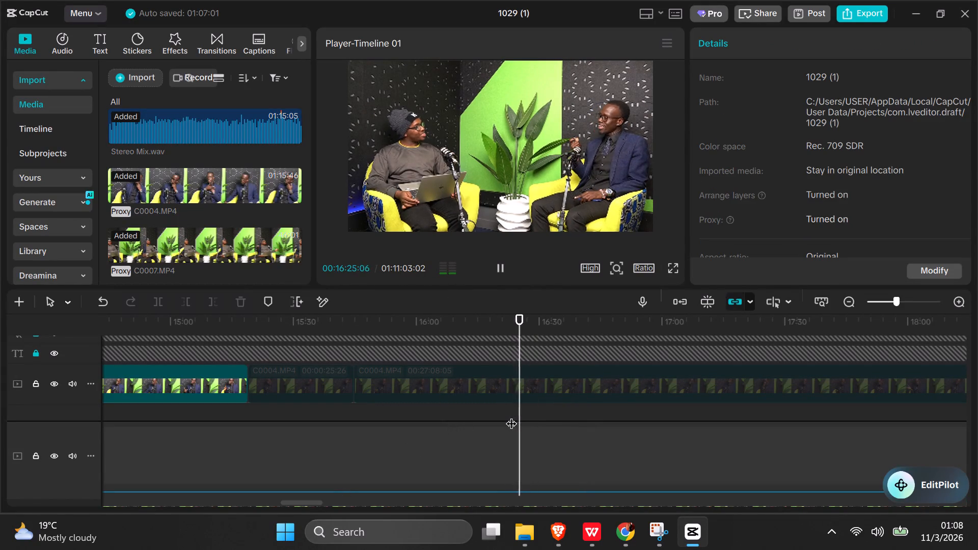
{"action": "key", "text": "space"}
{"action": "left_click", "coordinate": [517, 415]}
{"action": "key", "text": "space"}
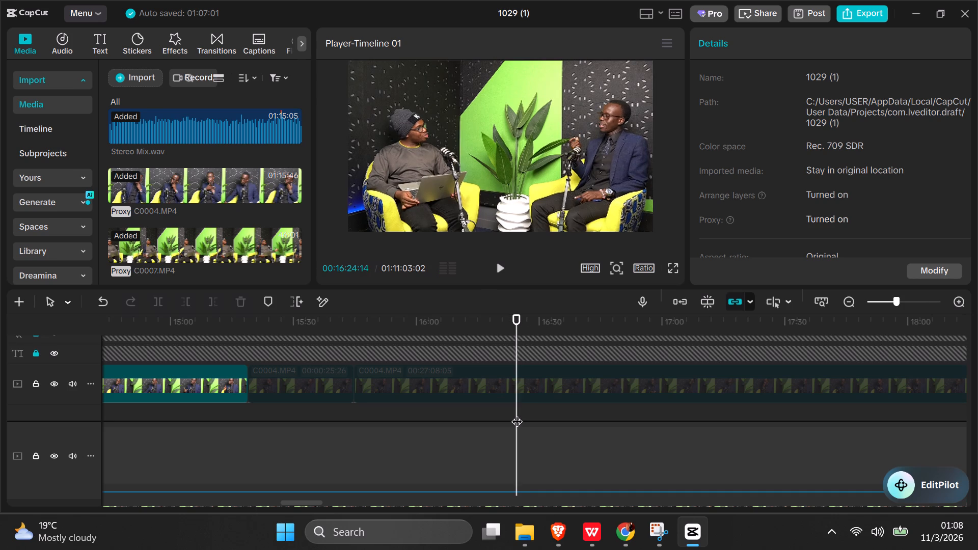
{"action": "left_click", "coordinate": [515, 410]}
{"action": "key", "text": "space"}
{"action": "left_click", "coordinate": [505, 410]}
{"action": "key", "text": "space"}
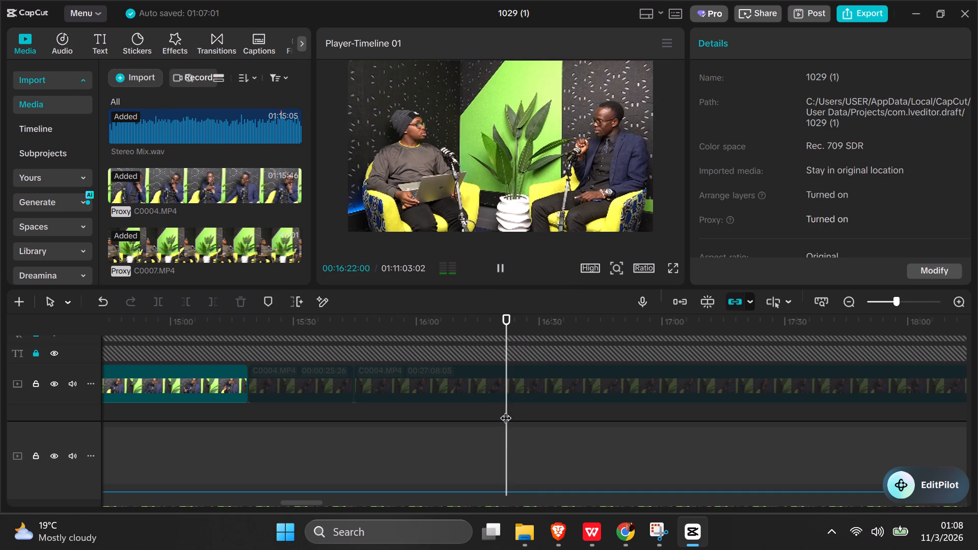
{"action": "key", "text": "space"}
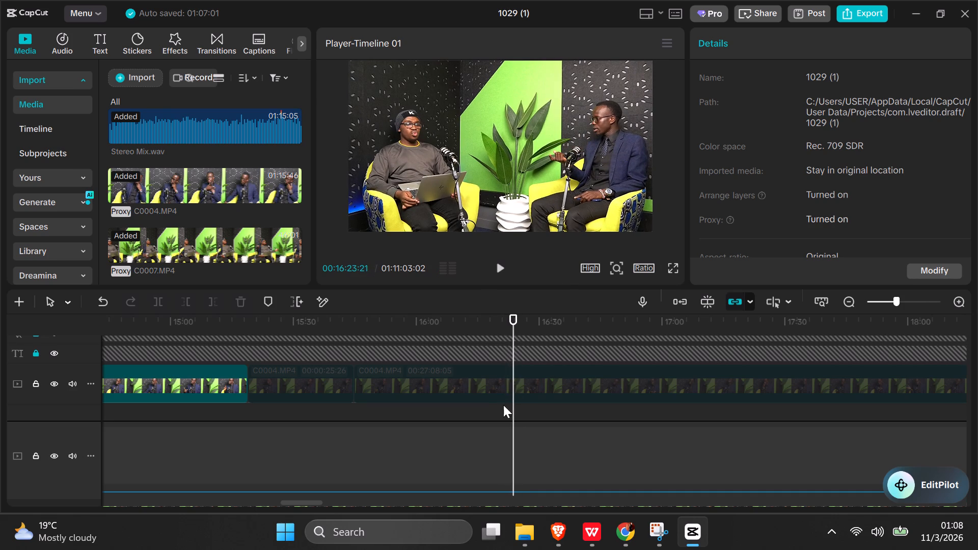
{"action": "left_click", "coordinate": [482, 386]}
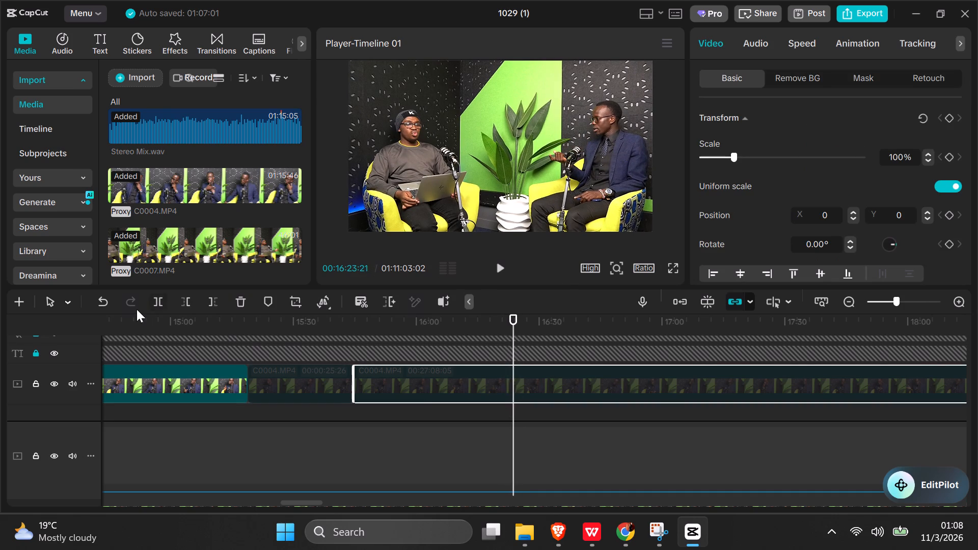
{"action": "left_click", "coordinate": [154, 299]}
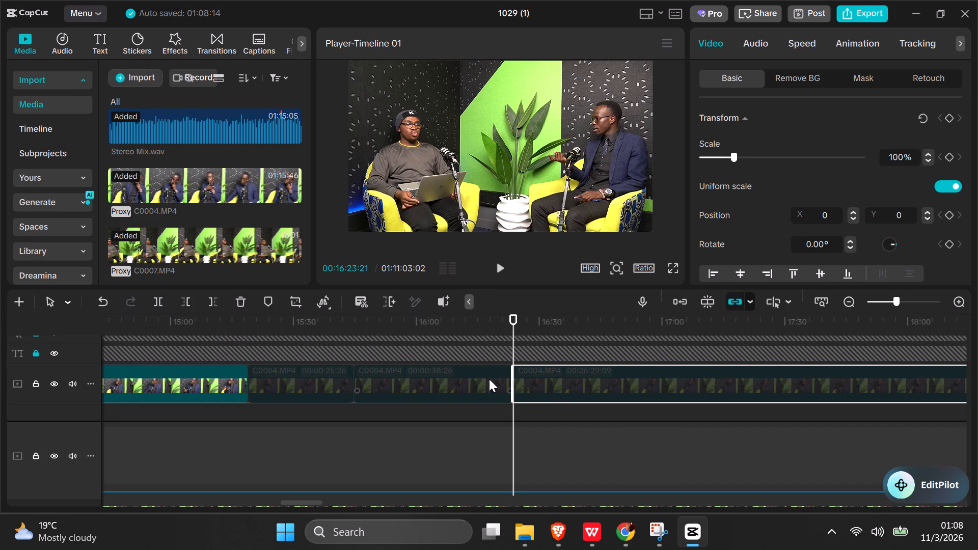
Activate the C0004.MP4 segment between the 00:15:44:25 and 00:16:23:21 cuts.
{"action": "left_click", "coordinate": [490, 379]}
{"action": "right_click", "coordinate": [489, 379]}
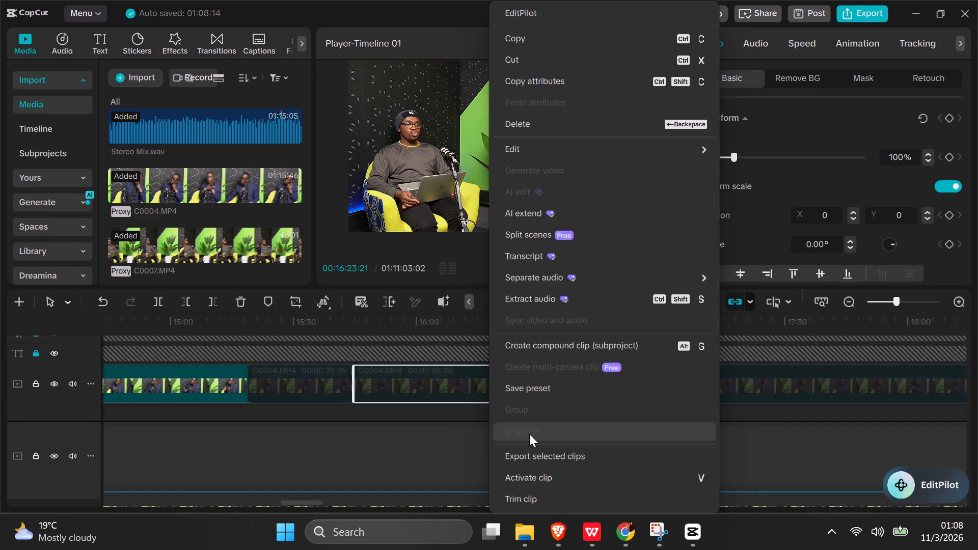
{"action": "left_click", "coordinate": [533, 478]}
{"action": "left_click", "coordinate": [493, 408]}
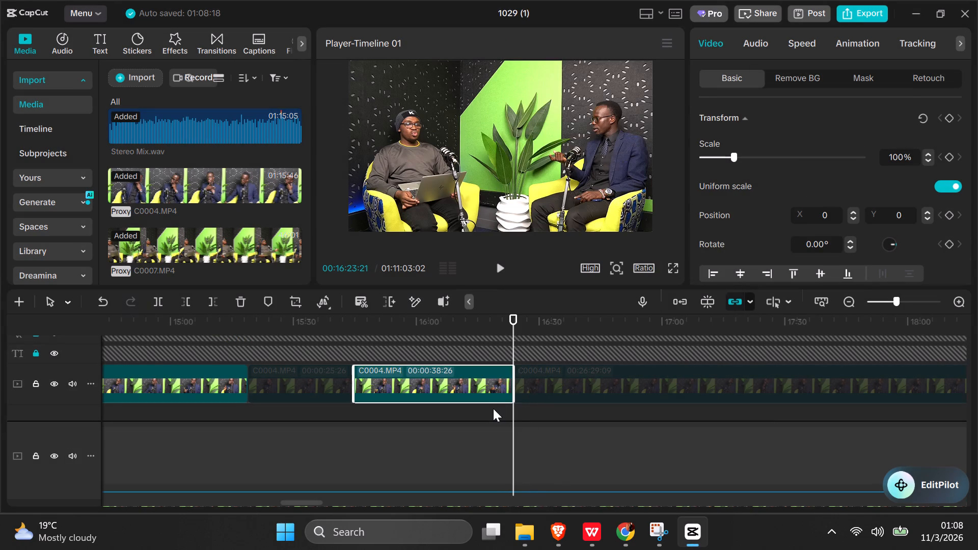
Play on from the last cut to find where the speaker changes, and split the disabled C0004.MP4 clip at 00:16:34:16.
{"action": "key", "text": "space"}
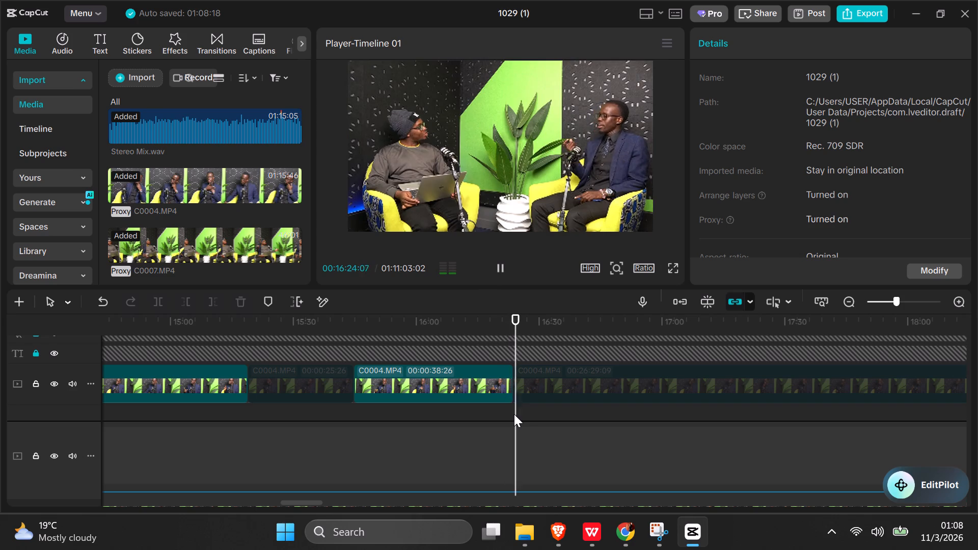
{"action": "left_click", "coordinate": [590, 387]}
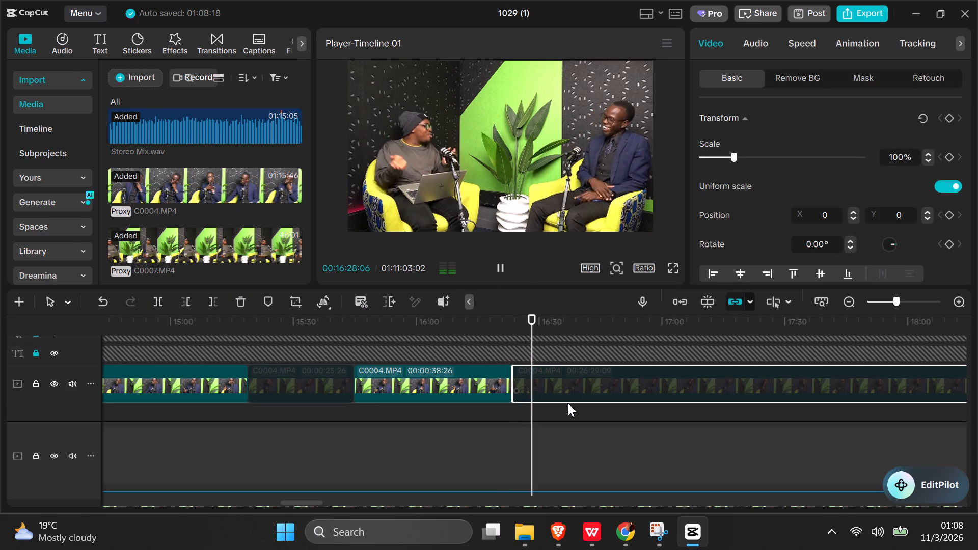
{"action": "left_click", "coordinate": [567, 419]}
{"action": "key", "text": "space"}
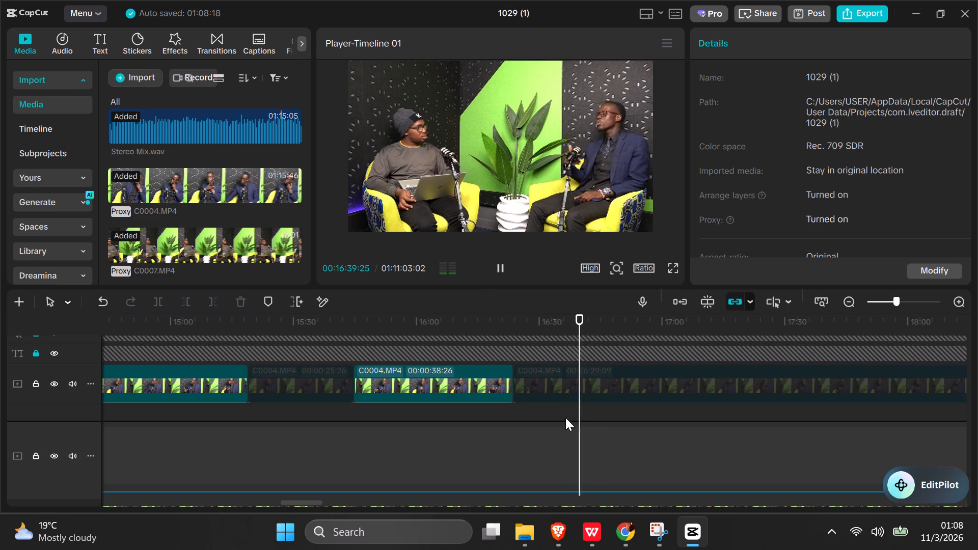
{"action": "left_click", "coordinate": [561, 430]}
{"action": "key", "text": "space"}
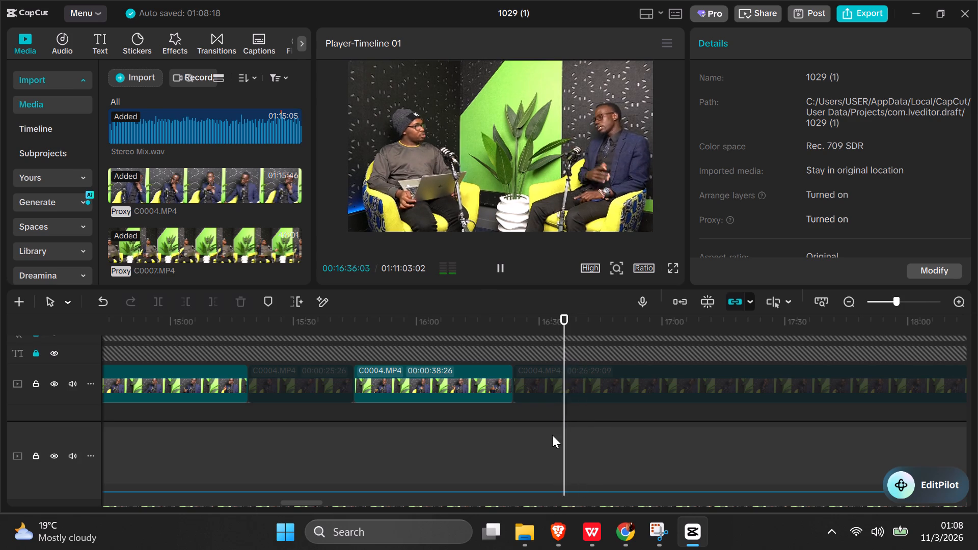
{"action": "left_click", "coordinate": [552, 435]}
{"action": "key", "text": "space"}
{"action": "key", "text": "space"}
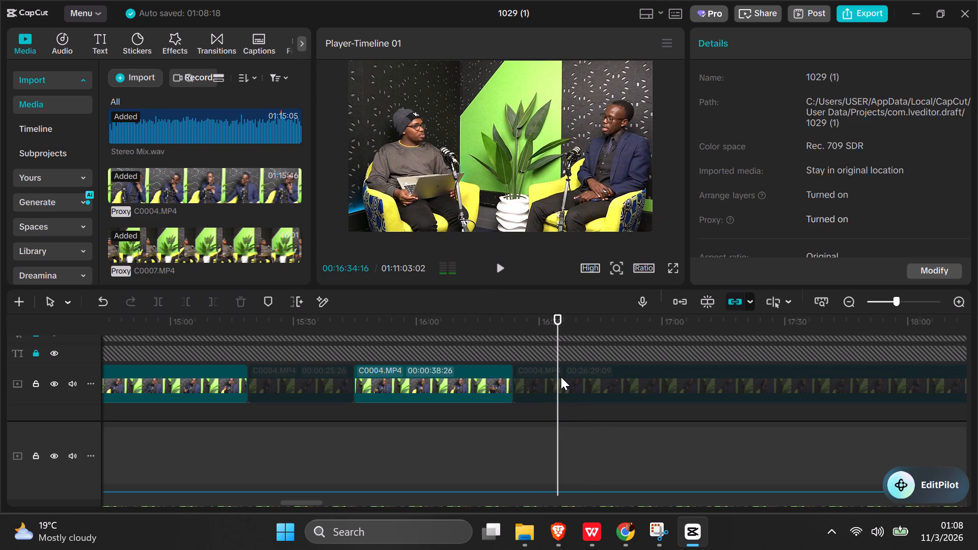
{"action": "left_click", "coordinate": [579, 375]}
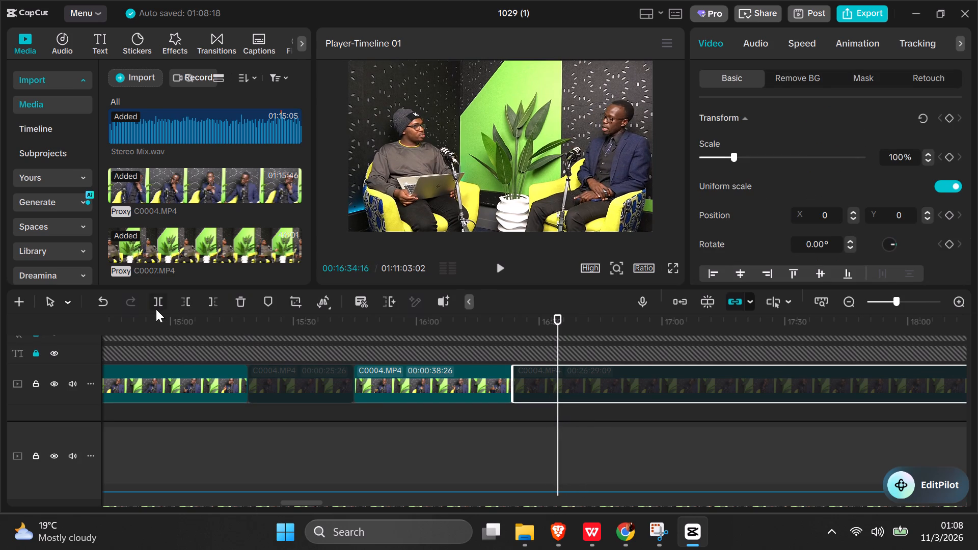
{"action": "left_click", "coordinate": [156, 305]}
{"action": "left_click", "coordinate": [535, 380]}
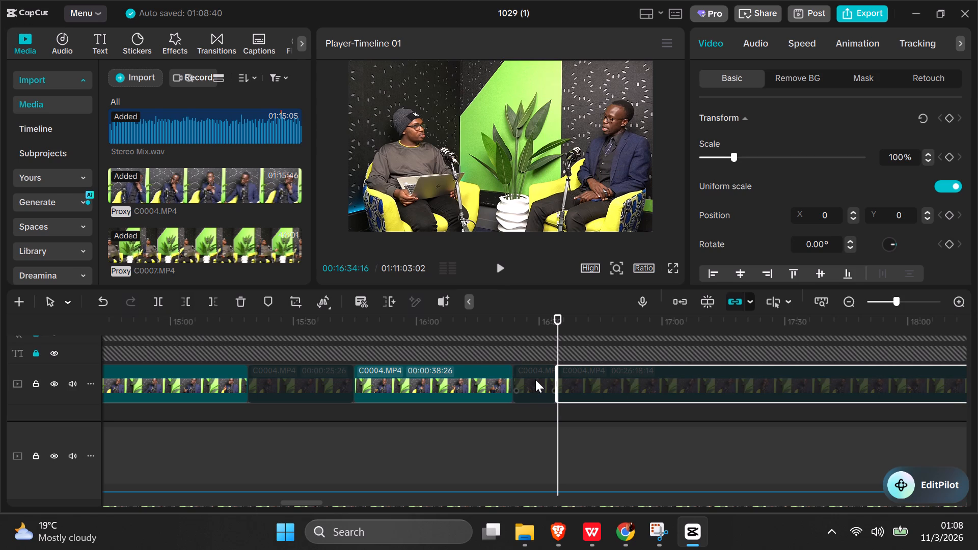
Play past the 00:16:34:16 cut, go back to find the segment's end, and split the disabled C0004.MP4 clip at 00:16:53:25.
{"action": "left_click", "coordinate": [579, 383]}
{"action": "key", "text": "space"}
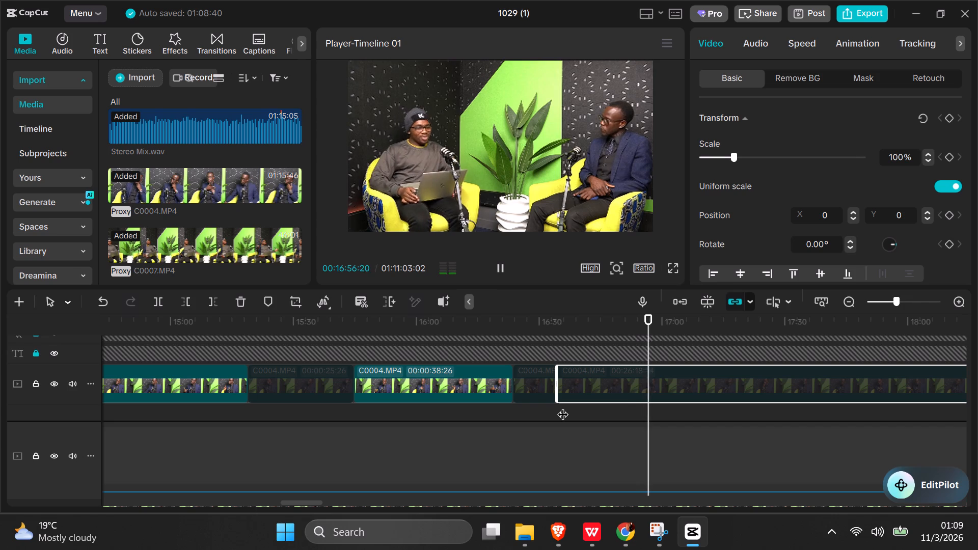
{"action": "key", "text": "space"}
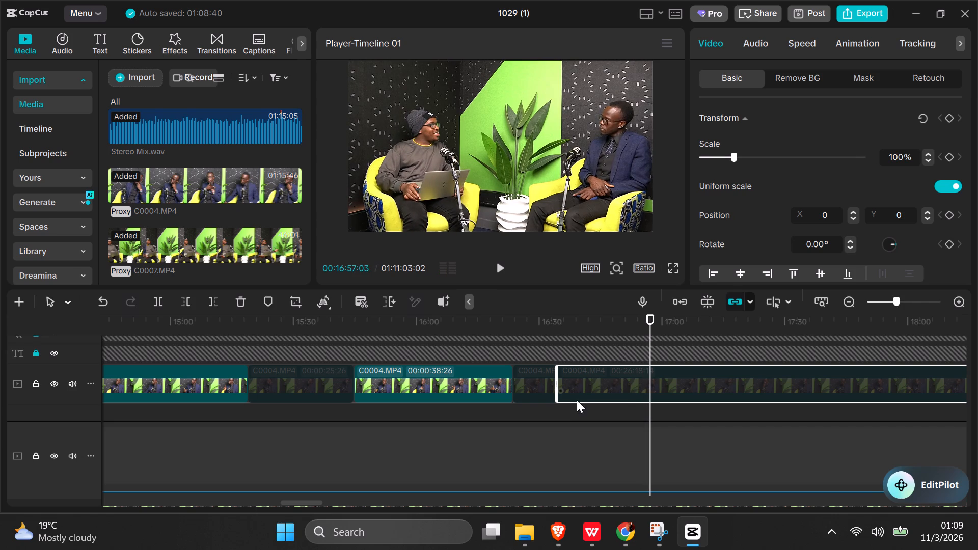
{"action": "left_click", "coordinate": [618, 411]}
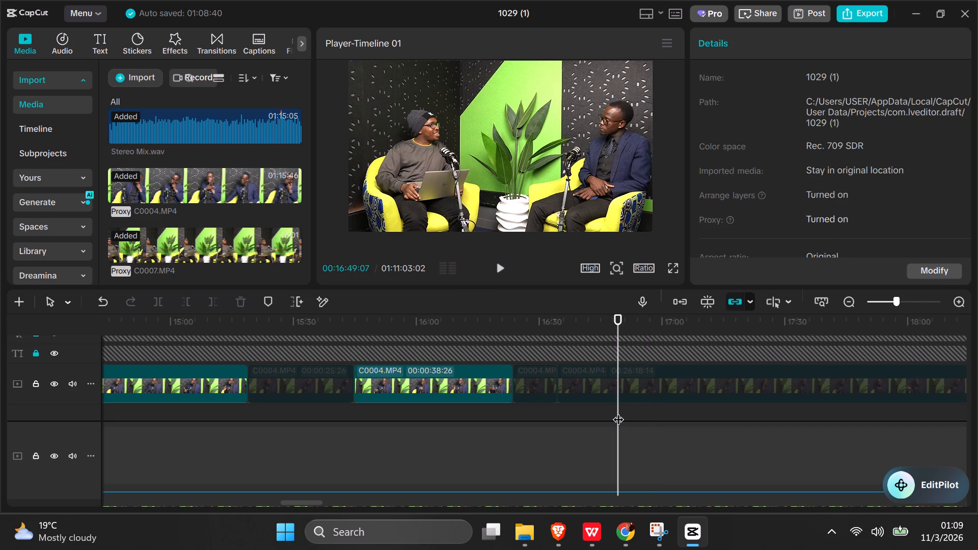
{"action": "key", "text": "space"}
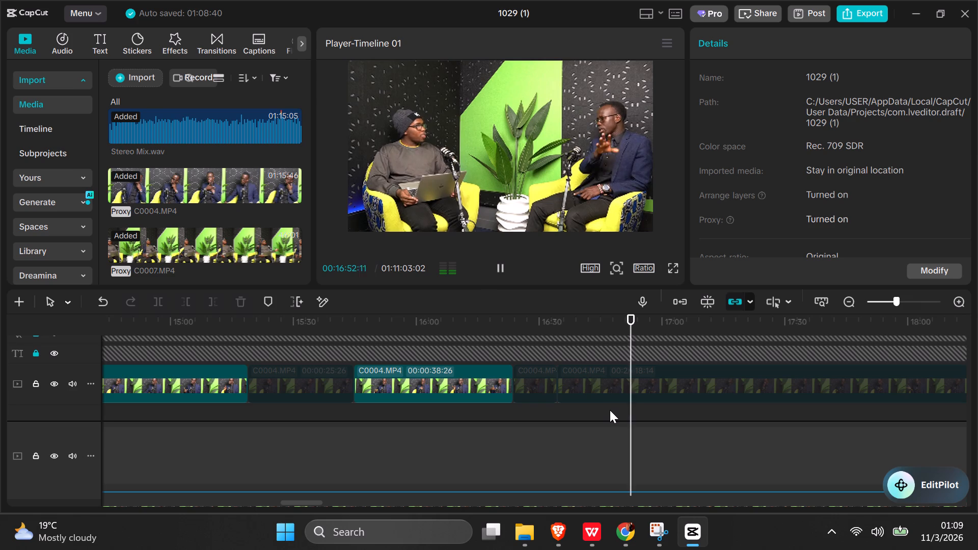
{"action": "key", "text": "space"}
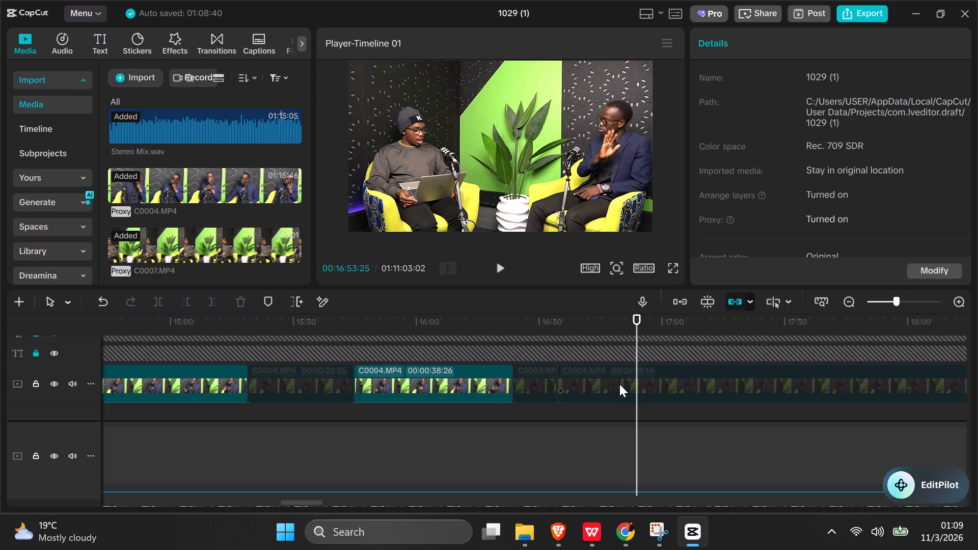
{"action": "left_click", "coordinate": [619, 384]}
{"action": "left_click", "coordinate": [153, 294]}
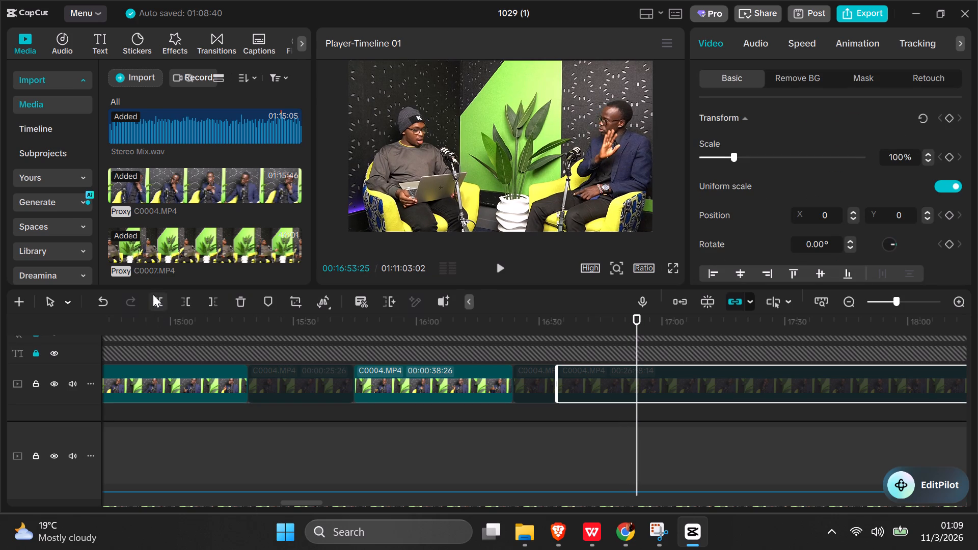
Activate the C0004.MP4 segment between the 00:16:34:16 and 00:16:53:25 cuts.
{"action": "left_click", "coordinate": [589, 373]}
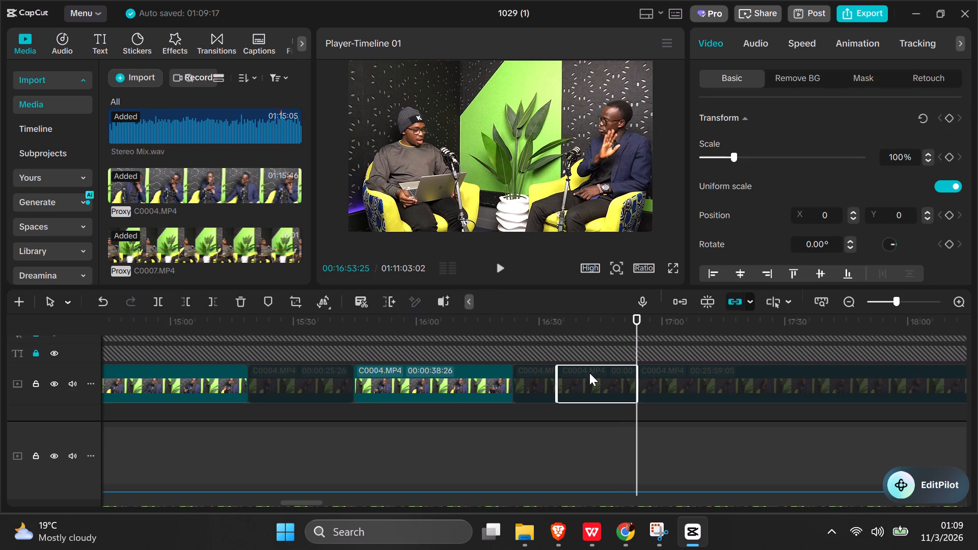
{"action": "right_click", "coordinate": [587, 377]}
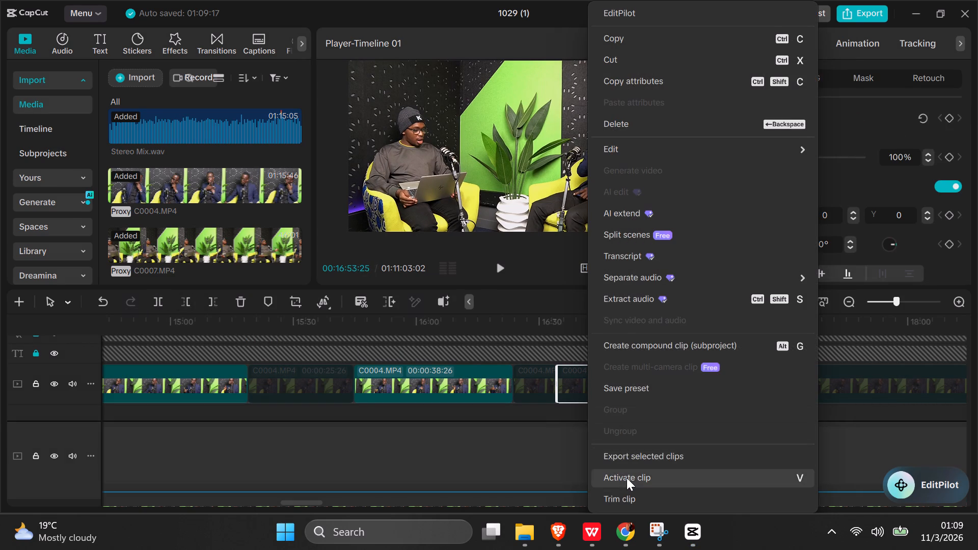
{"action": "left_click", "coordinate": [627, 478]}
Review the activated segment and the passage after it, and split the remaining disabled C0004.MP4 clip at 00:17:11:24.
{"action": "left_click", "coordinate": [546, 433]}
{"action": "key", "text": "space"}
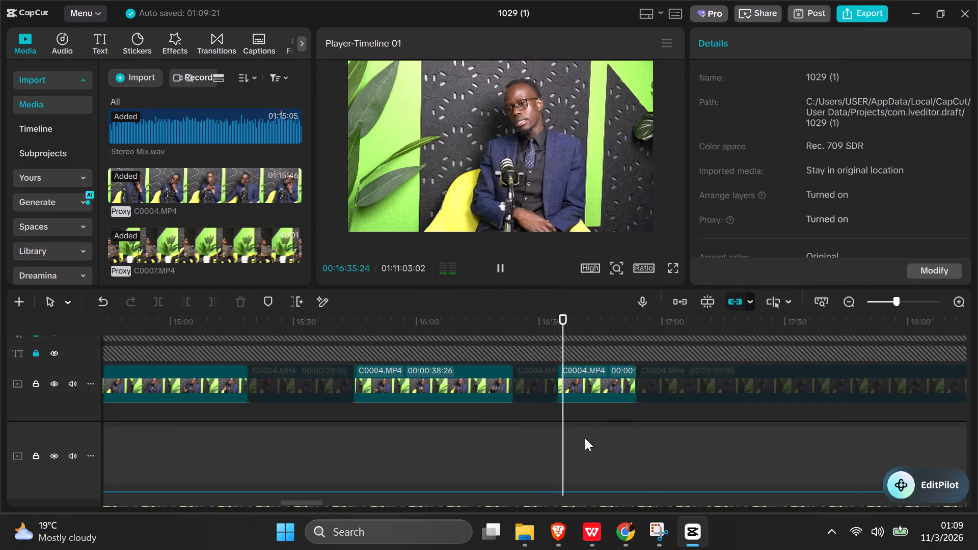
{"action": "left_click", "coordinate": [624, 418]}
{"action": "key", "text": "space"}
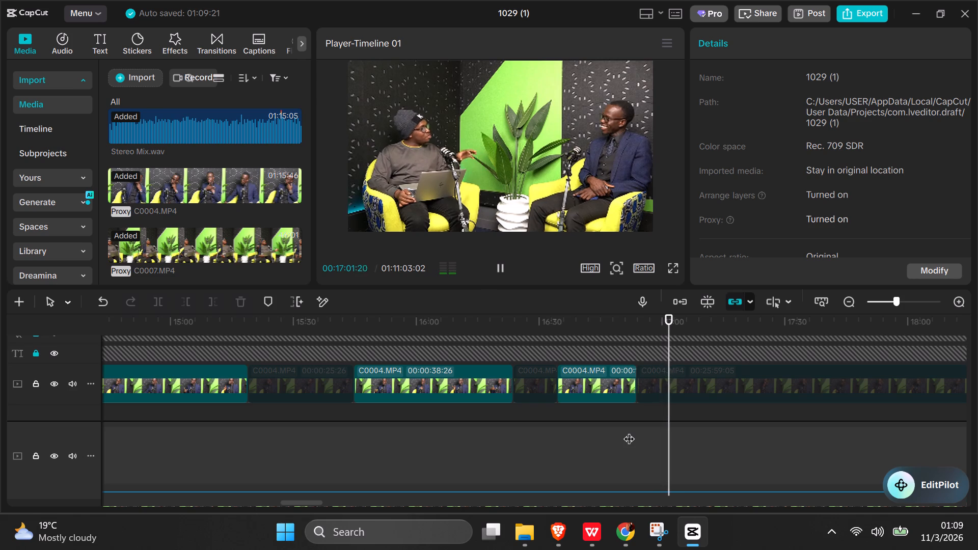
{"action": "key", "text": "space"}
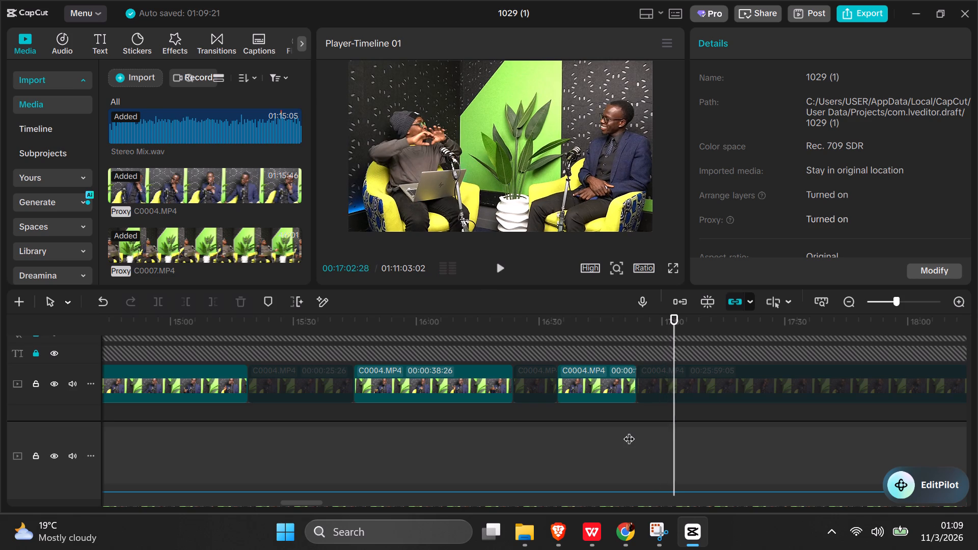
{"action": "left_click", "coordinate": [652, 415]}
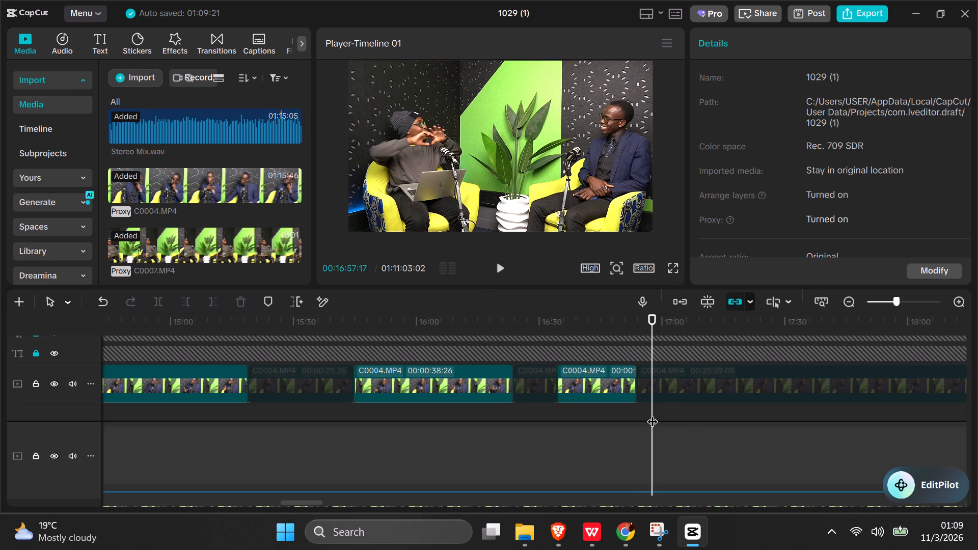
{"action": "key", "text": "space"}
{"action": "key", "text": "space"}
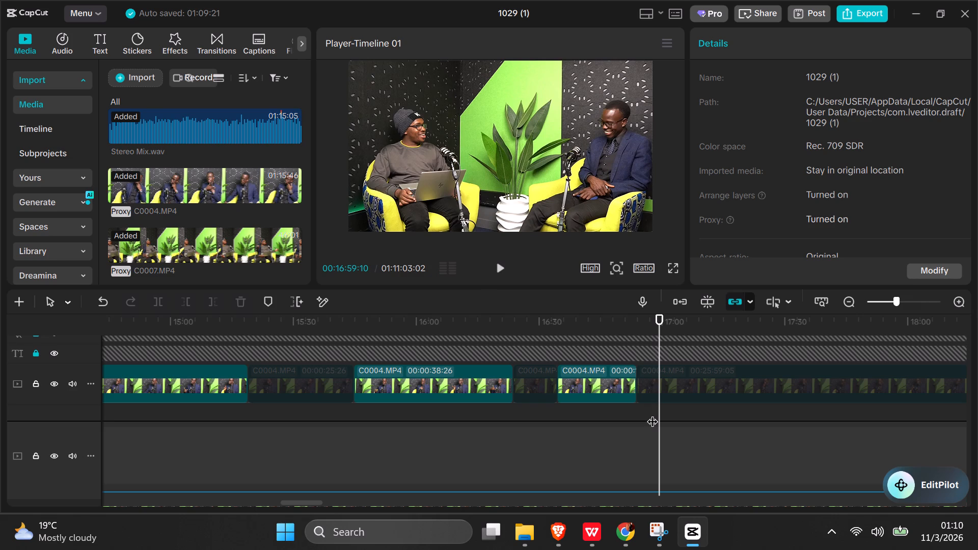
{"action": "key", "text": "space"}
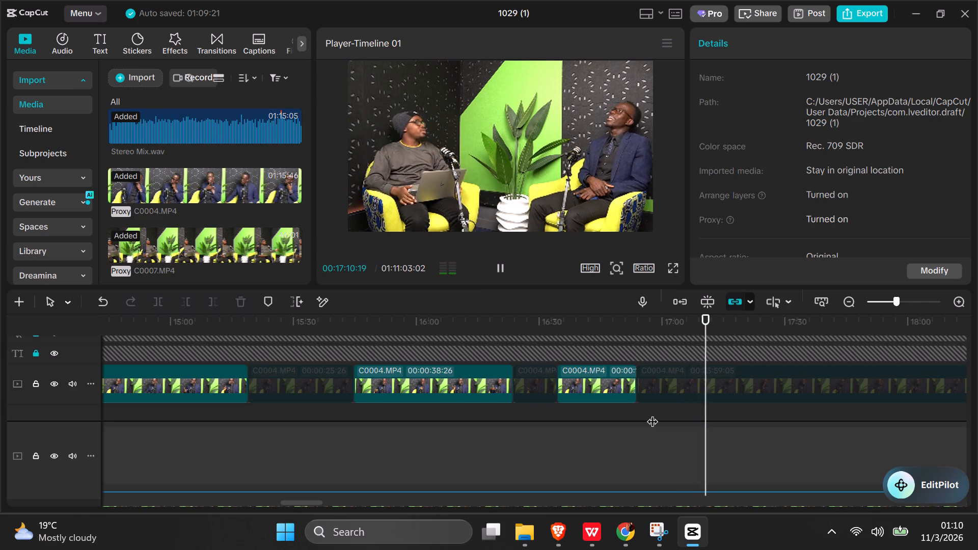
{"action": "key", "text": "space"}
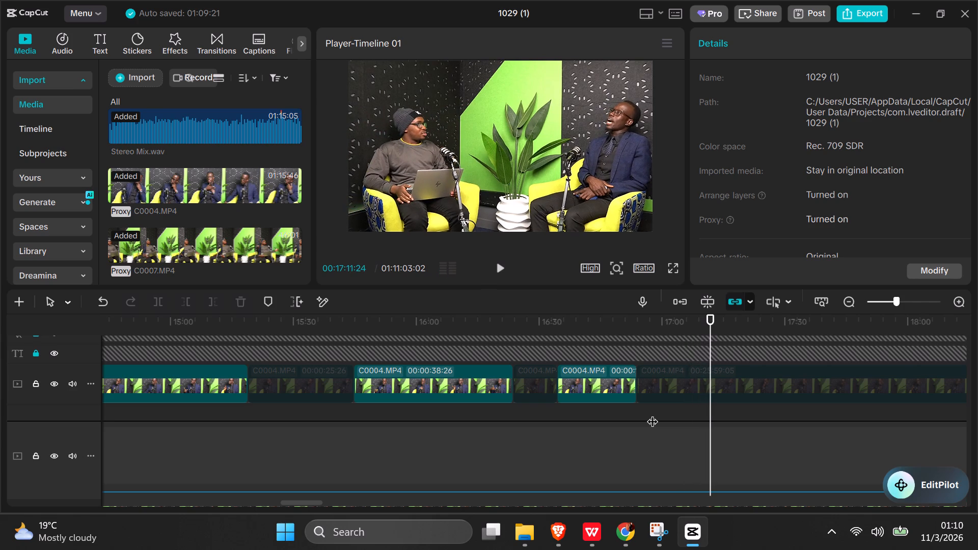
{"action": "left_click", "coordinate": [670, 378]}
{"action": "left_click", "coordinate": [161, 301]}
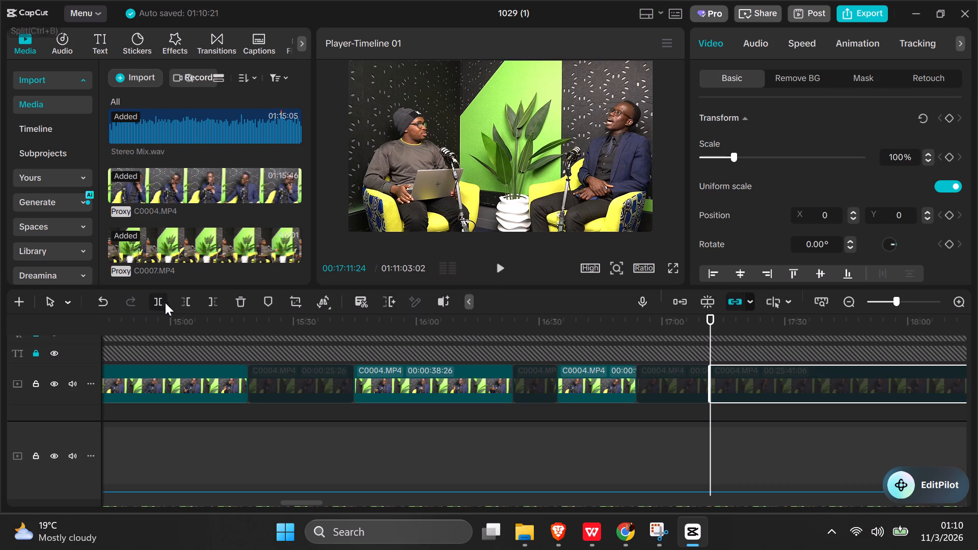
Play on from the 00:17:11:24 cut, go back to the speaker change, and split the disabled C0004.MP4 clip at 00:17:29:22.
{"action": "key", "text": "space"}
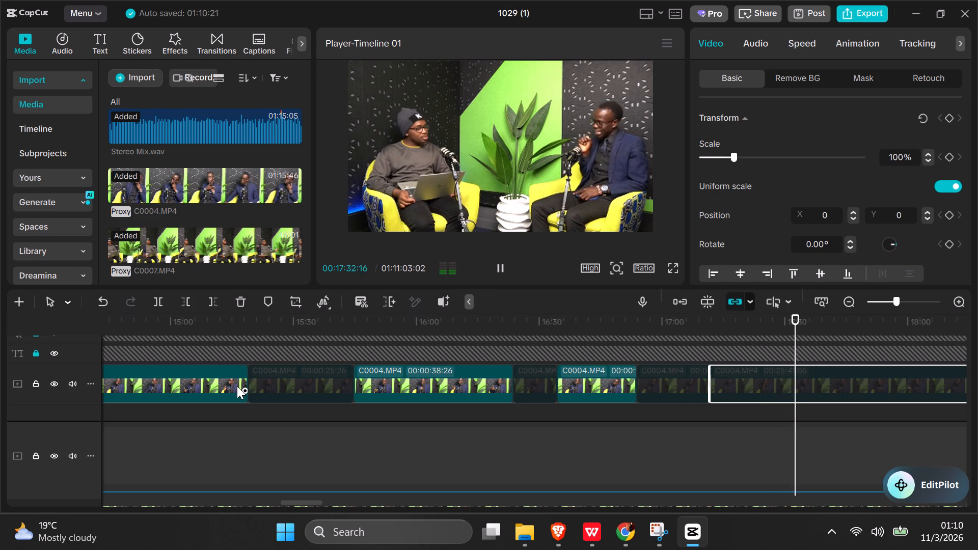
{"action": "key", "text": "space"}
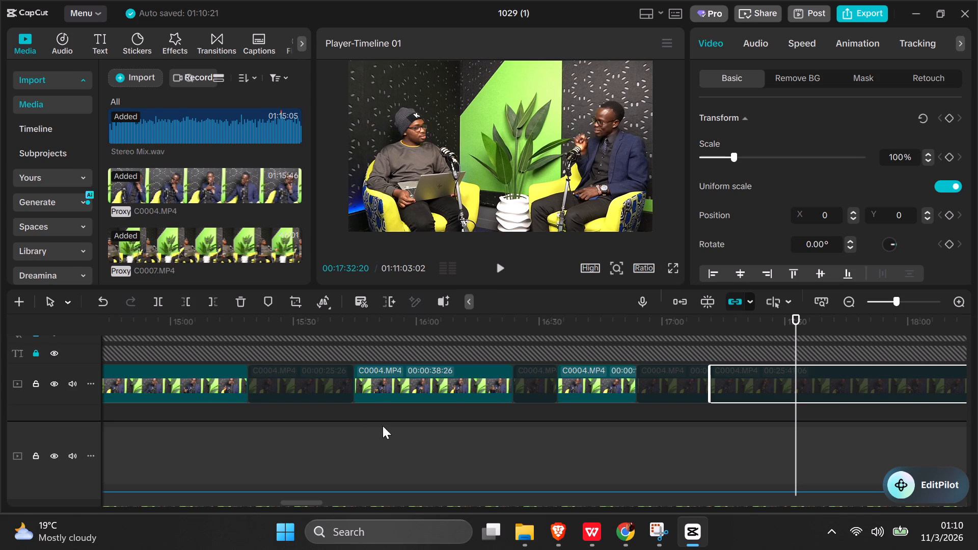
{"action": "left_click", "coordinate": [774, 409]}
{"action": "key", "text": "space"}
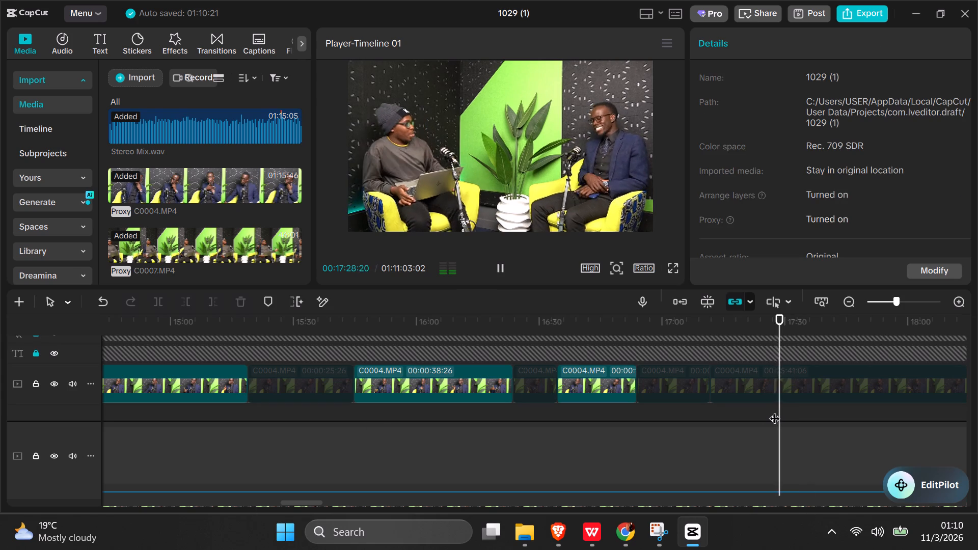
{"action": "key", "text": "space"}
{"action": "left_click", "coordinate": [768, 389]}
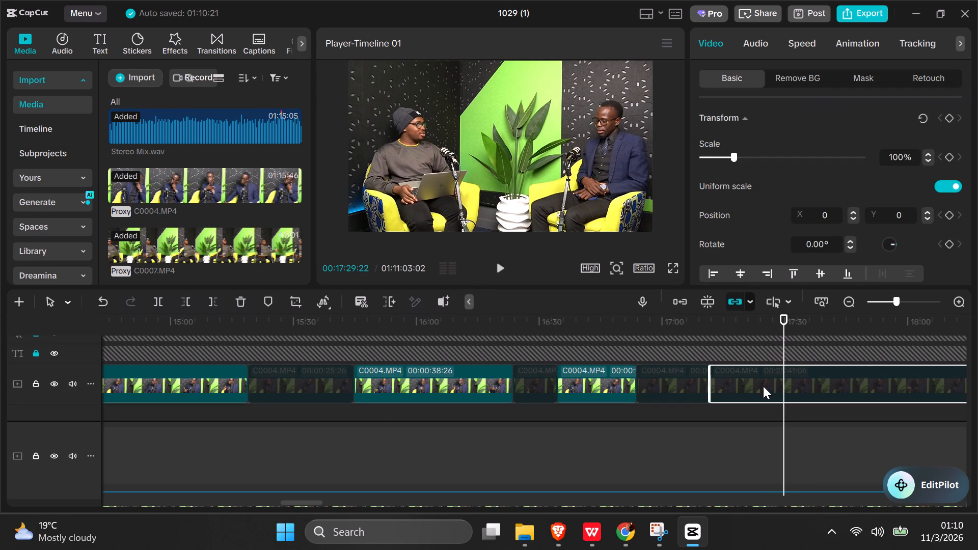
{"action": "left_click", "coordinate": [157, 299]}
Play past the 00:17:29:22 cut, go back to find the segment's end, and split the disabled C0004.MP4 clip at 00:17:59:15.
{"action": "key", "text": "space"}
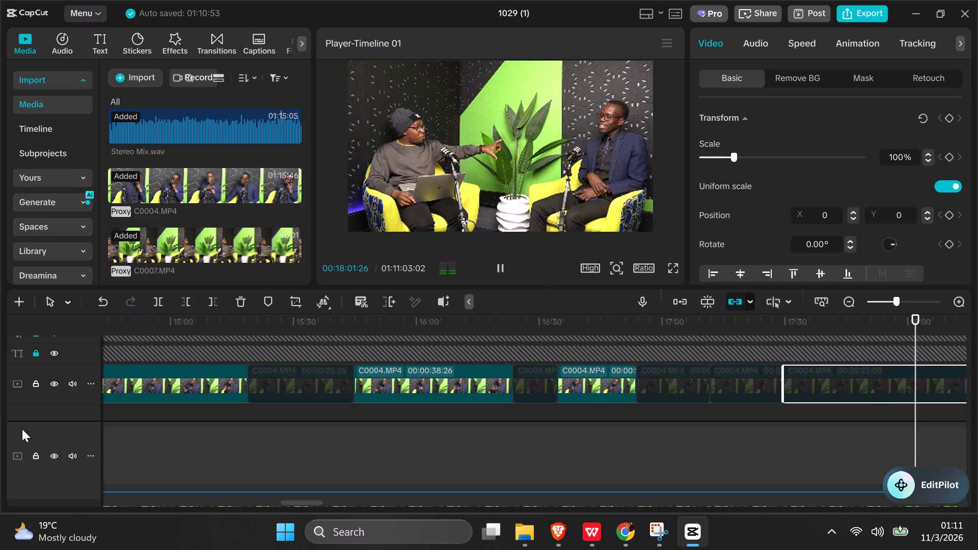
{"action": "key", "text": "space"}
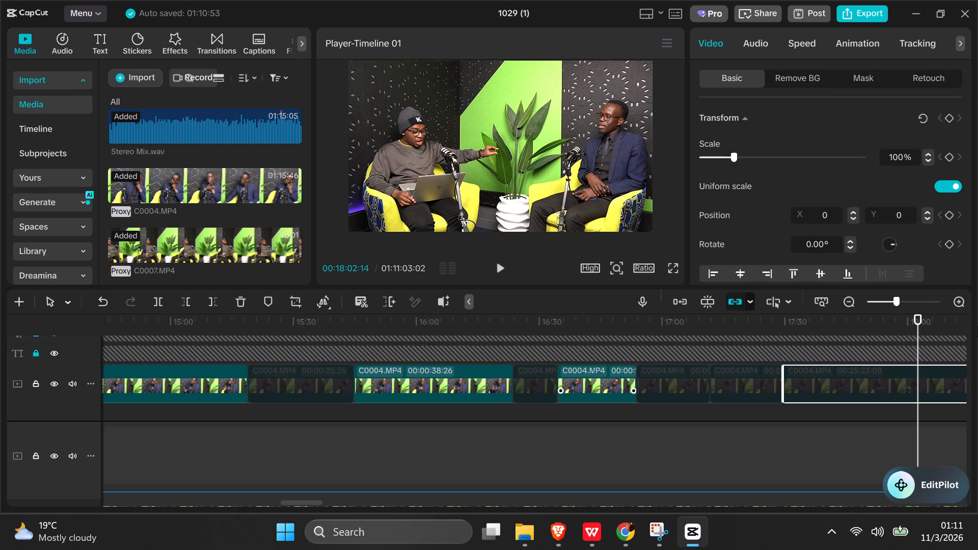
{"action": "left_click", "coordinate": [893, 407]}
{"action": "key", "text": "space"}
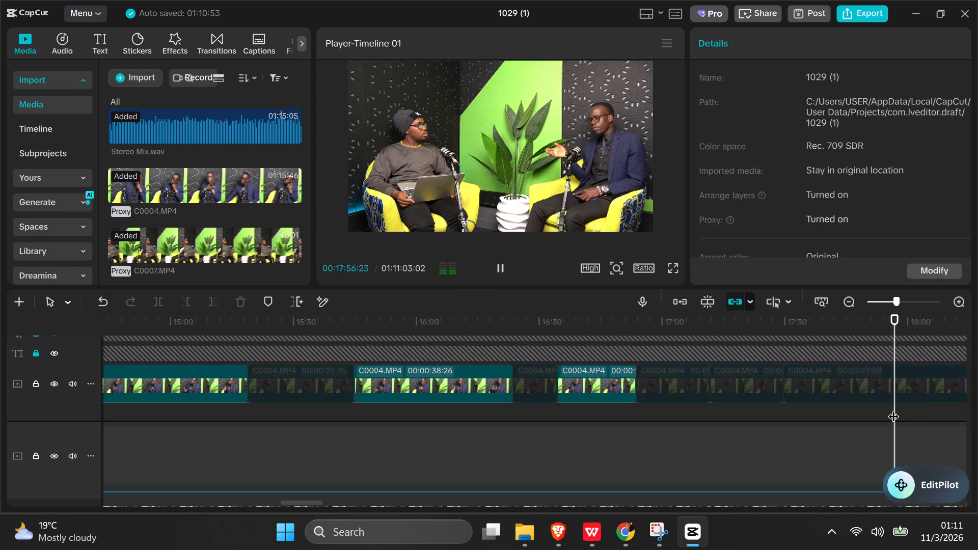
{"action": "left_click", "coordinate": [875, 373]}
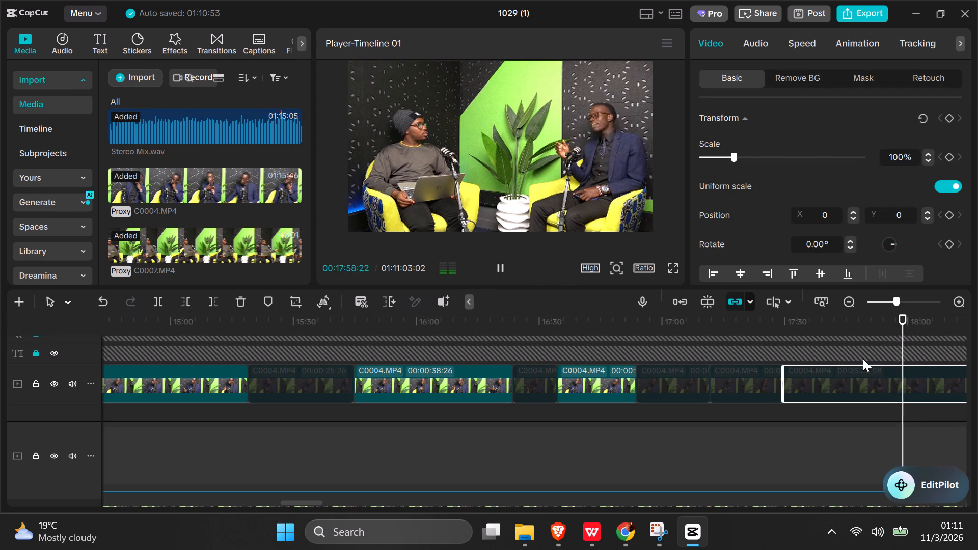
{"action": "key", "text": "space"}
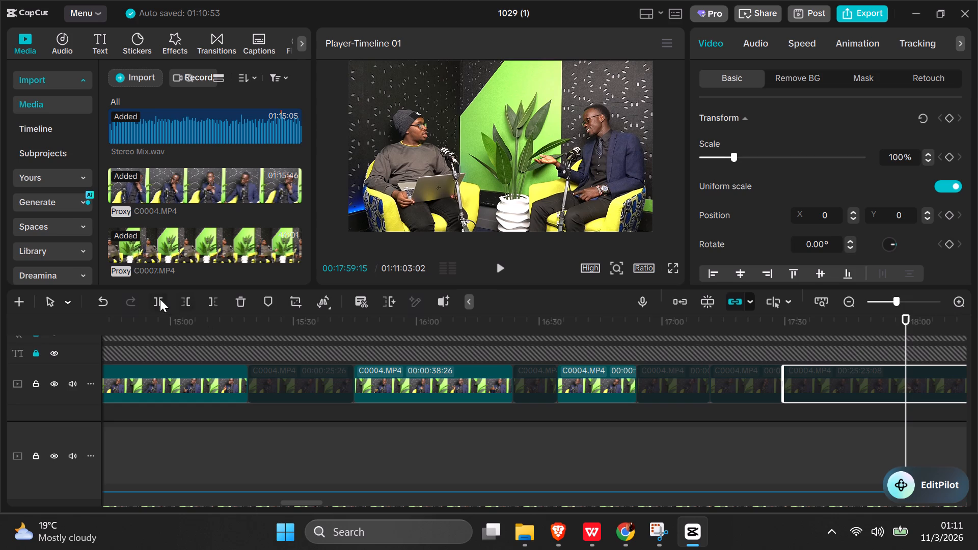
{"action": "left_click", "coordinate": [160, 299]}
Activate the C0004.MP4 segment between the 00:17:29:22 and 00:17:59:15 cuts.
{"action": "left_click", "coordinate": [860, 388]}
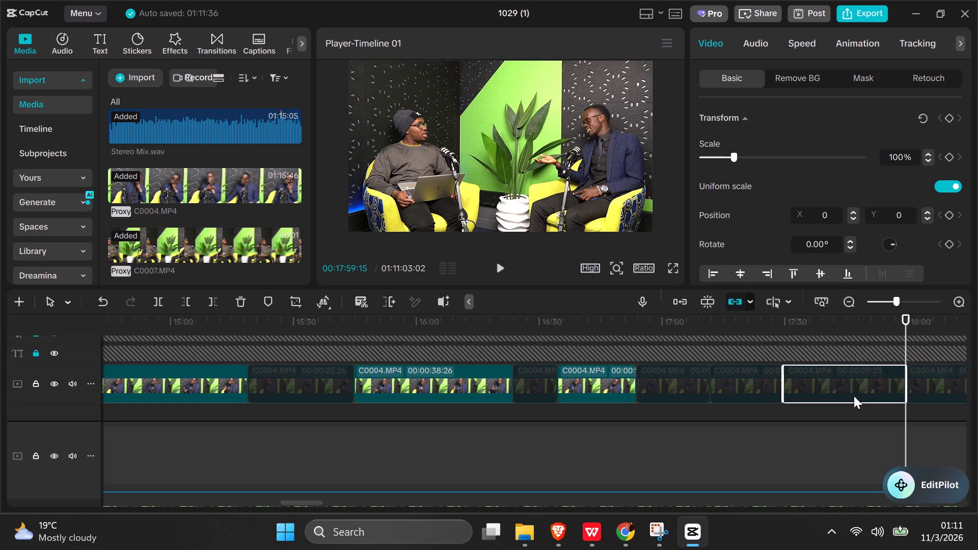
{"action": "right_click", "coordinate": [853, 396]}
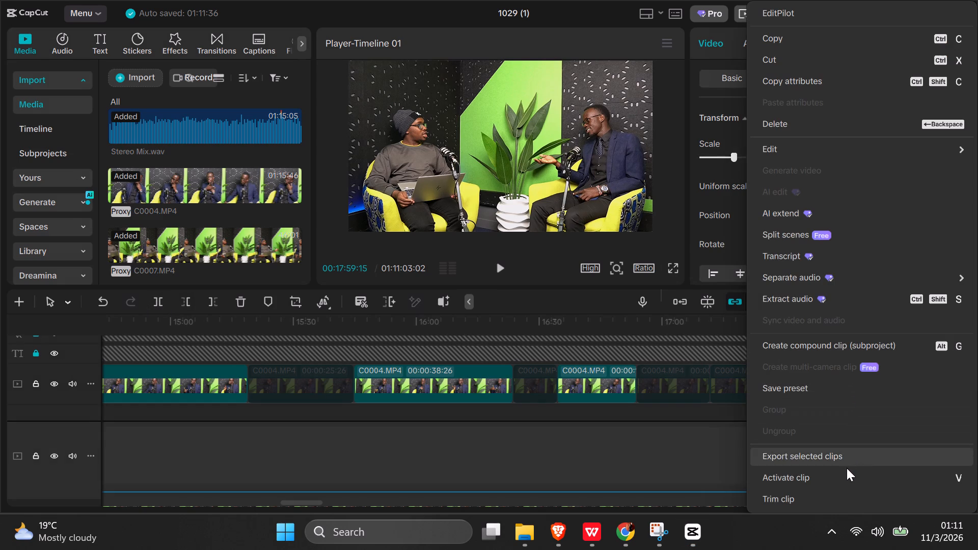
{"action": "left_click", "coordinate": [845, 478]}
Review the end of the activated segment and play on past the 00:17:59:15 cut to look for the next speaker change.
{"action": "double_click", "coordinate": [891, 413]}
{"action": "left_click", "coordinate": [901, 410]}
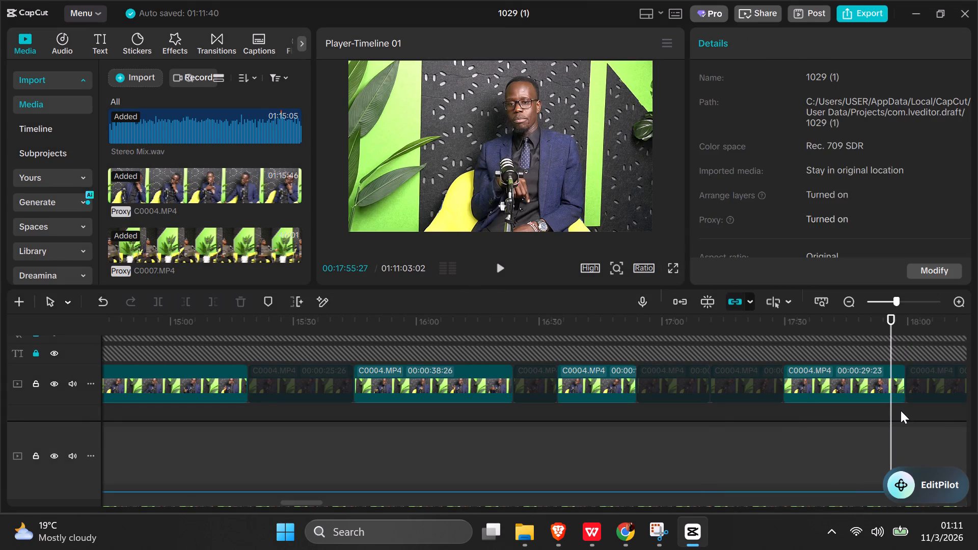
{"action": "key", "text": "space"}
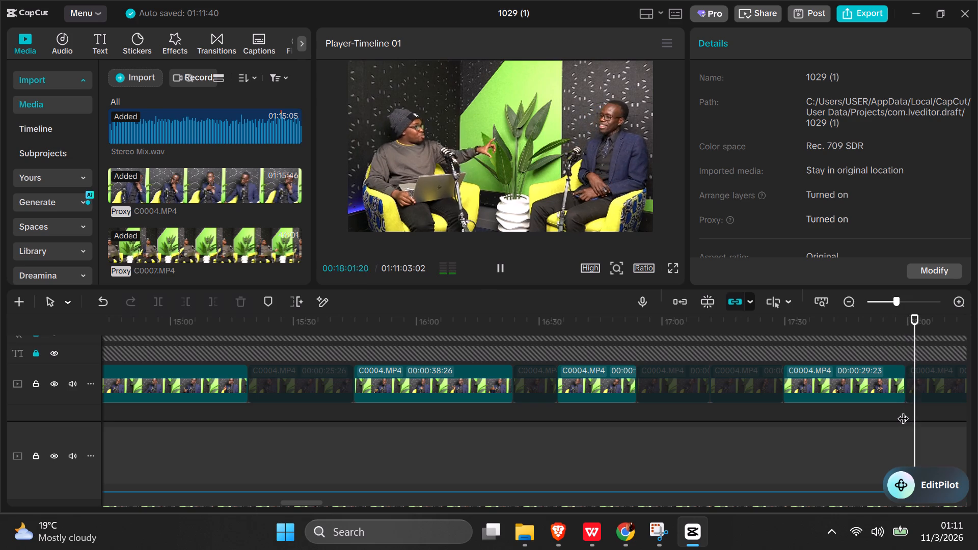
{"action": "left_click", "coordinate": [934, 379]}
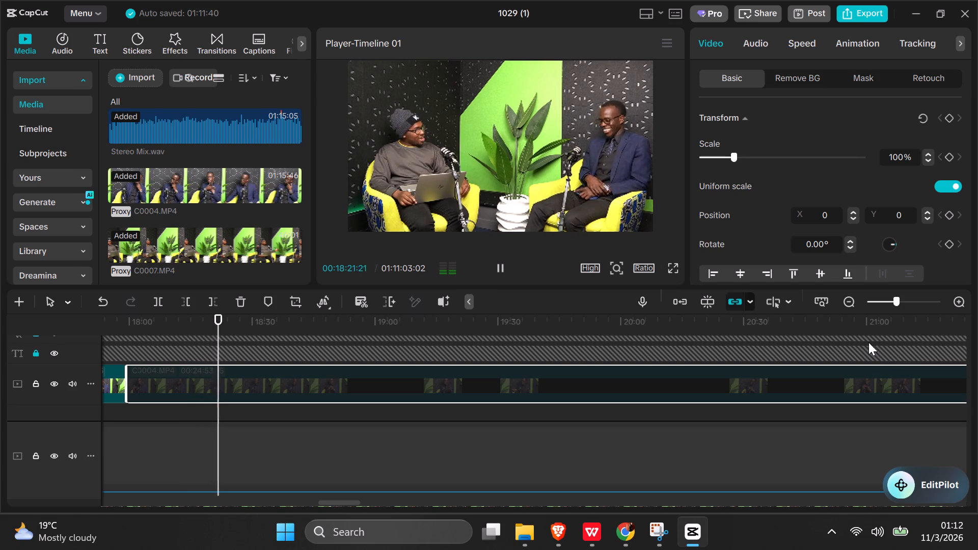
{"action": "key", "text": "space"}
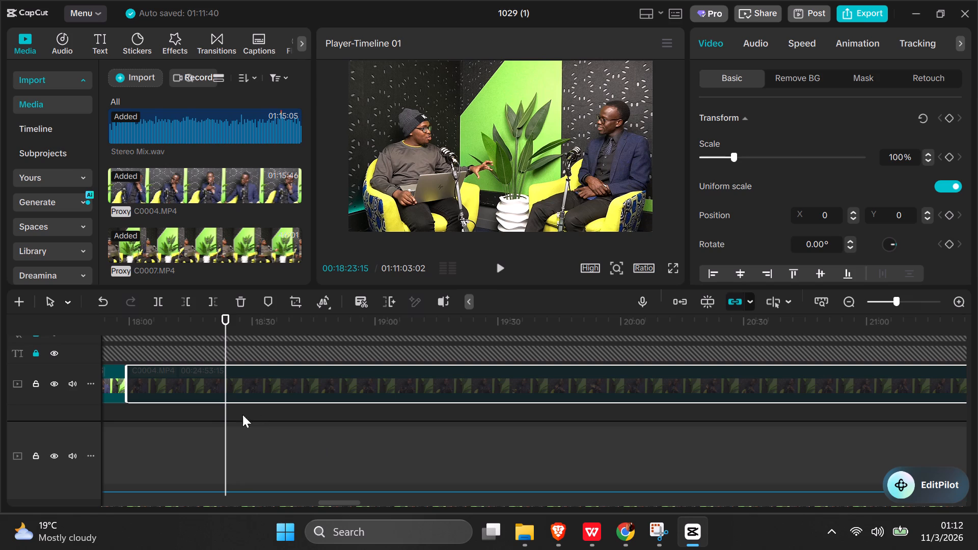
Replay the passage from about 00:18:18 to 00:18:28 in short stretches to check who is speaking.
{"action": "left_click", "coordinate": [211, 407]}
{"action": "key", "text": "space"}
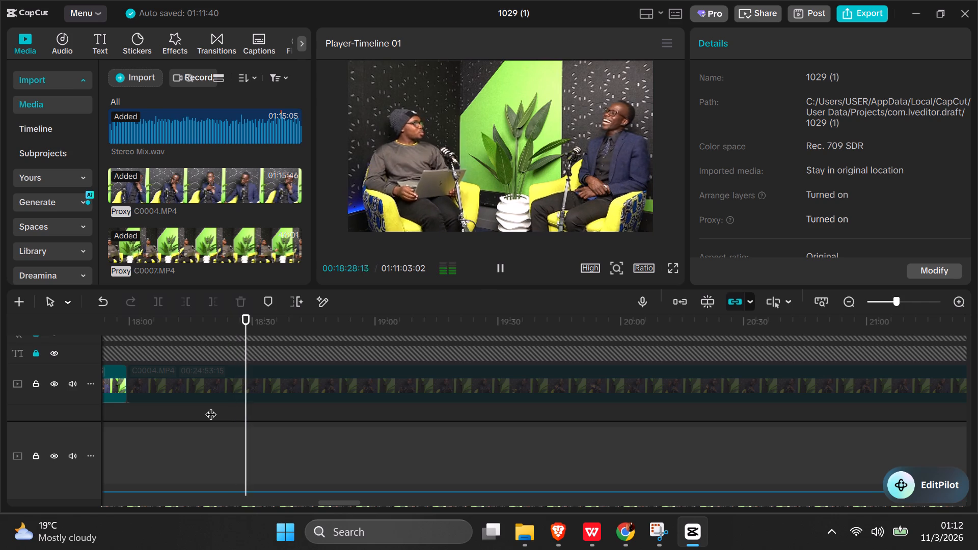
{"action": "key", "text": "space"}
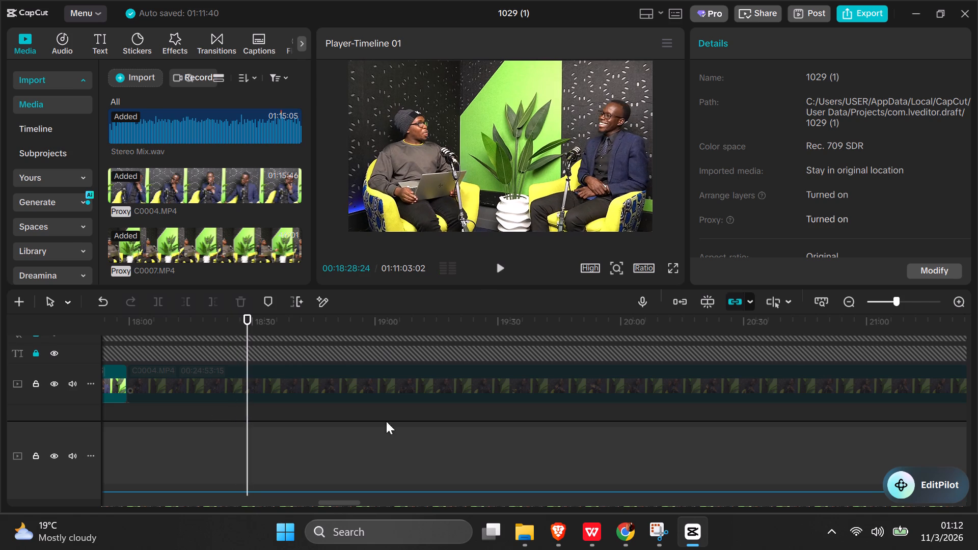
{"action": "left_click", "coordinate": [198, 441]}
{"action": "key", "text": "space"}
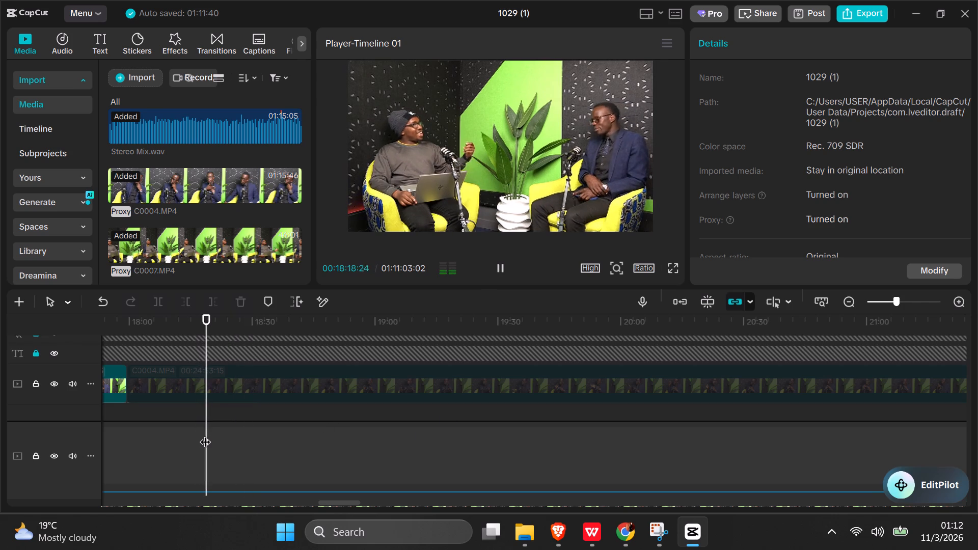
{"action": "key", "text": "space"}
{"action": "key", "text": "space"}
{"action": "key", "text": "space"}
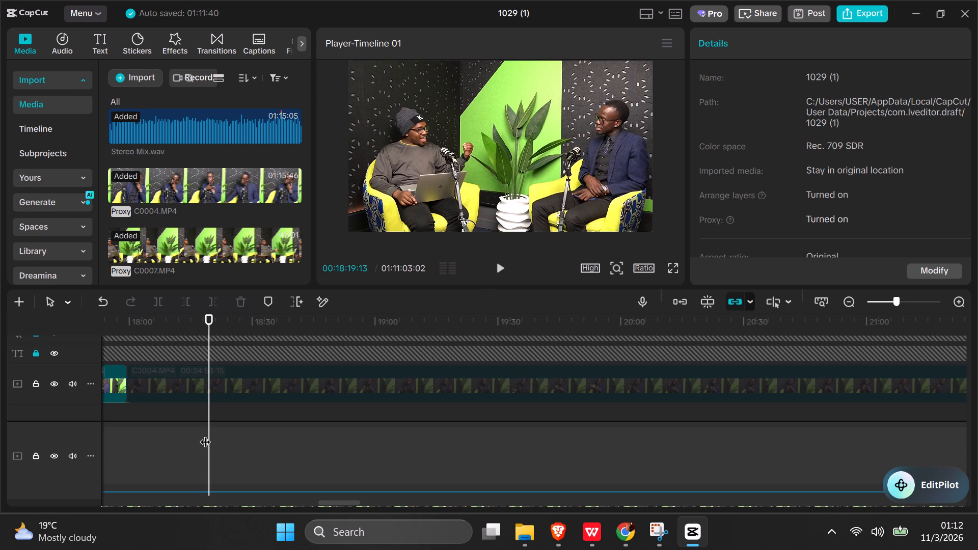
{"action": "left_click", "coordinate": [206, 428]}
{"action": "key", "text": "space"}
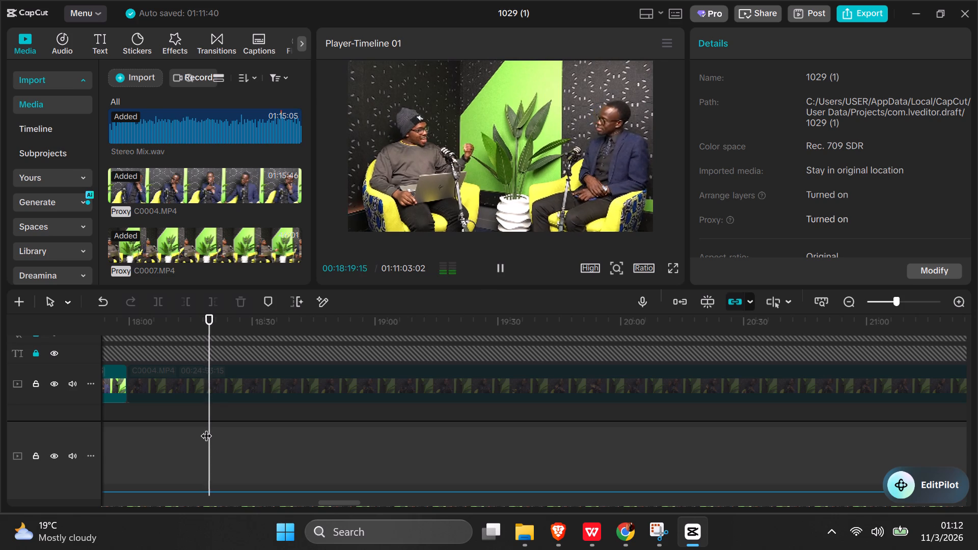
{"action": "left_click", "coordinate": [206, 428]}
{"action": "key", "text": "space"}
{"action": "key", "text": "space"}
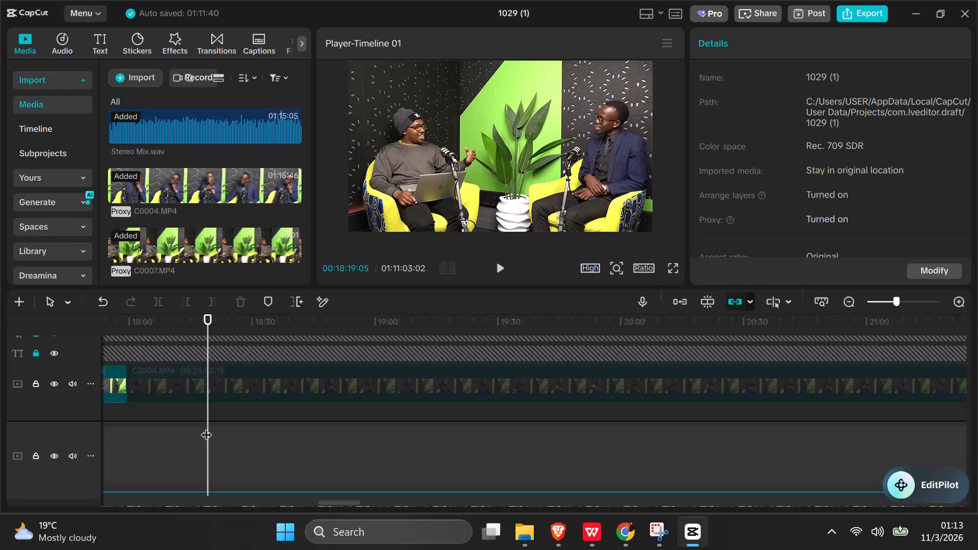
{"action": "key", "text": "space"}
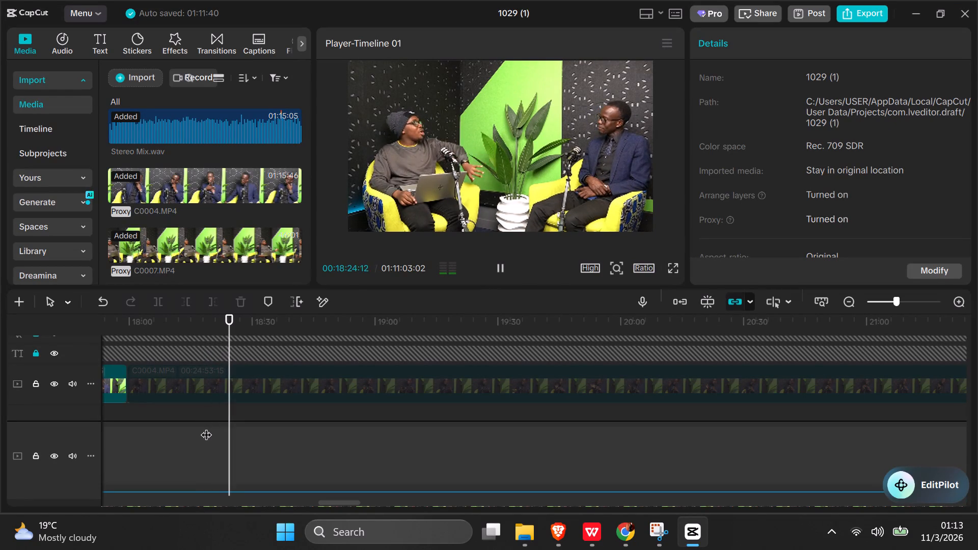
{"action": "key", "text": "space"}
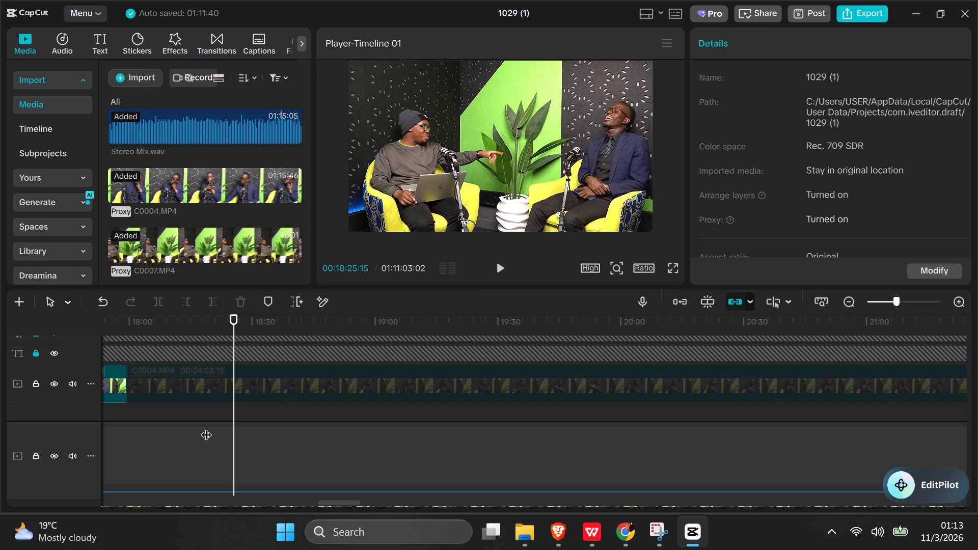
{"action": "key", "text": "space"}
{"action": "key", "text": "space"}
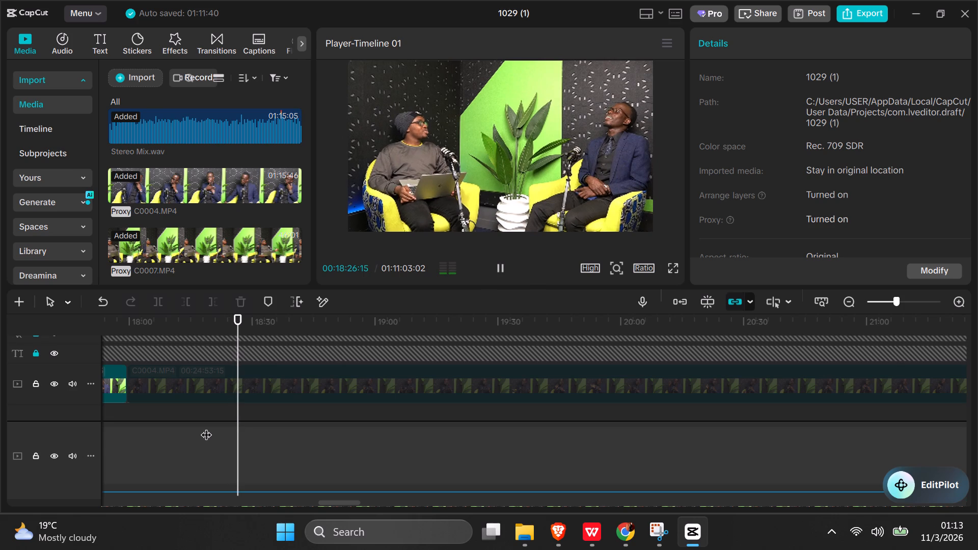
{"action": "key", "text": "space"}
{"action": "key", "text": "space"}
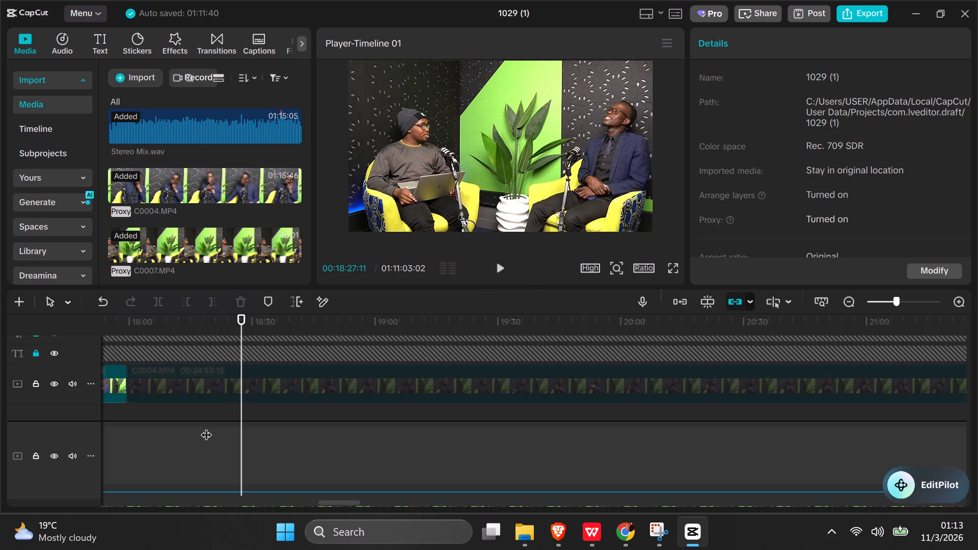
Play on to the speaker change and split the remaining disabled C0004.MP4 clip at 00:18:34:04.
{"action": "key", "text": "space"}
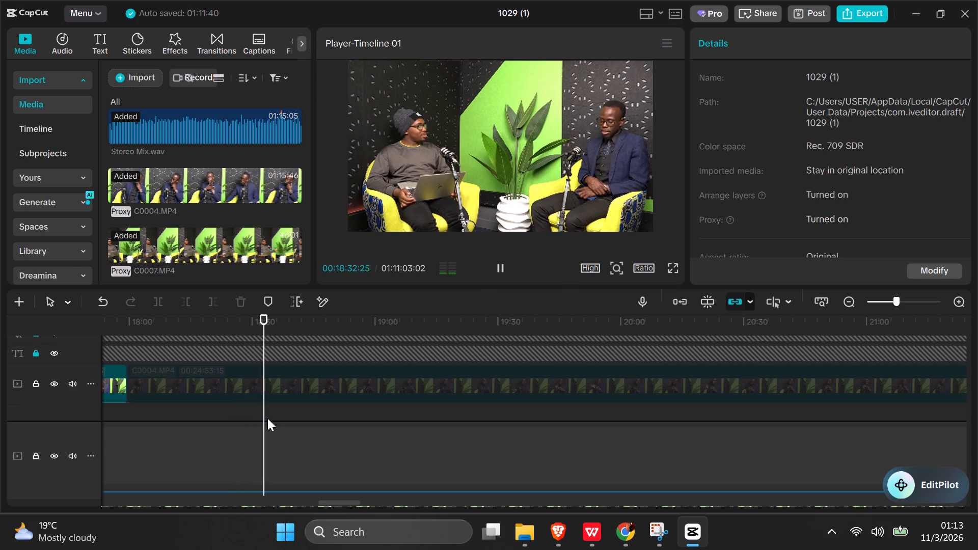
{"action": "key", "text": "space"}
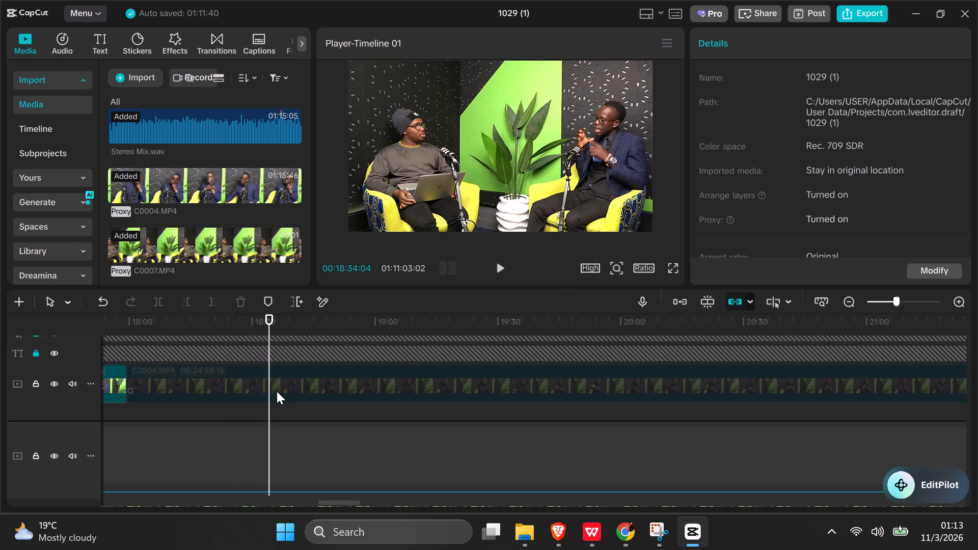
{"action": "left_click", "coordinate": [278, 387]}
{"action": "left_click", "coordinate": [165, 301]}
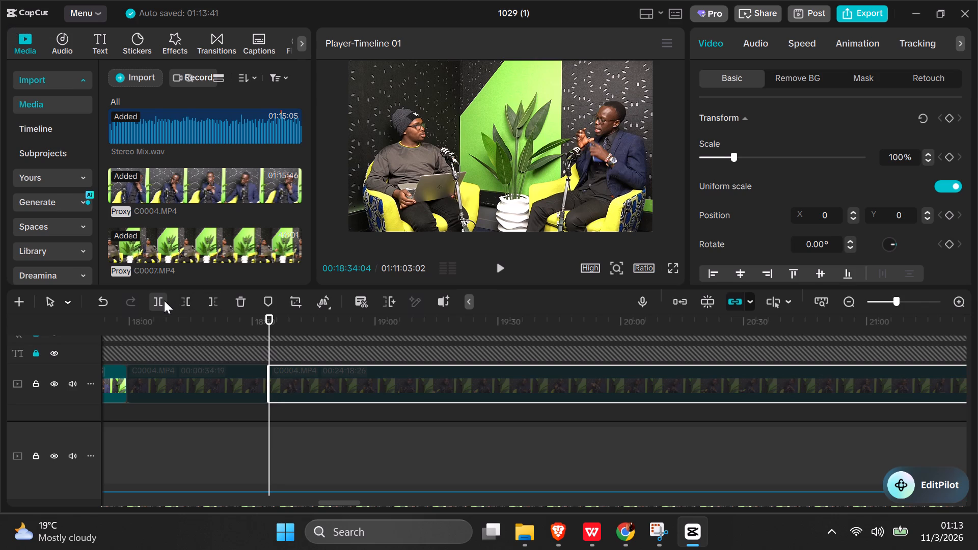
Play on from the 00:18:34:04 cut to find where the new segment should end.
{"action": "key", "text": "space"}
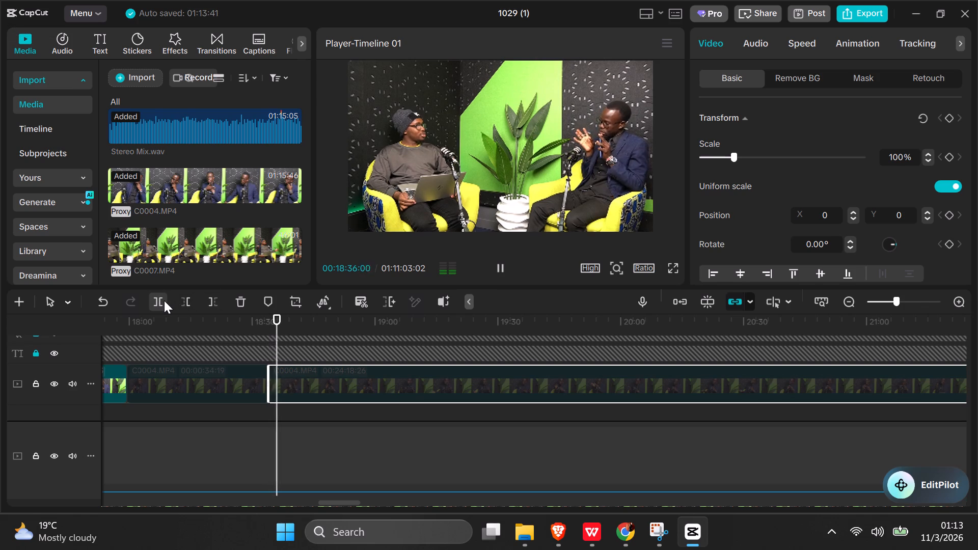
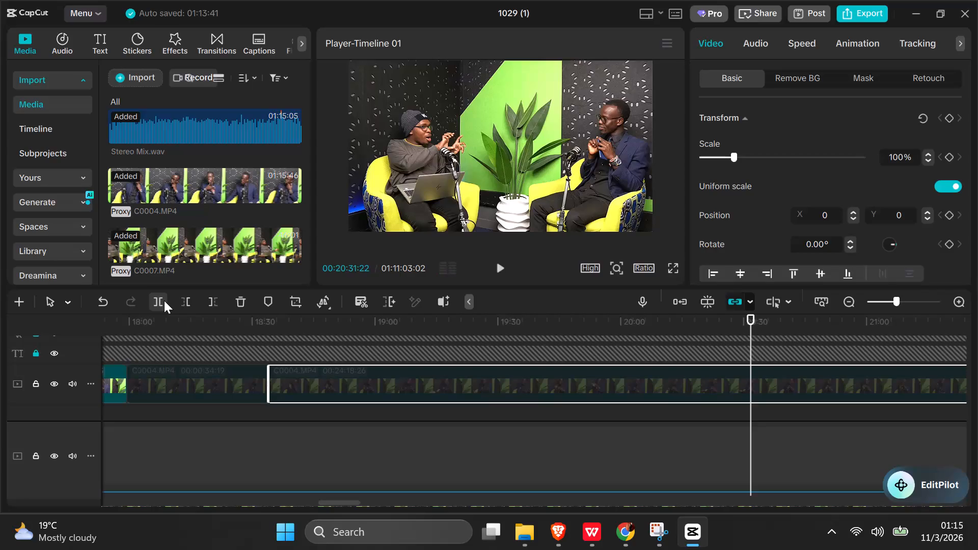
Replay from about 00:20:22 to the speaker change and split the disabled C0004.MP4 clip at 00:20:28:03.
{"action": "left_click", "coordinate": [714, 410]}
{"action": "key", "text": "space"}
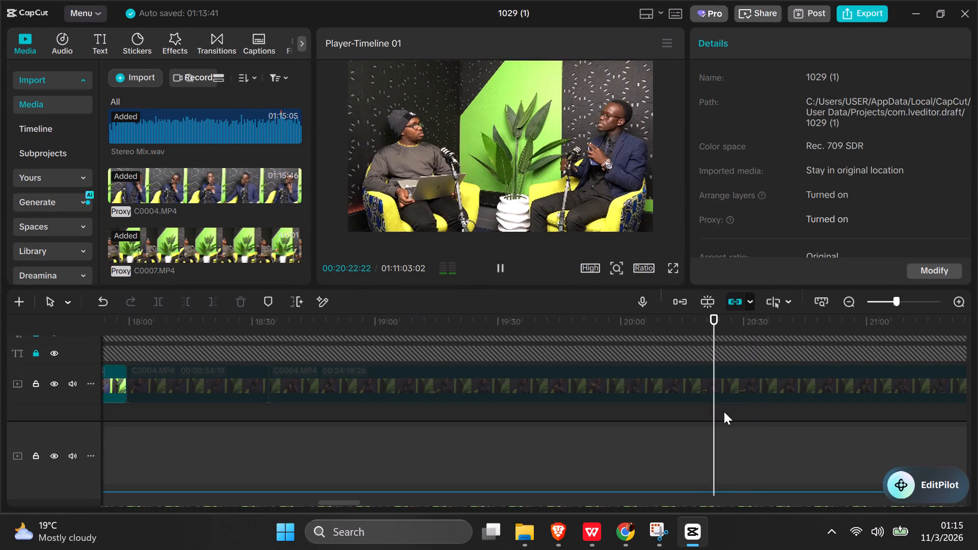
{"action": "left_click", "coordinate": [688, 377]}
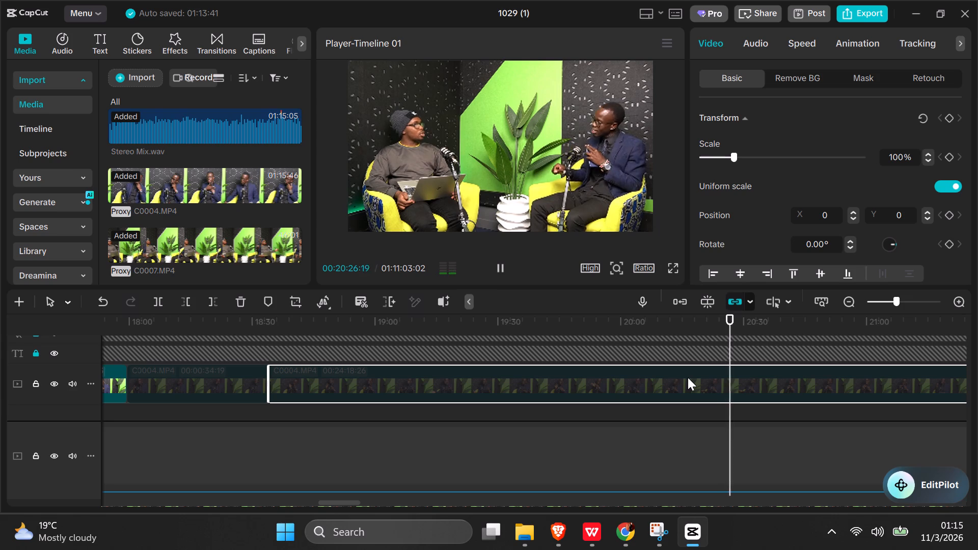
{"action": "key", "text": "space"}
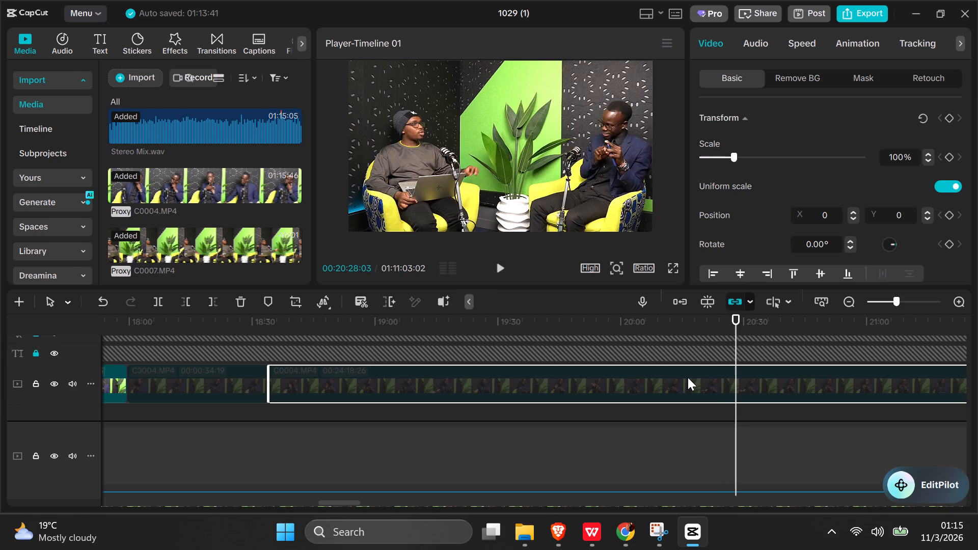
{"action": "left_click", "coordinate": [160, 304]}
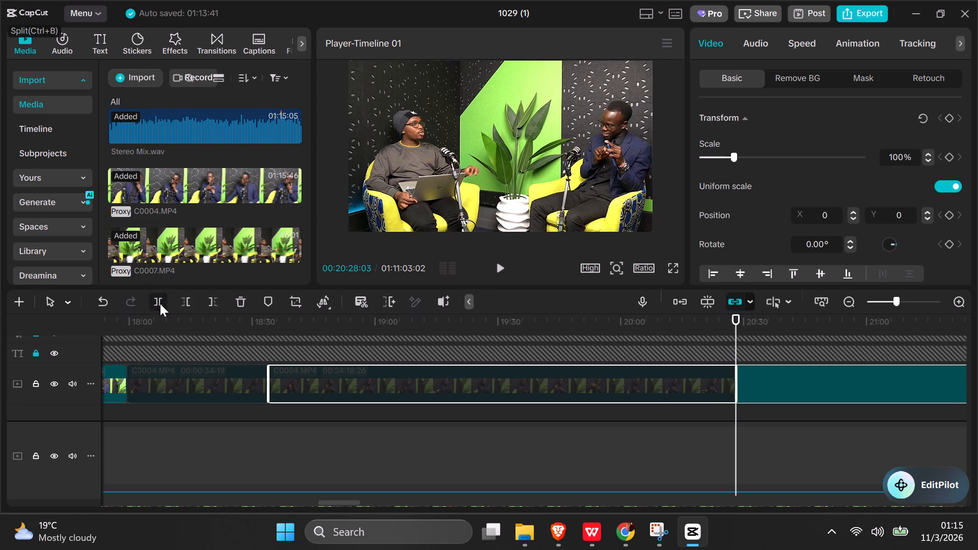
Activate the C0004.MP4 segment between the 00:18:34:04 and 00:20:28:03 cuts.
{"action": "left_click", "coordinate": [594, 386]}
{"action": "right_click", "coordinate": [594, 384]}
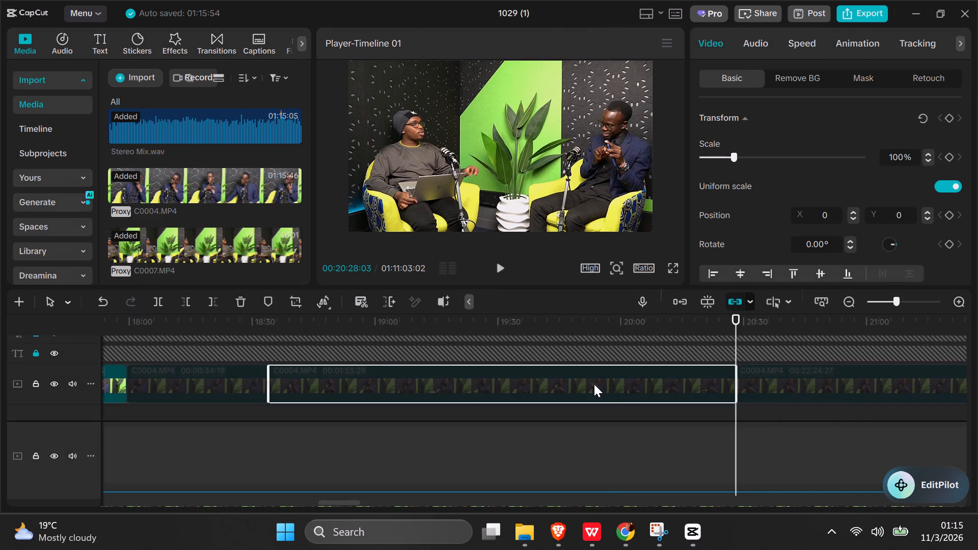
{"action": "left_click", "coordinate": [655, 471]}
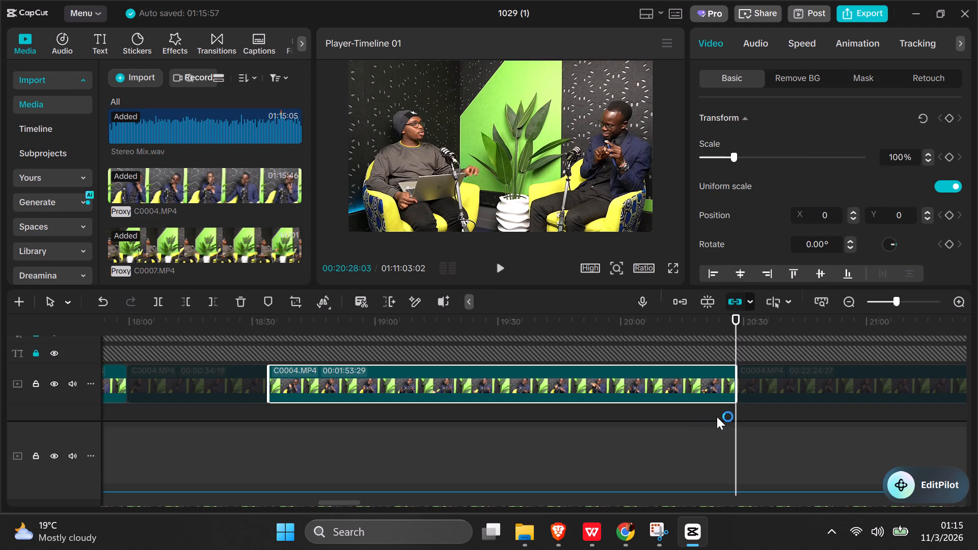
Play on from the end of the activated segment to the next speaker change and split the disabled C0004.MP4 clip at 00:21:05:20.
{"action": "double_click", "coordinate": [730, 410]}
{"action": "key", "text": "space"}
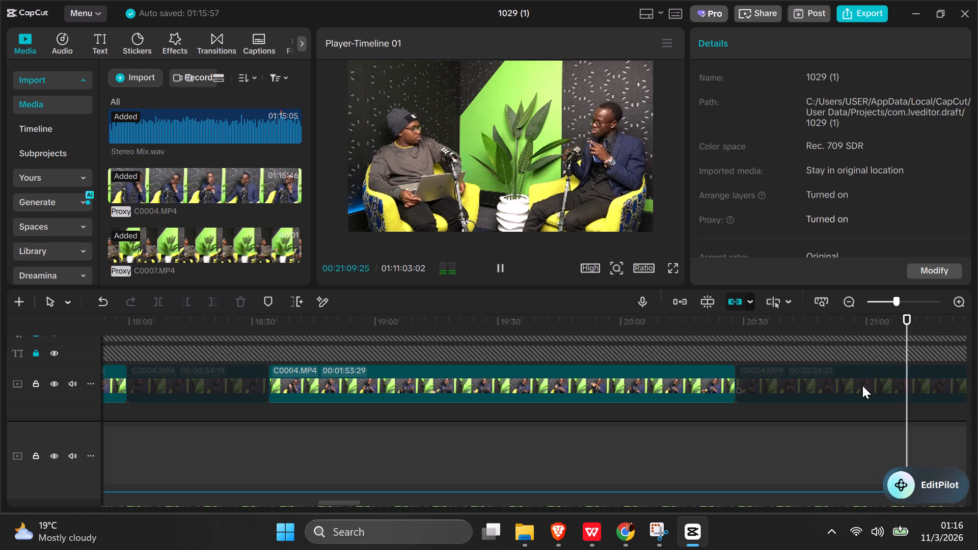
{"action": "double_click", "coordinate": [886, 334]}
{"action": "key", "text": "space"}
{"action": "key", "text": "space"}
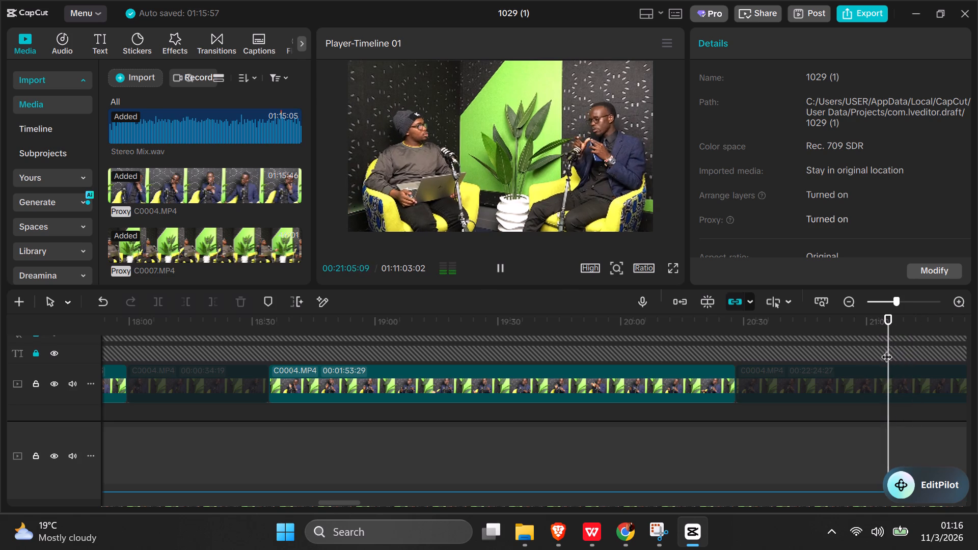
{"action": "key", "text": "space"}
{"action": "left_click", "coordinate": [876, 386]}
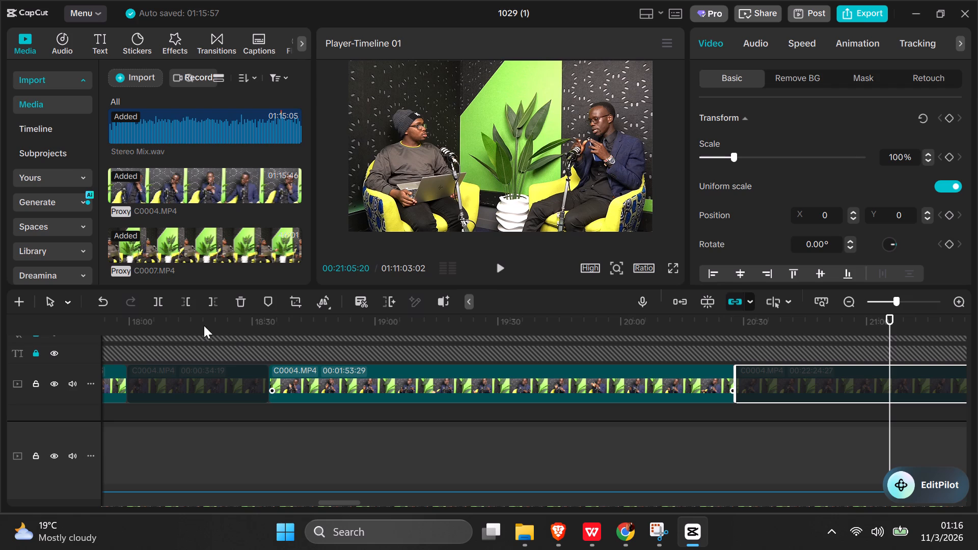
{"action": "left_click", "coordinate": [159, 302]}
Play on from the 00:21:05:20 cut to find where the new segment should end.
{"action": "key", "text": "space"}
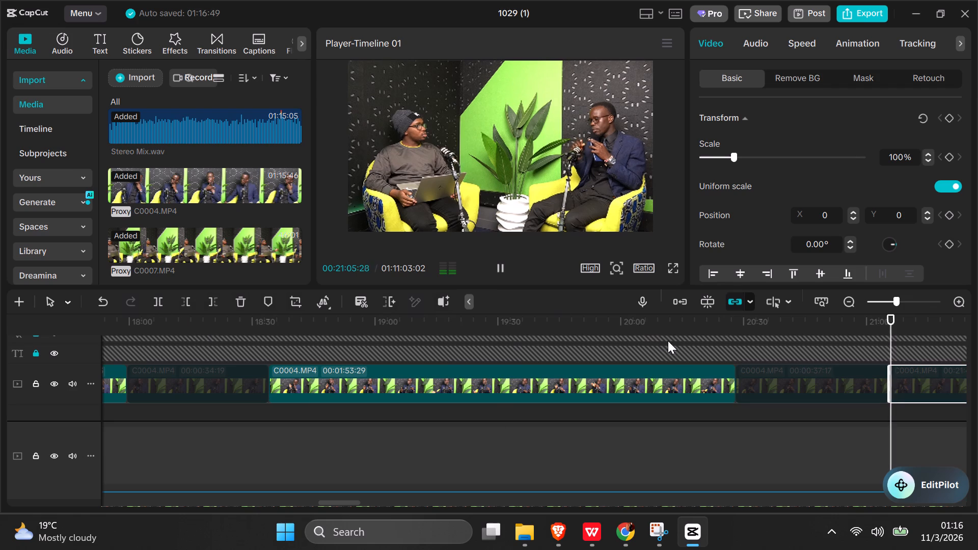
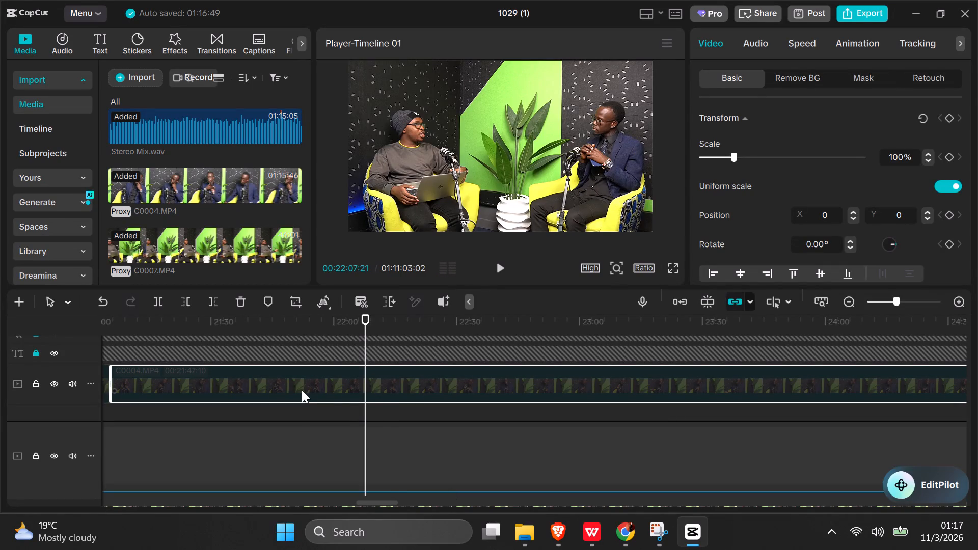
Replay around 00:22:02 to 00:22:06 to pinpoint the speaker change and split the disabled C0004.MP4 clip at 00:22:03:21.
{"action": "left_click", "coordinate": [361, 409]}
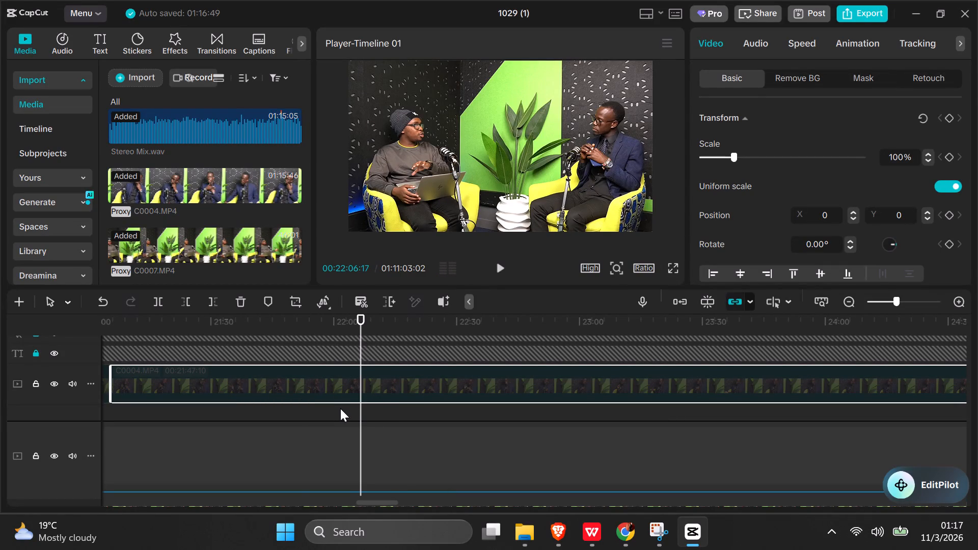
{"action": "key", "text": "space"}
{"action": "left_click", "coordinate": [346, 411]}
{"action": "key", "text": "space"}
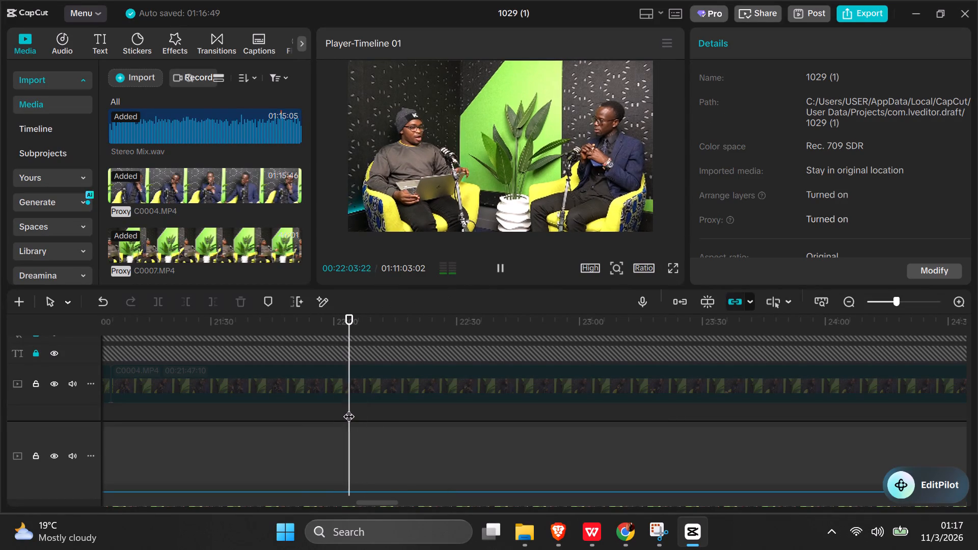
{"action": "key", "text": "space"}
{"action": "left_click", "coordinate": [344, 412]}
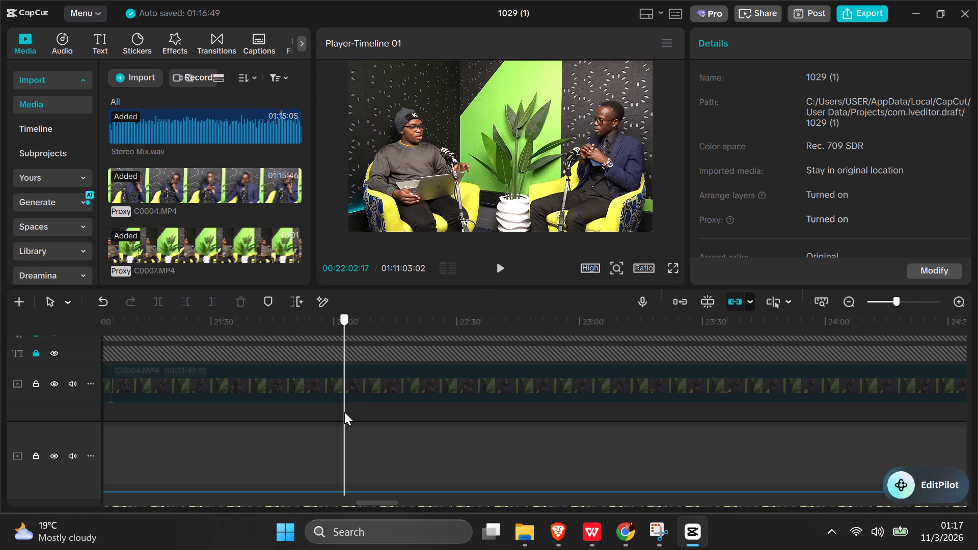
{"action": "key", "text": "space"}
{"action": "key", "text": "space"}
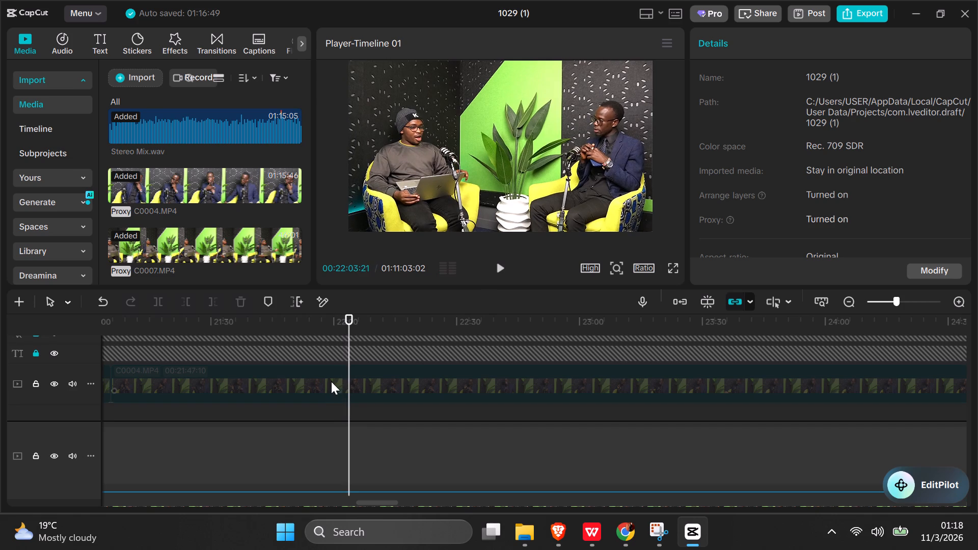
{"action": "left_click", "coordinate": [331, 381]}
{"action": "double_click", "coordinate": [158, 297]}
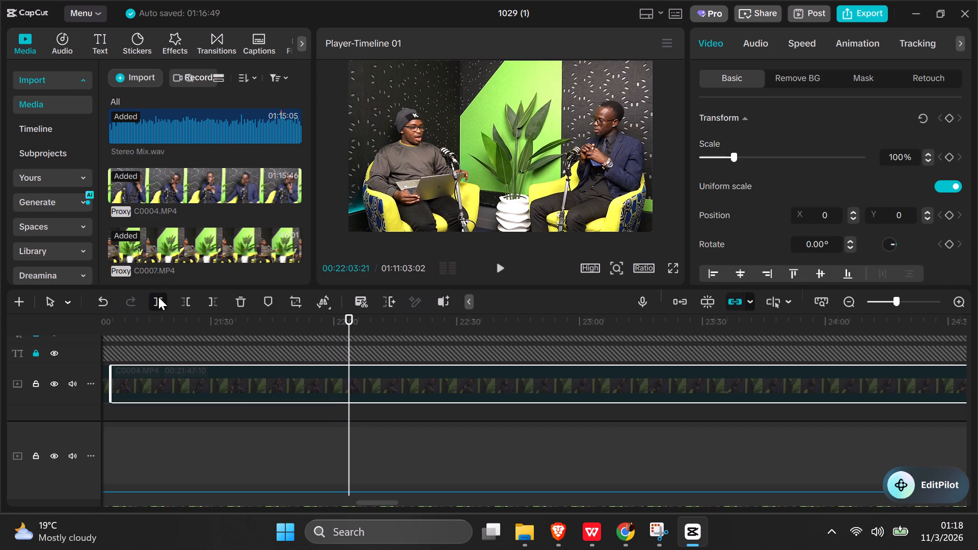
Activate the C0004.MP4 segment between the 00:21:05:20 and 00:22:03:21 cuts.
{"action": "left_click", "coordinate": [329, 380]}
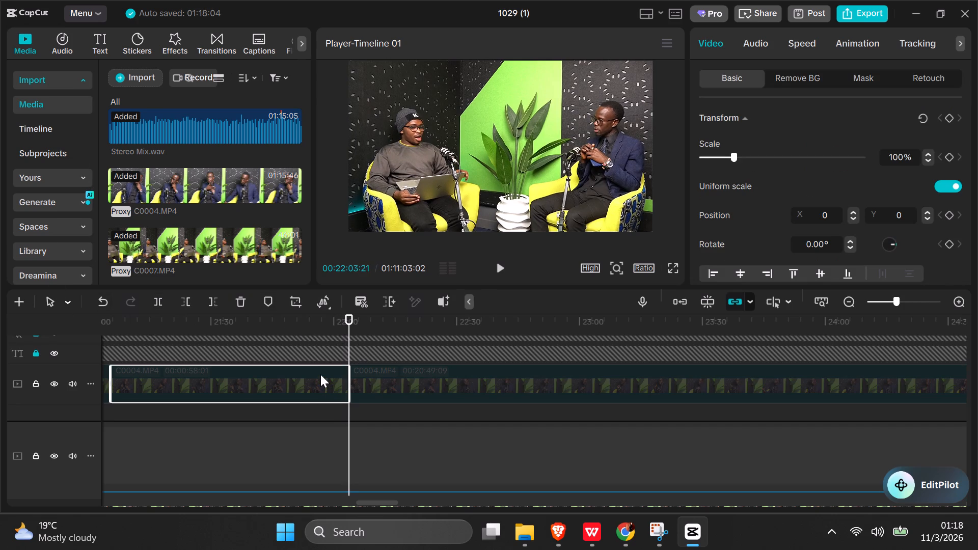
{"action": "right_click", "coordinate": [320, 374]}
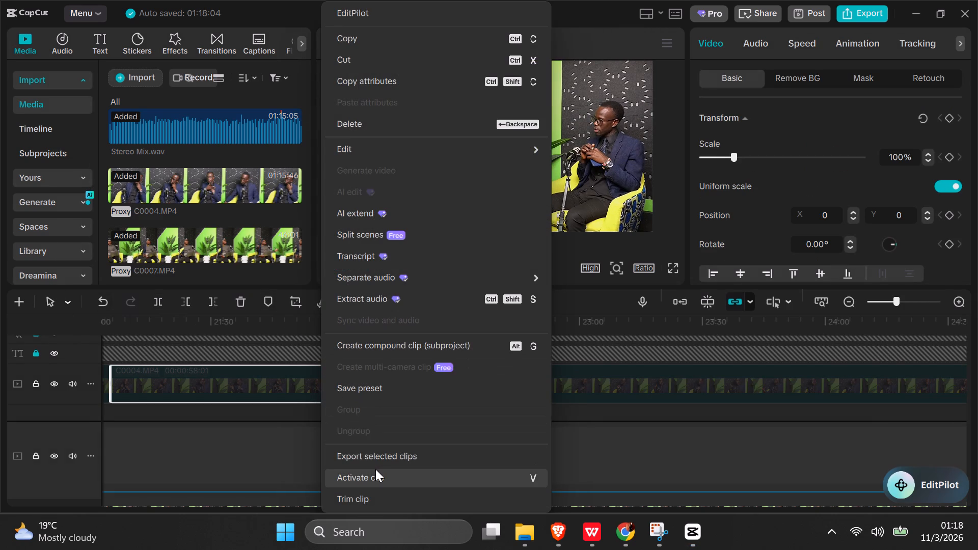
{"action": "left_click", "coordinate": [375, 469]}
Play past the activated segment, return to its end, and examine the camera switch at the 00:22:03:21 cut frame by frame.
{"action": "key", "text": "space"}
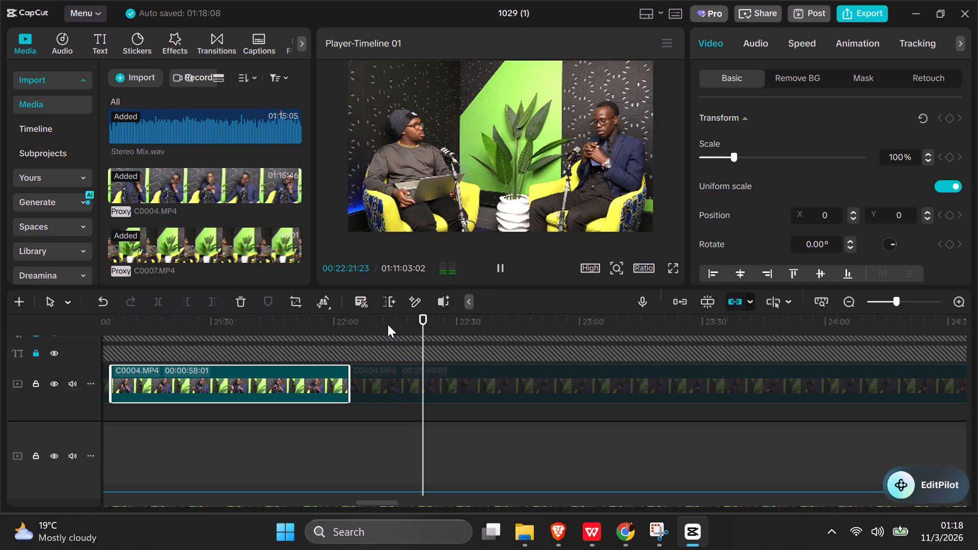
{"action": "left_click", "coordinate": [351, 411]}
{"action": "left_click", "coordinate": [346, 415]}
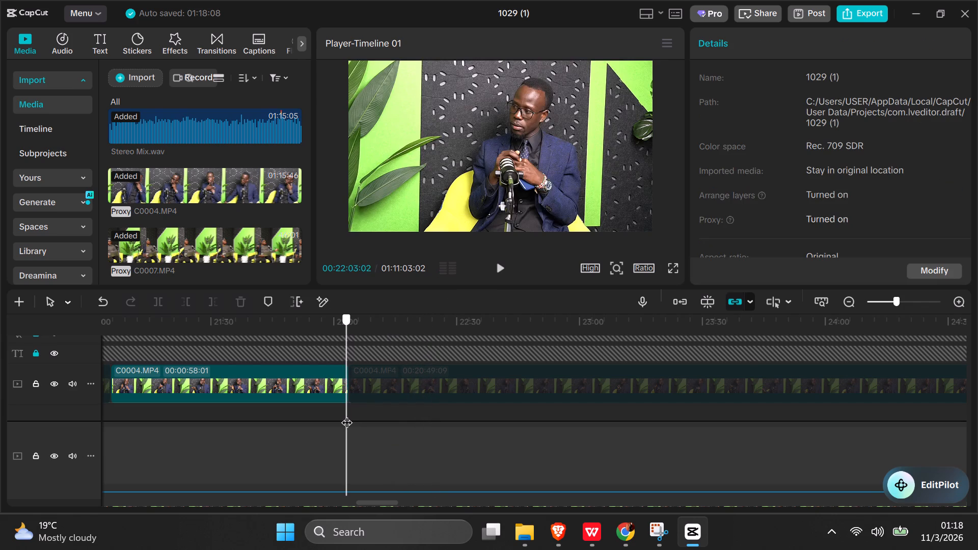
{"action": "key", "text": "Right"}
{"action": "key", "text": "Right"}
{"action": "key", "text": "Right"}
{"action": "key", "text": "Right"}
{"action": "key", "text": "Right"}
{"action": "key", "text": "Right"}
{"action": "key", "text": "Right"}
{"action": "key", "text": "Right"}
{"action": "key", "text": "Right"}
{"action": "key", "text": "Right"}
{"action": "key", "text": "Right"}
{"action": "key", "text": "Right"}
{"action": "key", "text": "Right"}
{"action": "key", "text": "Right"}
{"action": "key", "text": "Right"}
{"action": "key", "text": "Right"}
{"action": "key", "text": "Right"}
{"action": "key", "text": "Right"}
{"action": "key", "text": "Right"}
{"action": "key", "text": "Right"}
{"action": "key", "text": "Right"}
{"action": "key", "text": "Right"}
{"action": "key", "text": "Right"}
{"action": "key", "text": "Right"}
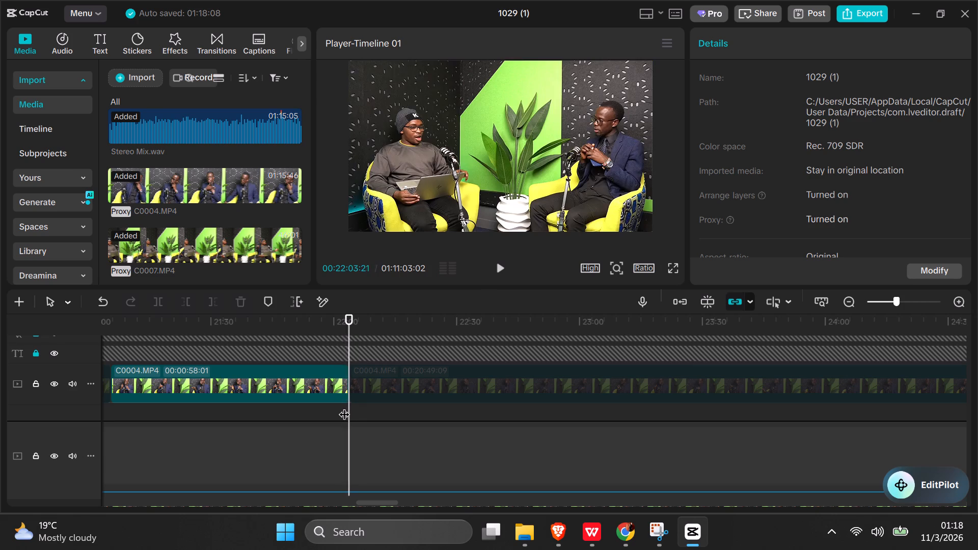
{"action": "key", "text": "Left"}
{"action": "key", "text": "Left"}
{"action": "key", "text": "Left"}
{"action": "key", "text": "Left"}
{"action": "key", "text": "Left"}
{"action": "key", "text": "Left"}
{"action": "key", "text": "Left"}
{"action": "key", "text": "Left"}
{"action": "key", "text": "Right"}
{"action": "key", "text": "Right"}
Play on from the 00:22:03:21 cut to find the next speaker change.
{"action": "key", "text": "space"}
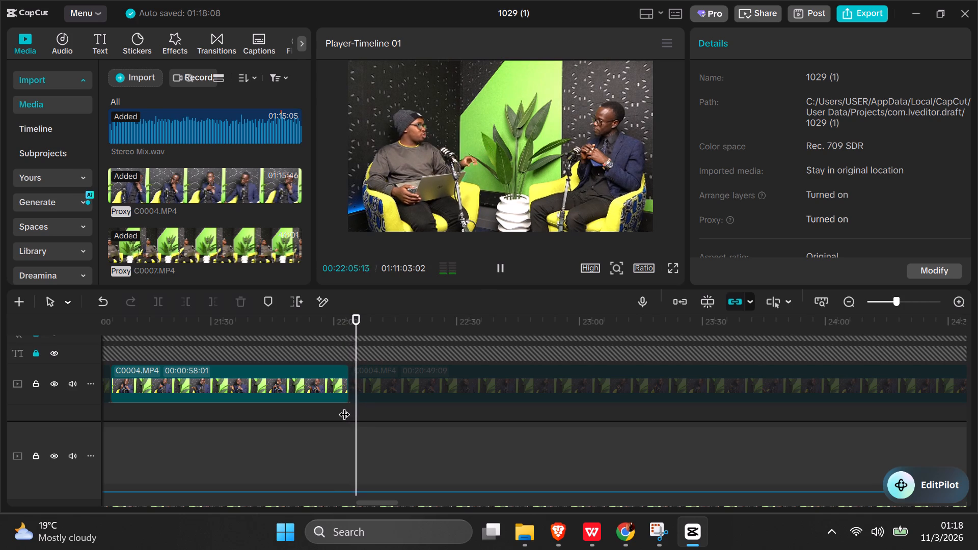
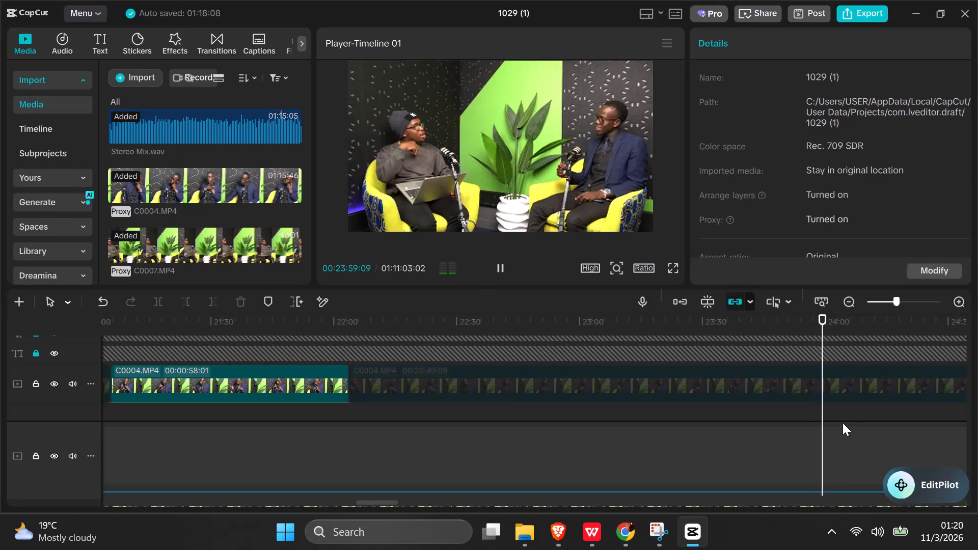
Replay from about 00:23:51 to pinpoint the speaker change and split the disabled C0004.MP4 clip at 00:23:55:03.
{"action": "left_click", "coordinate": [790, 414]}
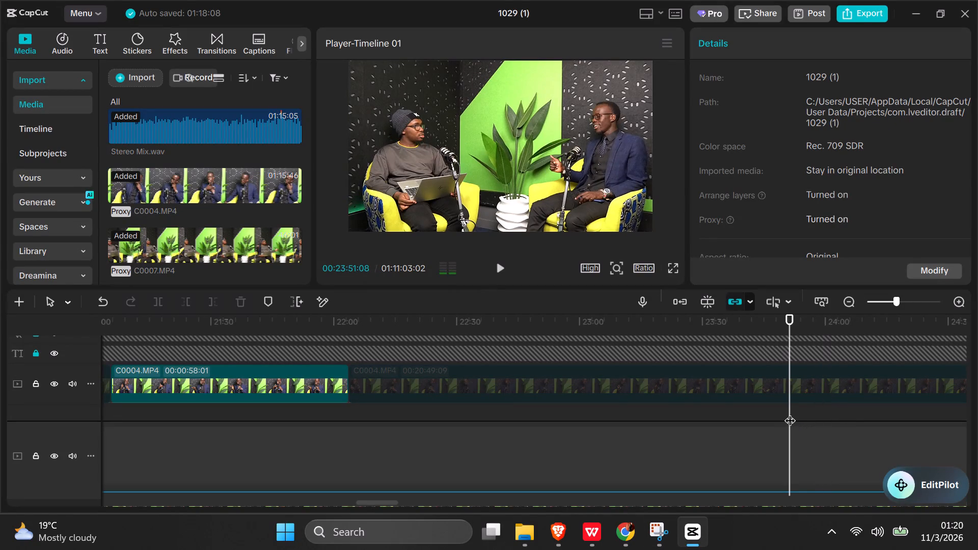
{"action": "key", "text": "space"}
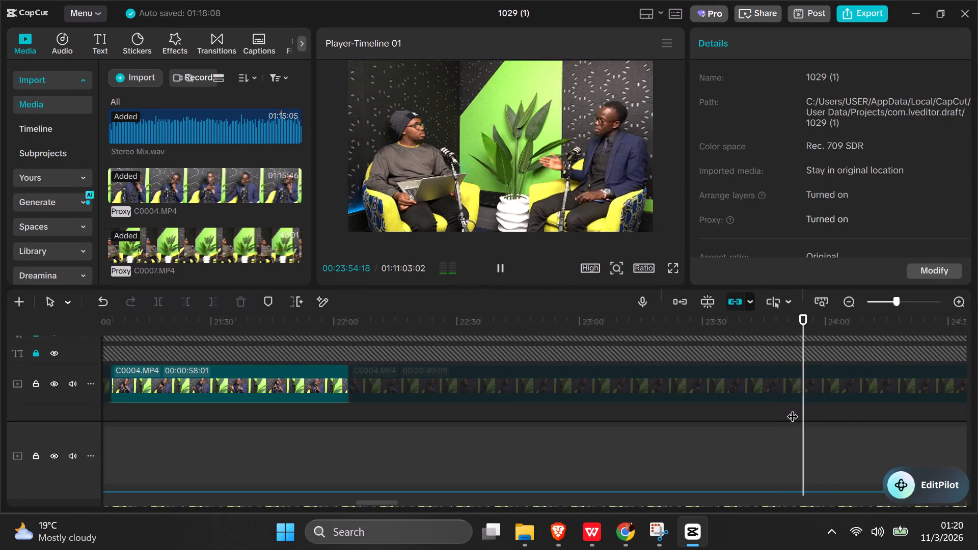
{"action": "key", "text": "space"}
{"action": "left_click", "coordinate": [771, 379]}
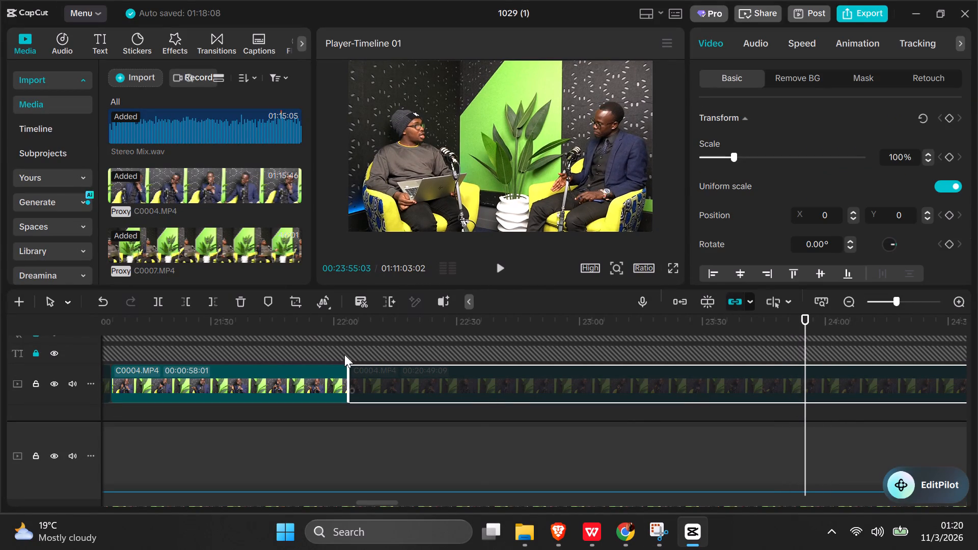
{"action": "left_click", "coordinate": [162, 302]}
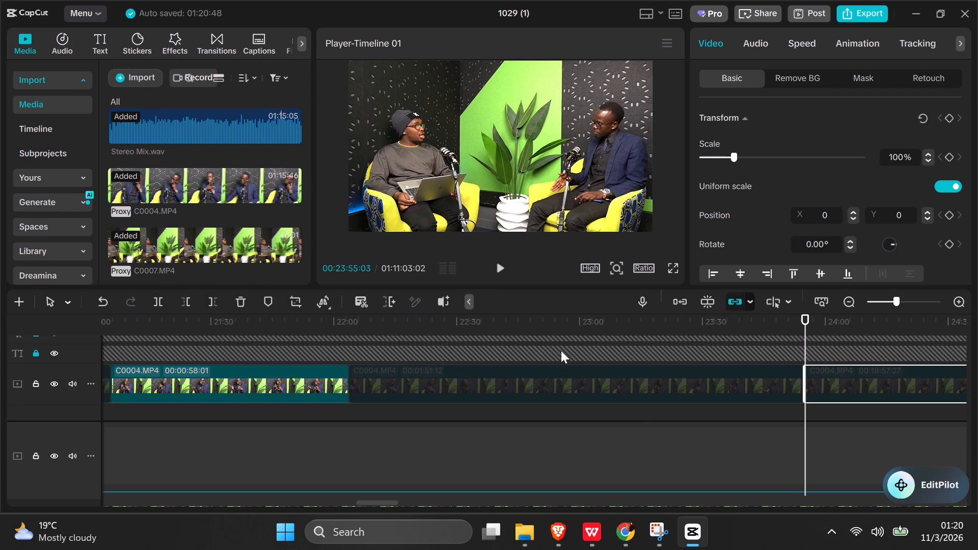
Go back to shortly after the 00:22:03:21 cut, find where the speaker starts, and split the disabled C0004.MP4 clip at 00:22:19:10.
{"action": "left_click", "coordinate": [543, 332]}
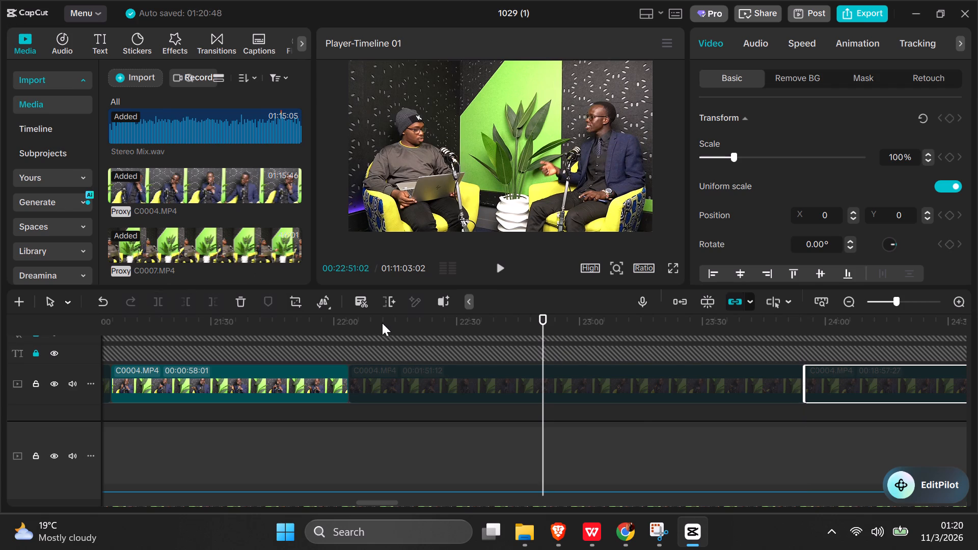
{"action": "left_click", "coordinate": [385, 322]}
{"action": "key", "text": "space"}
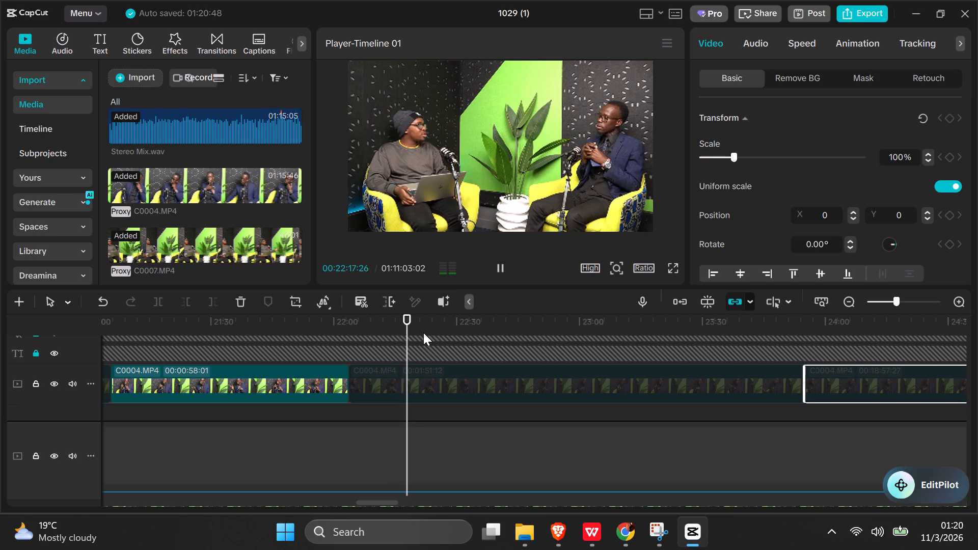
{"action": "key", "text": "space"}
{"action": "left_click", "coordinate": [437, 380]}
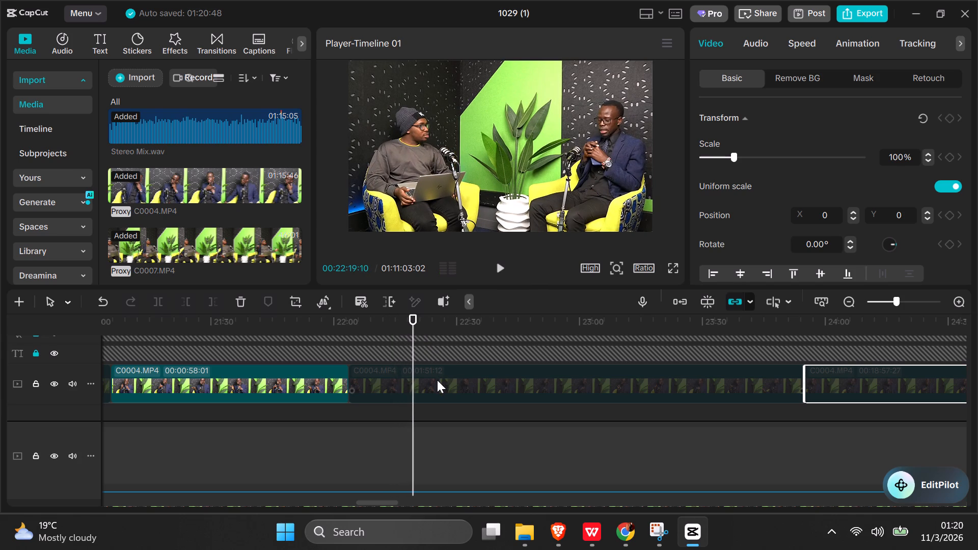
{"action": "left_click", "coordinate": [161, 302]}
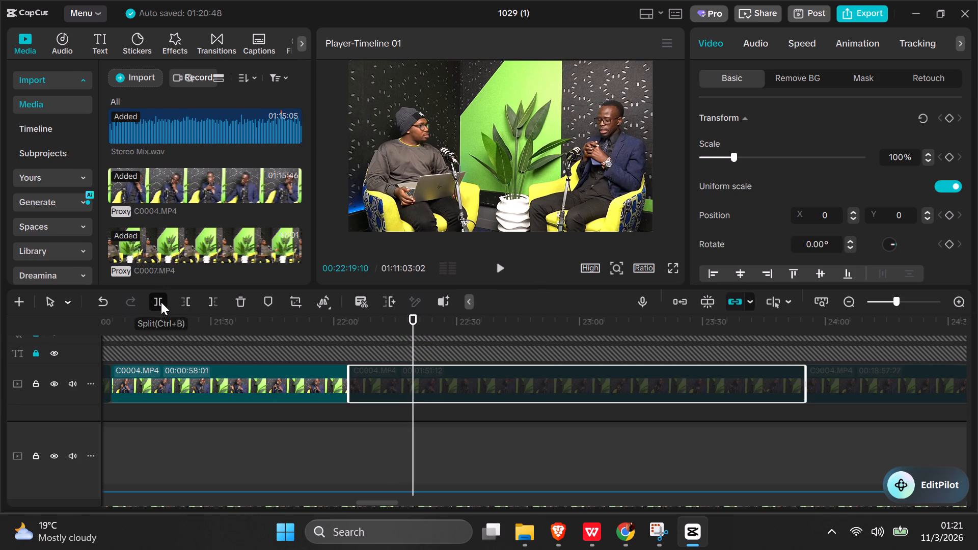
Activate the C0004.MP4 segment between the 00:22:19:10 and 00:23:55:03 cuts.
{"action": "right_click", "coordinate": [529, 387]}
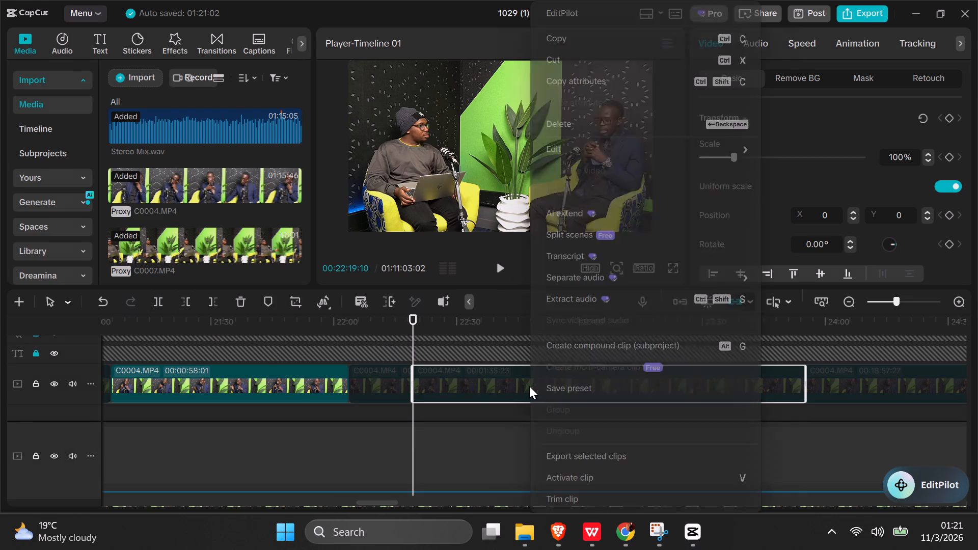
{"action": "double_click", "coordinate": [582, 476]}
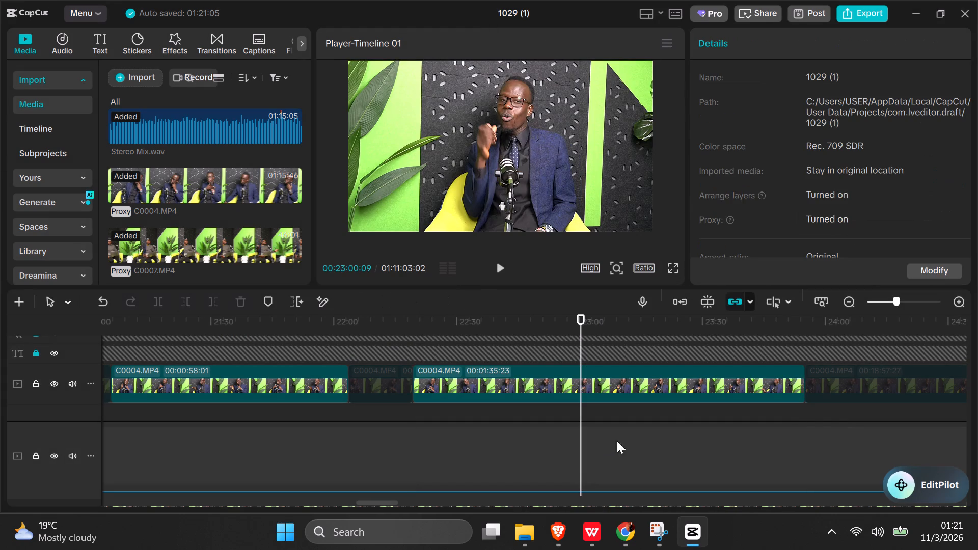
Play on past the 00:23:55:03 cut to the next speaker change and split the disabled C0004.MP4 clip at 00:24:18:11.
{"action": "double_click", "coordinate": [793, 421]}
{"action": "key", "text": "space"}
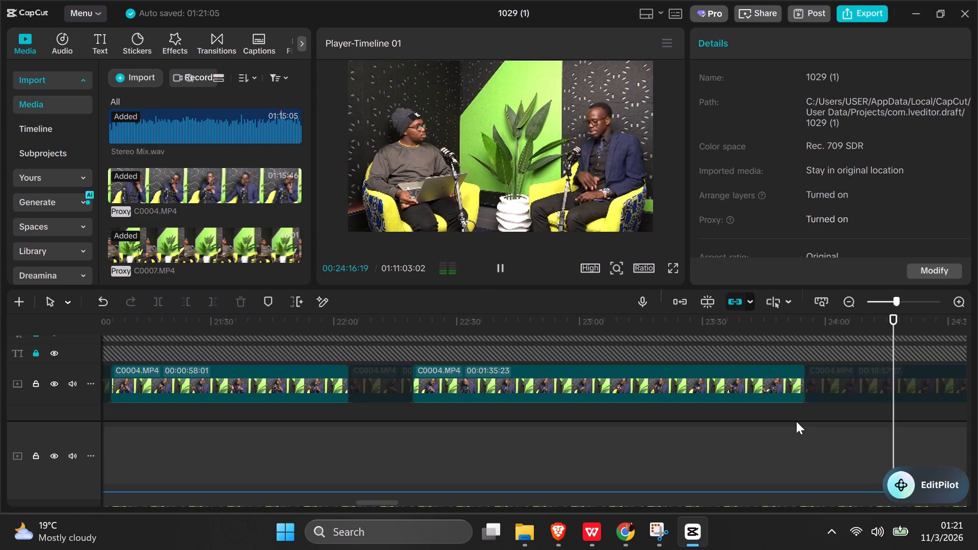
{"action": "key", "text": "space"}
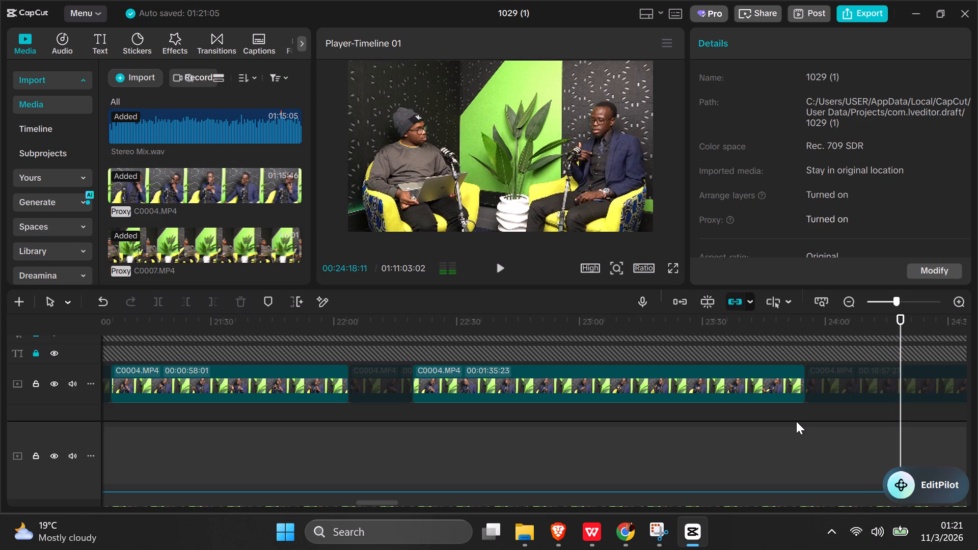
{"action": "left_click", "coordinate": [840, 384]}
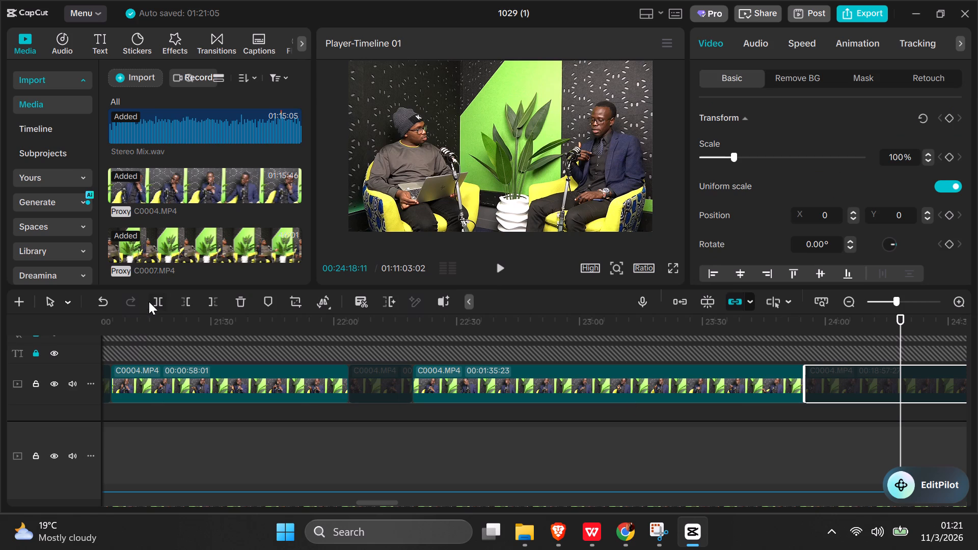
{"action": "left_click", "coordinate": [149, 301]}
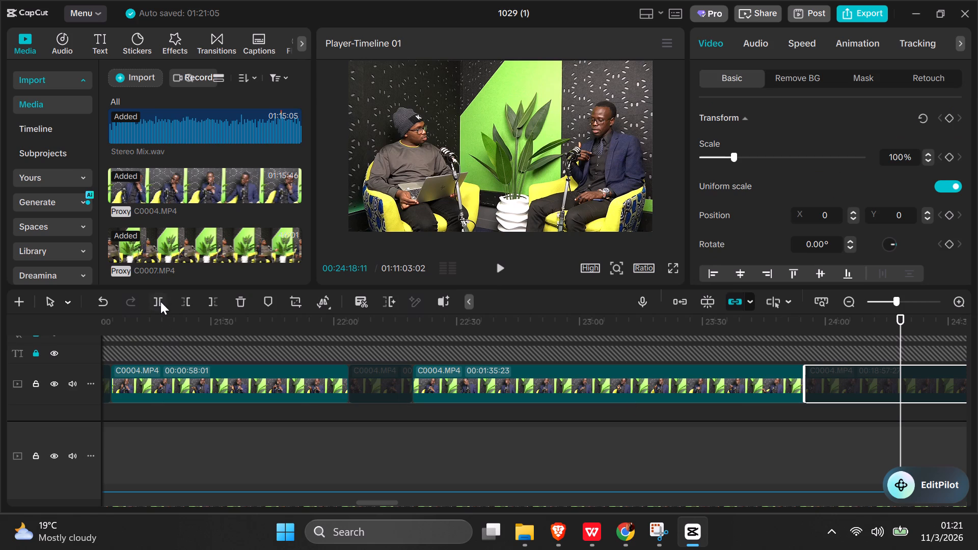
{"action": "left_click", "coordinate": [160, 302]}
Play on to about 00:25:13, replay the speaker change, and split the disabled C0004.MP4 clip at 00:25:11:28.
{"action": "key", "text": "space"}
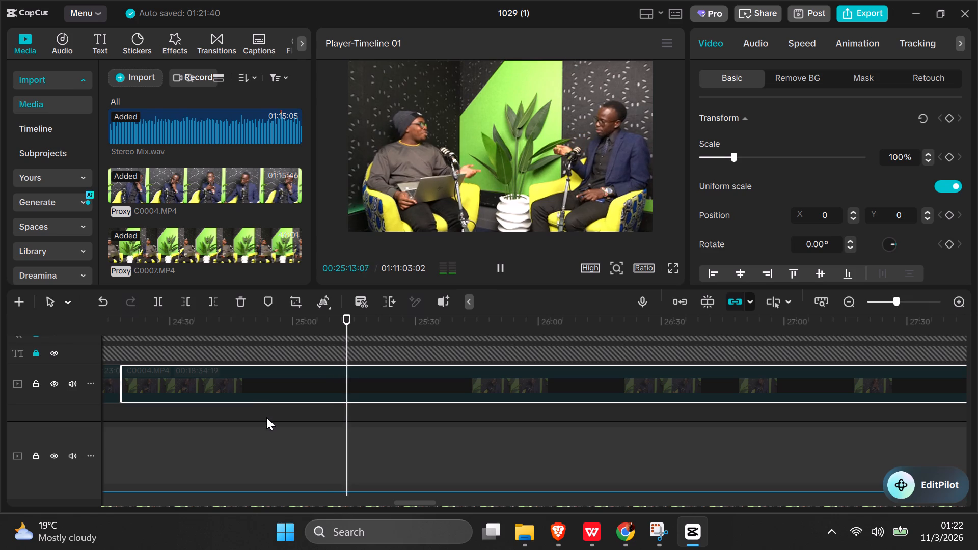
{"action": "key", "text": "space"}
{"action": "left_click", "coordinate": [332, 413]}
{"action": "key", "text": "space"}
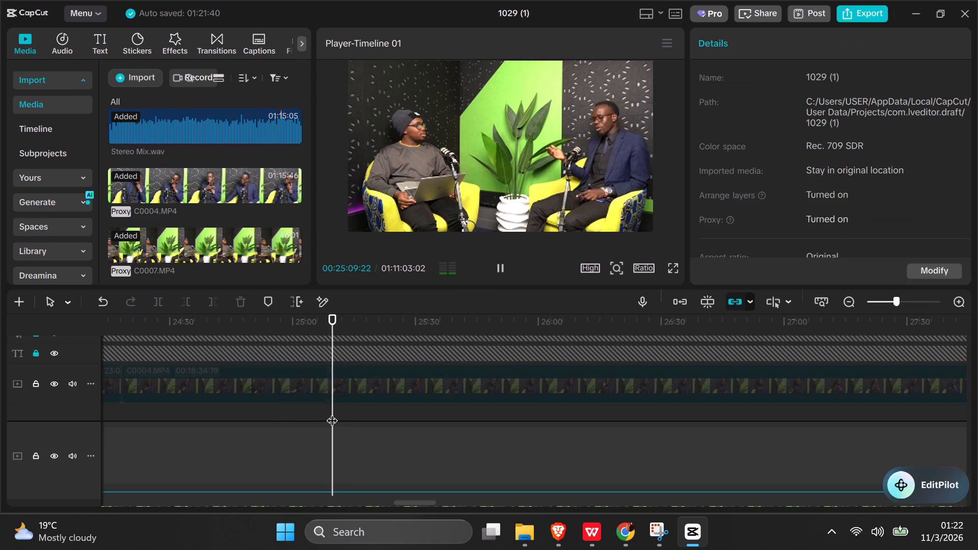
{"action": "key", "text": "space"}
{"action": "left_click", "coordinate": [351, 377]}
{"action": "left_click", "coordinate": [156, 298]}
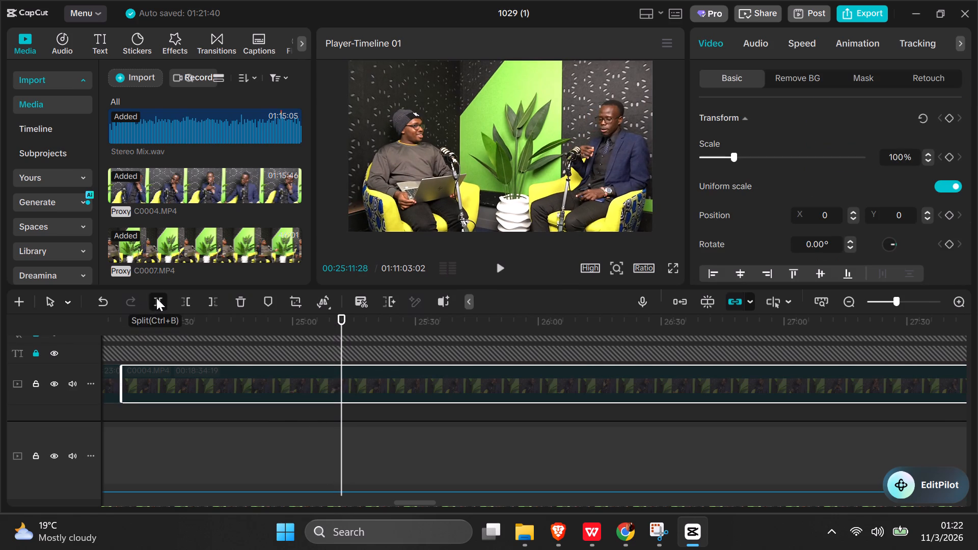
Play on from the 00:25:11:28 cut and split the disabled C0004.MP4 clip again at 00:25:22:15.
{"action": "key", "text": "space"}
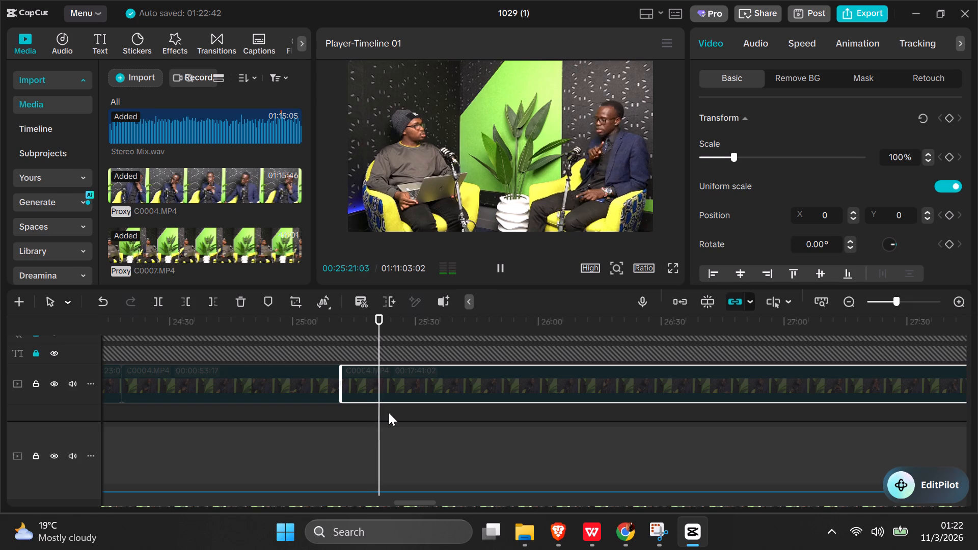
{"action": "key", "text": "space"}
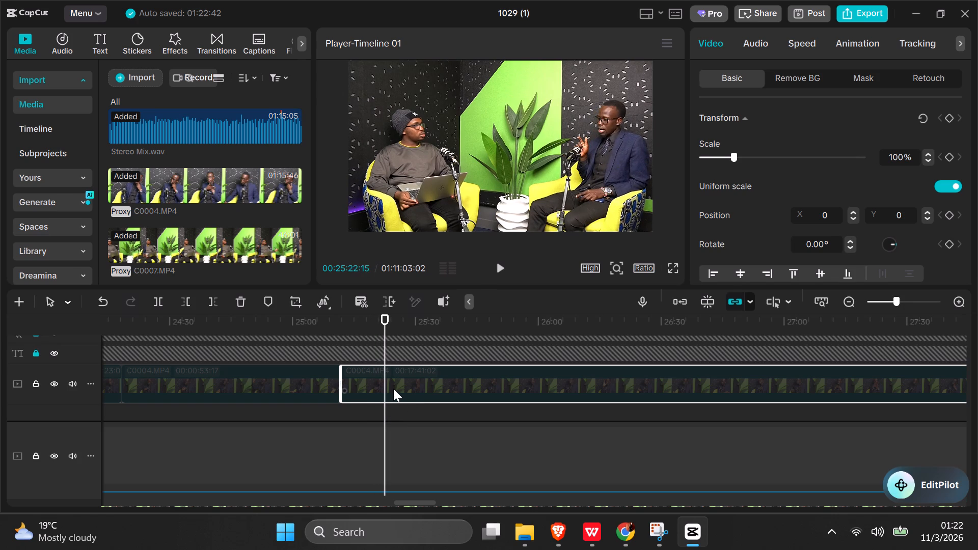
{"action": "left_click", "coordinate": [392, 388]}
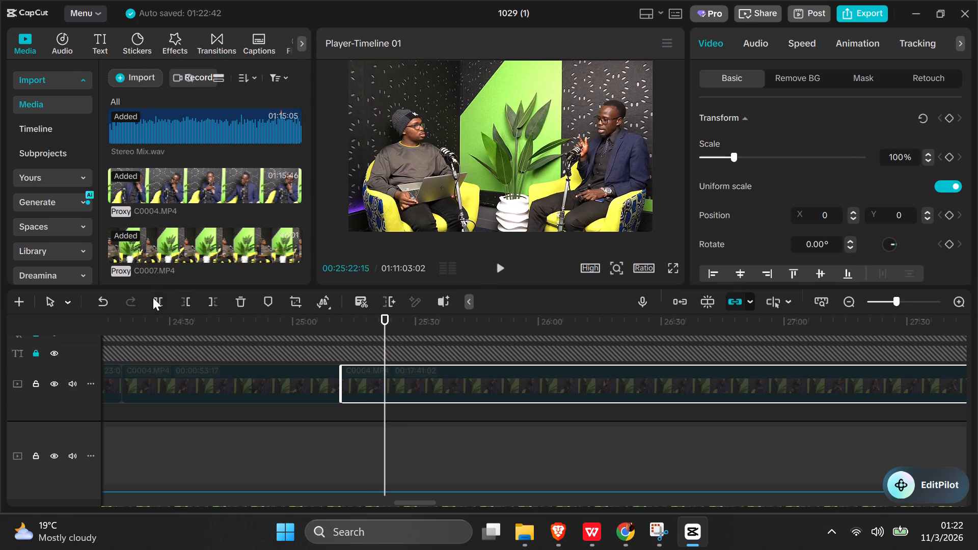
{"action": "left_click", "coordinate": [156, 299]}
Activate the C0004.MP4 segment between the 00:24:18:11 and 00:25:11:28 cuts.
{"action": "key", "text": "space"}
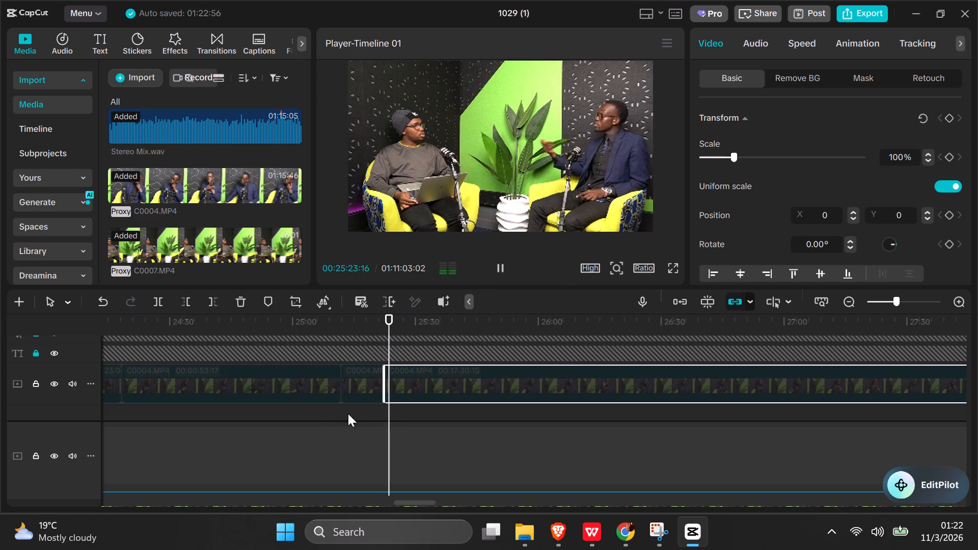
{"action": "left_click", "coordinate": [357, 392]}
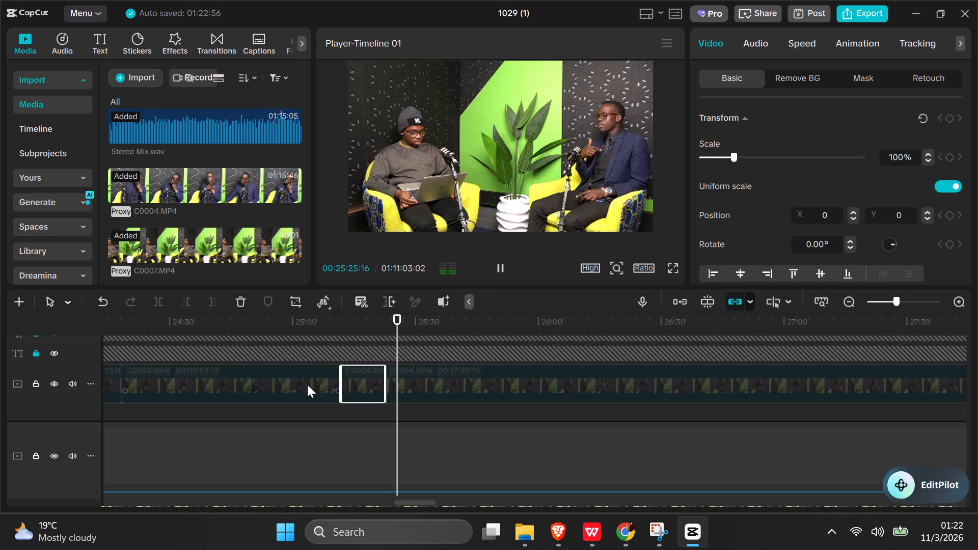
{"action": "left_click", "coordinate": [307, 384]}
{"action": "right_click", "coordinate": [305, 384]}
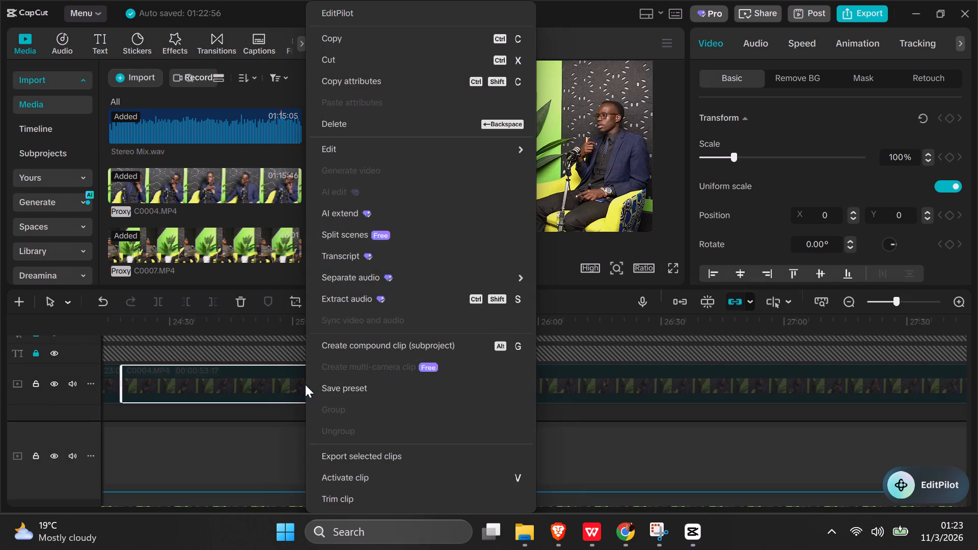
{"action": "left_click", "coordinate": [351, 475]}
Replay the camera switch at the 00:25:11:28 cut and look over the tracks beneath the C0004.MP4 segments.
{"action": "left_click", "coordinate": [331, 422]}
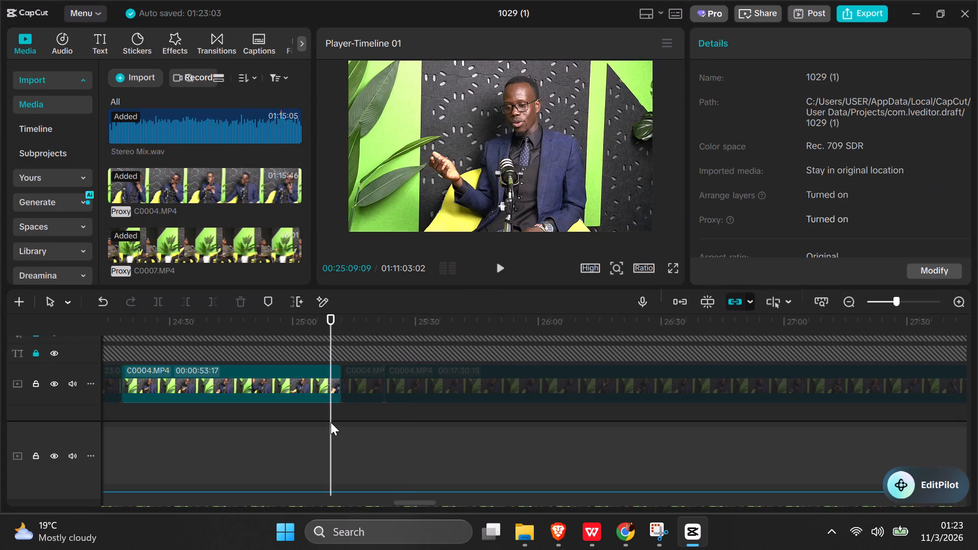
{"action": "key", "text": "space"}
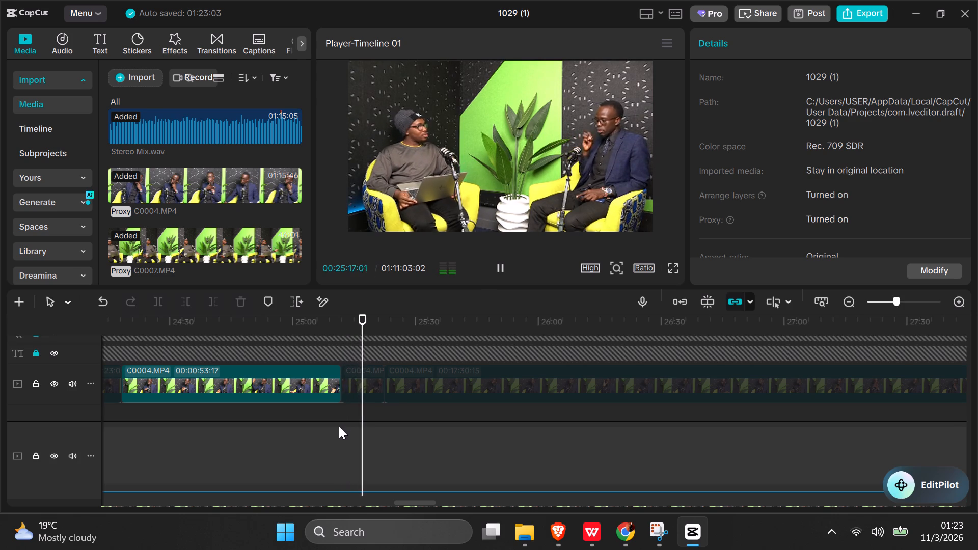
{"action": "left_click", "coordinate": [328, 425]}
{"action": "key", "text": "space"}
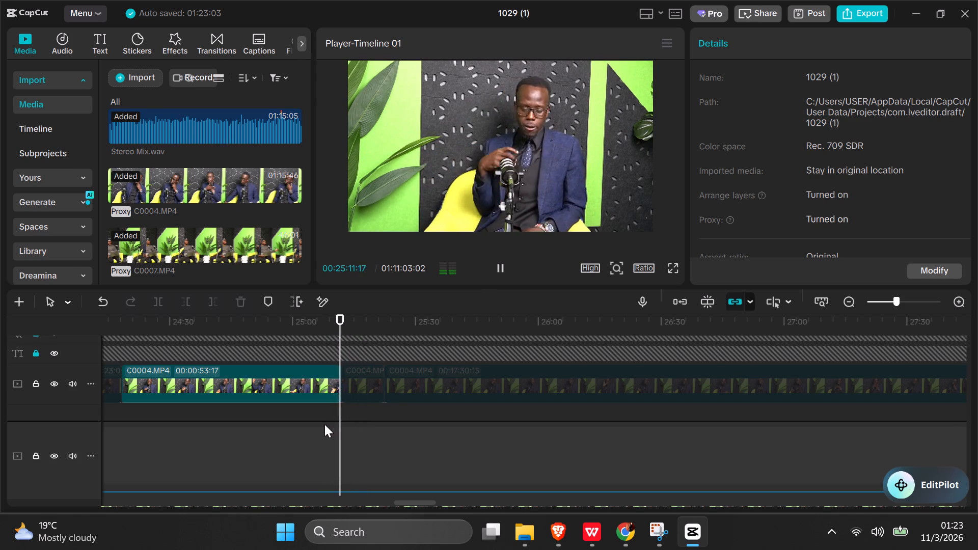
{"action": "scroll", "coordinate": [309, 423], "scroll_direction": "up", "scroll_amount": 3}
{"action": "scroll", "coordinate": [308, 420], "scroll_direction": "down", "scroll_amount": 3}
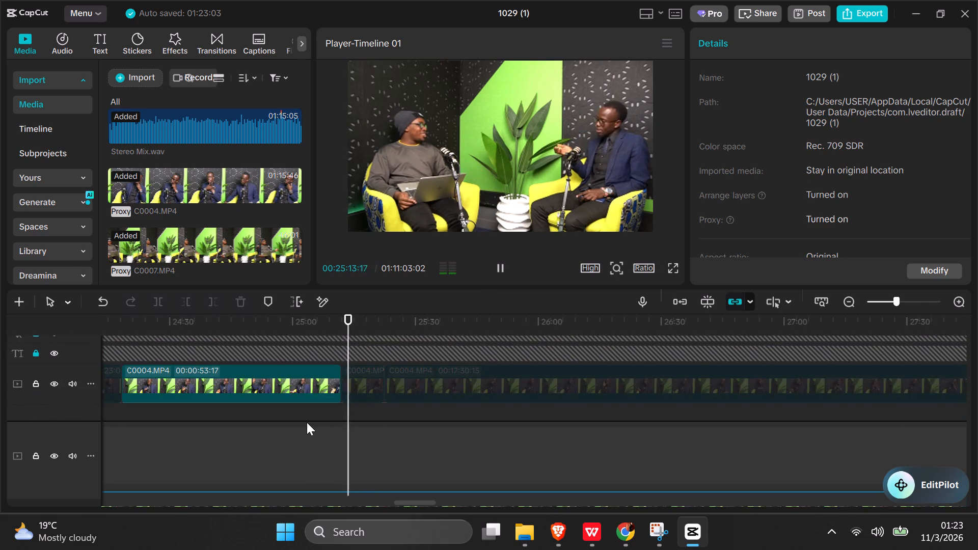
{"action": "scroll", "coordinate": [307, 422], "scroll_direction": "down", "scroll_amount": 8}
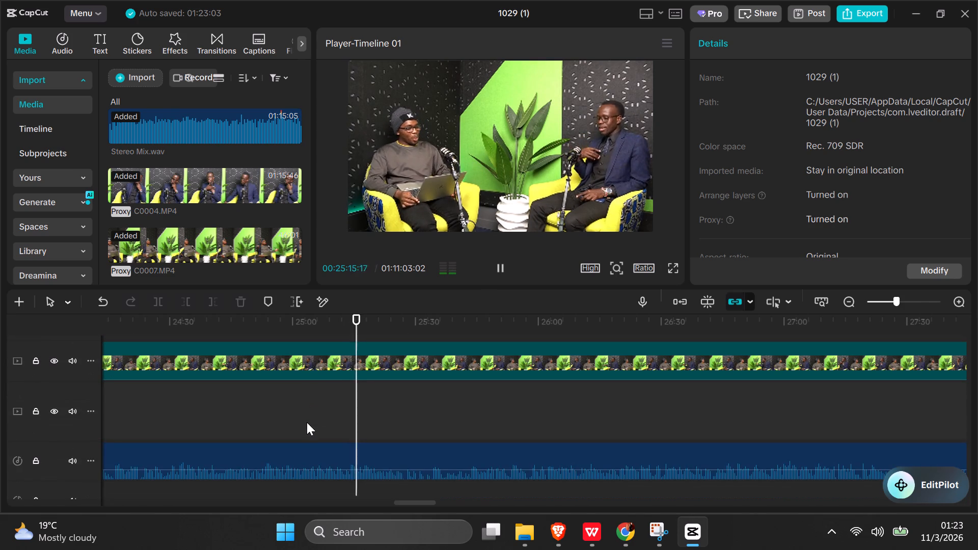
{"action": "scroll", "coordinate": [306, 425], "scroll_direction": "up", "scroll_amount": 4}
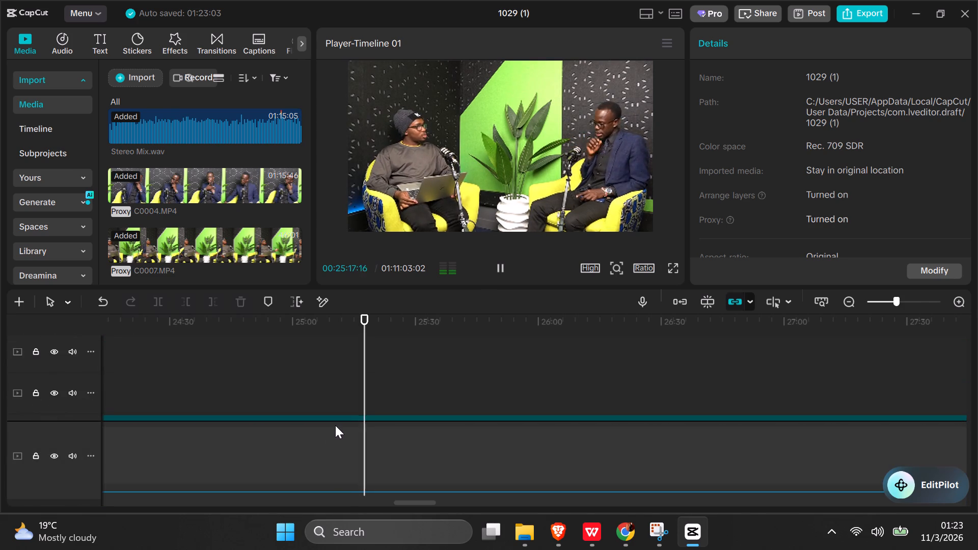
{"action": "key", "text": "space"}
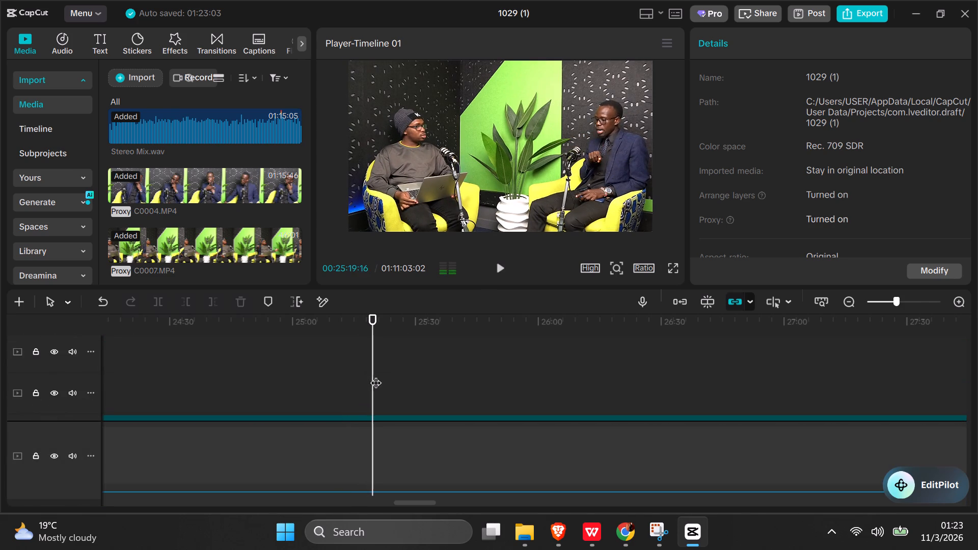
Replay the interview around 00:23:55, where the active C0004.MP4 segment ends, to review the camera switch.
{"action": "scroll", "coordinate": [379, 365], "scroll_direction": "up", "scroll_amount": 5}
{"action": "scroll", "coordinate": [328, 389], "scroll_direction": "down", "scroll_amount": 2}
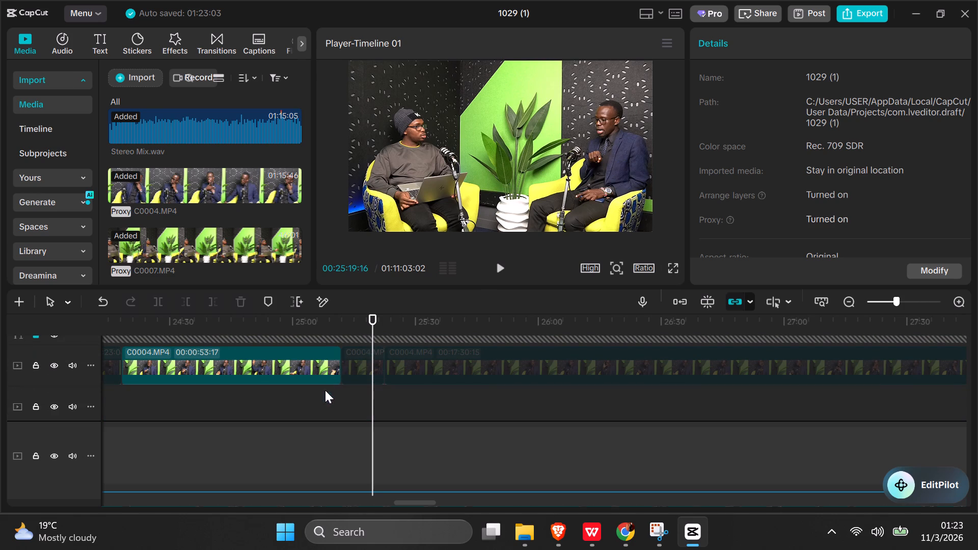
{"action": "left_click_drag", "start_coordinate": [371, 320], "coordinate": [266, 356]}
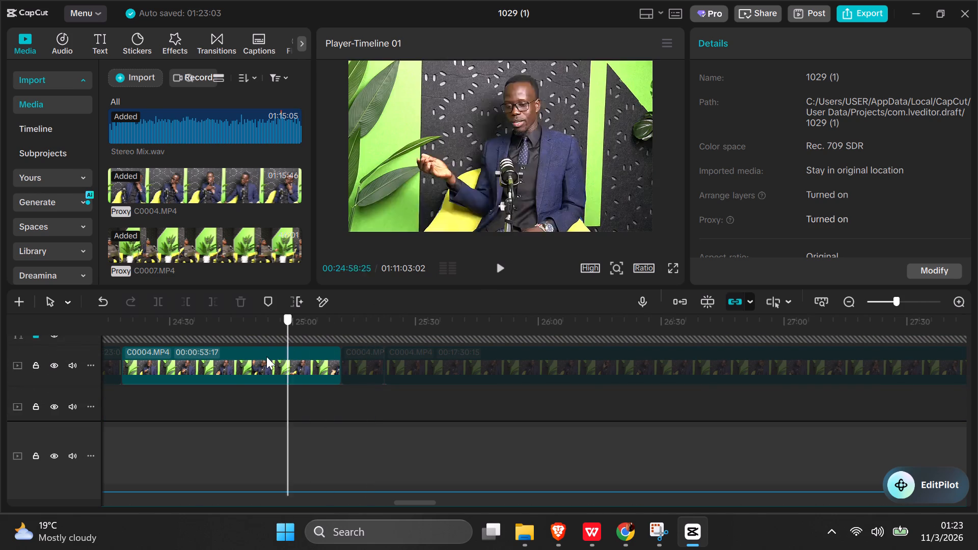
{"action": "left_click_drag", "start_coordinate": [266, 356], "coordinate": [304, 397]}
{"action": "key", "text": "space"}
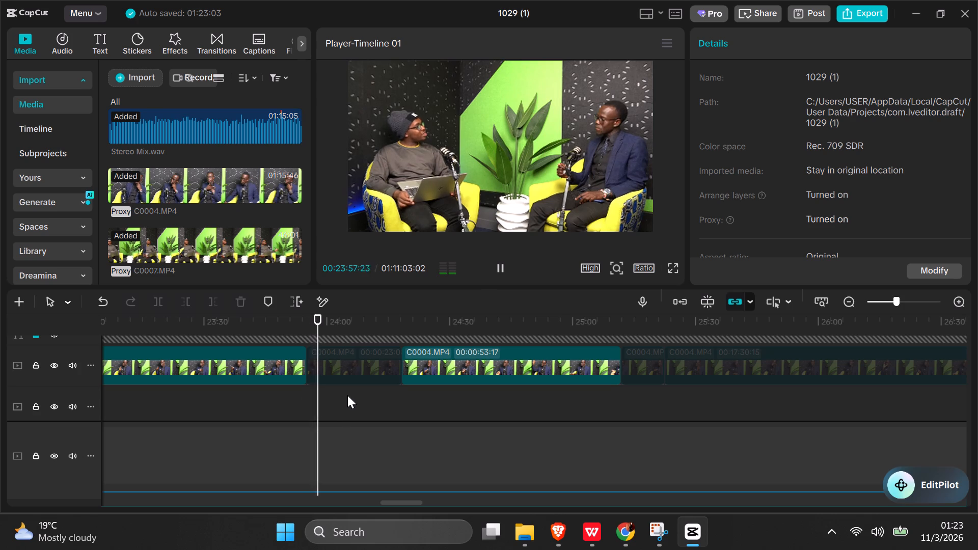
{"action": "double_click", "coordinate": [290, 392]}
{"action": "key", "text": "space"}
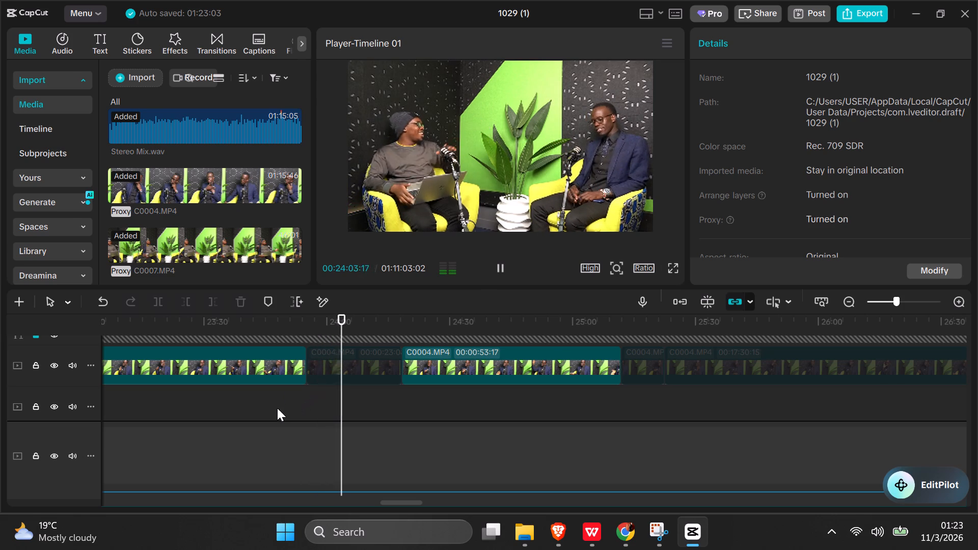
{"action": "left_click", "coordinate": [271, 404]}
{"action": "key", "text": "space"}
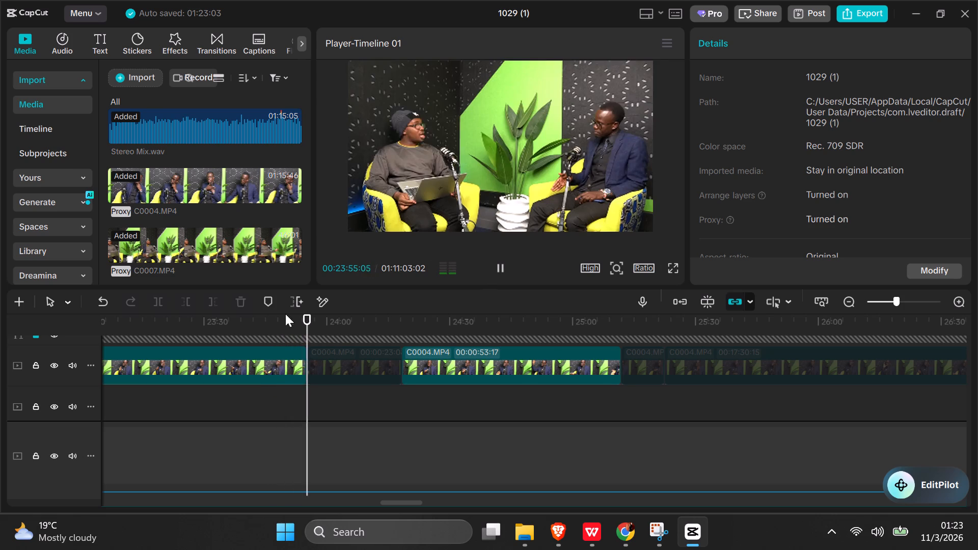
{"action": "key", "text": "space"}
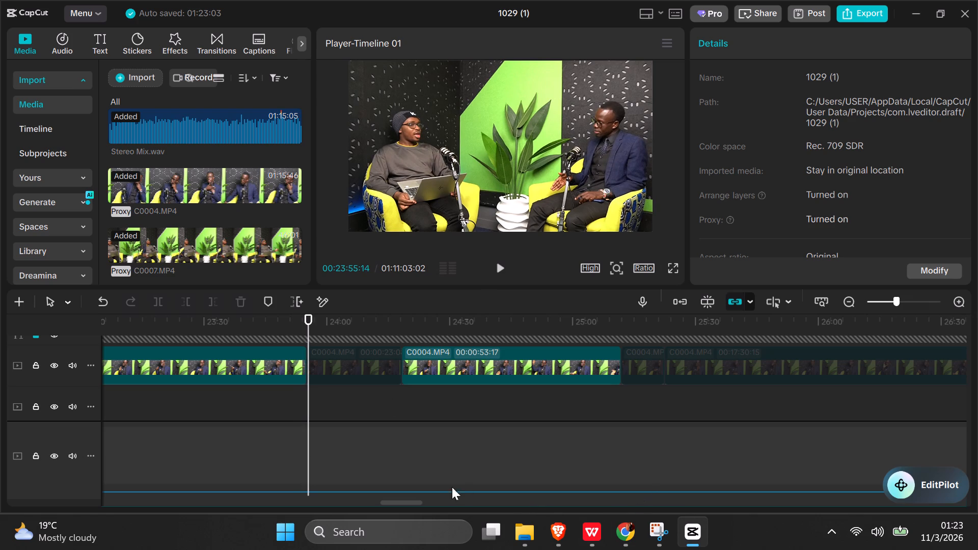
Look back over the earlier C0004.MP4 segments to the point near 00:12:03 where they change tracks, including the tracks beneath.
{"action": "left_click_drag", "start_coordinate": [415, 502], "coordinate": [367, 504]}
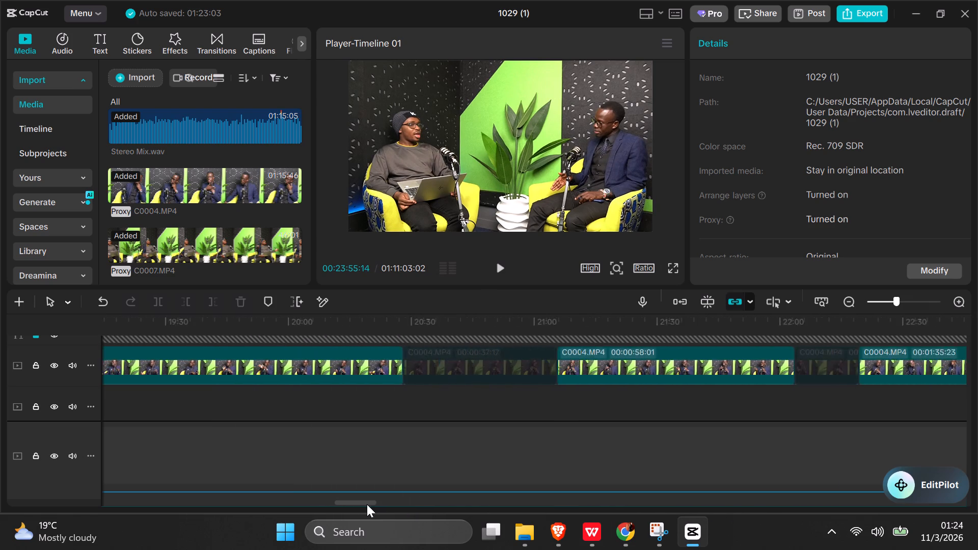
{"action": "left_click_drag", "start_coordinate": [367, 504], "coordinate": [302, 534]}
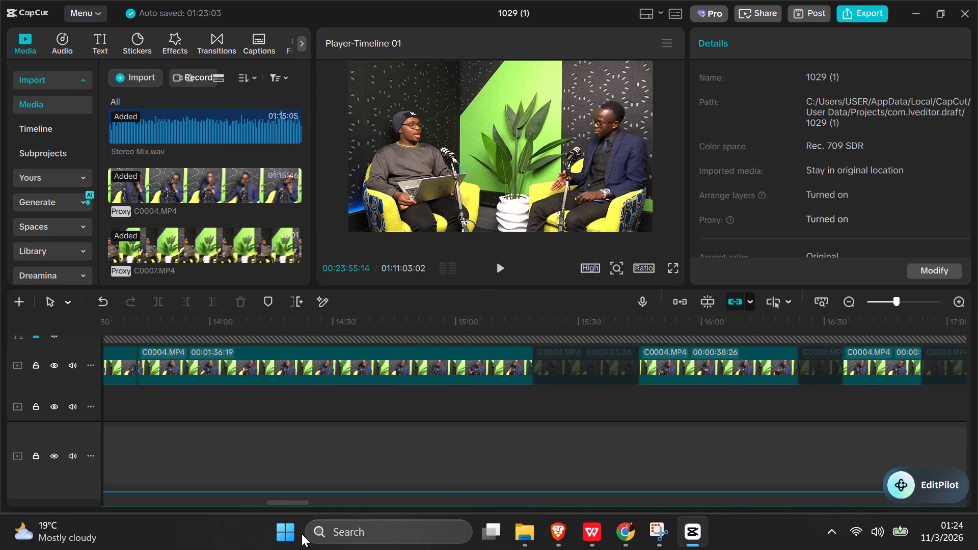
{"action": "left_click_drag", "start_coordinate": [302, 534], "coordinate": [312, 534]}
{"action": "scroll", "coordinate": [515, 456], "scroll_direction": "up", "scroll_amount": 4}
{"action": "scroll", "coordinate": [522, 452], "scroll_direction": "down", "scroll_amount": 1}
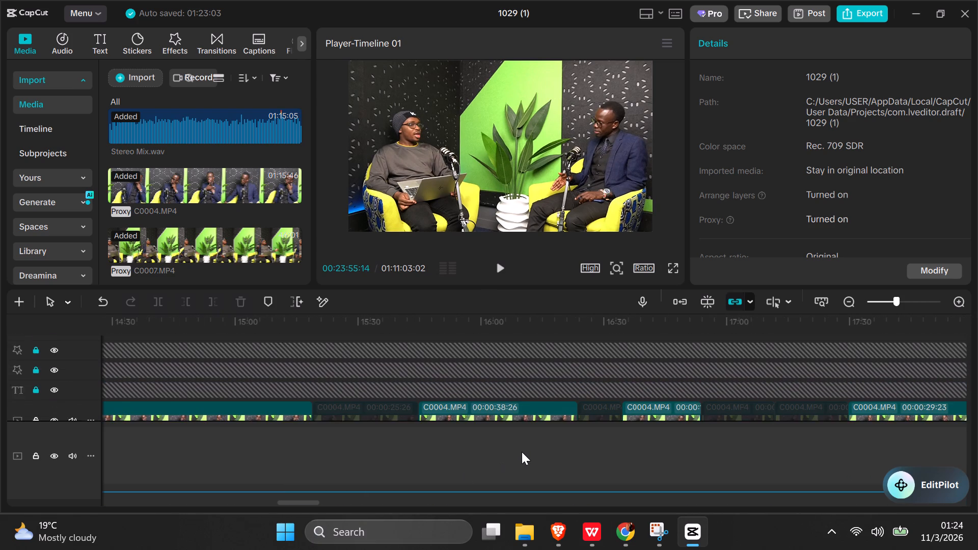
{"action": "scroll", "coordinate": [522, 452], "scroll_direction": "down", "scroll_amount": 1}
{"action": "left_click_drag", "start_coordinate": [310, 504], "coordinate": [335, 503]}
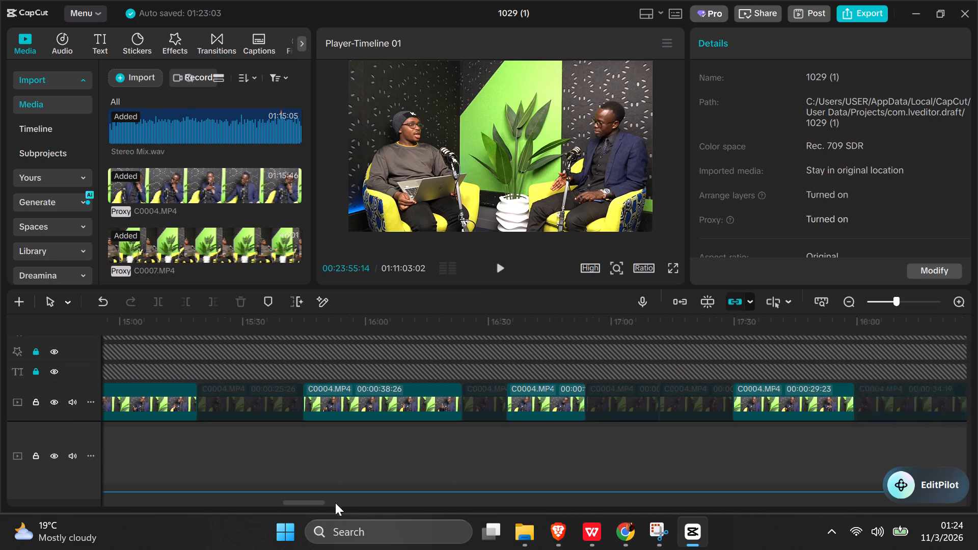
{"action": "left_click_drag", "start_coordinate": [335, 503], "coordinate": [404, 491]}
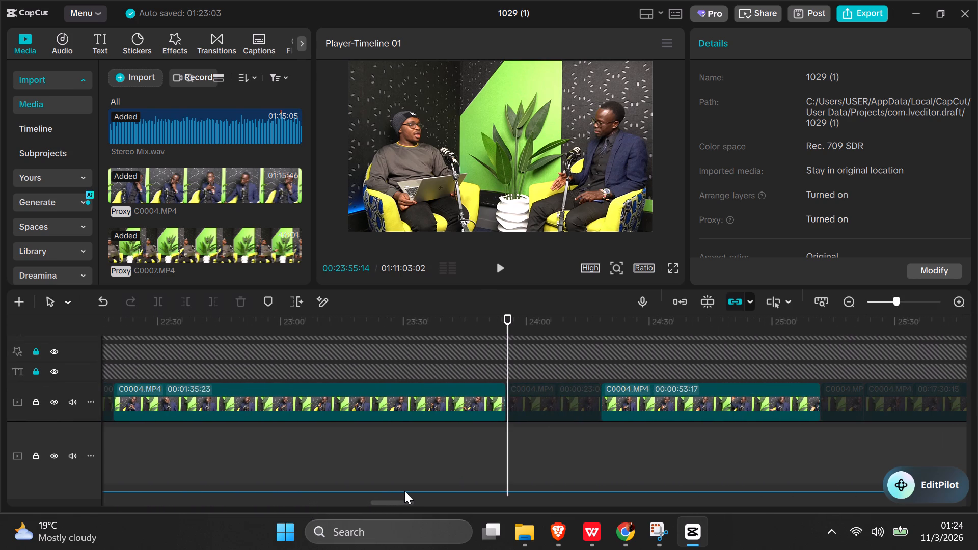
{"action": "left_click_drag", "start_coordinate": [404, 491], "coordinate": [357, 499]}
{"action": "left_click_drag", "start_coordinate": [357, 499], "coordinate": [332, 508]}
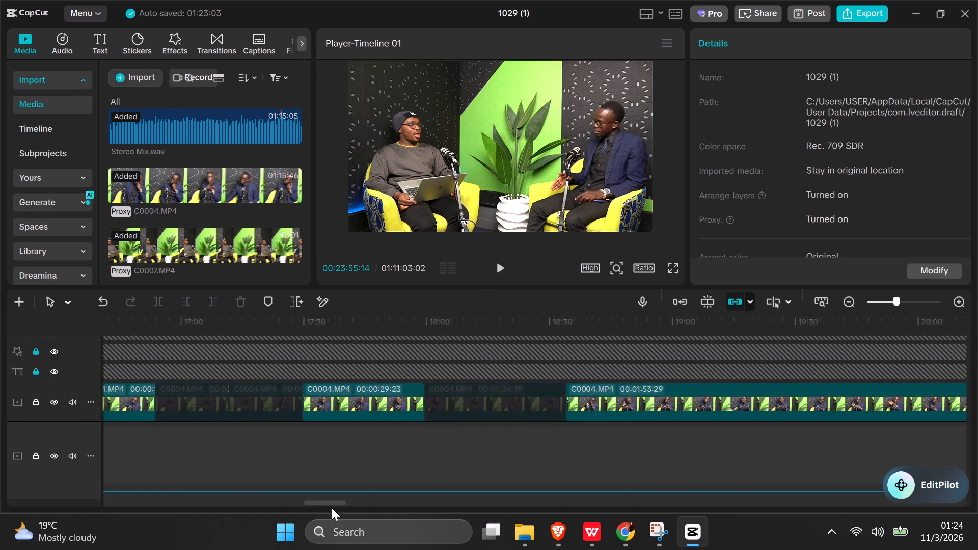
{"action": "left_click_drag", "start_coordinate": [332, 508], "coordinate": [296, 513]}
{"action": "left_click_drag", "start_coordinate": [286, 513], "coordinate": [260, 518]}
{"action": "left_click", "coordinate": [259, 518]}
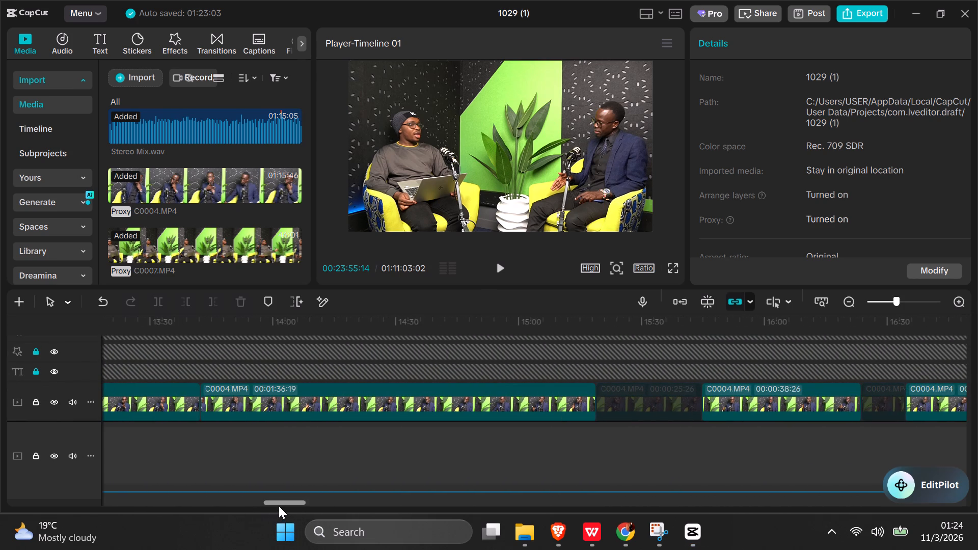
{"action": "left_click_drag", "start_coordinate": [279, 506], "coordinate": [240, 505]}
{"action": "scroll", "coordinate": [582, 384], "scroll_direction": "down", "scroll_amount": 2}
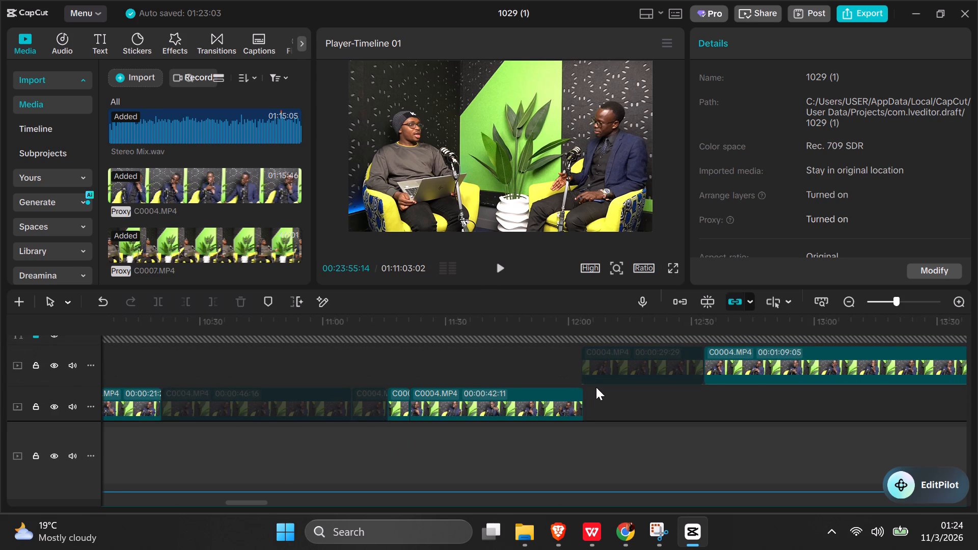
{"action": "scroll", "coordinate": [596, 388], "scroll_direction": "down", "scroll_amount": 6}
{"action": "scroll", "coordinate": [597, 393], "scroll_direction": "up", "scroll_amount": 2}
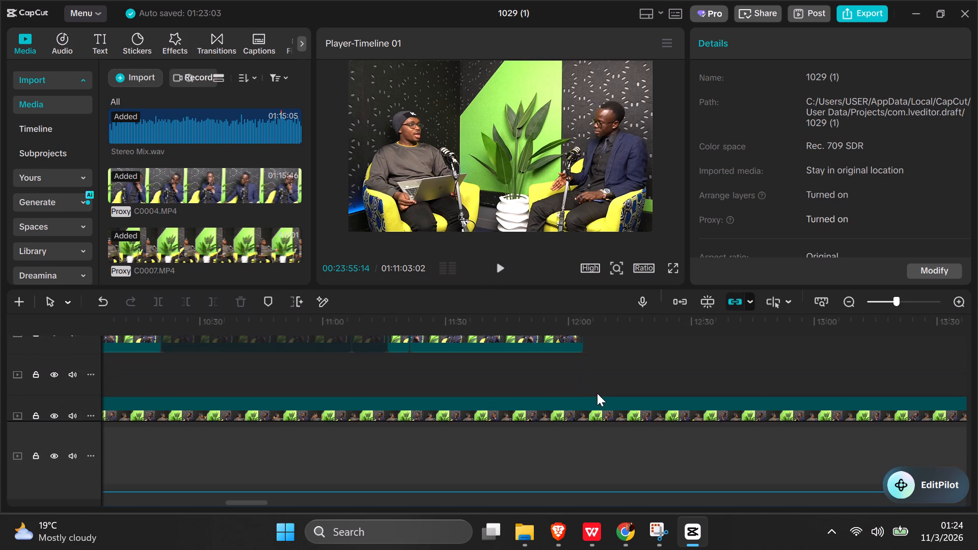
Split the C0007.MP4 clip at 00:12:03:21, exactly where the last active lower-track C0004.MP4 segment ends.
{"action": "left_click", "coordinate": [583, 365]}
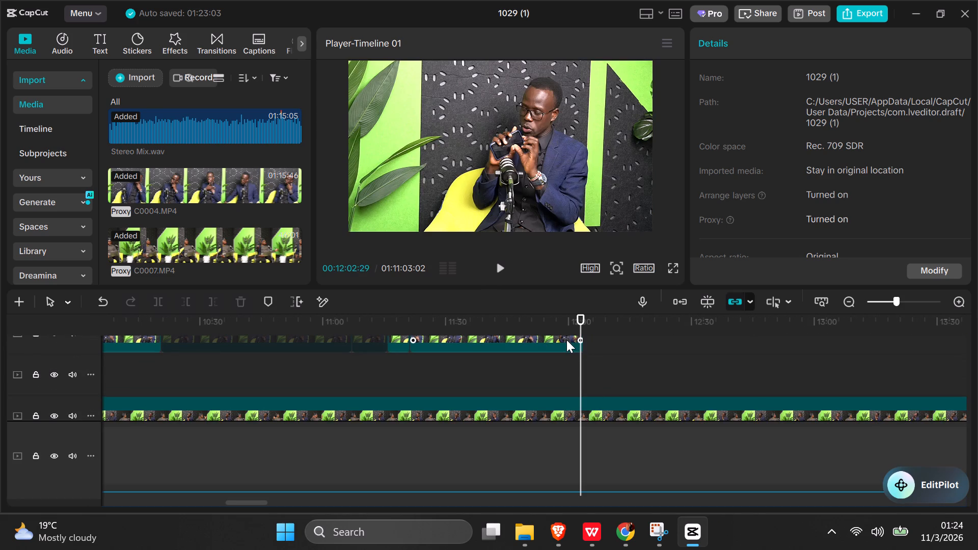
{"action": "left_click", "coordinate": [565, 340]}
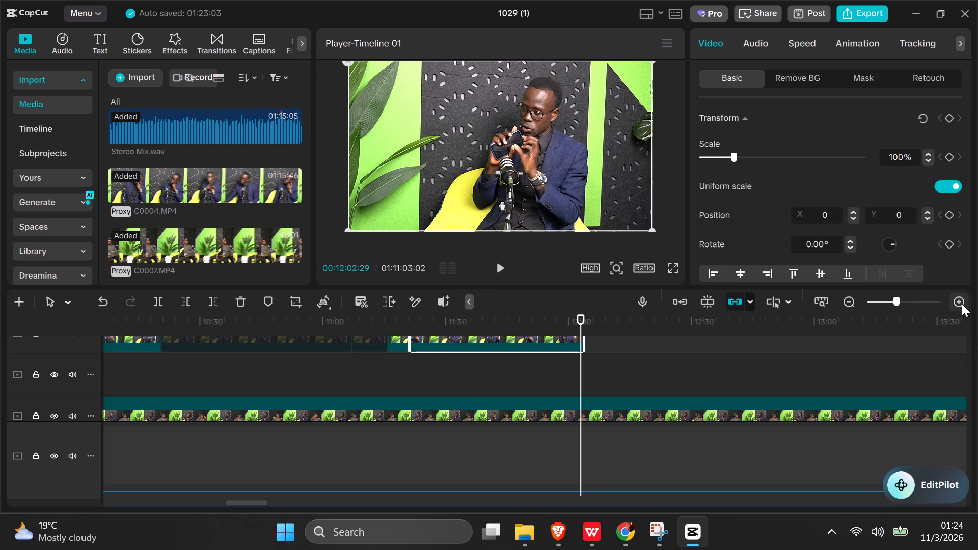
{"action": "triple_click", "coordinate": [961, 304]}
{"action": "triple_click", "coordinate": [961, 304]}
{"action": "left_click", "coordinate": [961, 304]}
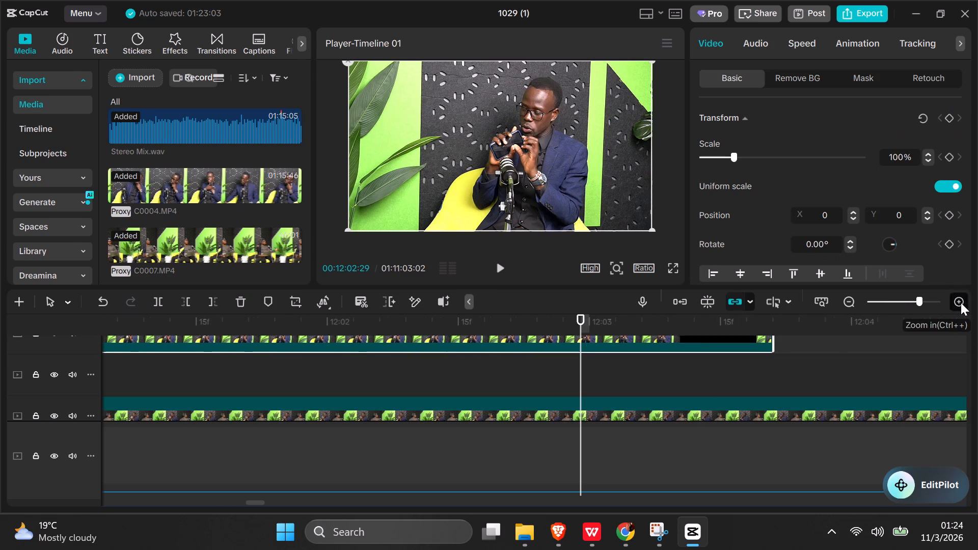
{"action": "left_click", "coordinate": [961, 302]}
{"action": "left_click", "coordinate": [961, 302]}
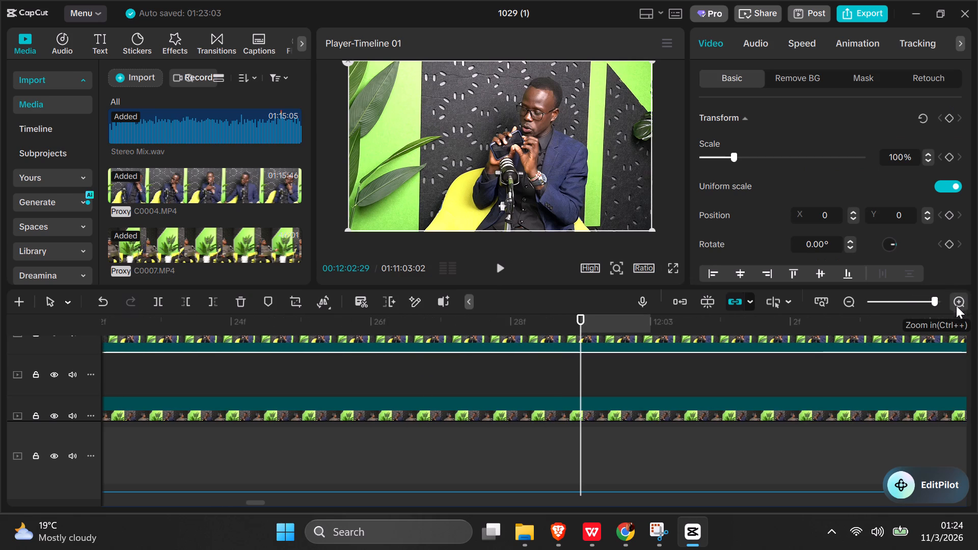
{"action": "left_click", "coordinate": [889, 327]}
{"action": "left_click_drag", "start_coordinate": [889, 327], "coordinate": [939, 317]}
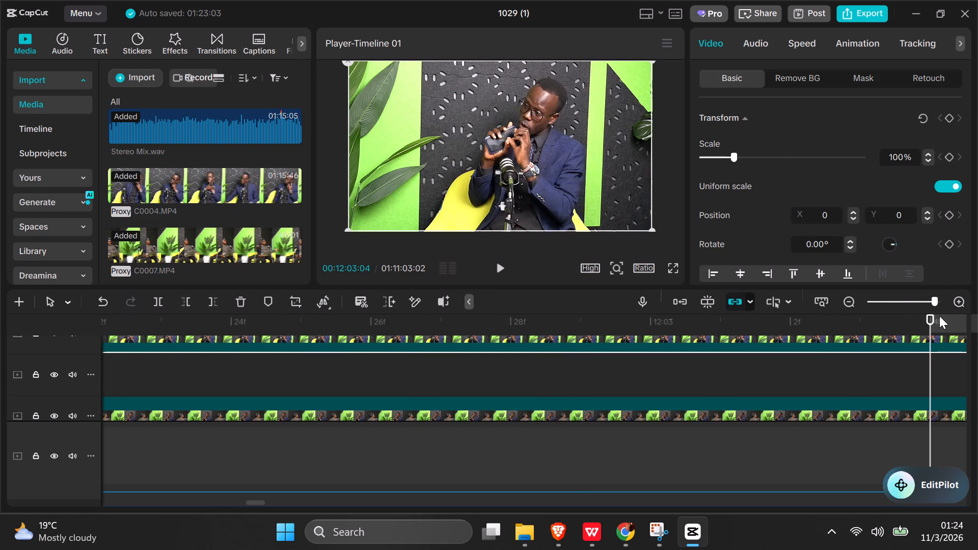
{"action": "left_click_drag", "start_coordinate": [930, 315], "coordinate": [963, 308]}
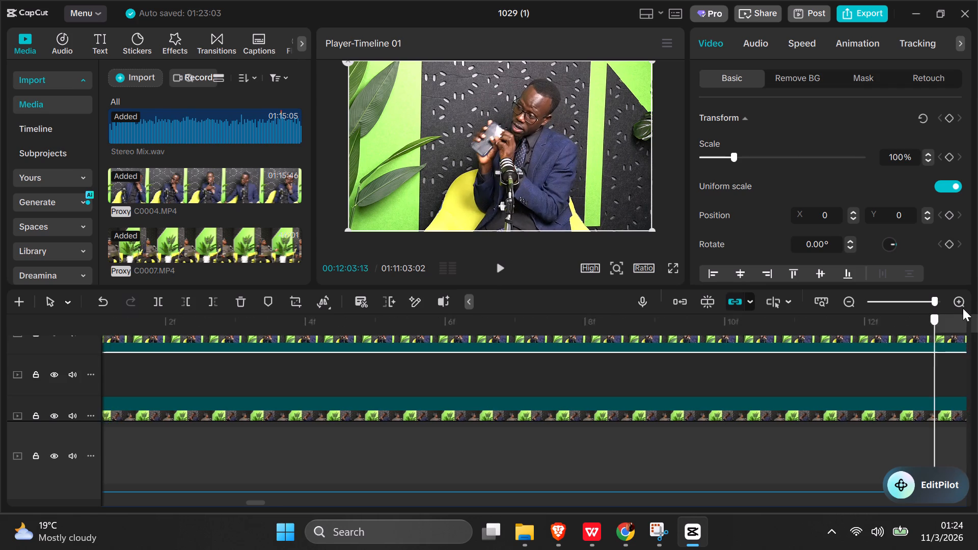
{"action": "left_click_drag", "start_coordinate": [963, 308], "coordinate": [607, 339]}
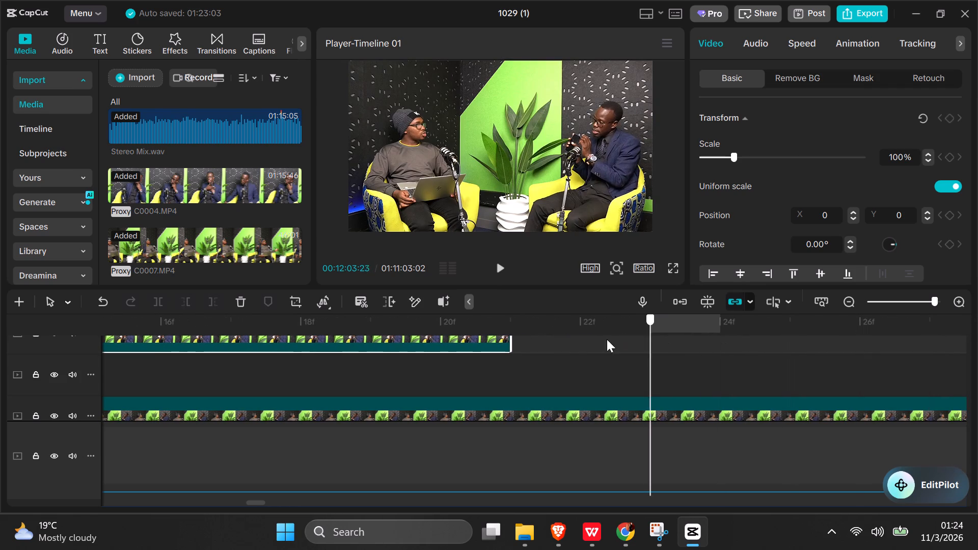
{"action": "left_click_drag", "start_coordinate": [607, 339], "coordinate": [524, 366]}
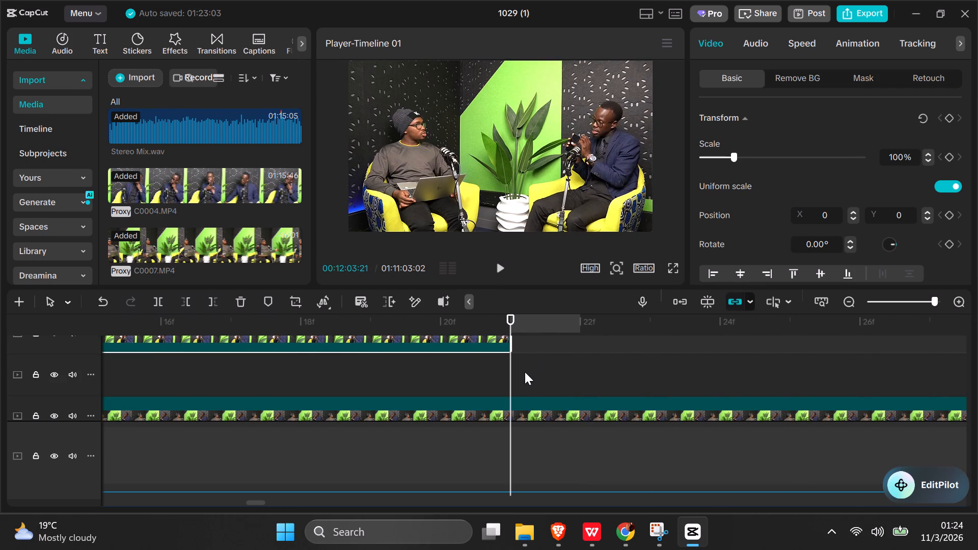
{"action": "scroll", "coordinate": [508, 411], "scroll_direction": "down", "scroll_amount": 1}
{"action": "left_click", "coordinate": [519, 396]}
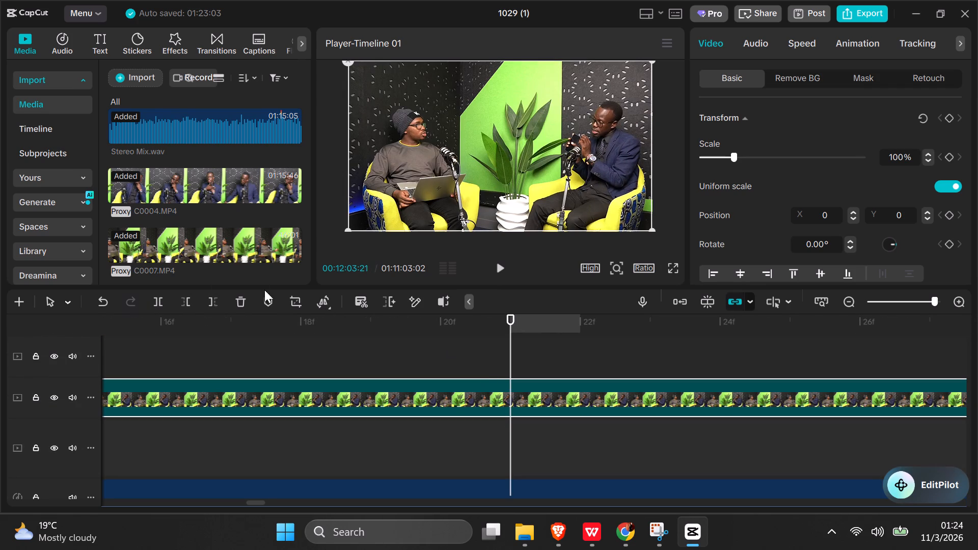
{"action": "left_click", "coordinate": [161, 301]}
Split the Stereo Mix.wav audio clip at the same point, 00:12:03:21.
{"action": "scroll", "coordinate": [504, 376], "scroll_direction": "down", "scroll_amount": 2}
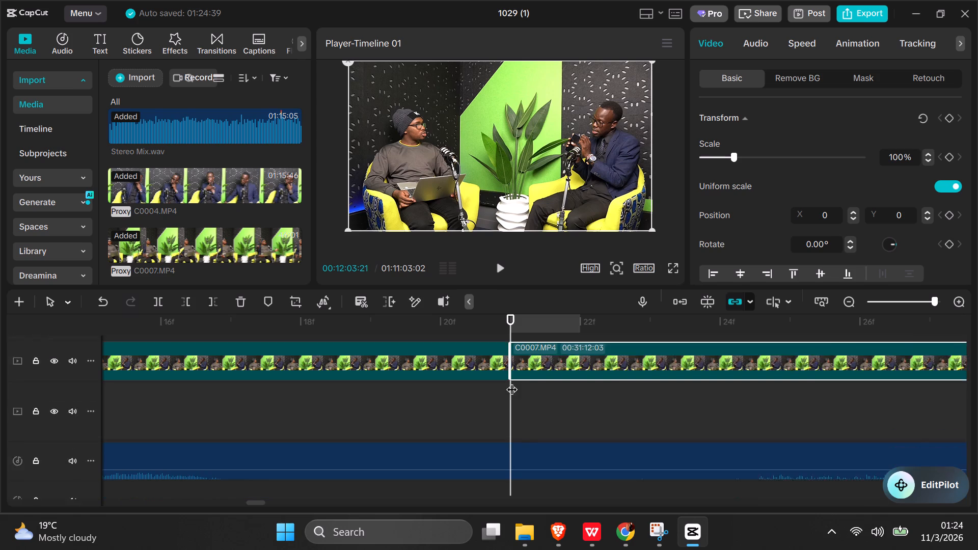
{"action": "scroll", "coordinate": [511, 381], "scroll_direction": "down", "scroll_amount": 2}
{"action": "left_click", "coordinate": [522, 418]}
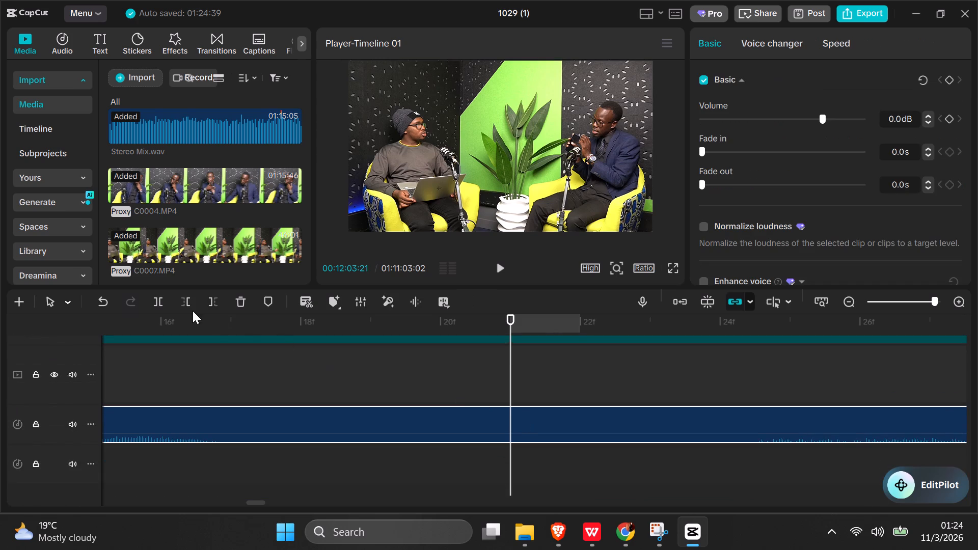
{"action": "left_click", "coordinate": [161, 298]}
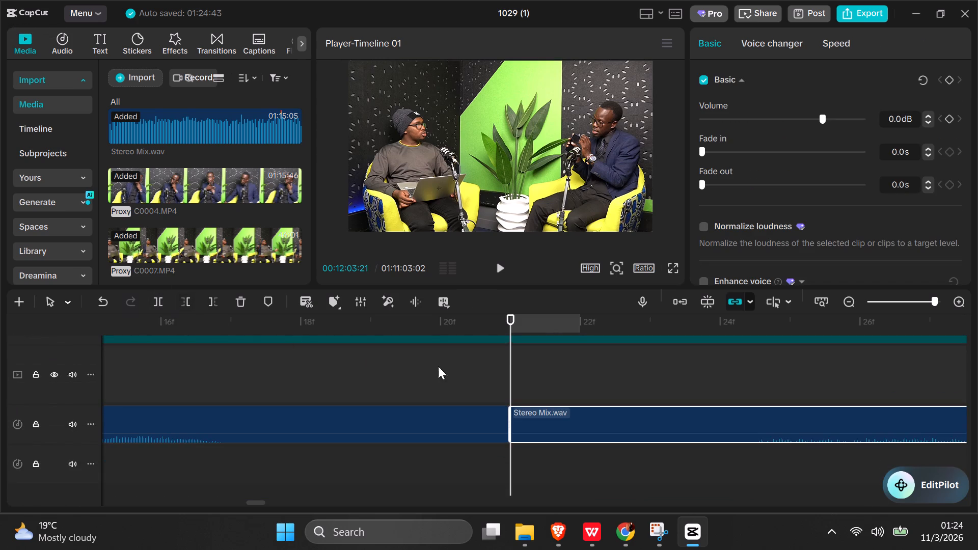
Look through the stacked tracks around 00:12:03:21, checking where the upper and lower C0004.MP4 segments meet relative to the C0007.MP4 and audio splits.
{"action": "scroll", "coordinate": [508, 371], "scroll_direction": "up", "scroll_amount": 5}
{"action": "scroll", "coordinate": [575, 382], "scroll_direction": "up", "scroll_amount": 7}
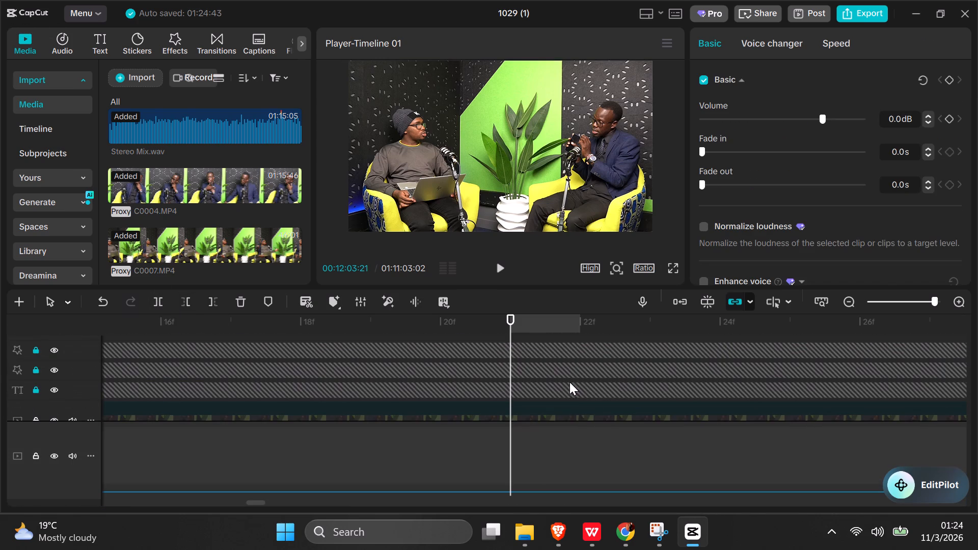
{"action": "scroll", "coordinate": [569, 382], "scroll_direction": "down", "scroll_amount": 2}
{"action": "left_click", "coordinate": [520, 383]}
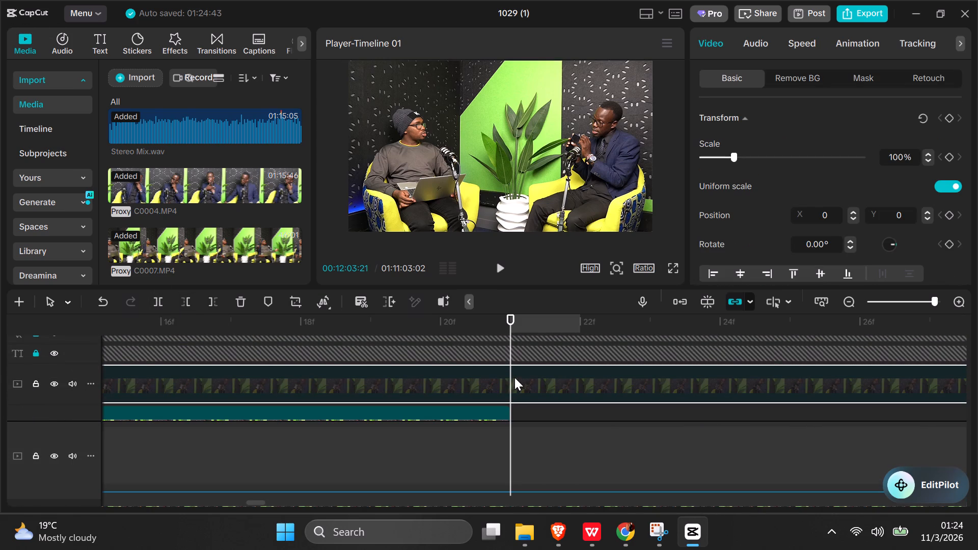
{"action": "scroll", "coordinate": [514, 378], "scroll_direction": "down", "scroll_amount": 2}
{"action": "scroll", "coordinate": [516, 380], "scroll_direction": "up", "scroll_amount": 2}
{"action": "scroll", "coordinate": [517, 381], "scroll_direction": "down", "scroll_amount": 1}
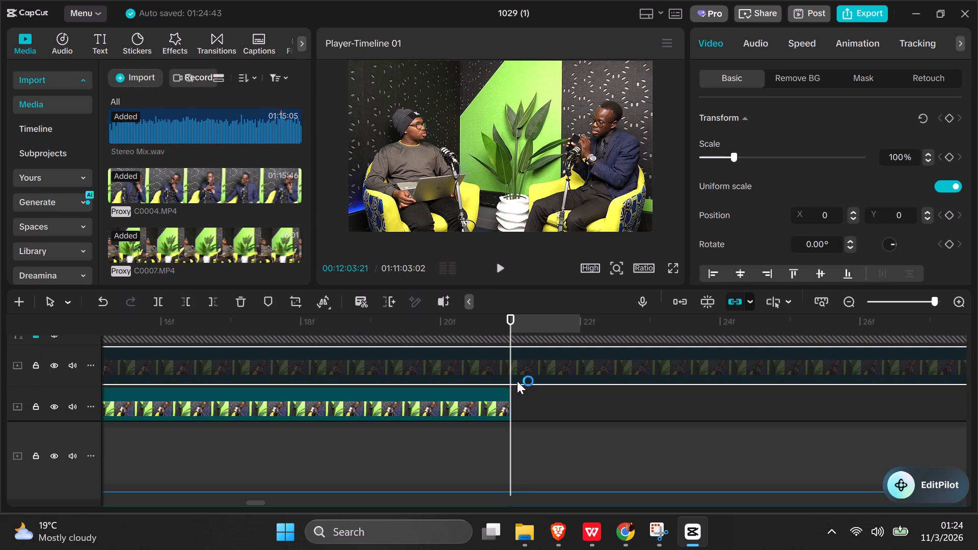
{"action": "scroll", "coordinate": [524, 386], "scroll_direction": "down", "scroll_amount": 5}
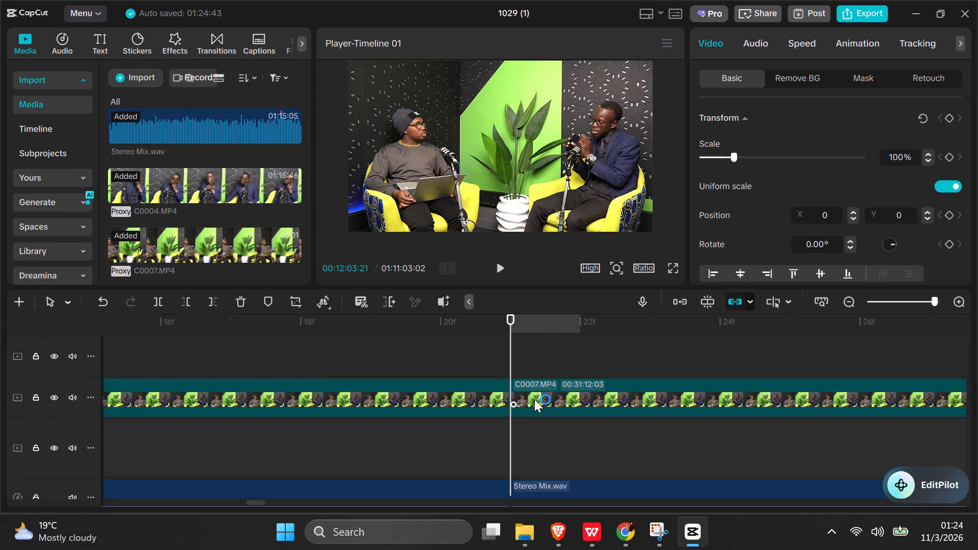
{"action": "scroll", "coordinate": [534, 393], "scroll_direction": "up", "scroll_amount": 3}
{"action": "scroll", "coordinate": [535, 394], "scroll_direction": "down", "scroll_amount": 3}
{"action": "scroll", "coordinate": [535, 395], "scroll_direction": "up", "scroll_amount": 2}
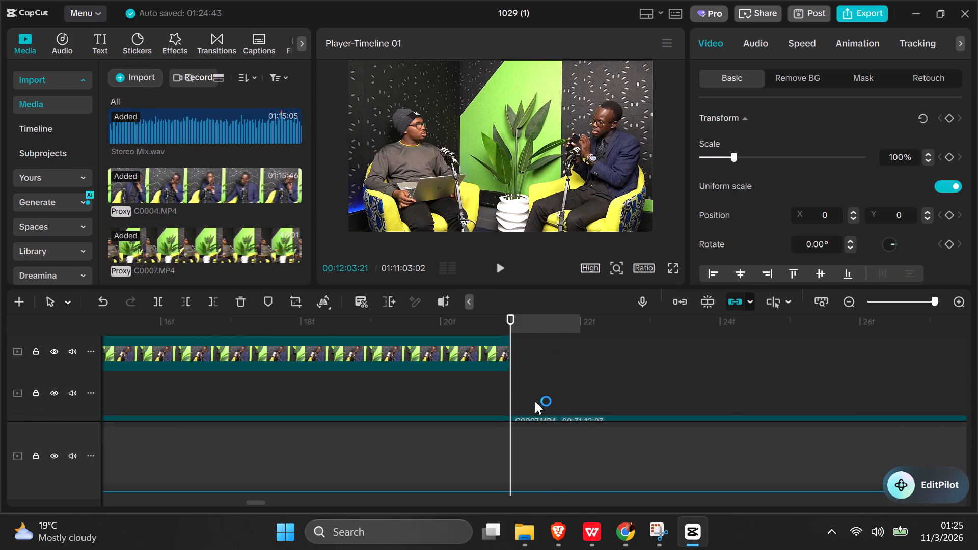
{"action": "scroll", "coordinate": [535, 395], "scroll_direction": "down", "scroll_amount": 2}
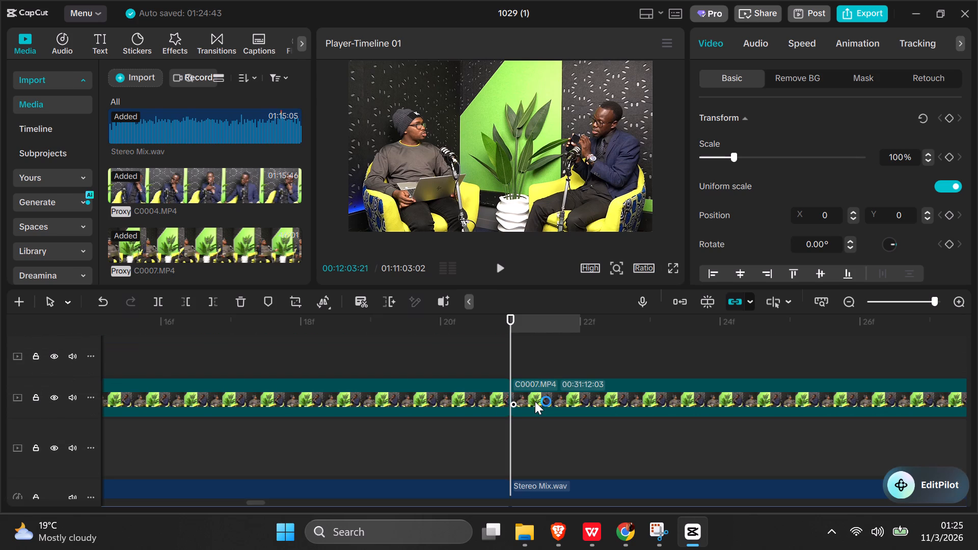
{"action": "scroll", "coordinate": [536, 396], "scroll_direction": "up", "scroll_amount": 5}
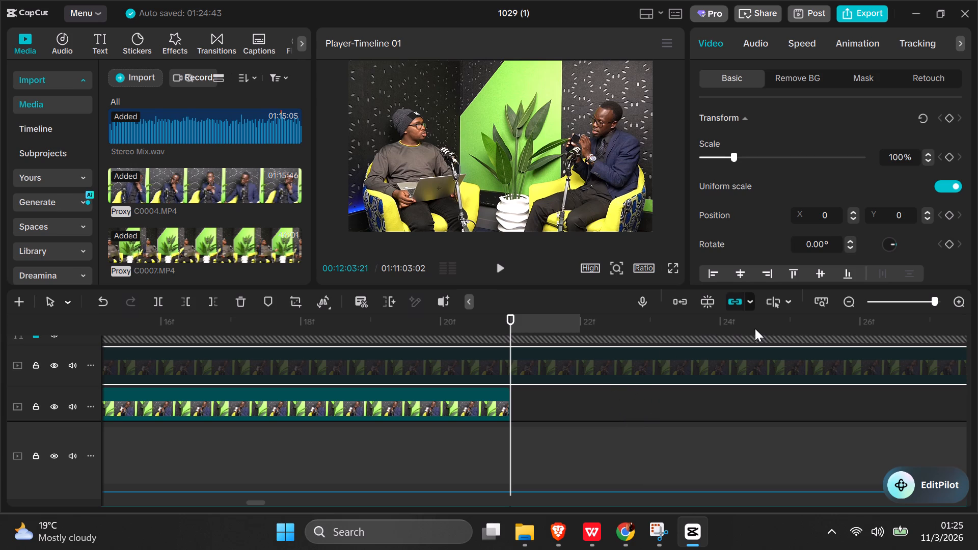
Move all upper-track C0004.MP4 segments from about 00:12:03 onward onto the lower track, starting flush against the end of its last active segment.
{"action": "triple_click", "coordinate": [848, 297]}
{"action": "double_click", "coordinate": [848, 297]}
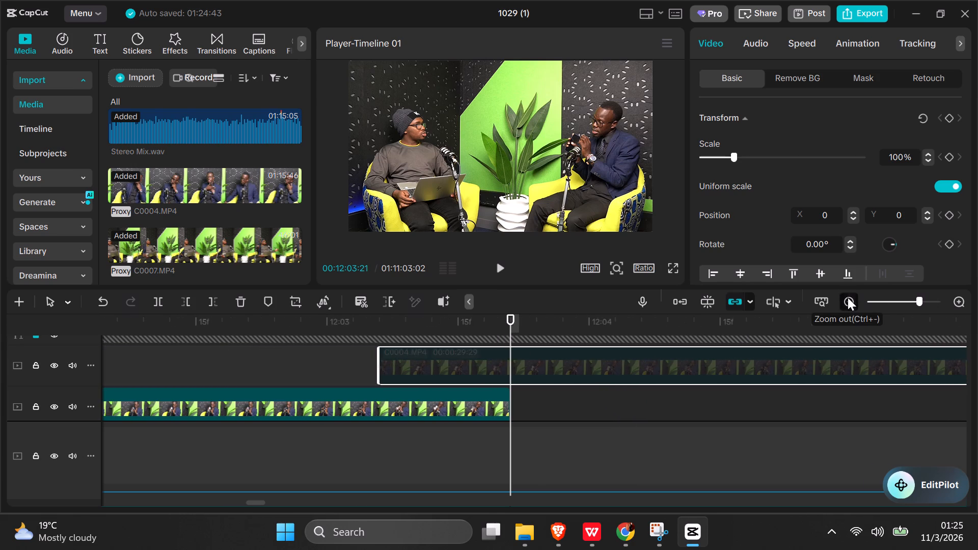
{"action": "left_click", "coordinate": [848, 297]}
{"action": "left_click", "coordinate": [847, 297]}
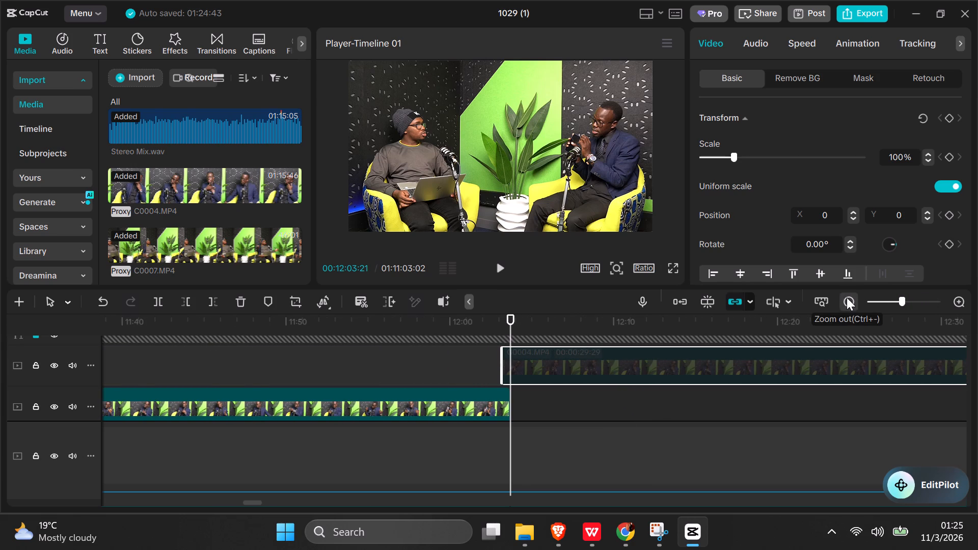
{"action": "left_click", "coordinate": [847, 297]}
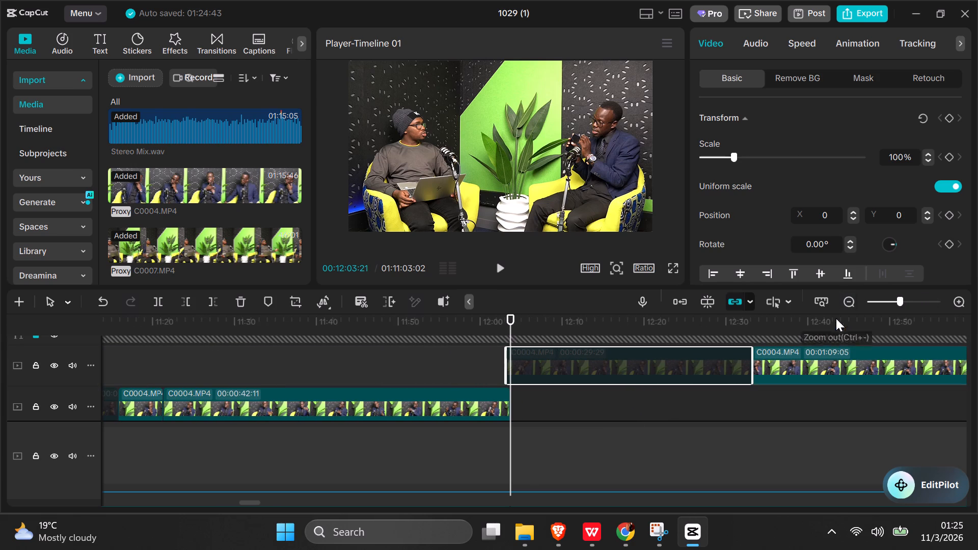
{"action": "scroll", "coordinate": [801, 355], "scroll_direction": "up", "scroll_amount": 3}
{"action": "scroll", "coordinate": [801, 356], "scroll_direction": "down", "scroll_amount": 3}
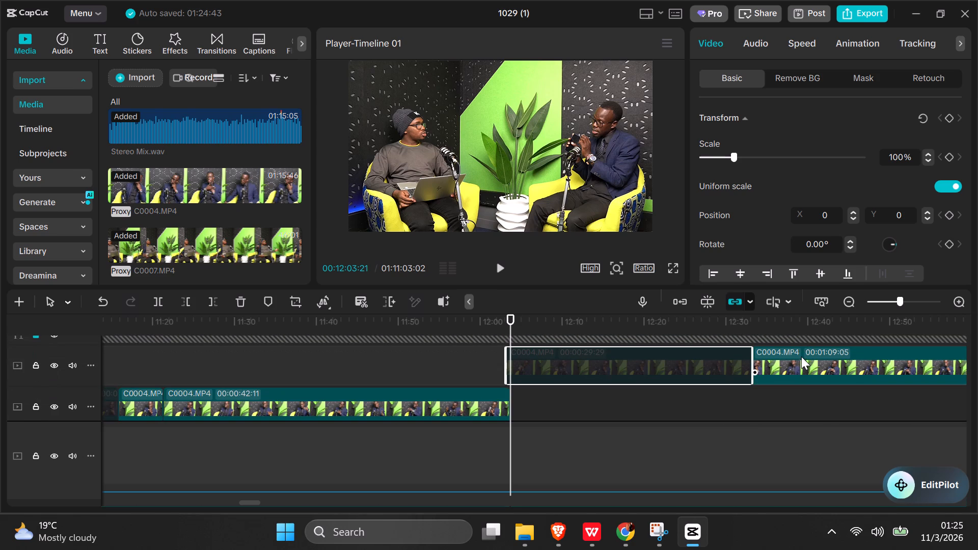
{"action": "left_click", "coordinate": [495, 352]}
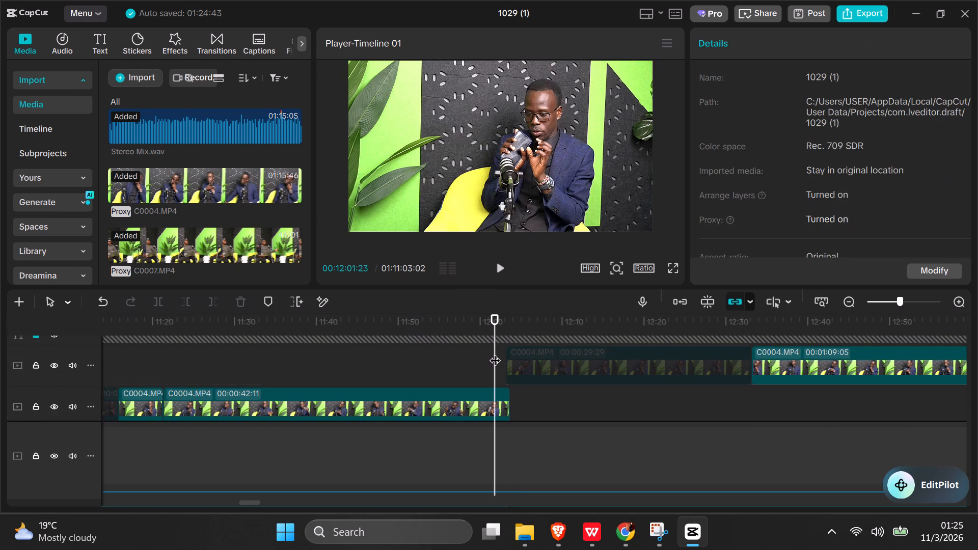
{"action": "left_click_drag", "start_coordinate": [500, 347], "coordinate": [524, 352]}
{"action": "left_click_drag", "start_coordinate": [524, 352], "coordinate": [963, 353]}
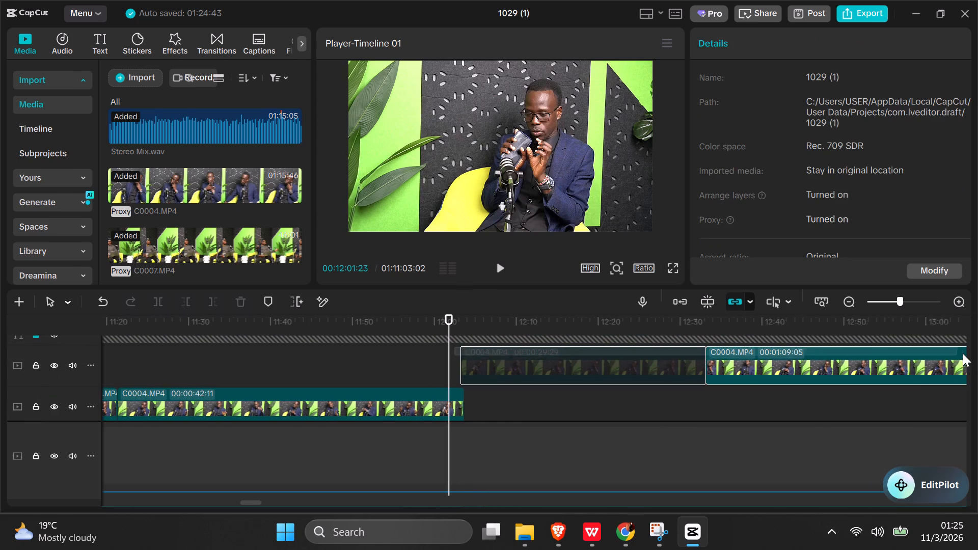
{"action": "left_click_drag", "start_coordinate": [963, 353], "coordinate": [964, 353]}
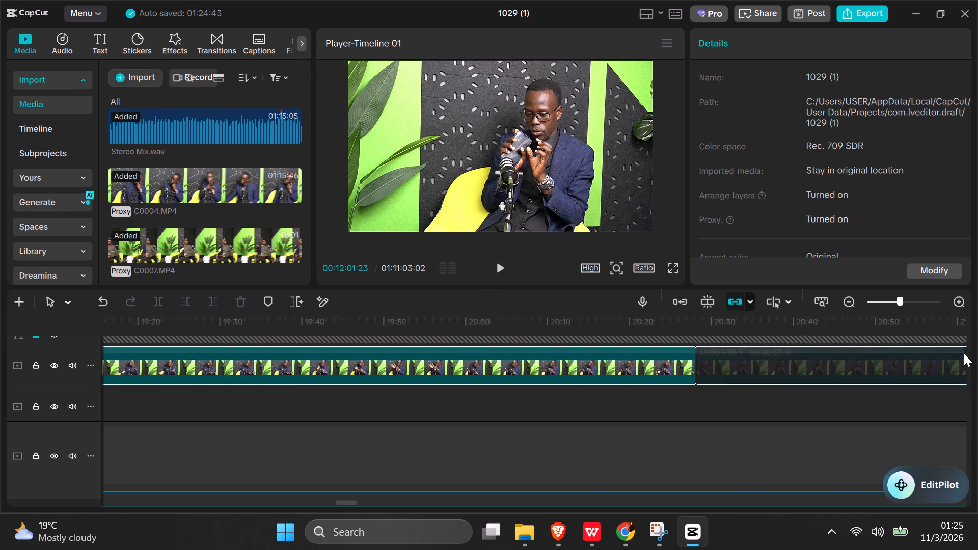
{"action": "left_click_drag", "start_coordinate": [964, 353], "coordinate": [930, 372]}
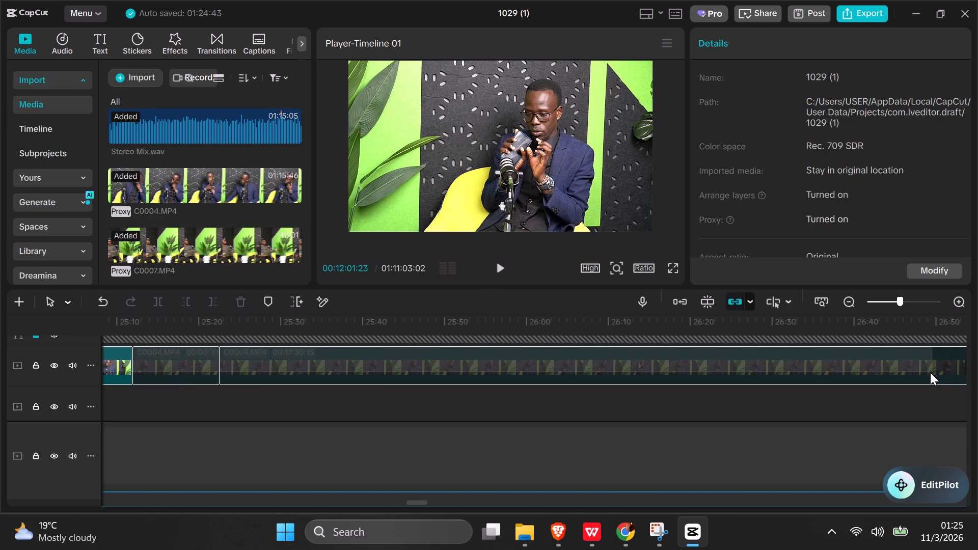
{"action": "left_click_drag", "start_coordinate": [930, 372], "coordinate": [977, 361]}
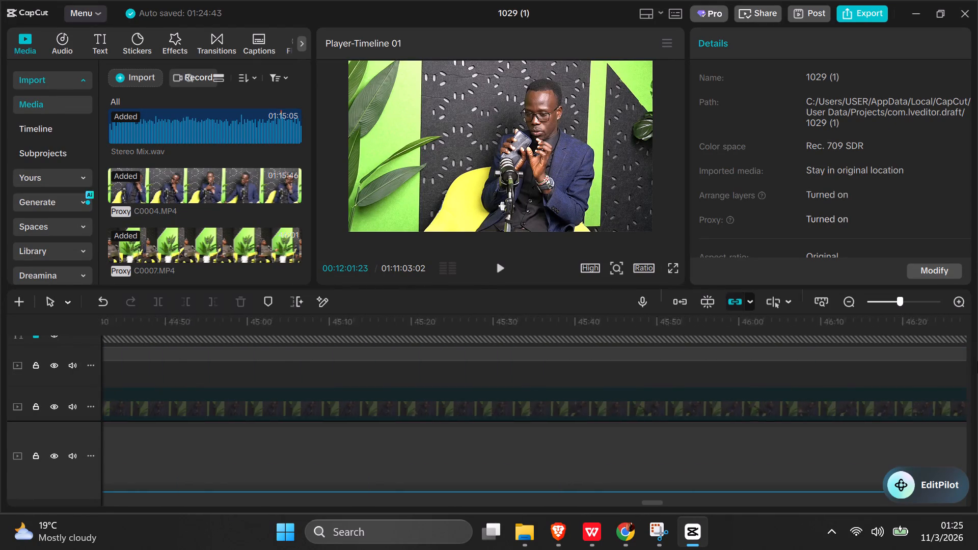
{"action": "left_click_drag", "start_coordinate": [977, 361], "coordinate": [956, 360]}
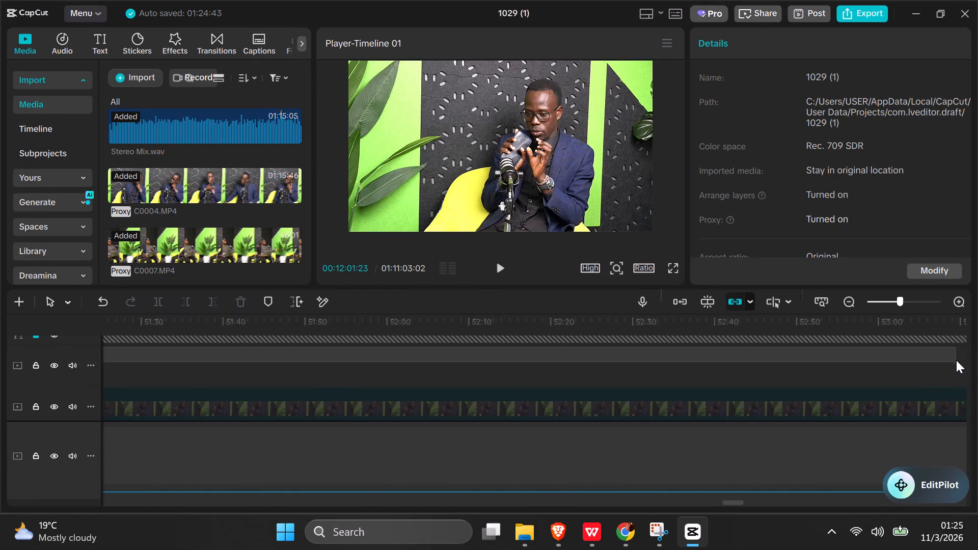
{"action": "left_click_drag", "start_coordinate": [956, 360], "coordinate": [944, 365]}
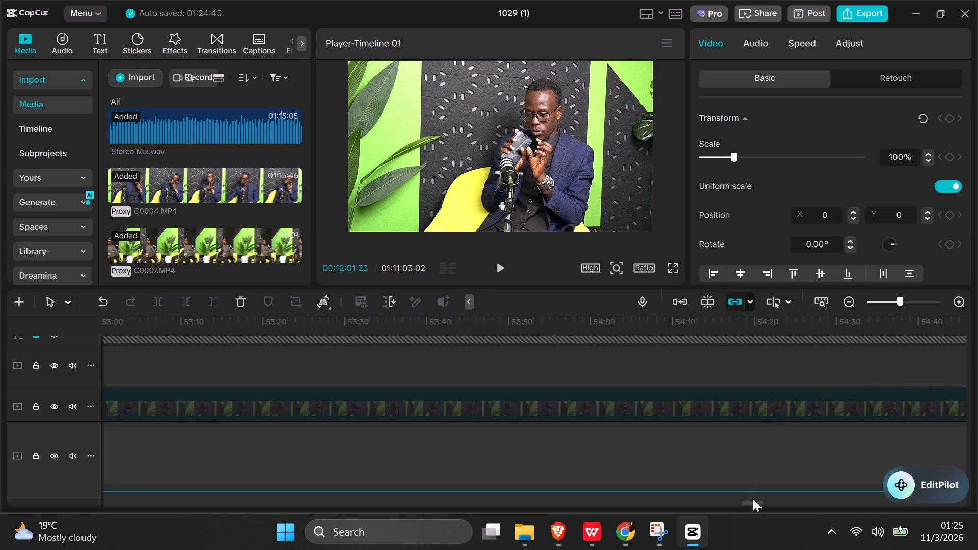
{"action": "left_click_drag", "start_coordinate": [748, 505], "coordinate": [738, 506]}
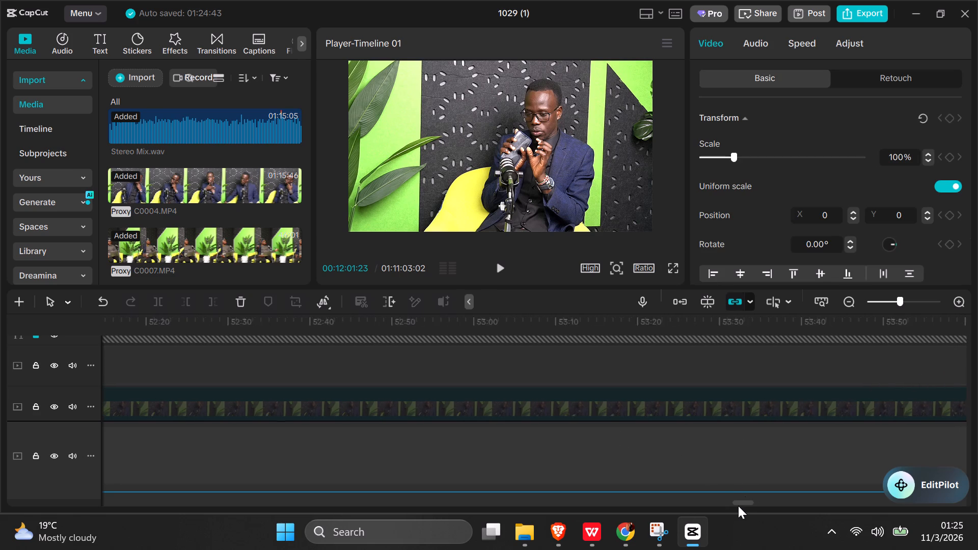
{"action": "left_click_drag", "start_coordinate": [738, 506], "coordinate": [626, 500]}
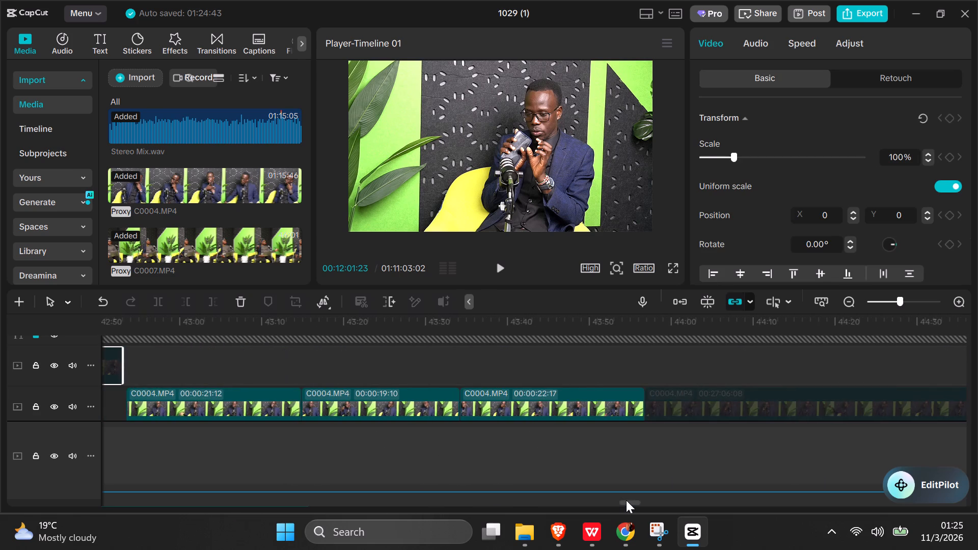
{"action": "left_click_drag", "start_coordinate": [626, 500], "coordinate": [622, 500]}
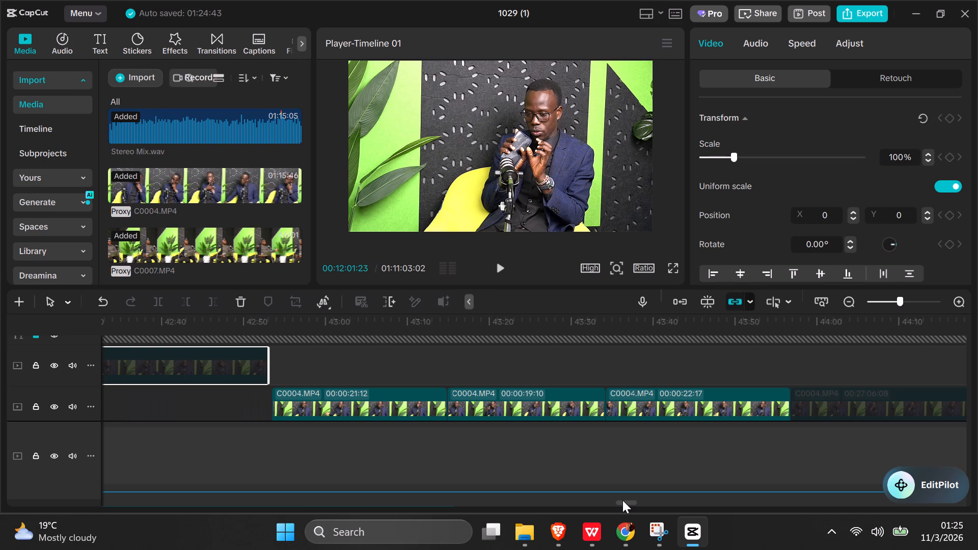
{"action": "left_click_drag", "start_coordinate": [622, 500], "coordinate": [493, 490]}
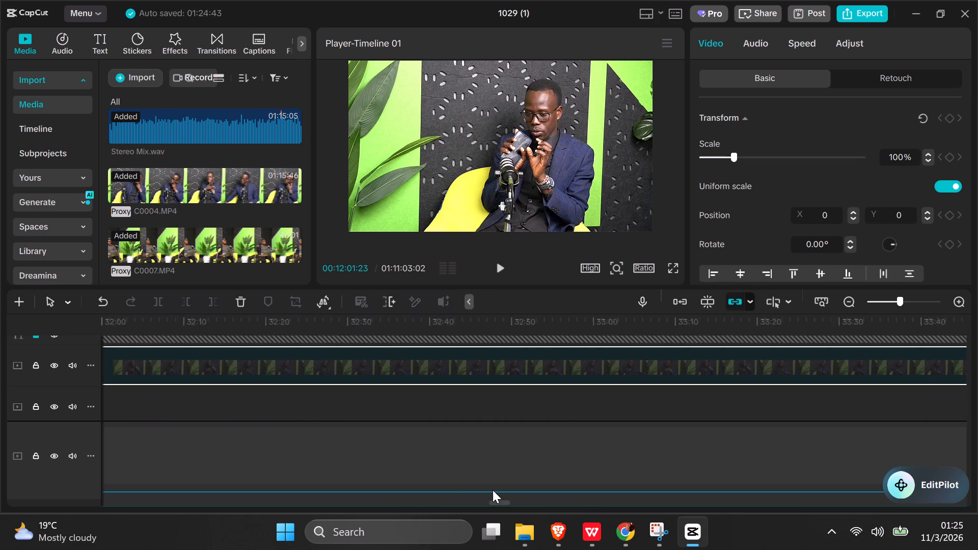
{"action": "left_click_drag", "start_coordinate": [493, 490], "coordinate": [383, 496]}
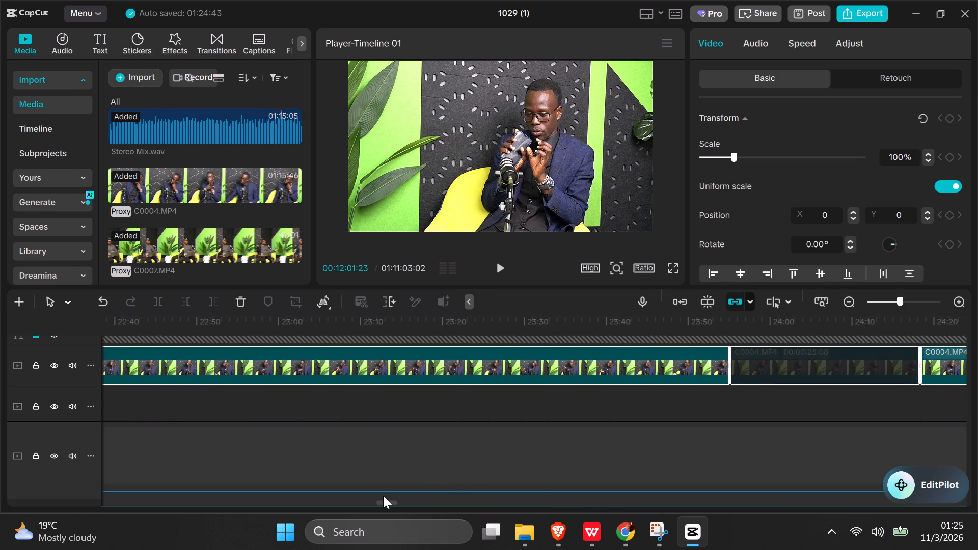
{"action": "left_click_drag", "start_coordinate": [383, 496], "coordinate": [374, 497]}
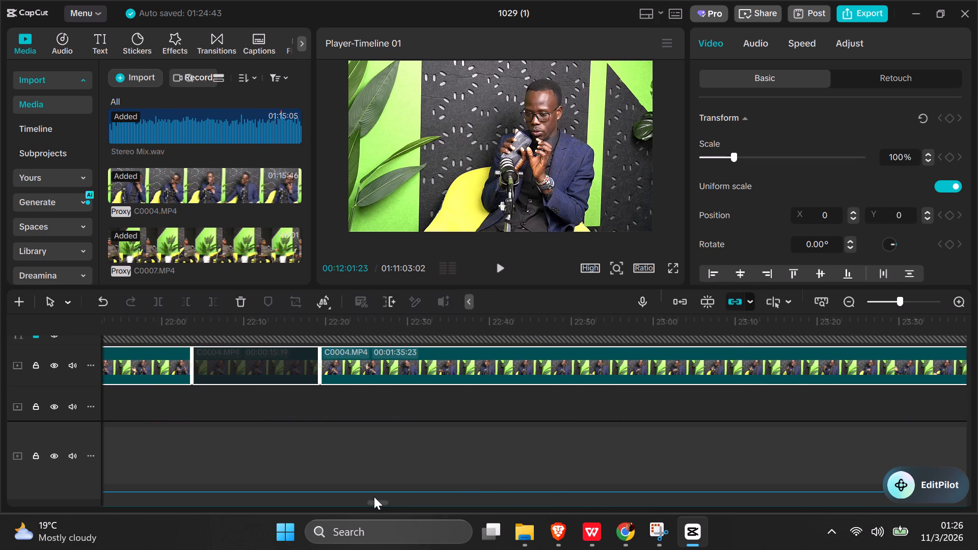
{"action": "left_click_drag", "start_coordinate": [374, 497], "coordinate": [291, 504]}
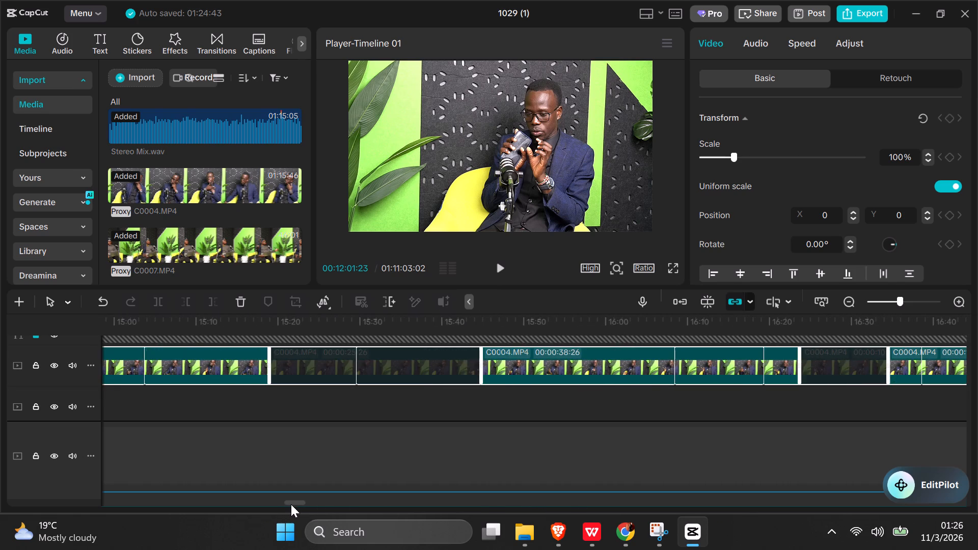
{"action": "left_click_drag", "start_coordinate": [291, 504], "coordinate": [246, 513]}
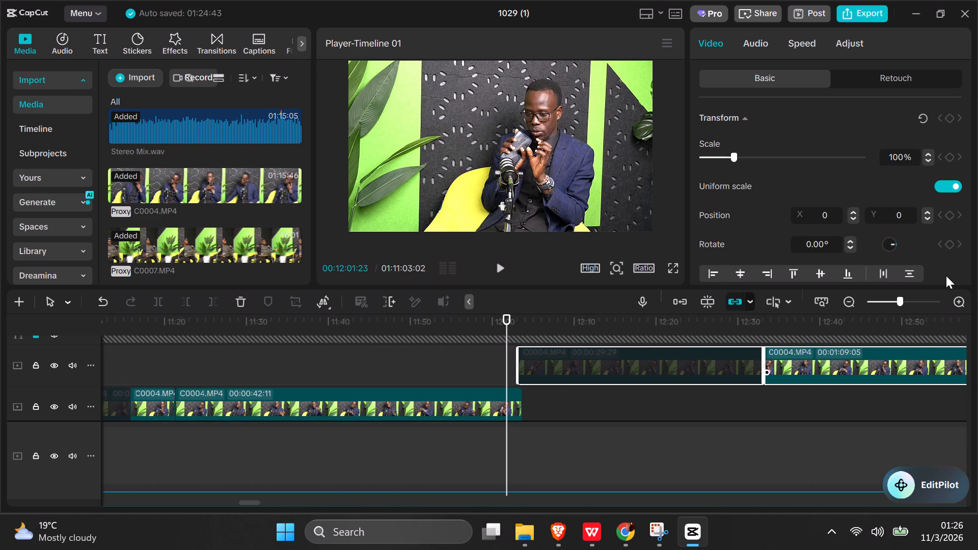
{"action": "left_click", "coordinate": [963, 302]}
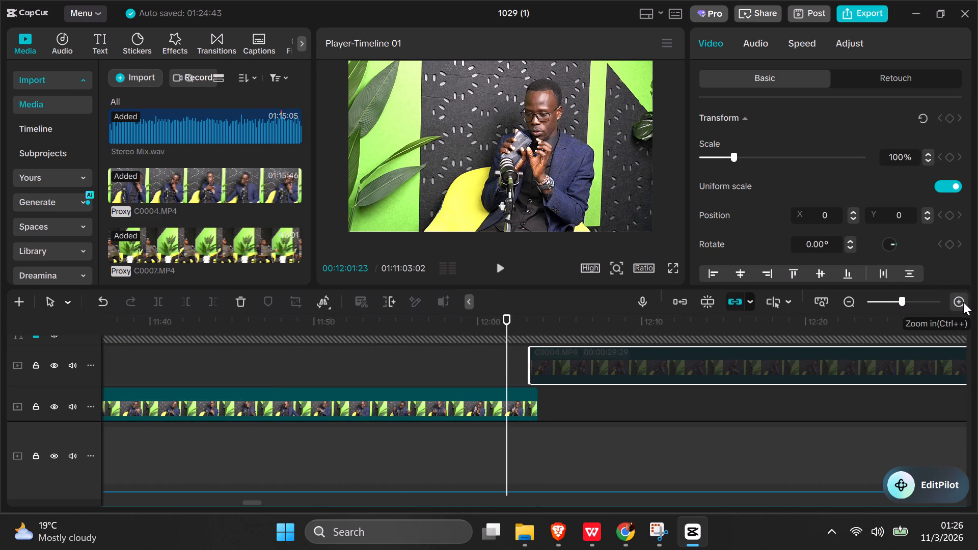
{"action": "left_click", "coordinate": [963, 302]}
{"action": "left_click_drag", "start_coordinate": [634, 362], "coordinate": [650, 403]}
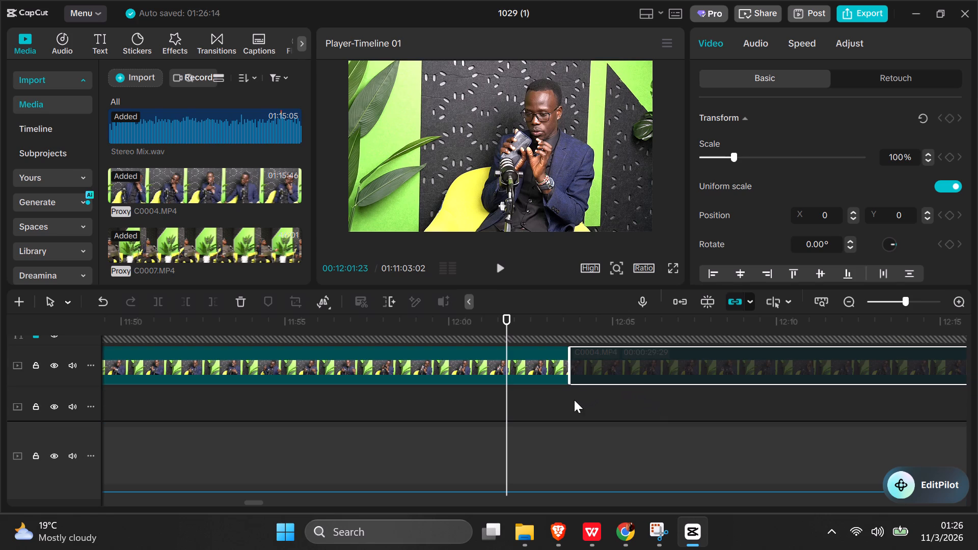
Play the interview across the C0004.MP4 segment join at about 00:12:03:20 to review the camera switch.
{"action": "left_click", "coordinate": [574, 400]}
{"action": "left_click", "coordinate": [568, 401]}
{"action": "left_click", "coordinate": [568, 402]}
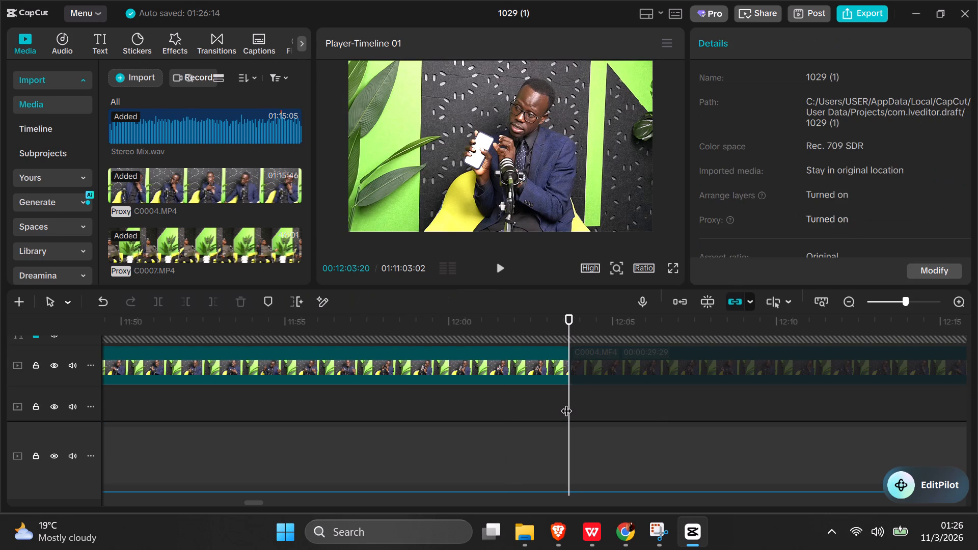
{"action": "left_click", "coordinate": [561, 404]}
{"action": "key", "text": "space"}
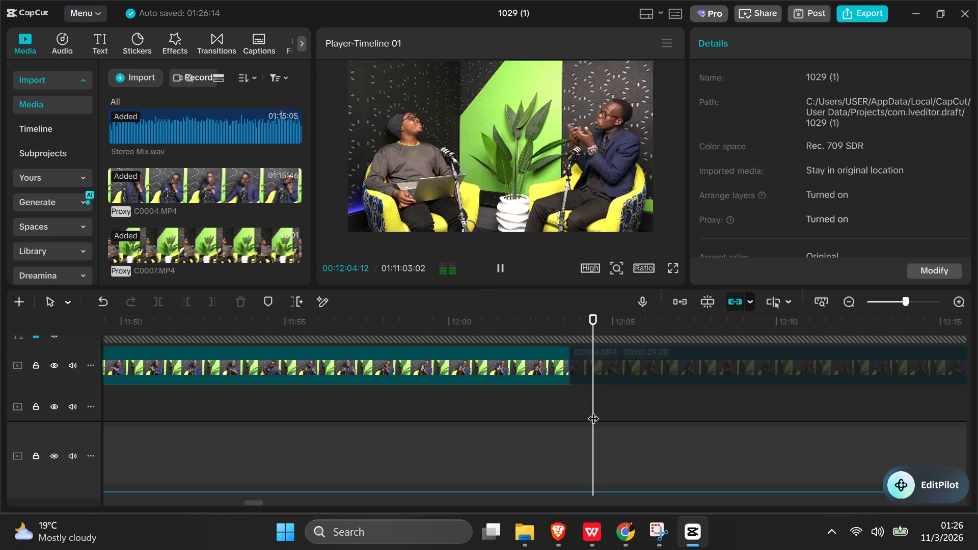
{"action": "key", "text": "space"}
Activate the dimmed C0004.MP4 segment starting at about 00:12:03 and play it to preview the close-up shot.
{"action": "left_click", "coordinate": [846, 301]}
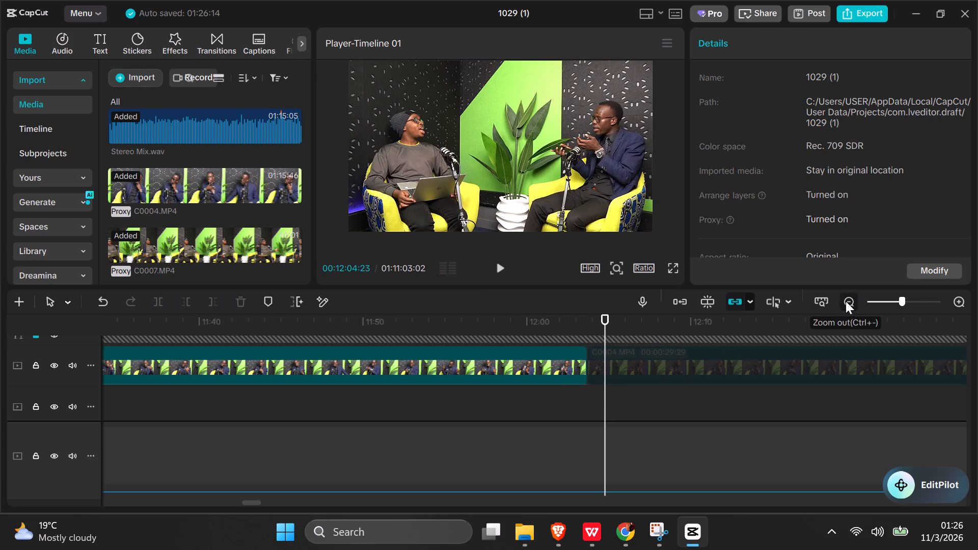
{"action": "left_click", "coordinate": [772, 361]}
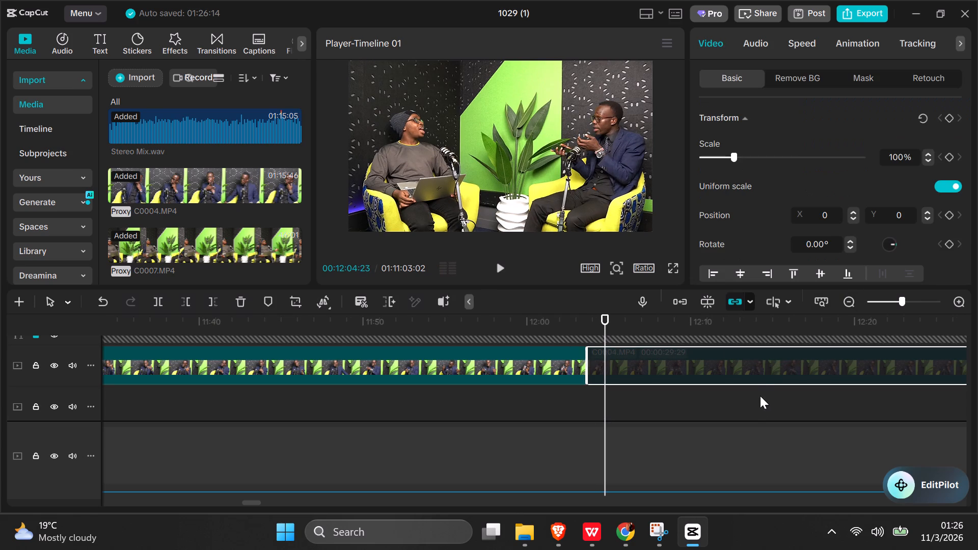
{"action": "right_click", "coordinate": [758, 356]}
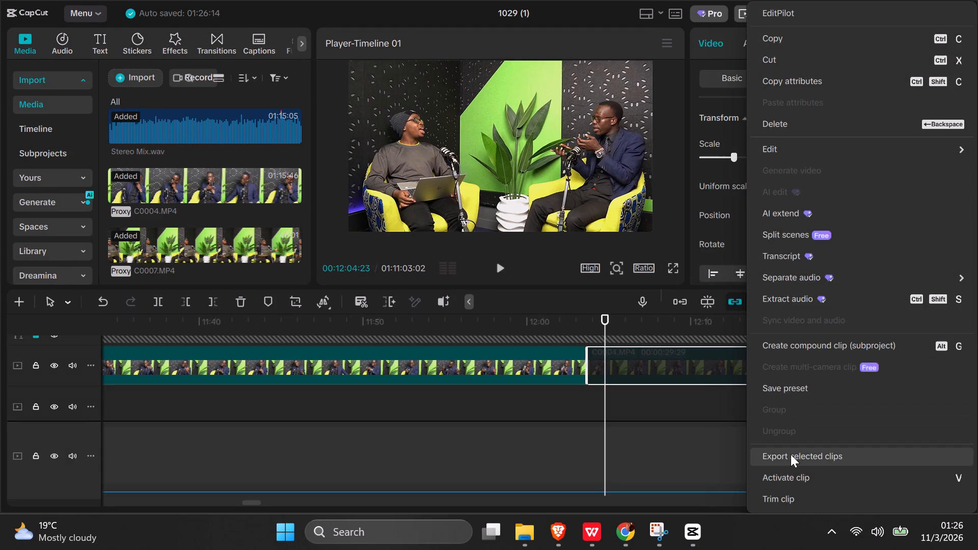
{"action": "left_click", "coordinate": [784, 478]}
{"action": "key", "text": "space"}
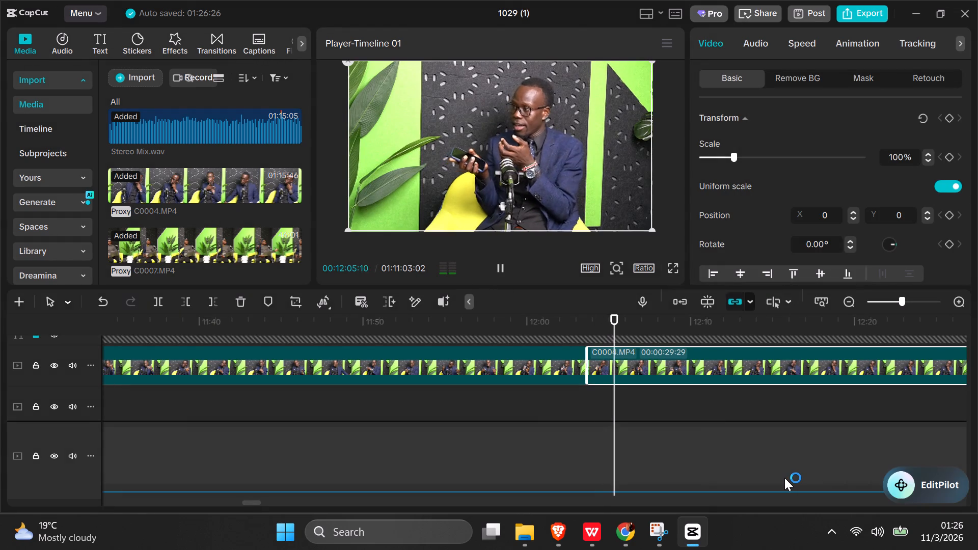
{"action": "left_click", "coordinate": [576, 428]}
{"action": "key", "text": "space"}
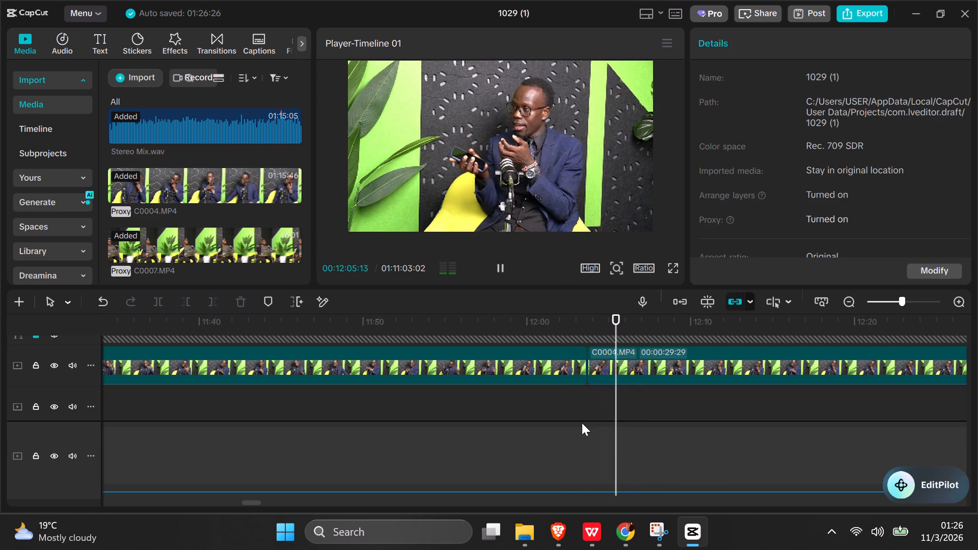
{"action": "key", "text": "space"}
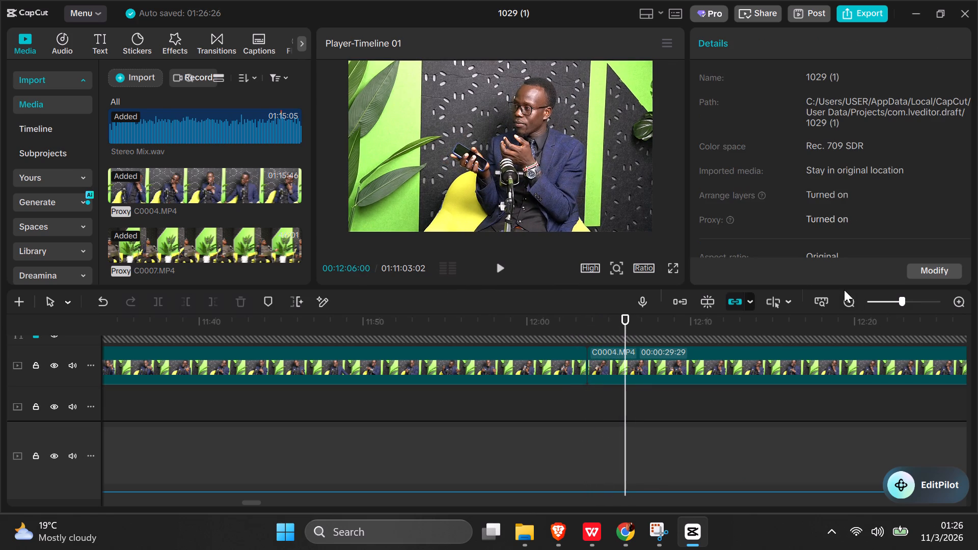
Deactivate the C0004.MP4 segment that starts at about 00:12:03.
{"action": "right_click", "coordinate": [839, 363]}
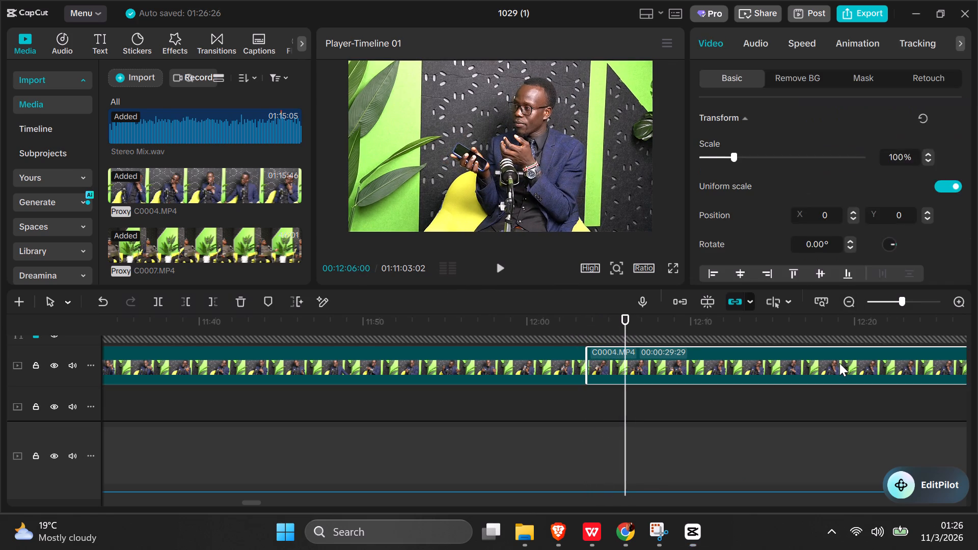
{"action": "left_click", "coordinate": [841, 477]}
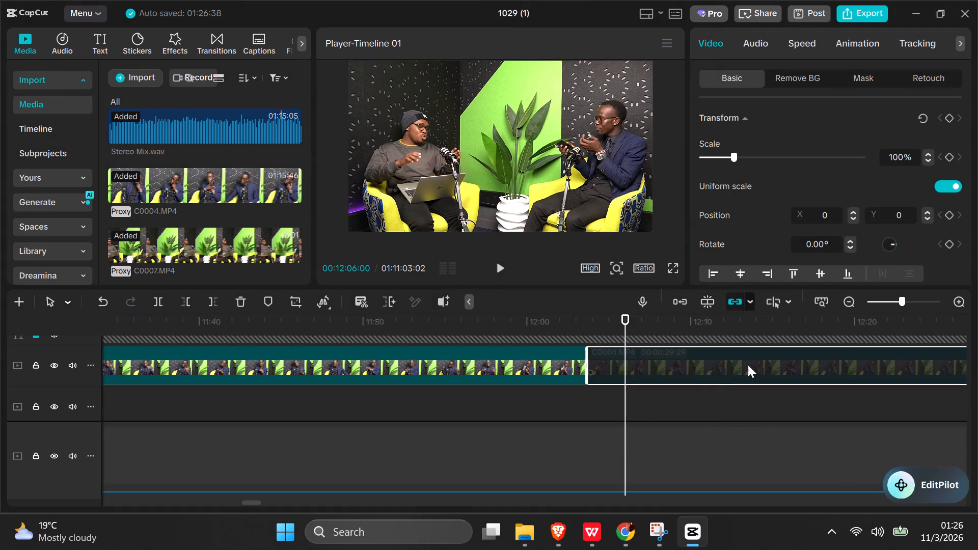
Play the interview at the C0004.MP4 segment starting near 00:42:53 and across the start of C0008.MP4 near 00:43:34.
{"action": "left_click", "coordinate": [848, 305]}
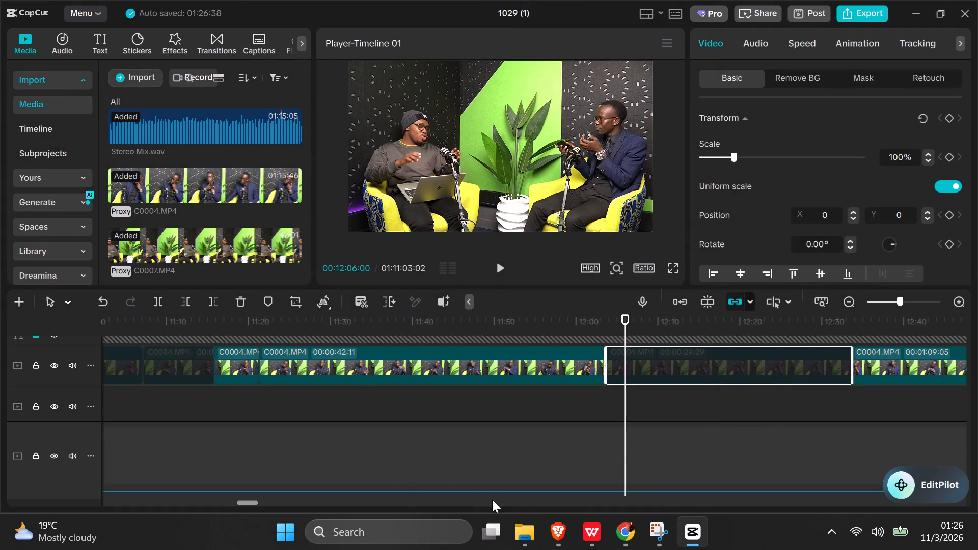
{"action": "left_click_drag", "start_coordinate": [246, 502], "coordinate": [303, 498]}
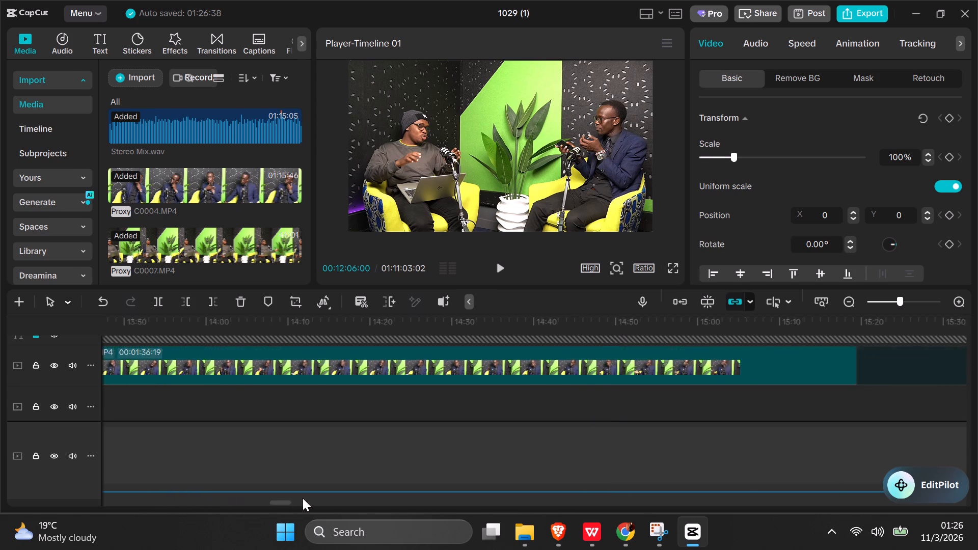
{"action": "left_click_drag", "start_coordinate": [303, 498], "coordinate": [464, 498]}
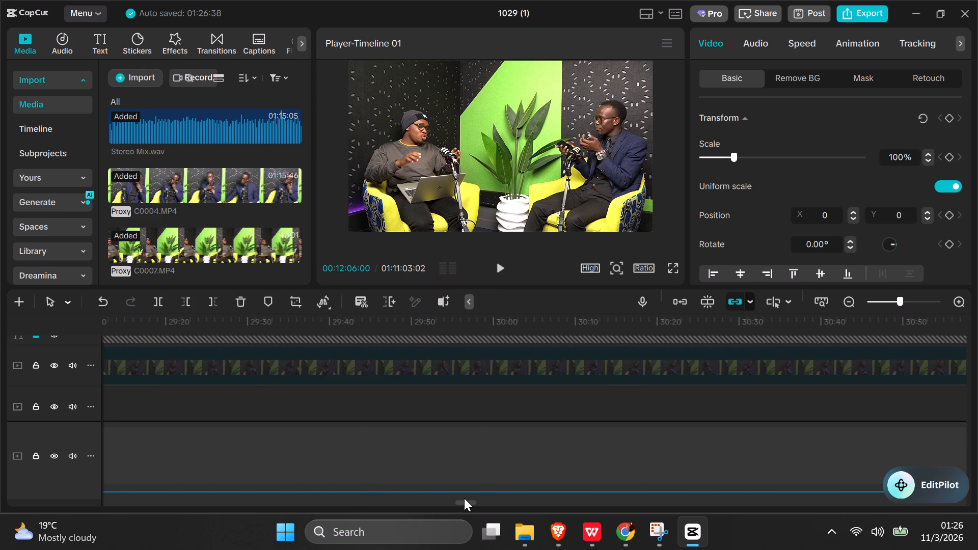
{"action": "left_click_drag", "start_coordinate": [464, 498], "coordinate": [571, 500]}
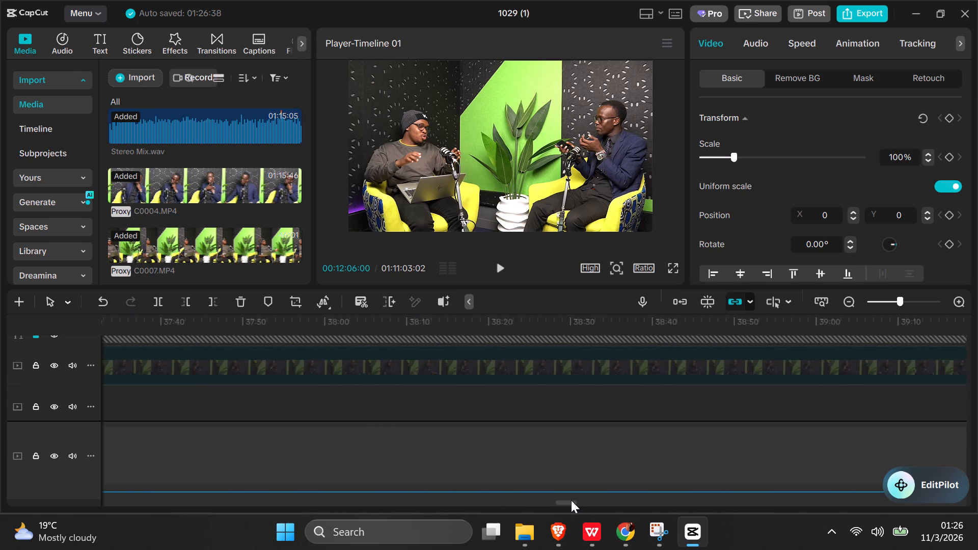
{"action": "left_click_drag", "start_coordinate": [571, 500], "coordinate": [618, 494]}
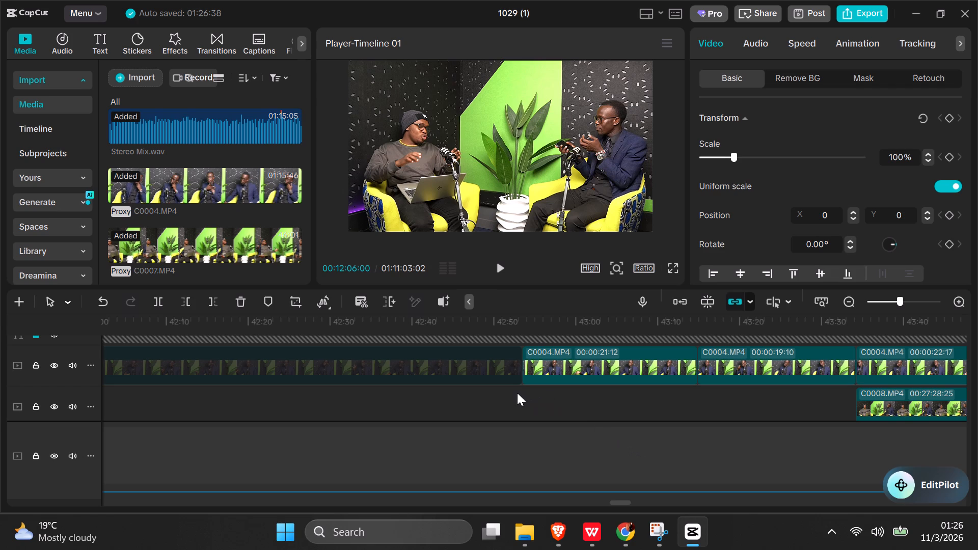
{"action": "left_click", "coordinate": [517, 393]}
{"action": "key", "text": "space"}
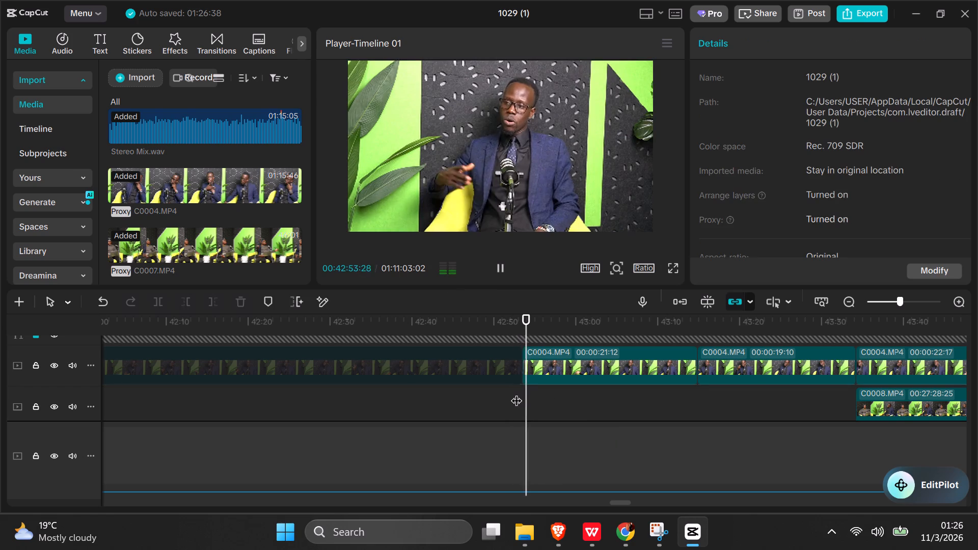
{"action": "left_click", "coordinate": [833, 412]}
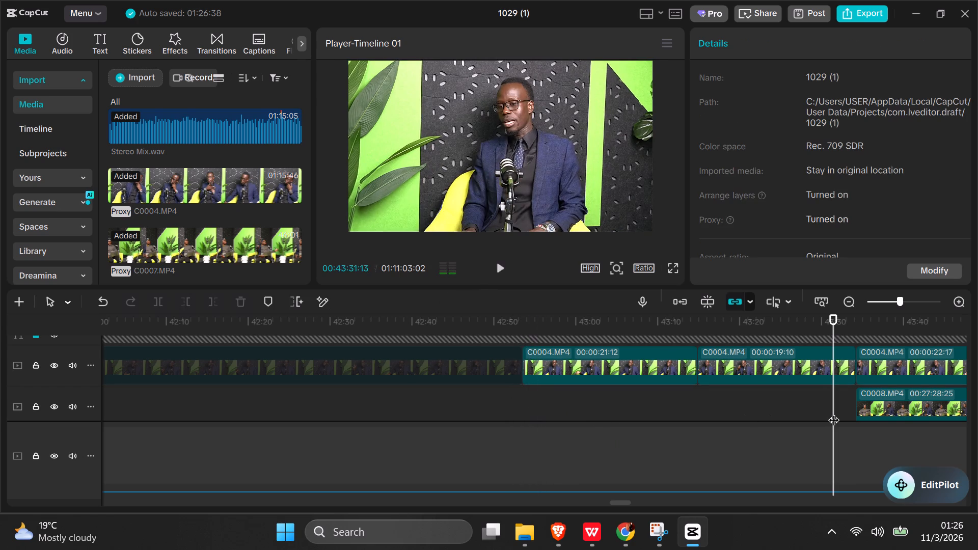
{"action": "key", "text": "space"}
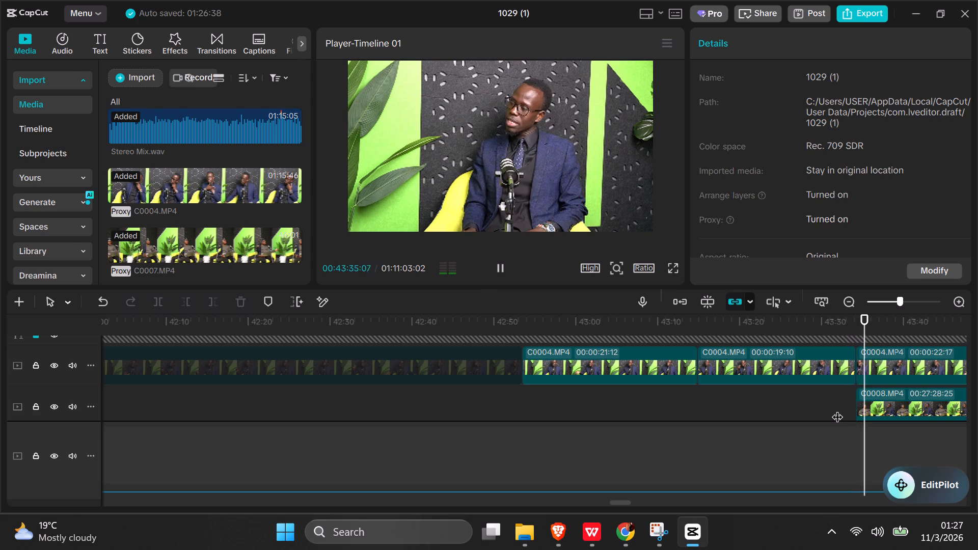
Check the lower tracks for where the wide-shot clips end and begin, replaying from about 00:43:12 and 00:42:52.
{"action": "scroll", "coordinate": [841, 408], "scroll_direction": "down", "scroll_amount": 2}
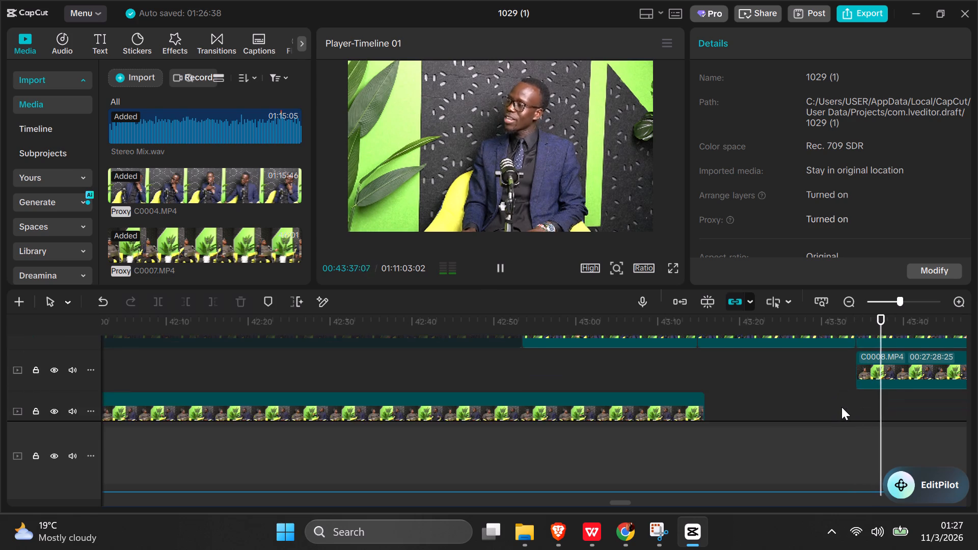
{"action": "scroll", "coordinate": [841, 407], "scroll_direction": "down", "scroll_amount": 1}
{"action": "scroll", "coordinate": [843, 406], "scroll_direction": "up", "scroll_amount": 1}
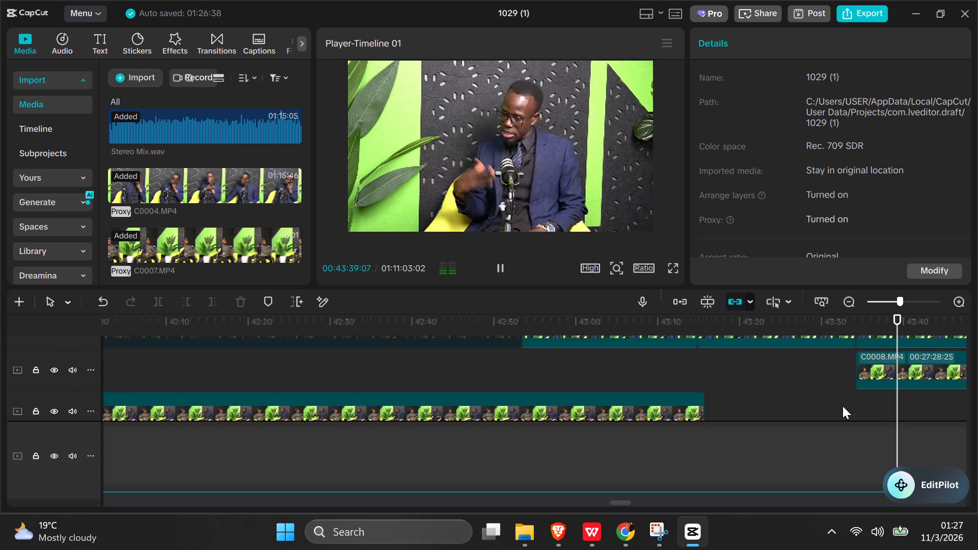
{"action": "left_click", "coordinate": [675, 364]}
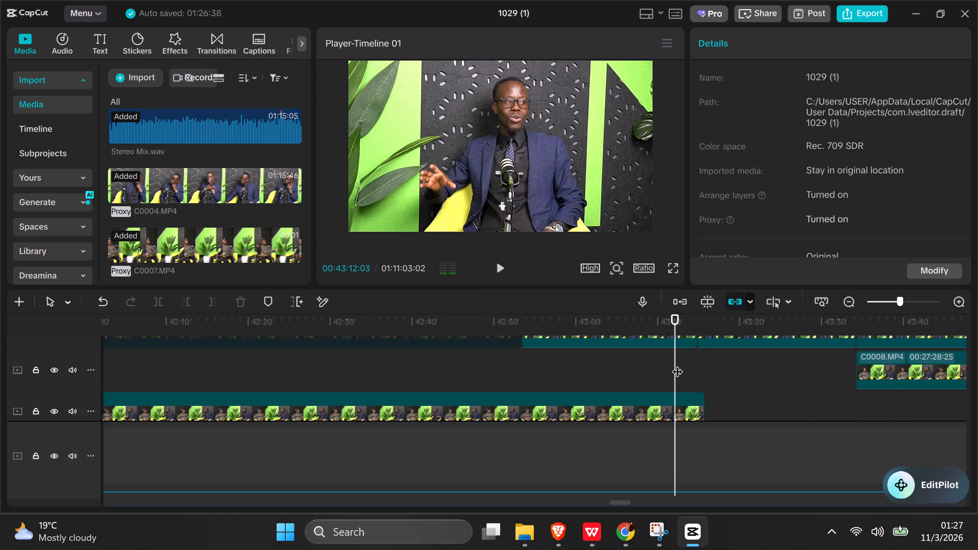
{"action": "key", "text": "space"}
{"action": "left_click", "coordinate": [506, 365]}
{"action": "key", "text": "space"}
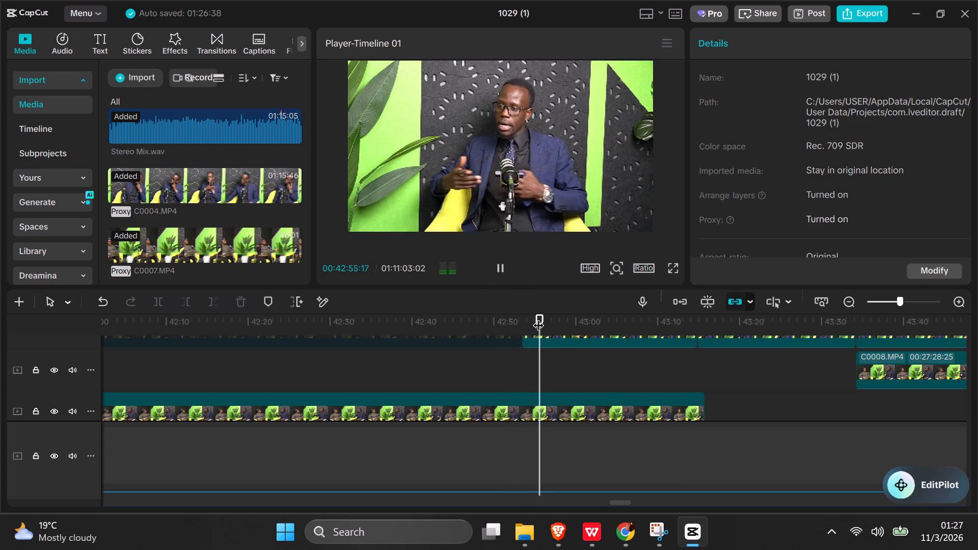
Scrub back through the long inactive C0004.MP4 stretch to about 00:25:07 and play across the switch to the wide shot.
{"action": "left_click", "coordinate": [538, 317]}
{"action": "left_click_drag", "start_coordinate": [538, 317], "coordinate": [212, 321]}
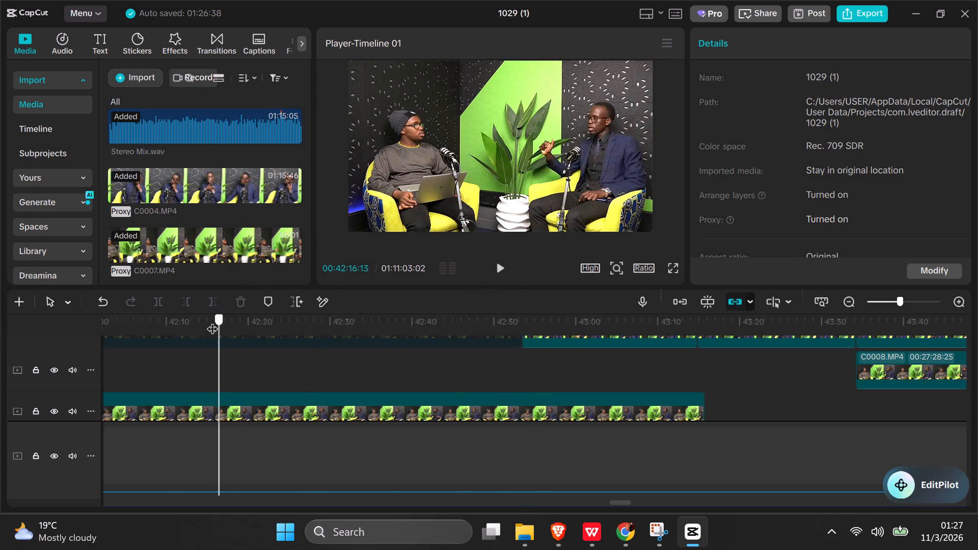
{"action": "left_click_drag", "start_coordinate": [212, 321], "coordinate": [165, 342]}
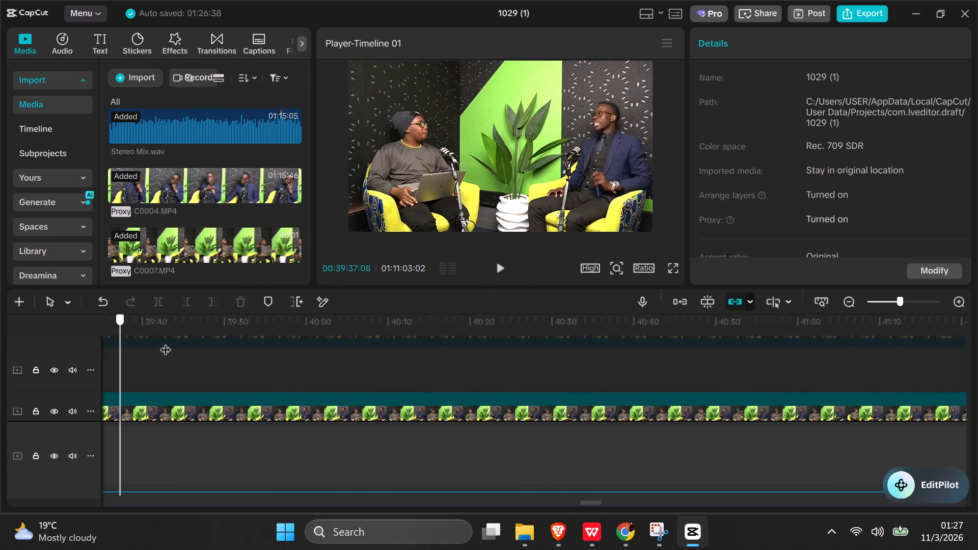
{"action": "left_click_drag", "start_coordinate": [165, 342], "coordinate": [63, 372]}
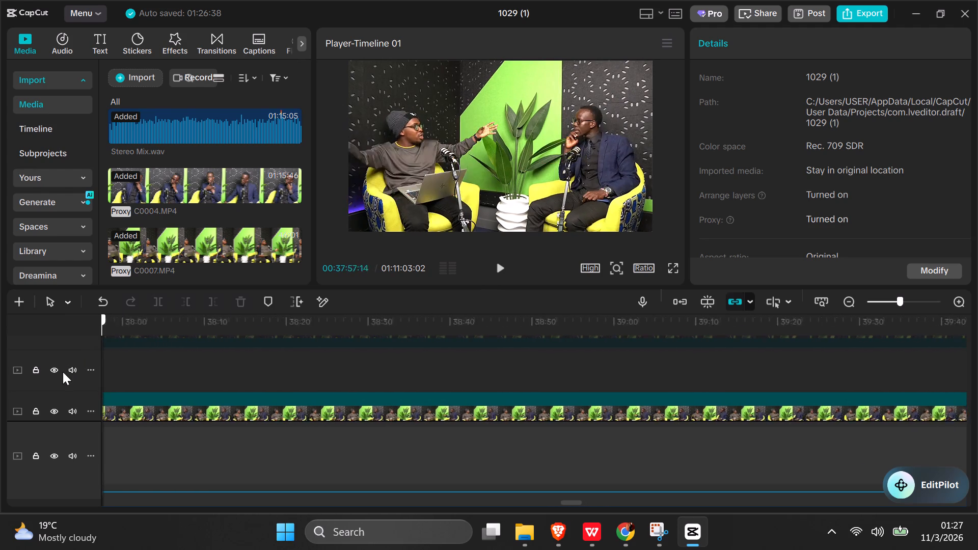
{"action": "left_click_drag", "start_coordinate": [63, 372], "coordinate": [167, 373]}
{"action": "scroll", "coordinate": [240, 370], "scroll_direction": "up", "scroll_amount": 3}
{"action": "left_click_drag", "start_coordinate": [165, 318], "coordinate": [82, 335]}
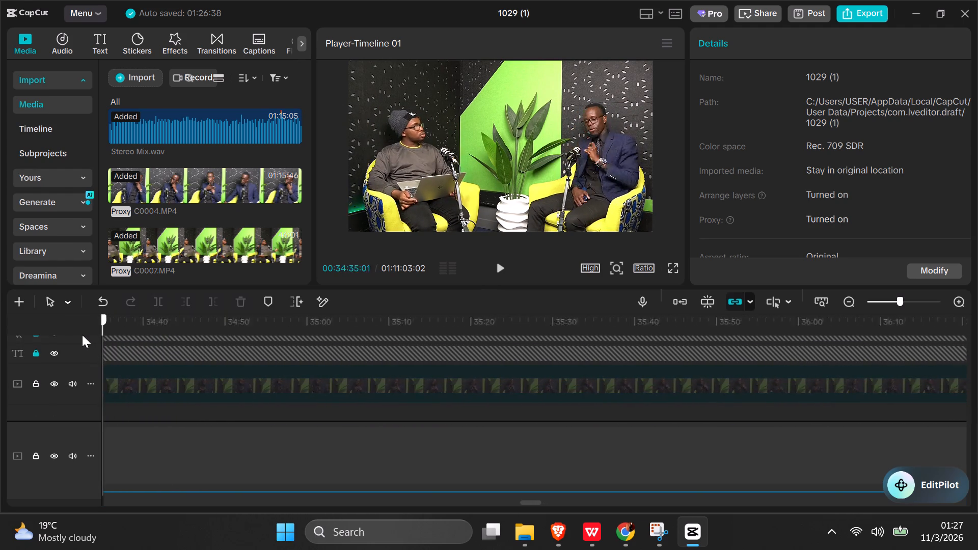
{"action": "left_click_drag", "start_coordinate": [82, 335], "coordinate": [90, 335]}
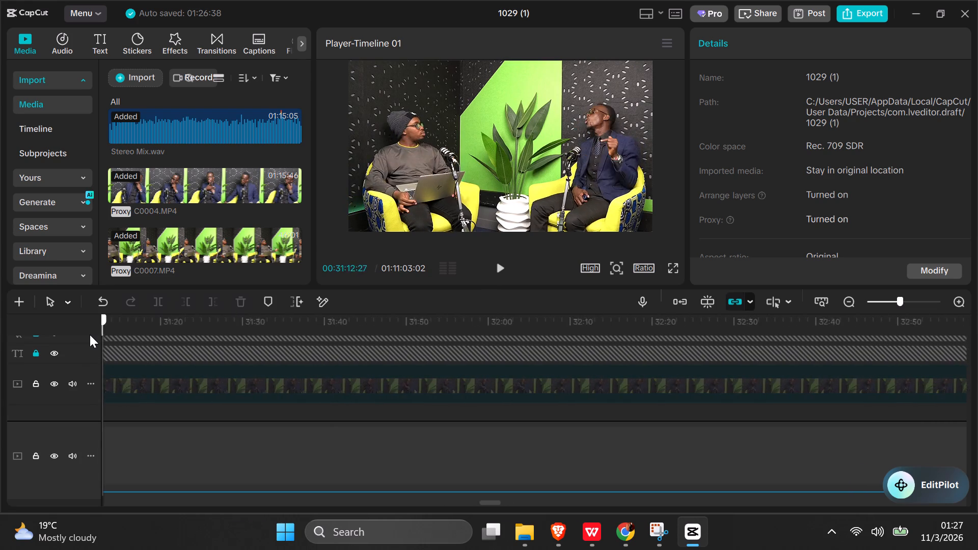
{"action": "left_click_drag", "start_coordinate": [90, 335], "coordinate": [122, 336]}
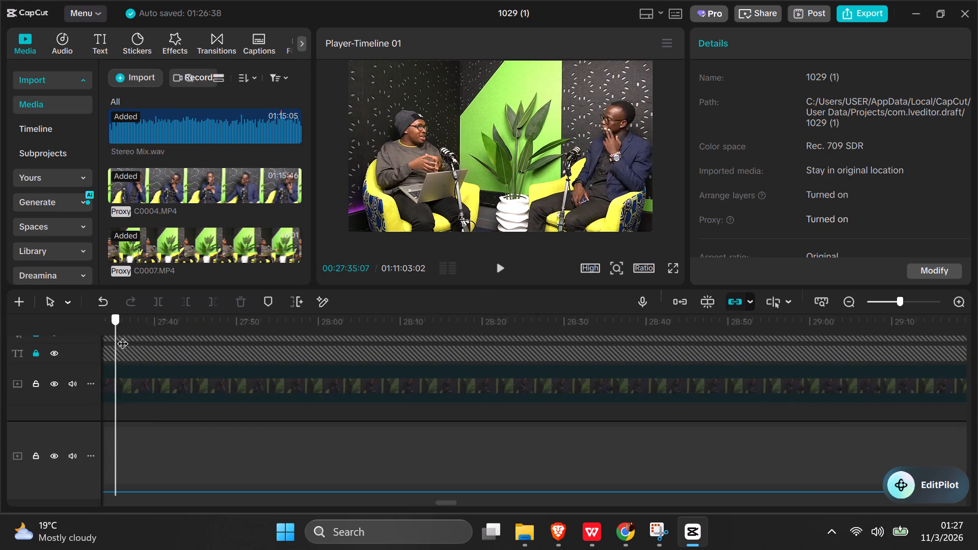
{"action": "left_click_drag", "start_coordinate": [122, 336], "coordinate": [69, 350]}
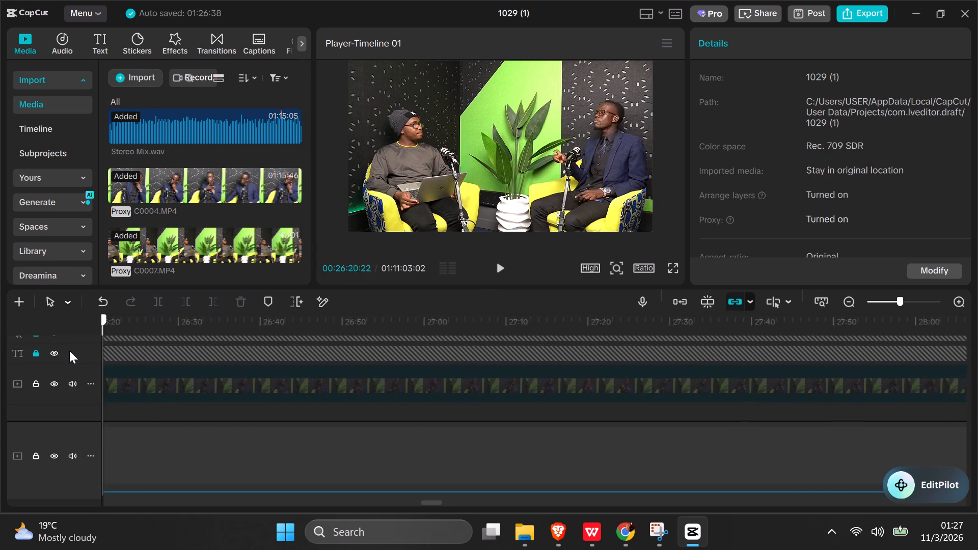
{"action": "left_click_drag", "start_coordinate": [69, 350], "coordinate": [133, 347]}
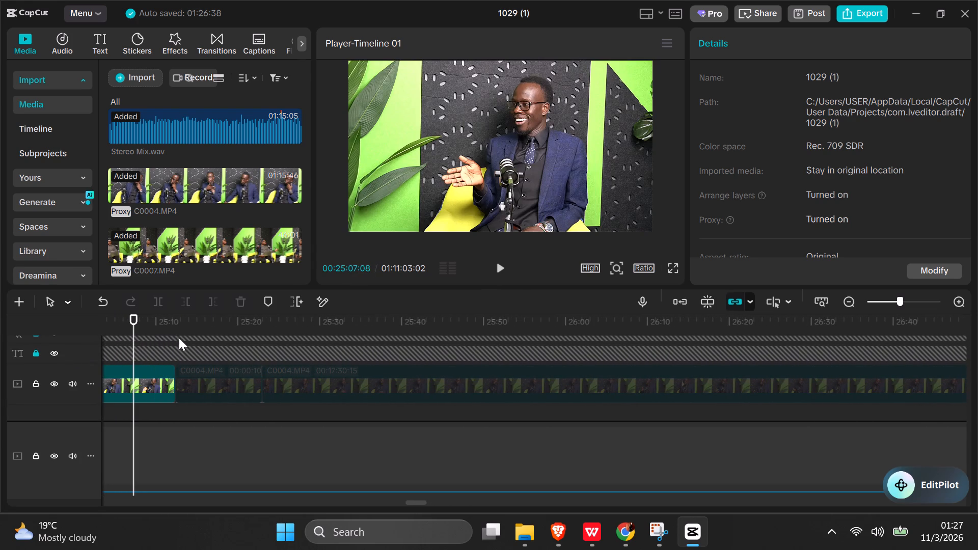
{"action": "key", "text": "space"}
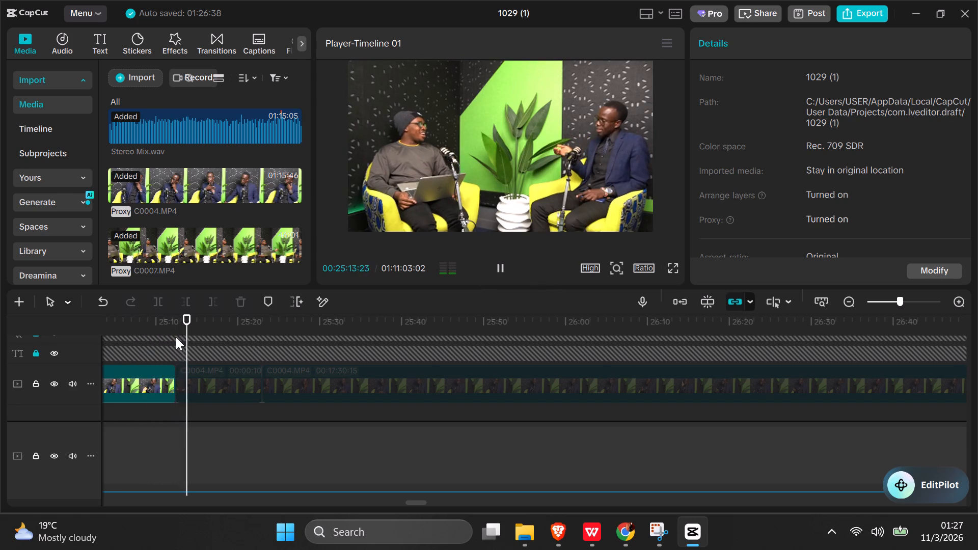
{"action": "left_click", "coordinate": [309, 390]}
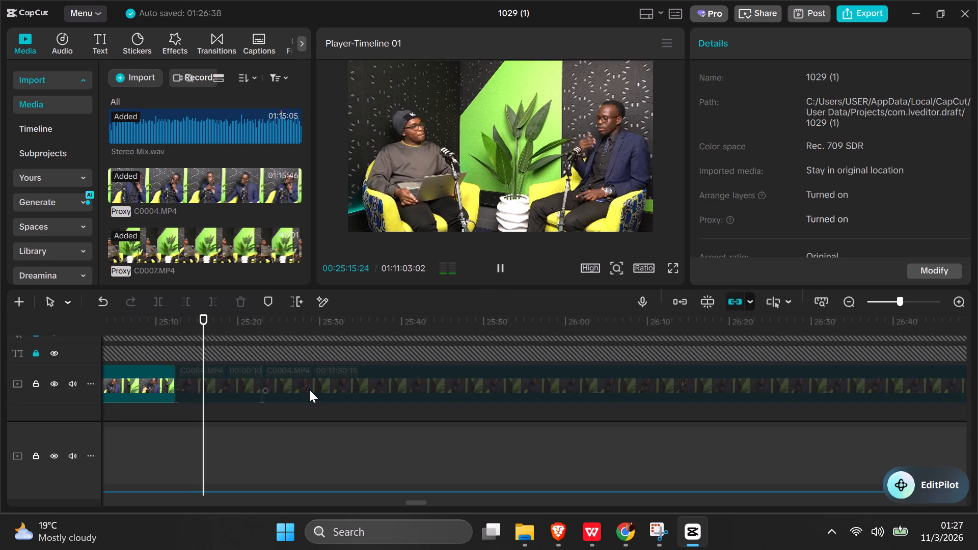
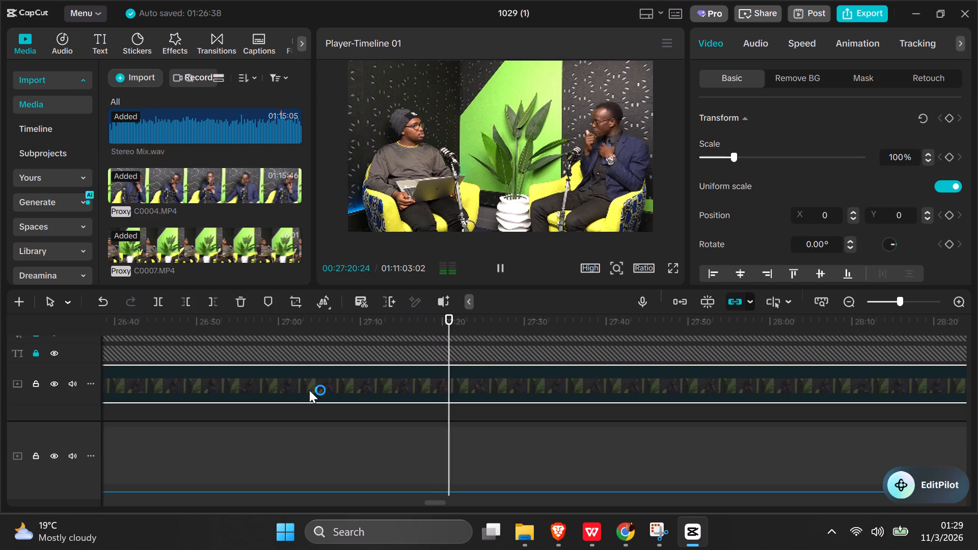
Find the speaker change just after 00:27:20 by playback and split the inactive C0004.MP4 clip at about 00:27:22.
{"action": "key", "text": "space"}
{"action": "key", "text": "space"}
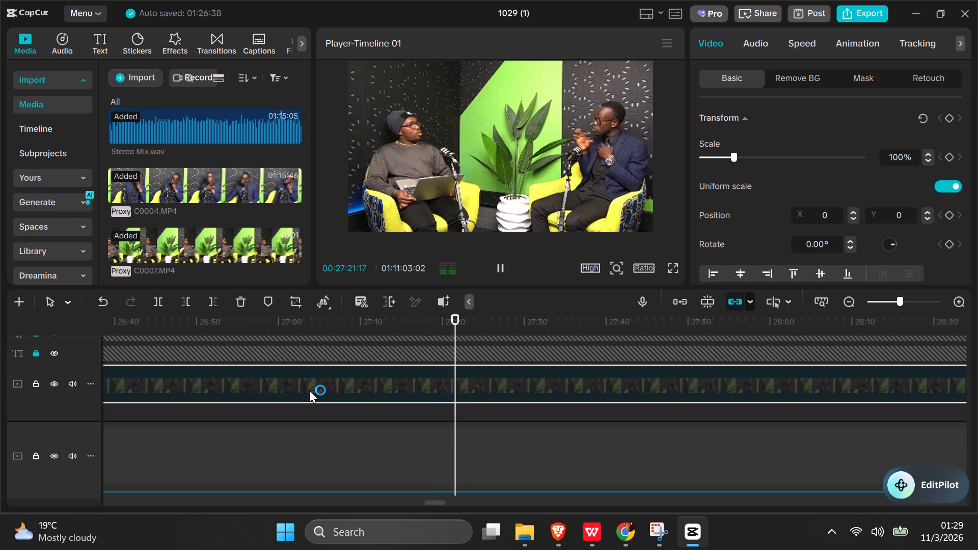
{"action": "key", "text": "space"}
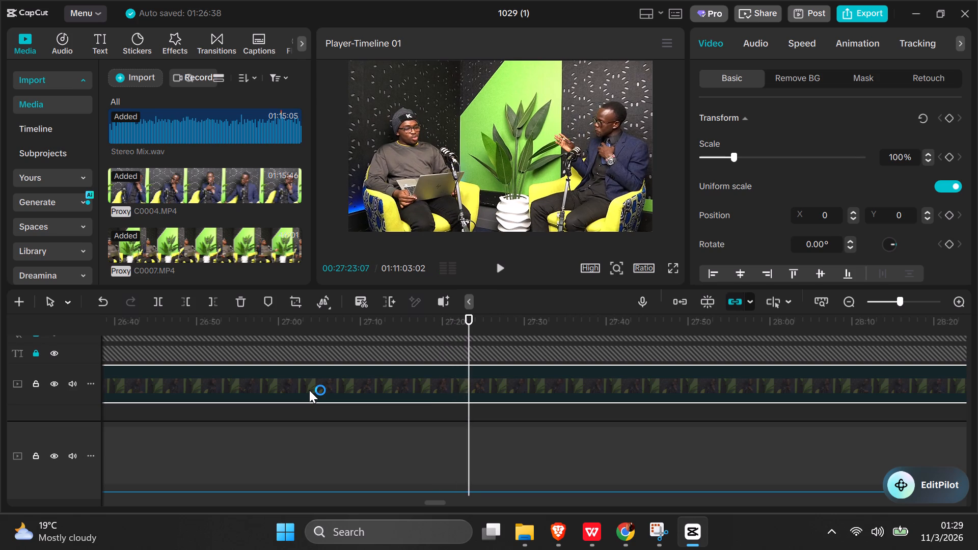
{"action": "left_click", "coordinate": [455, 409]}
{"action": "key", "text": "space"}
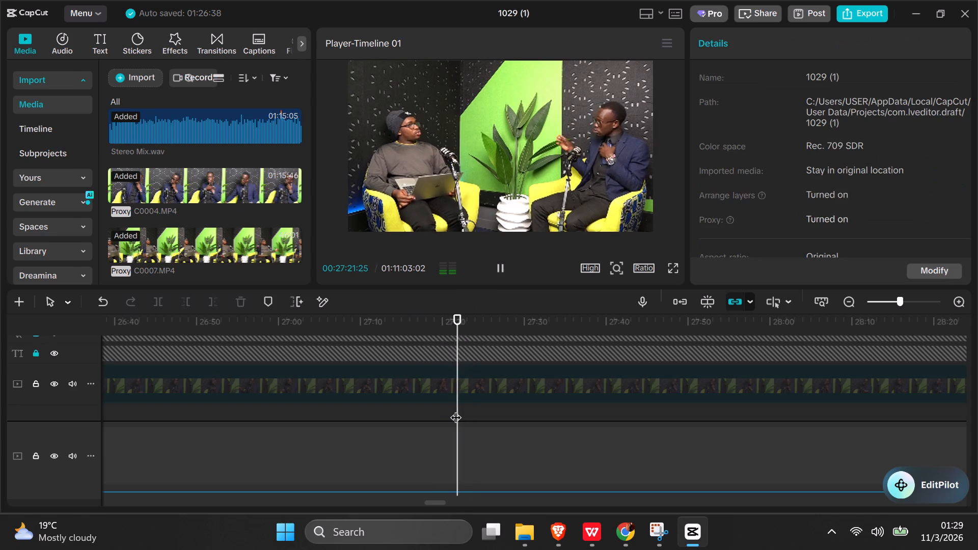
{"action": "key", "text": "space"}
{"action": "left_click", "coordinate": [450, 392]}
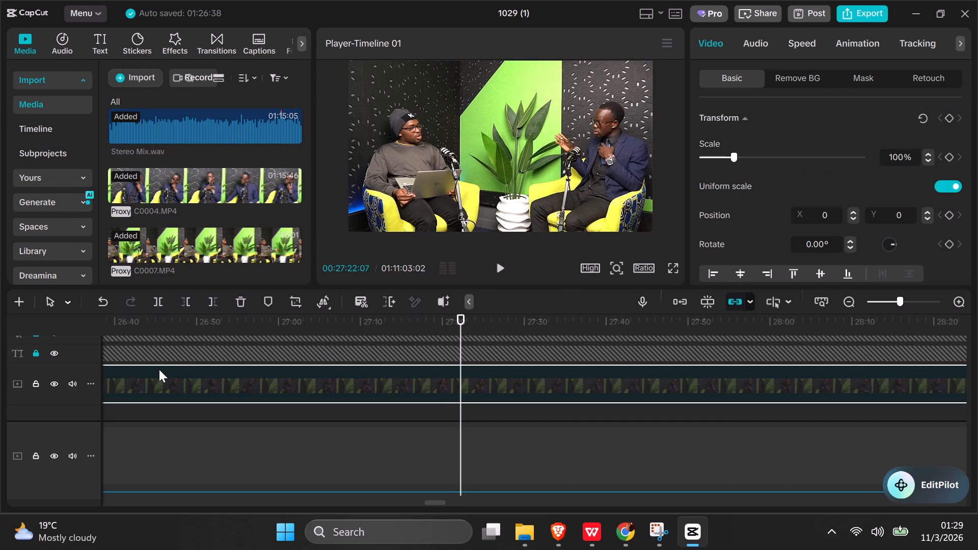
{"action": "left_click", "coordinate": [156, 304]}
Reactivate the C0004.MP4 segment that ends at the 00:27:22 cut.
{"action": "key", "text": "space"}
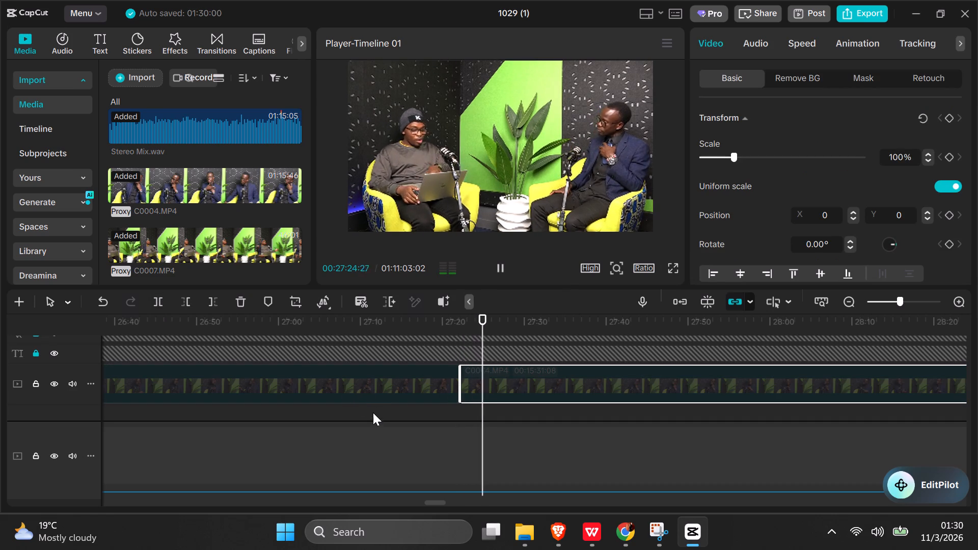
{"action": "left_click", "coordinate": [394, 387]}
{"action": "right_click", "coordinate": [394, 383]}
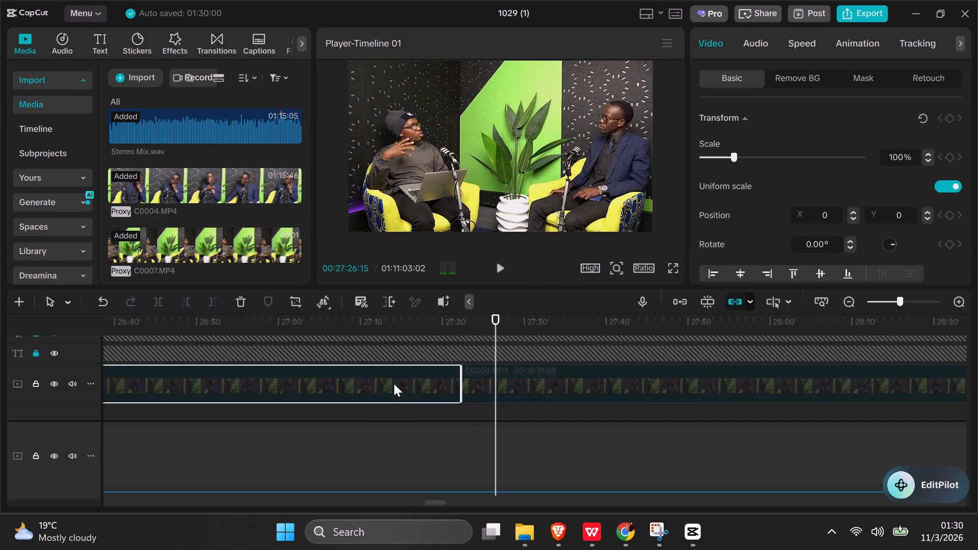
{"action": "left_click", "coordinate": [468, 475]}
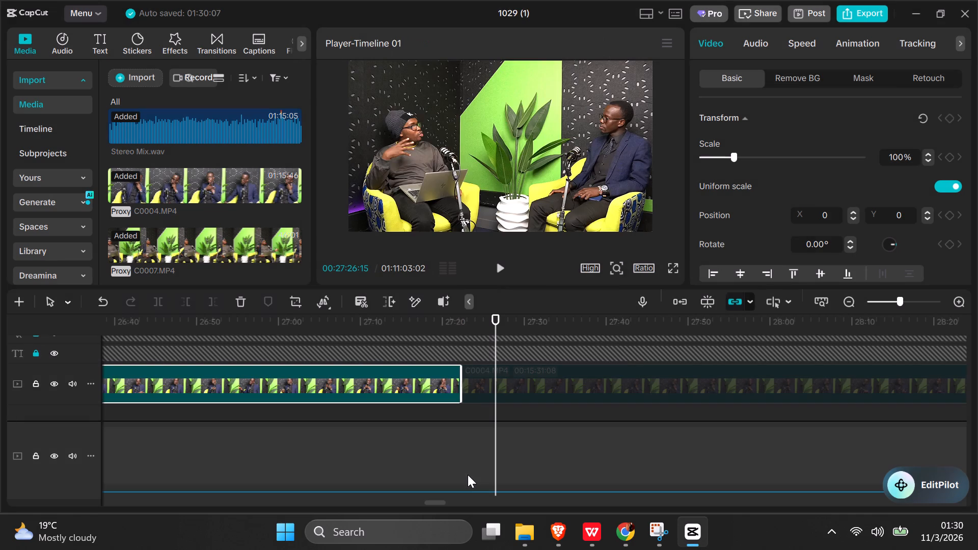
Play on to the next speaker change, replaying the lead-up, and split the inactive C0004.MP4 clip at about 00:27:50.
{"action": "key", "text": "space"}
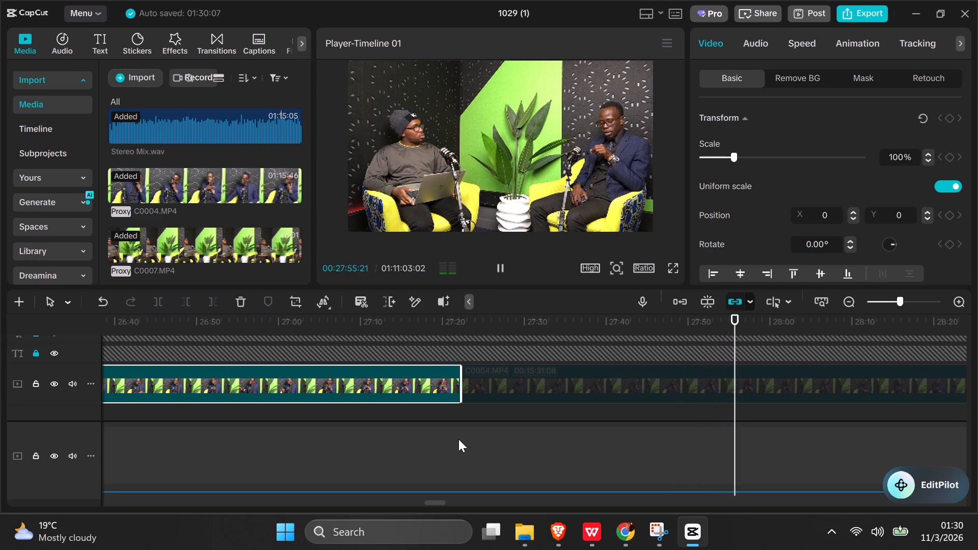
{"action": "key", "text": "space"}
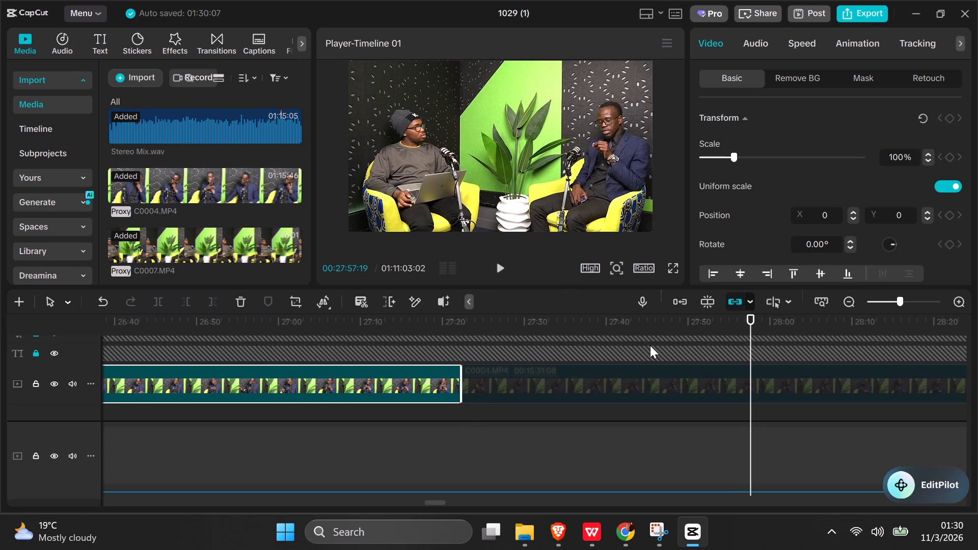
{"action": "left_click", "coordinate": [729, 325]}
{"action": "key", "text": "space"}
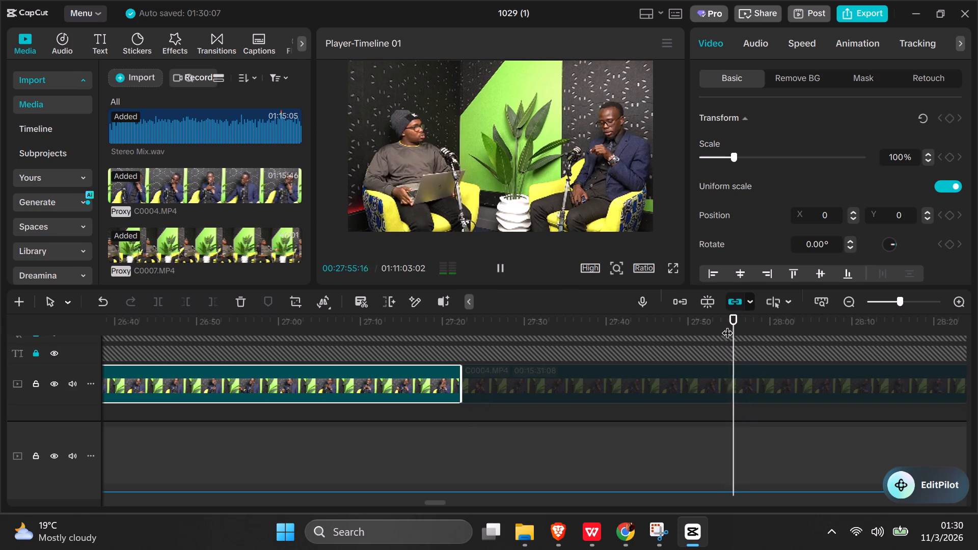
{"action": "left_click", "coordinate": [715, 326]}
{"action": "key", "text": "space"}
{"action": "key", "text": "space"}
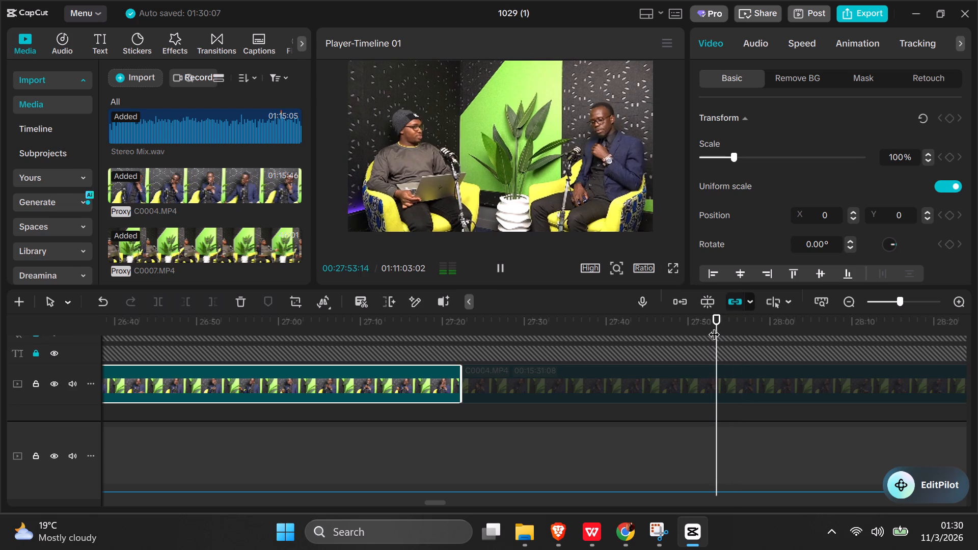
{"action": "key", "text": "space"}
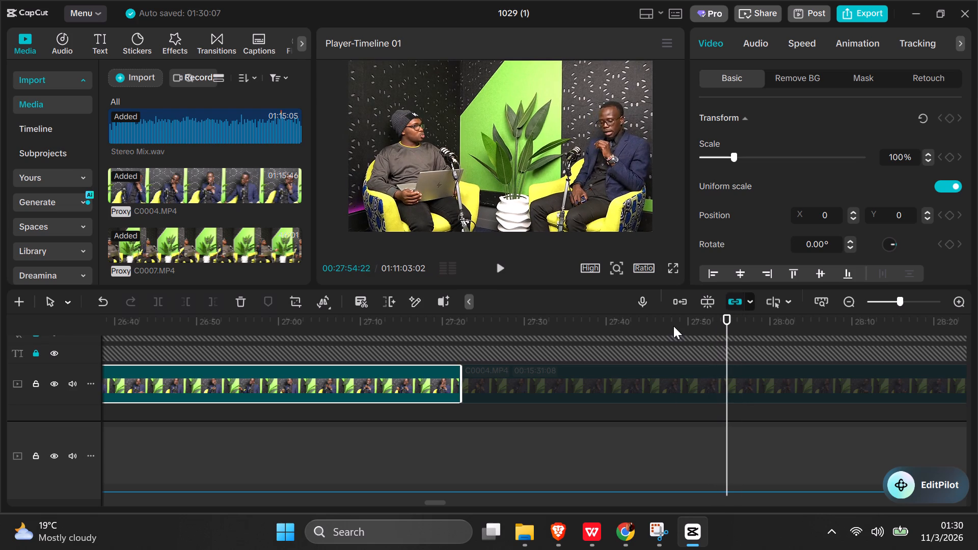
{"action": "left_click", "coordinate": [673, 326]}
{"action": "key", "text": "space"}
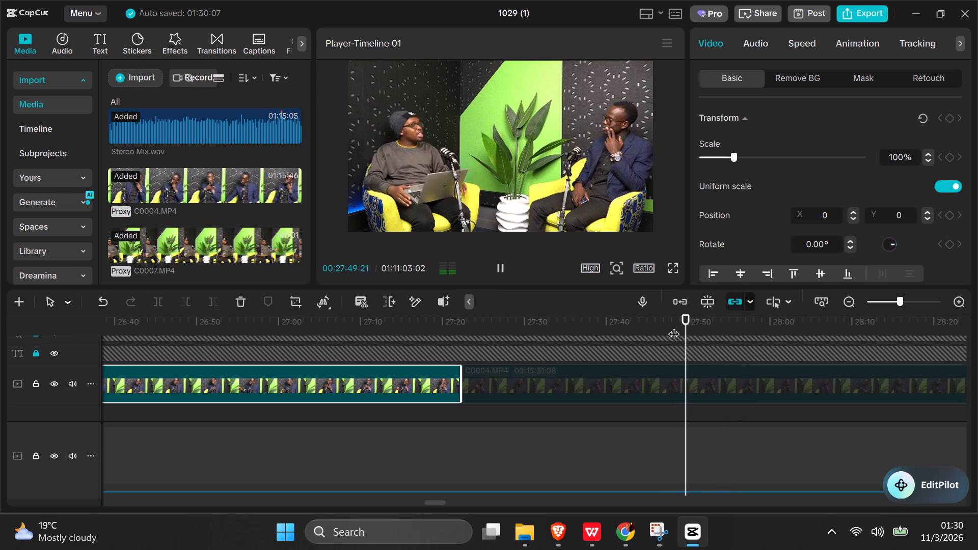
{"action": "key", "text": "space"}
{"action": "left_click", "coordinate": [677, 374]}
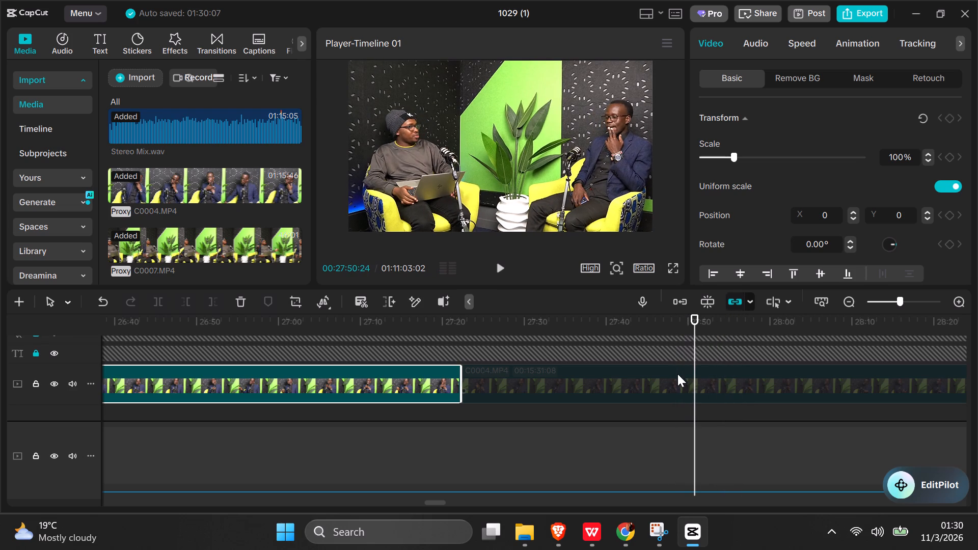
{"action": "left_click", "coordinate": [164, 304]}
Review the interview after the 00:27:50 cut, and replay the inactive segment from its start at about 00:27:22.
{"action": "key", "text": "space"}
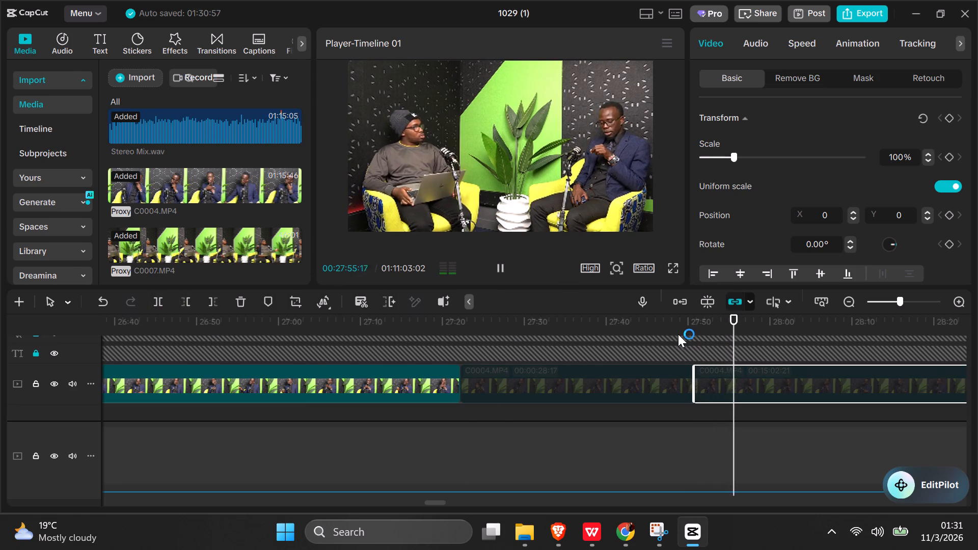
{"action": "left_click", "coordinate": [457, 325]}
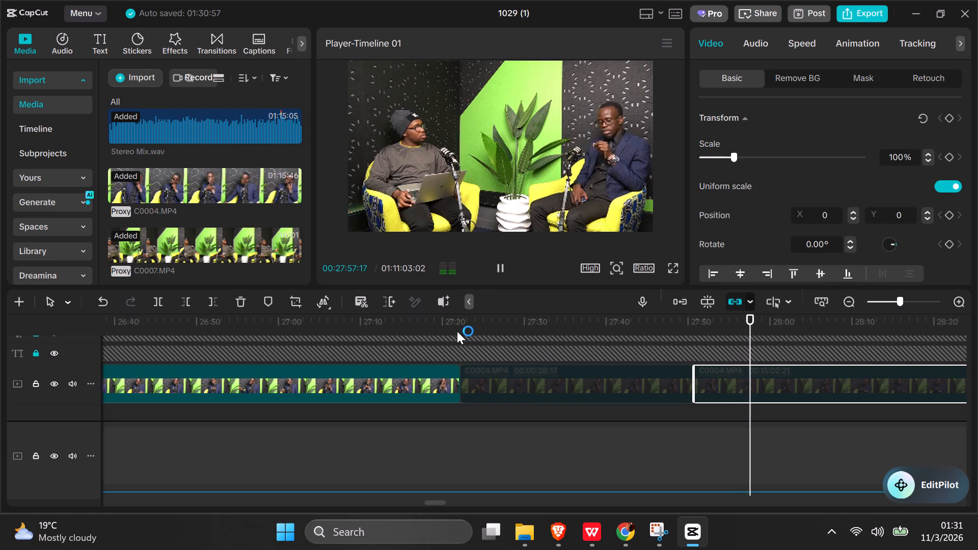
{"action": "key", "text": "space"}
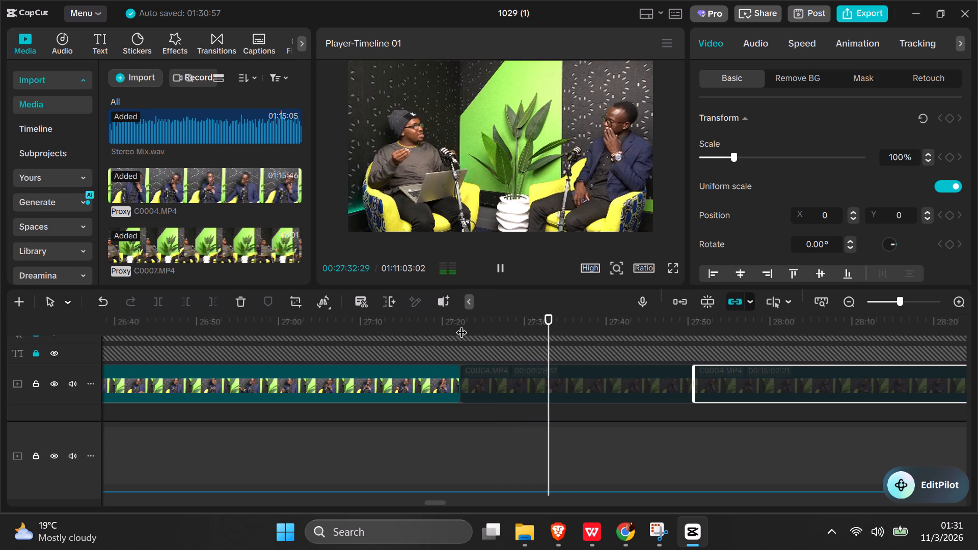
{"action": "key", "text": "space"}
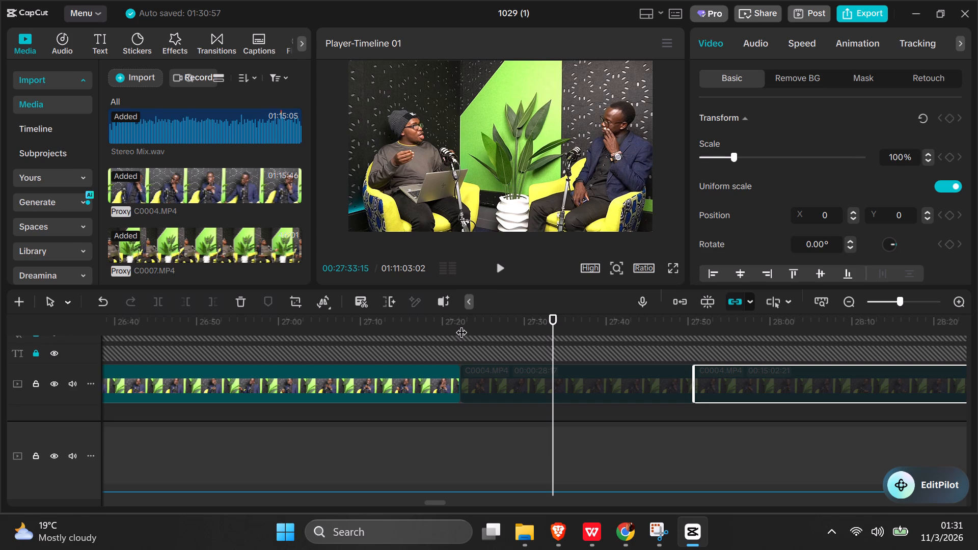
{"action": "left_click", "coordinate": [461, 324]}
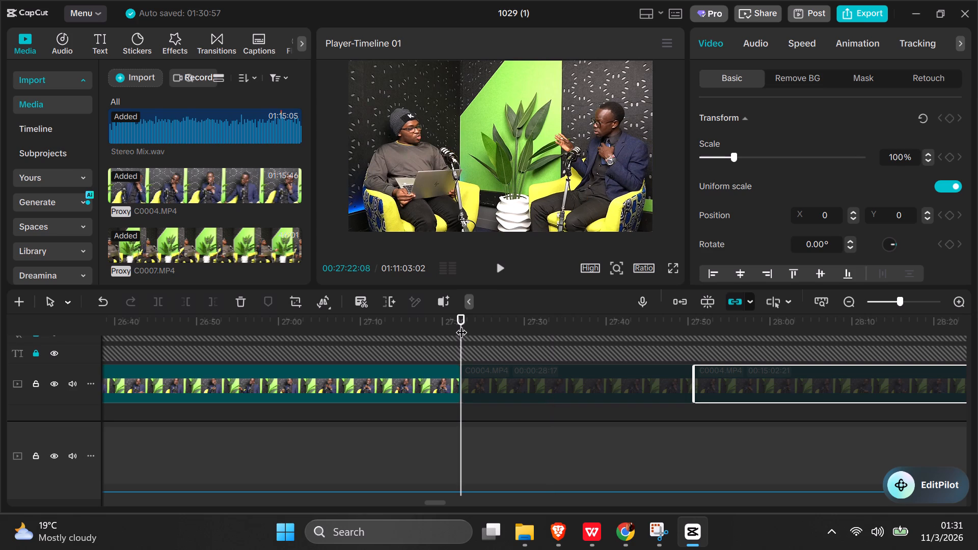
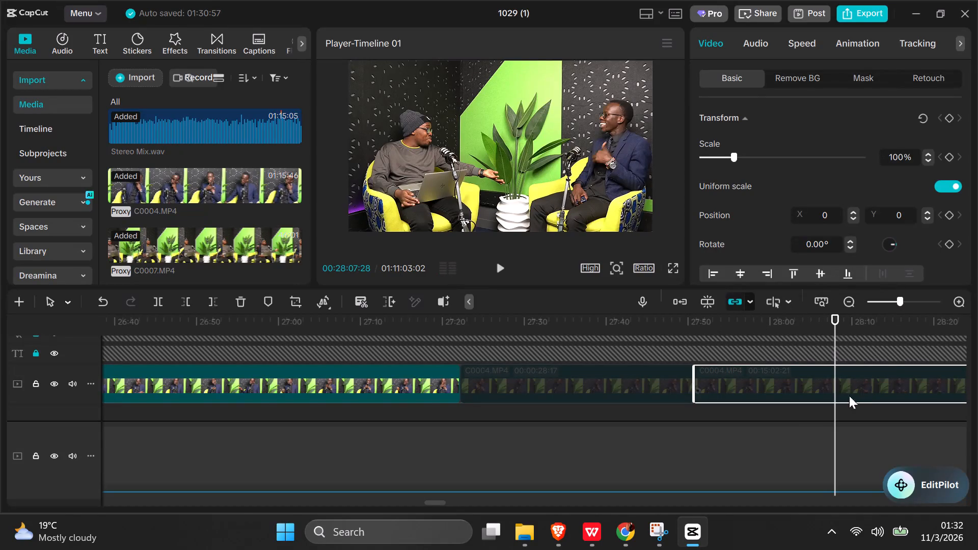
Replay the interview around 00:28:04 to find the speaker change and split the inactive C0004.MP4 clip at about 00:28:06.
{"action": "left_click", "coordinate": [803, 416]}
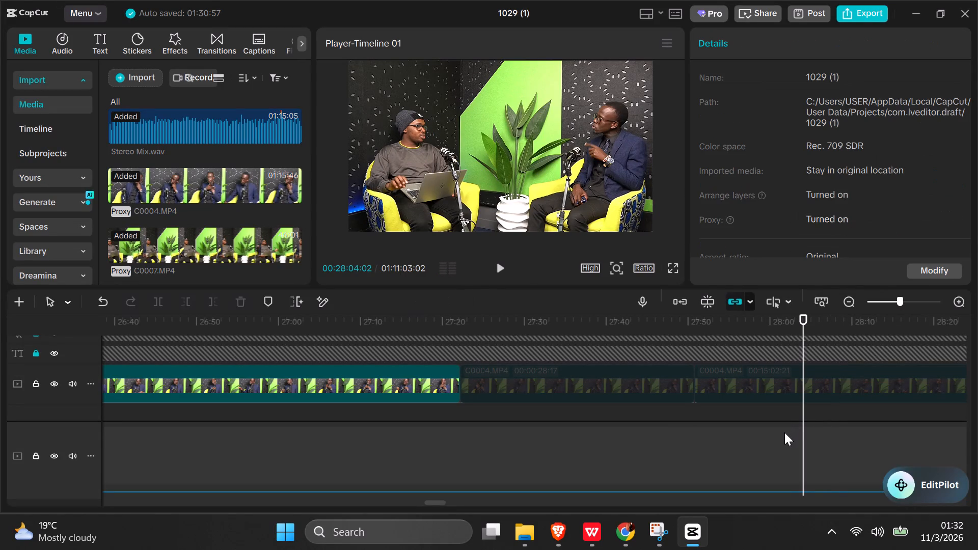
{"action": "key", "text": "space"}
{"action": "key", "text": "space"}
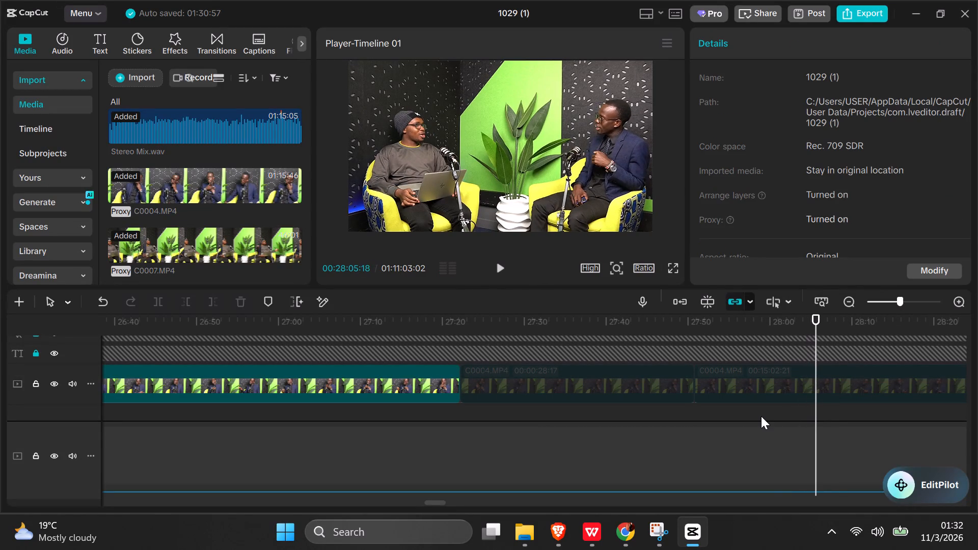
{"action": "key", "text": "space"}
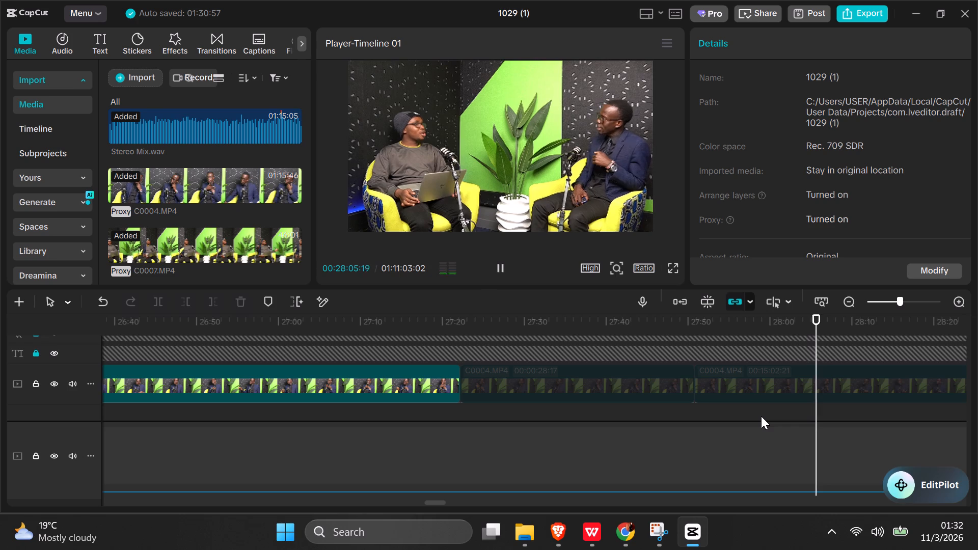
{"action": "key", "text": "space"}
{"action": "left_click", "coordinate": [757, 380]}
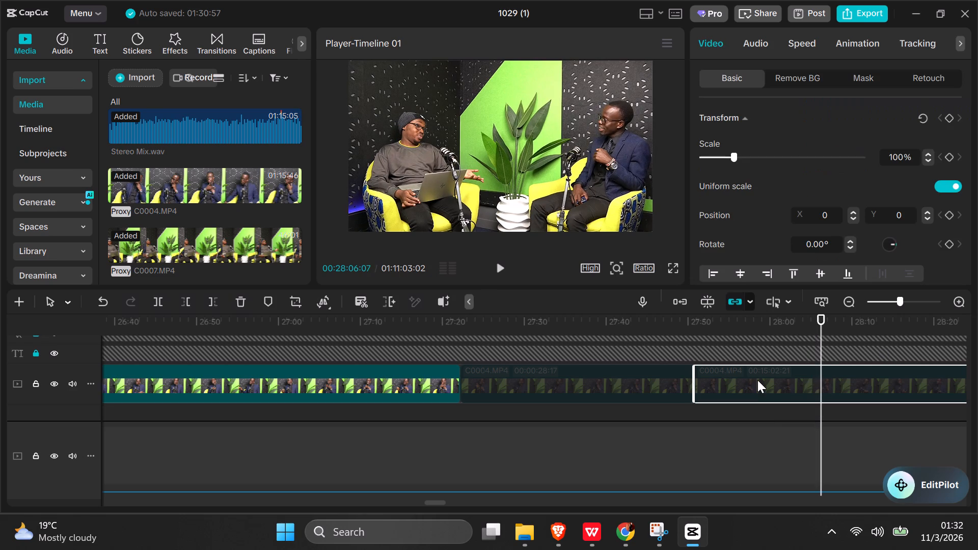
{"action": "left_click", "coordinate": [161, 308]}
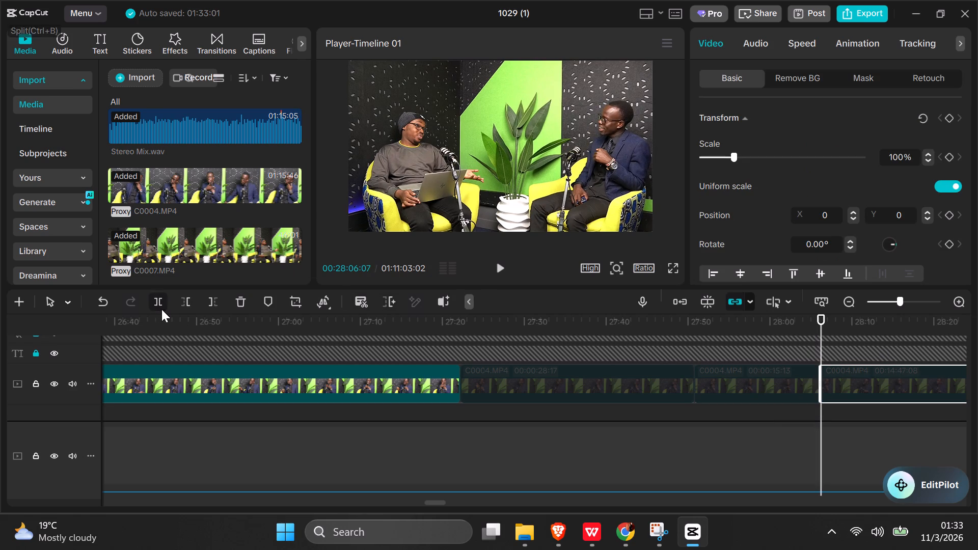
Reactivate the C0004.MP4 segment between the 00:27:50 and 00:28:06 cuts.
{"action": "left_click", "coordinate": [736, 384]}
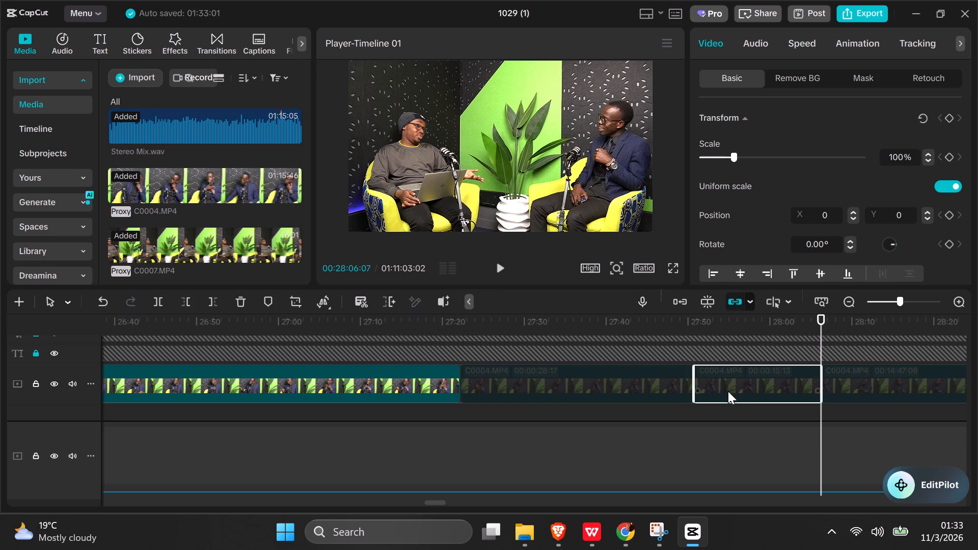
{"action": "right_click", "coordinate": [765, 381]}
{"action": "left_click", "coordinate": [783, 480]}
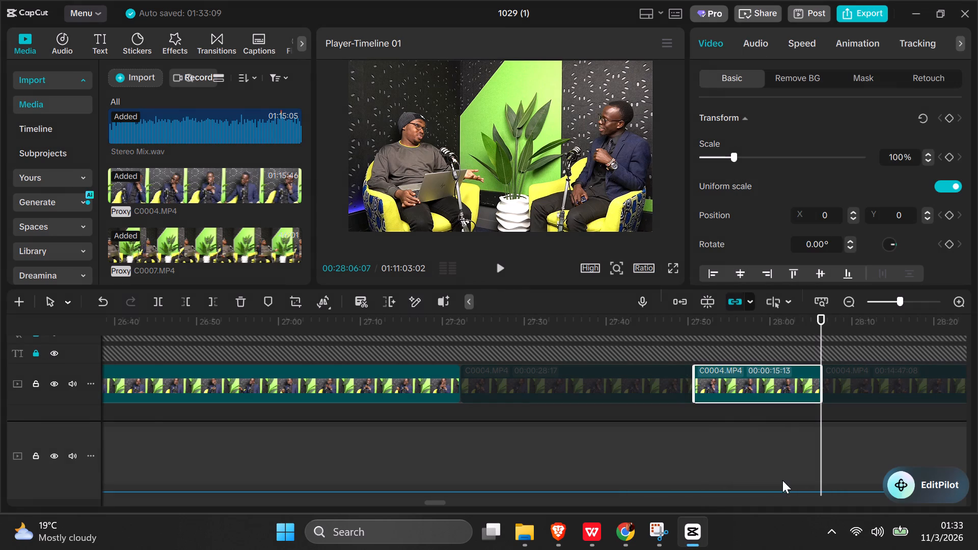
Check the start and end of the reactivated segment, play on, and split the inactive C0004.MP4 clip at about 00:28:42.
{"action": "left_click", "coordinate": [686, 426]}
{"action": "key", "text": "space"}
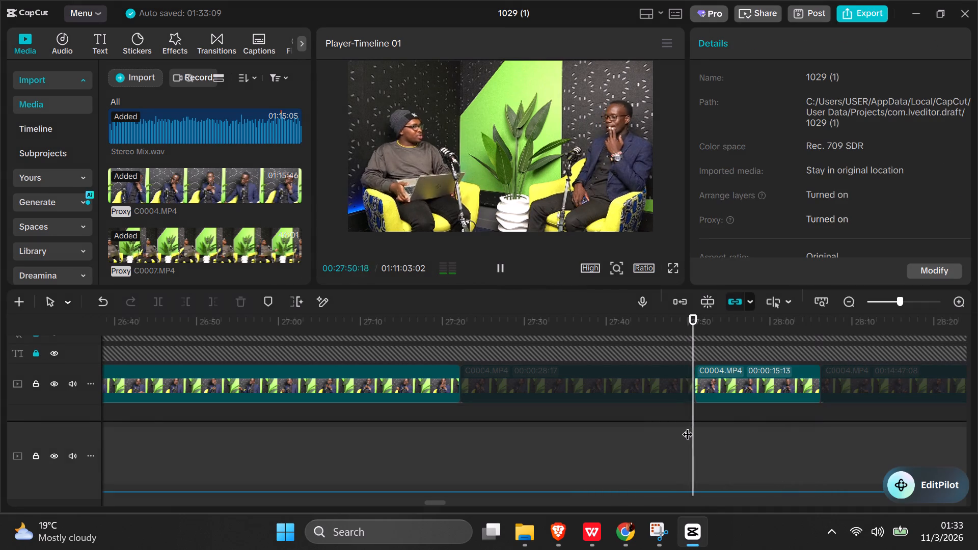
{"action": "left_click", "coordinate": [819, 430]}
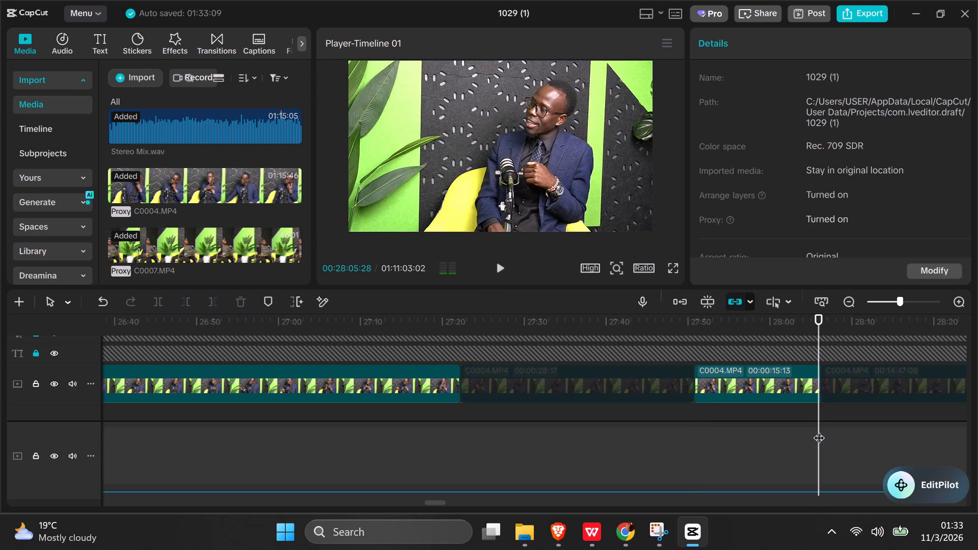
{"action": "key", "text": "space"}
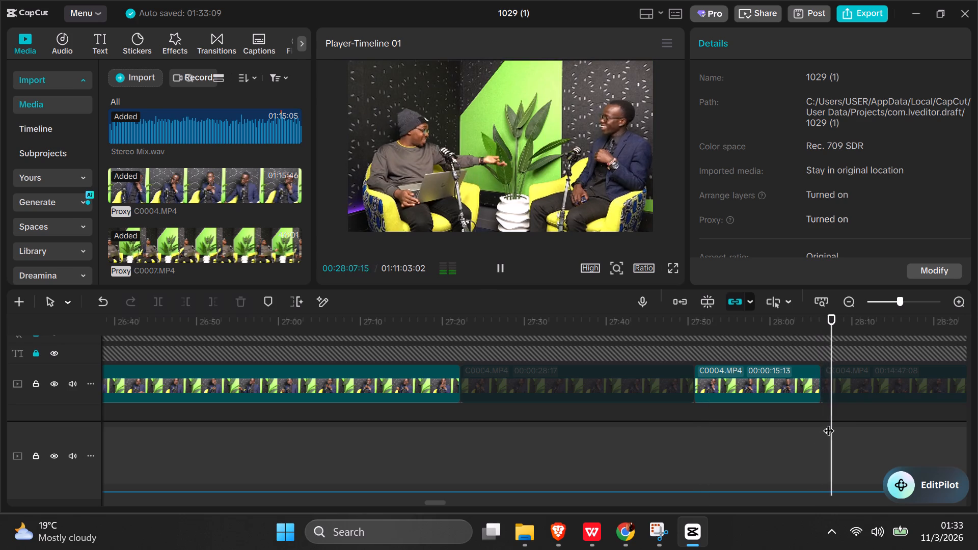
{"action": "left_click", "coordinate": [862, 384]}
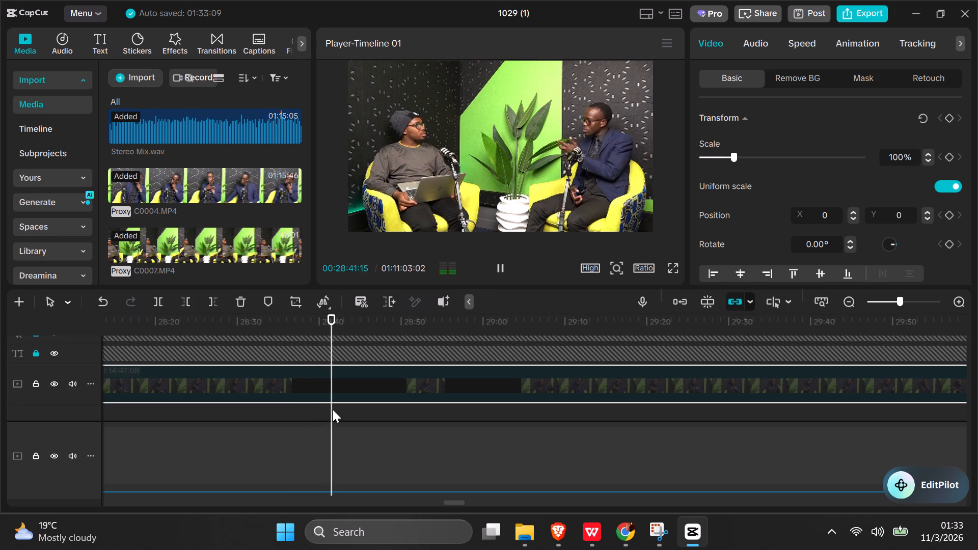
{"action": "key", "text": "space"}
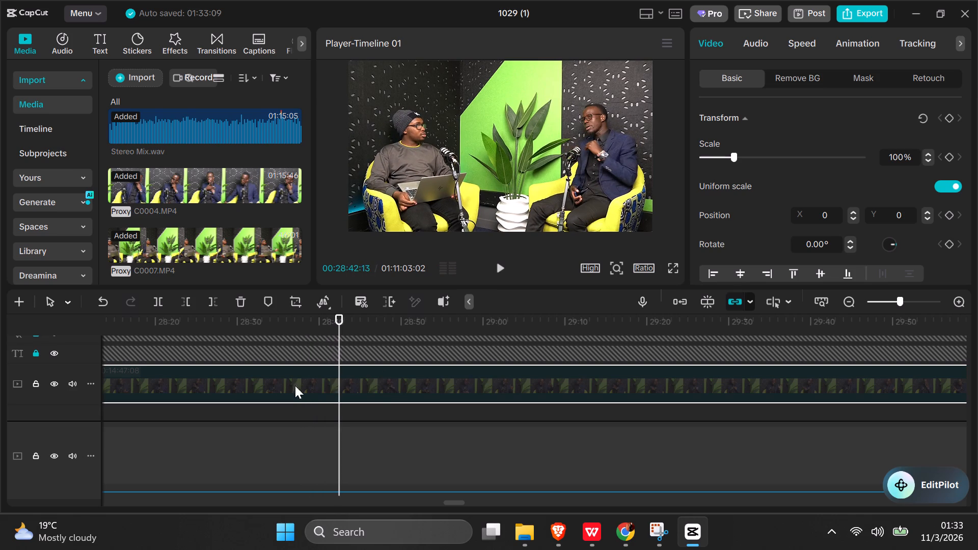
{"action": "left_click", "coordinate": [158, 302]}
Play on to the next speaker change and split the inactive C0004.MP4 clip at about 00:29:25.
{"action": "key", "text": "space"}
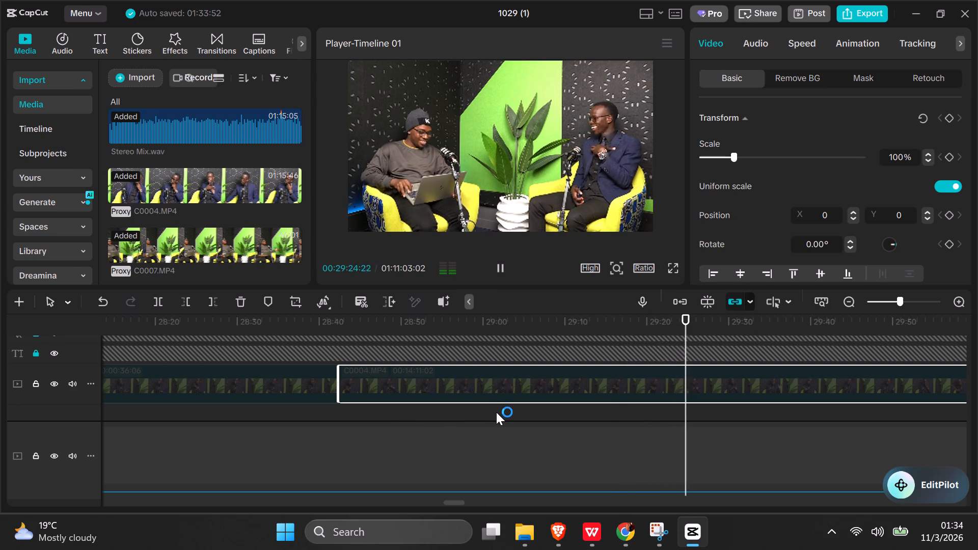
{"action": "key", "text": "space"}
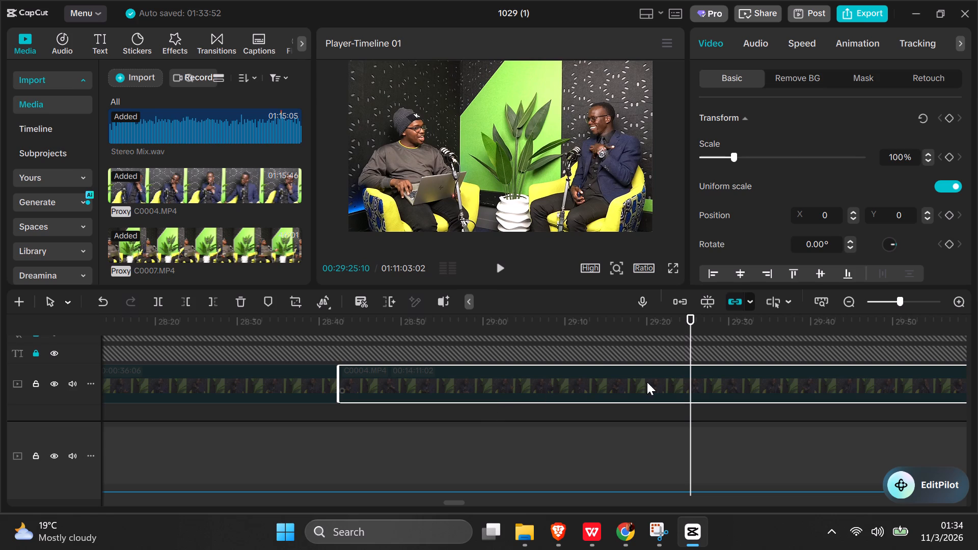
{"action": "left_click", "coordinate": [163, 302]}
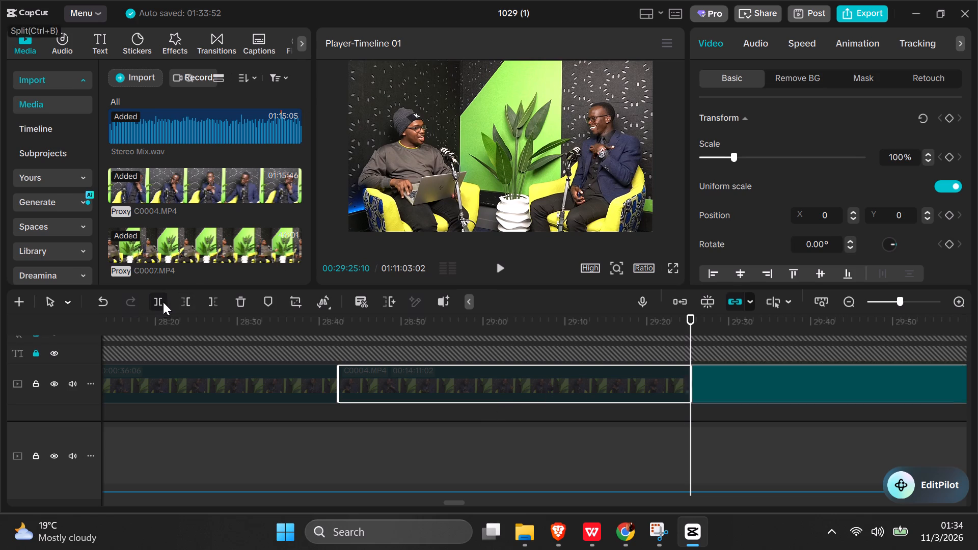
Reactivate the C0004.MP4 segment between the 00:28:42 and 00:29:25 cuts.
{"action": "left_click", "coordinate": [550, 386]}
{"action": "right_click", "coordinate": [549, 386]}
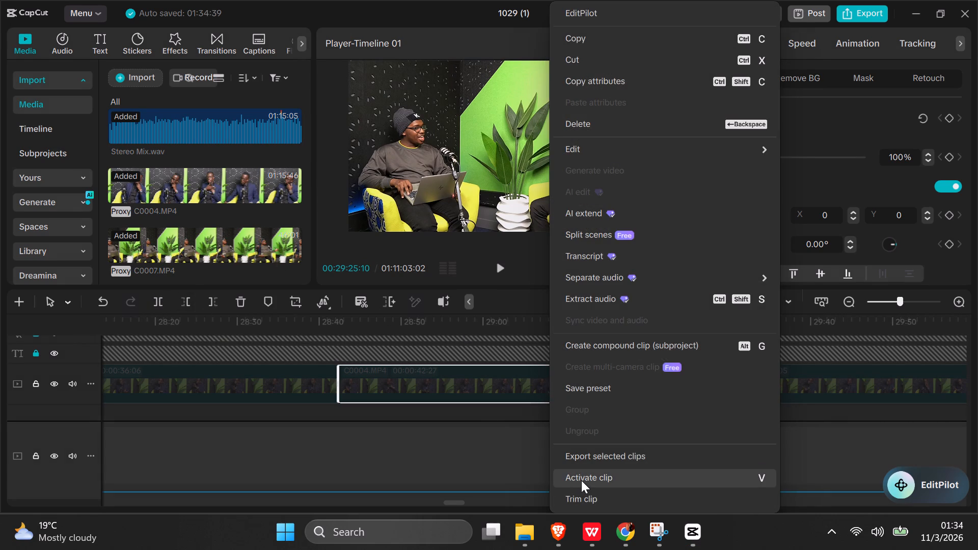
{"action": "left_click", "coordinate": [581, 480]}
Play on from the 00:29:25 cut, replaying the lead-up to the speaker change, and split the inactive C0004.MP4 clip at about 00:29:42.
{"action": "left_click", "coordinate": [678, 431]}
{"action": "key", "text": "space"}
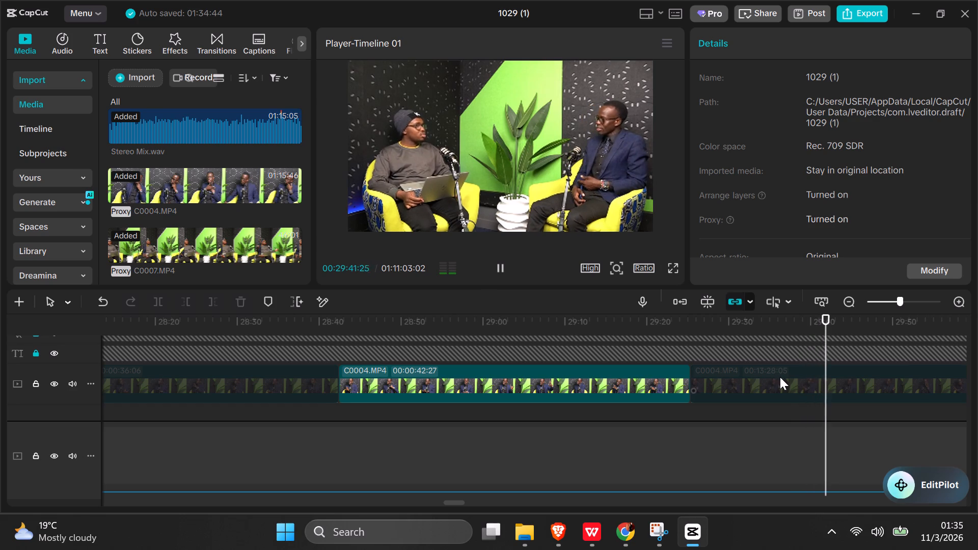
{"action": "key", "text": "space"}
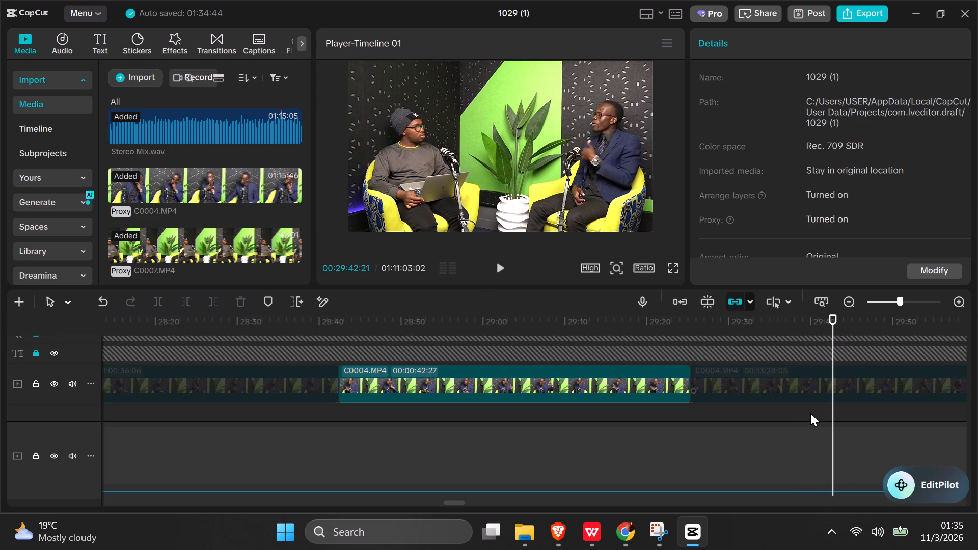
{"action": "left_click", "coordinate": [815, 415]}
{"action": "key", "text": "space"}
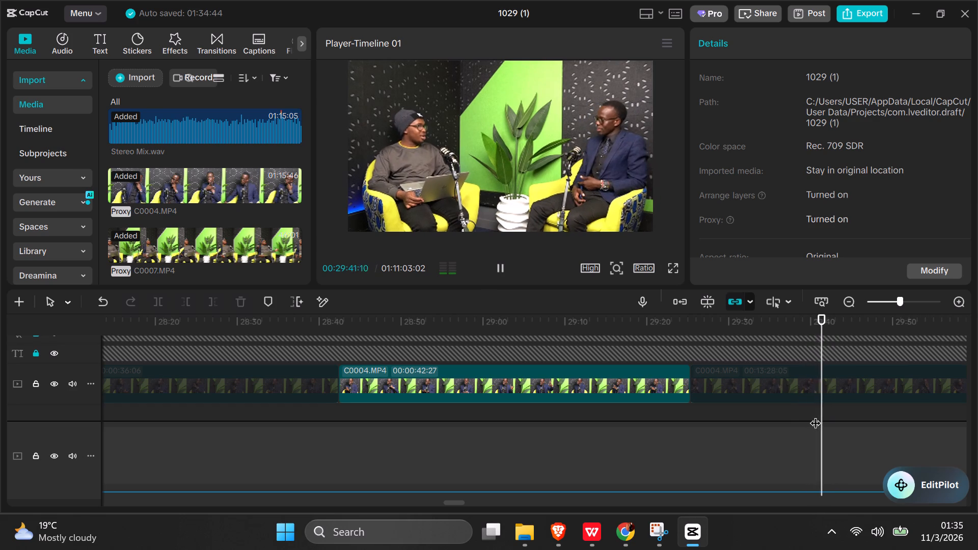
{"action": "key", "text": "space"}
{"action": "left_click", "coordinate": [804, 384]}
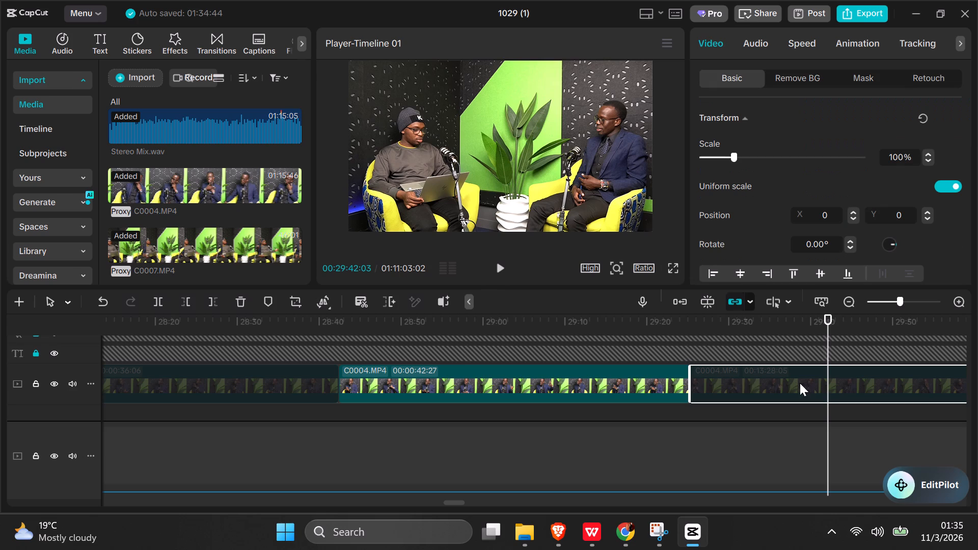
{"action": "left_click", "coordinate": [155, 300]}
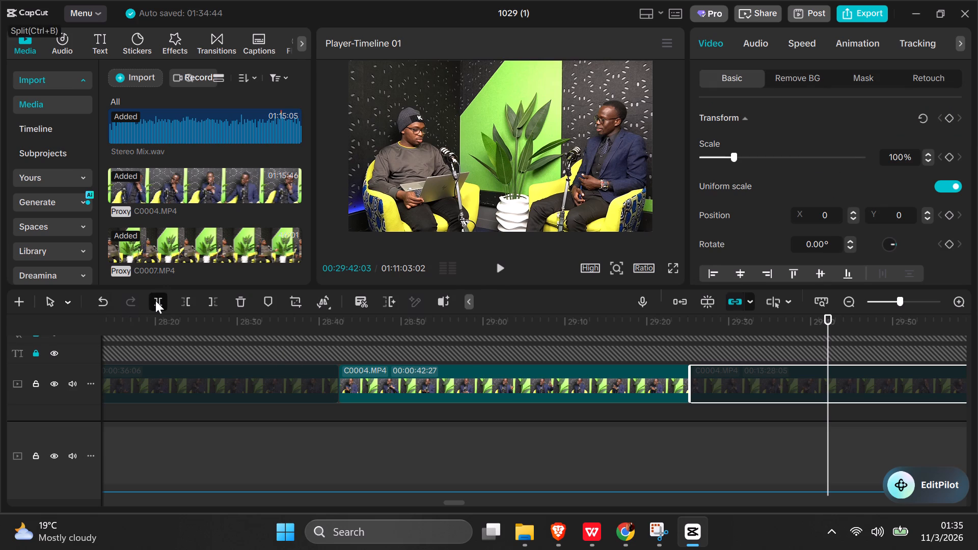
Play on to the next speaker change and split the inactive C0004.MP4 clip at about 00:30:03.
{"action": "key", "text": "space"}
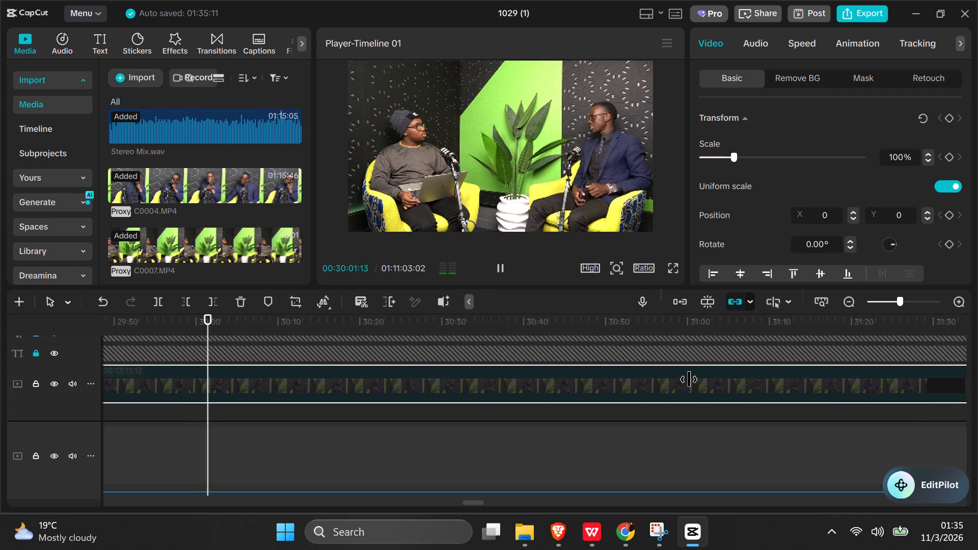
{"action": "key", "text": "space"}
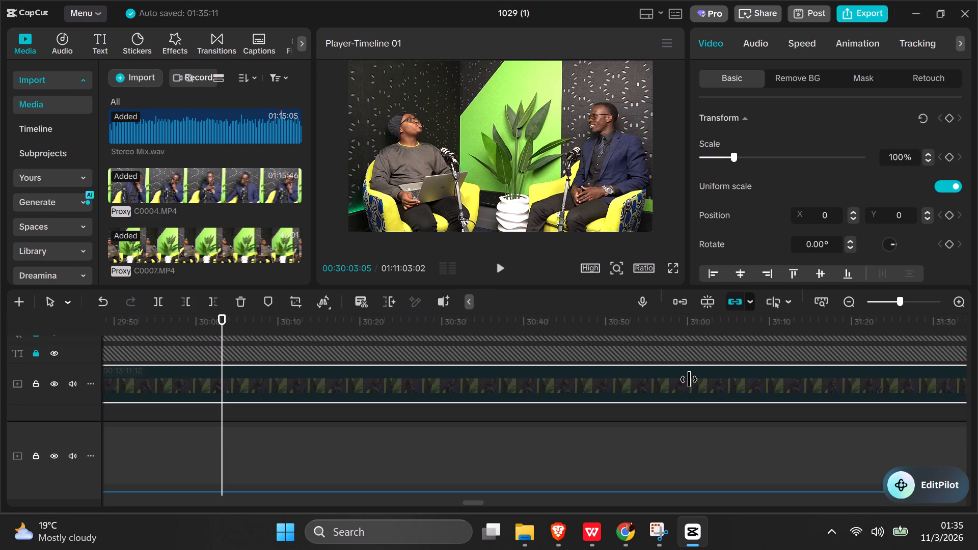
{"action": "left_click", "coordinate": [159, 303]}
Reactivate the C0004.MP4 segment between the 00:29:42 and 00:30:03 cuts.
{"action": "left_click", "coordinate": [188, 382]}
{"action": "right_click", "coordinate": [188, 382]}
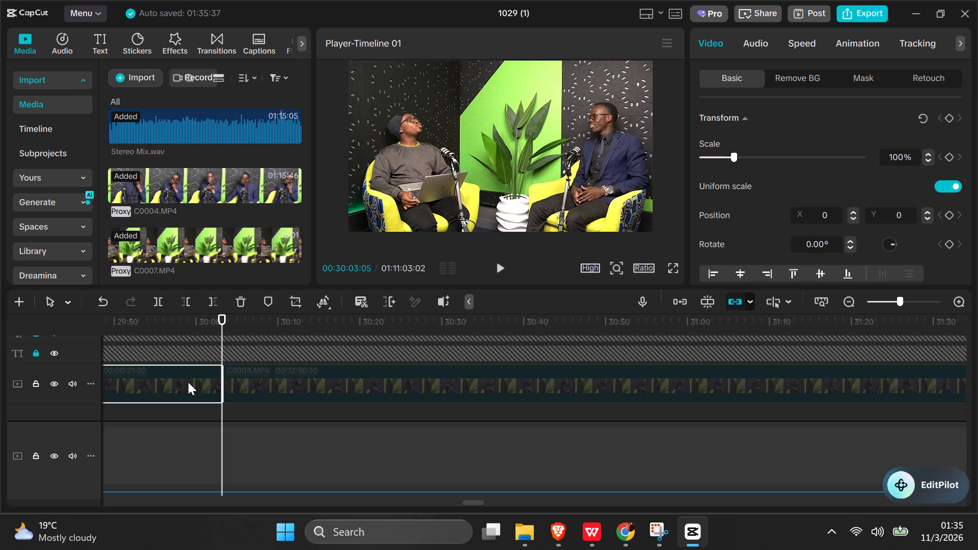
{"action": "left_click", "coordinate": [232, 479]}
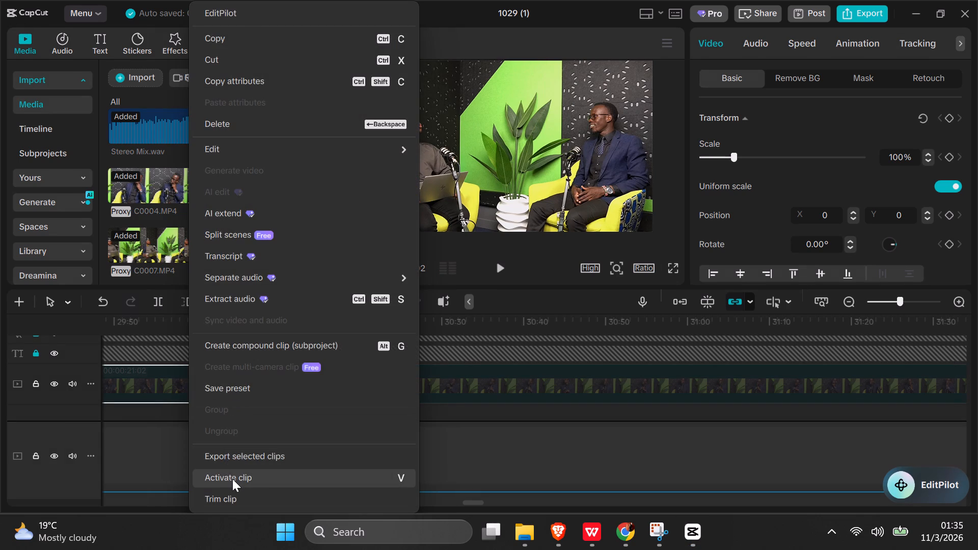
Play on past the 00:30:03 cut to the next speaker change and split the inactive C0004.MP4 clip at about 00:30:30.
{"action": "left_click", "coordinate": [213, 426]}
{"action": "key", "text": "space"}
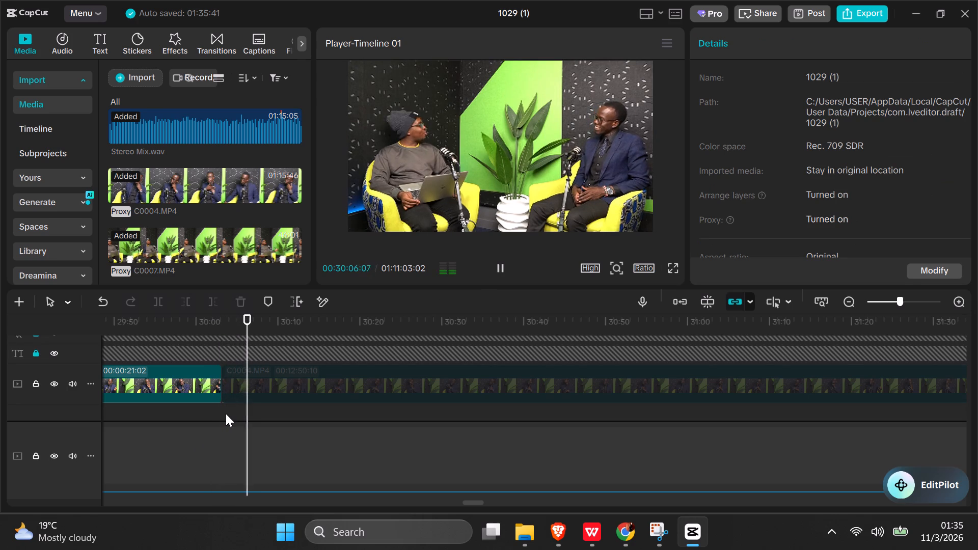
{"action": "left_click", "coordinate": [251, 397]}
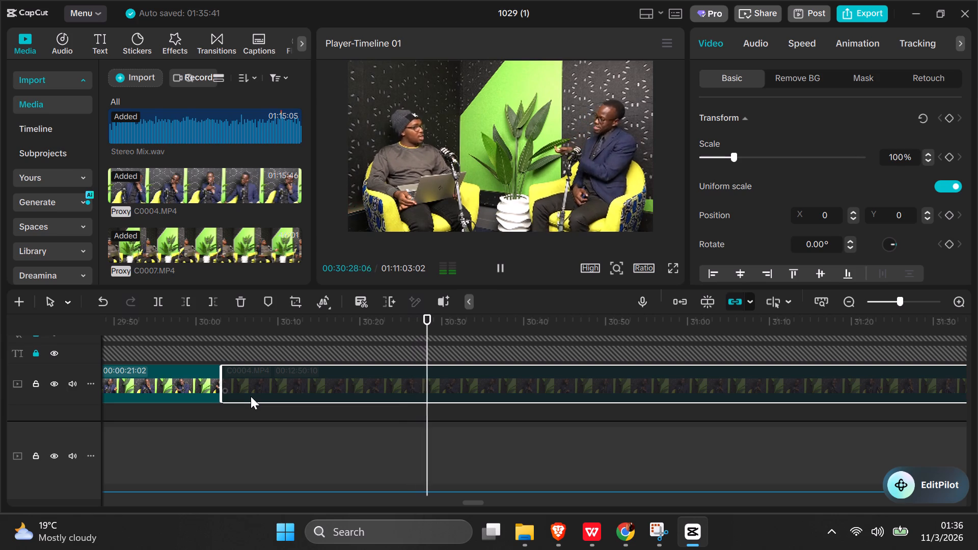
{"action": "key", "text": "space"}
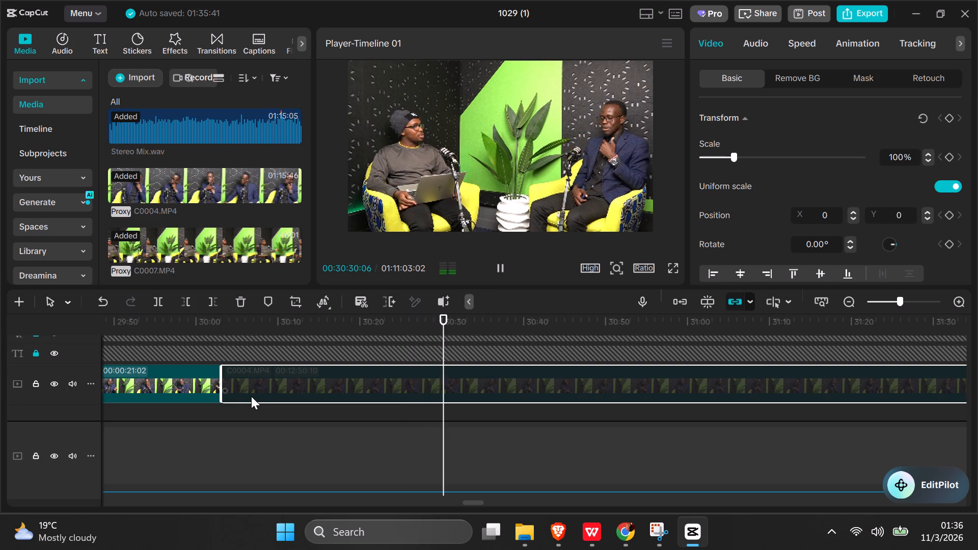
{"action": "left_click", "coordinate": [372, 376]}
{"action": "left_click", "coordinate": [157, 306]}
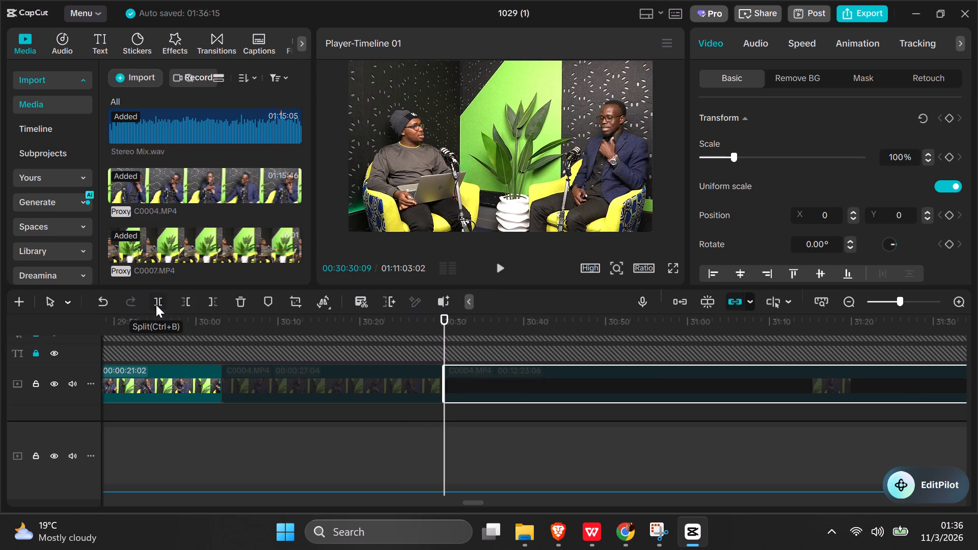
Play on past the 00:30:30 cut to the next speaker change and split the inactive C0004.MP4 clip at about 00:30:49.
{"action": "key", "text": "space"}
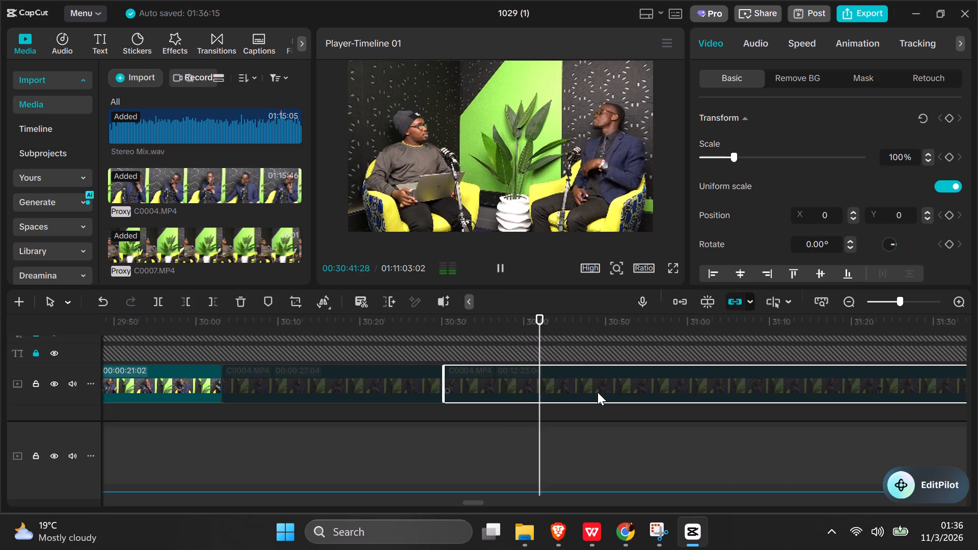
{"action": "key", "text": "space"}
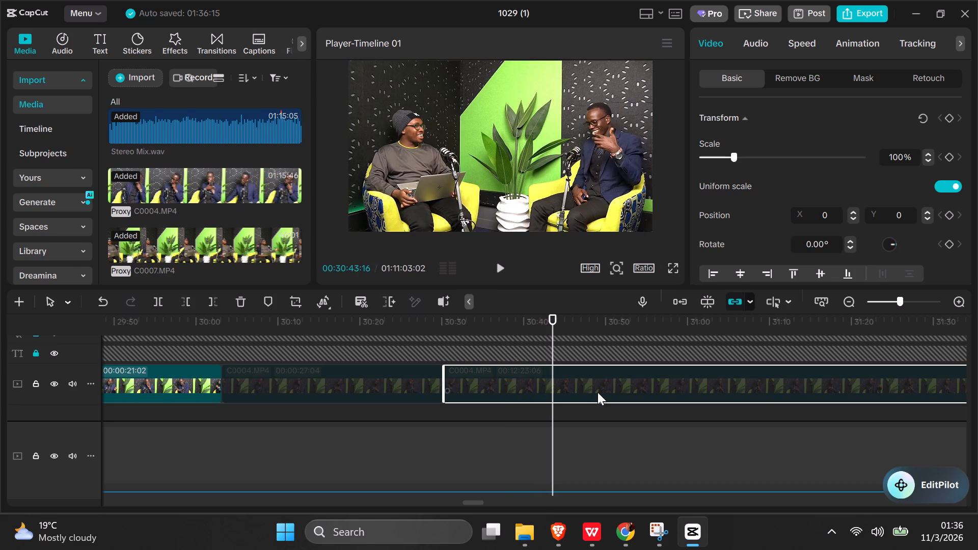
{"action": "key", "text": "space"}
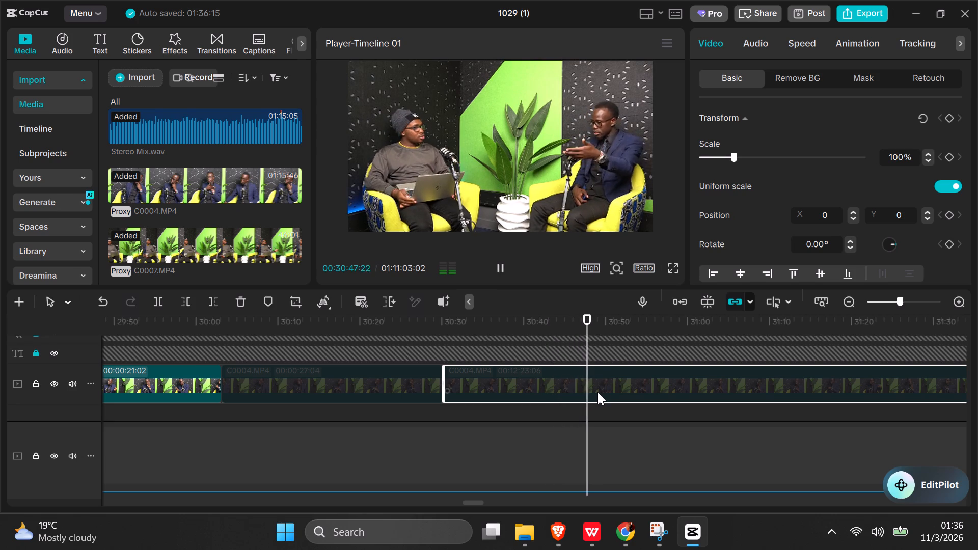
{"action": "key", "text": "space"}
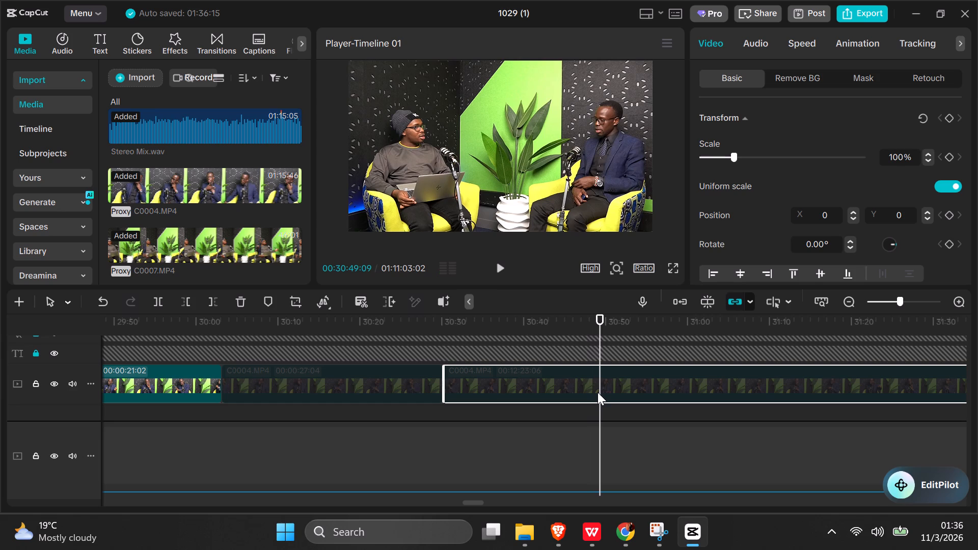
{"action": "left_click", "coordinate": [157, 300]}
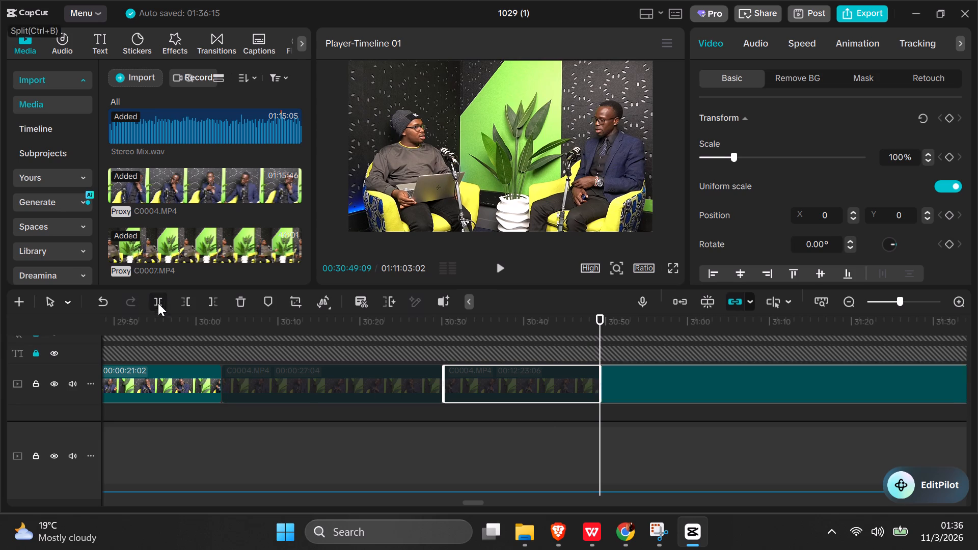
Replay the exchange before the 00:30:49 cut to find where it starts, and split the inactive C0004.MP4 segment at 00:30:44:05.
{"action": "left_click", "coordinate": [540, 443]}
{"action": "key", "text": "space"}
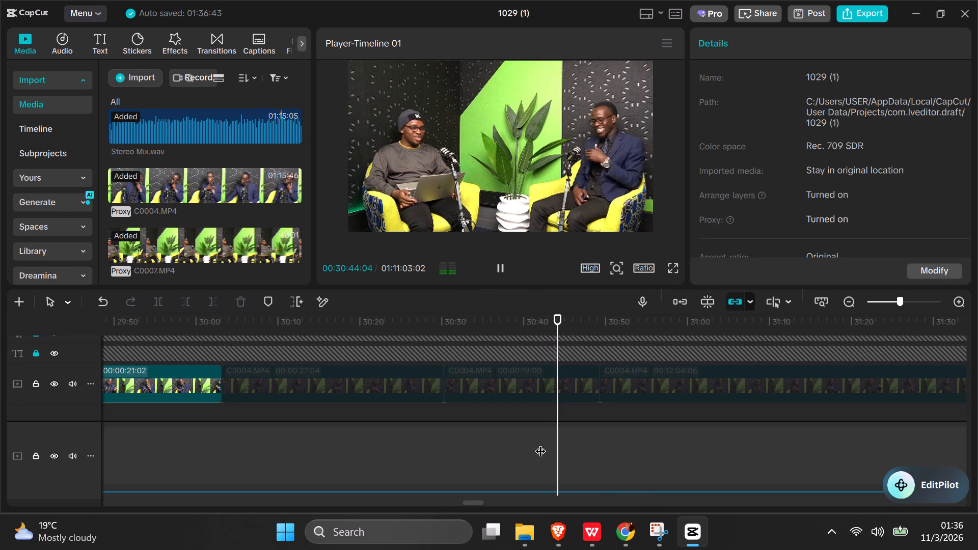
{"action": "left_click", "coordinate": [565, 431]}
{"action": "key", "text": "space"}
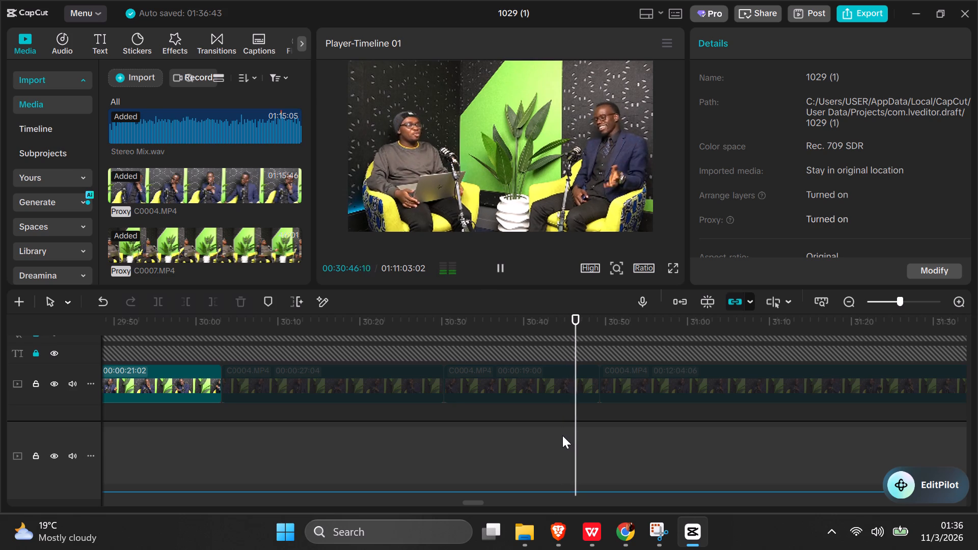
{"action": "left_click", "coordinate": [553, 417]}
{"action": "key", "text": "space"}
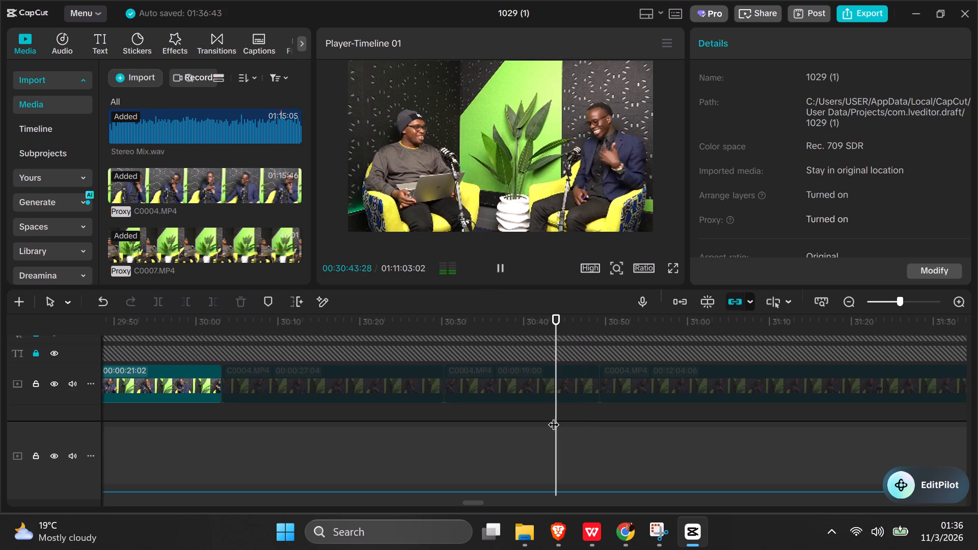
{"action": "key", "text": "space"}
{"action": "left_click", "coordinate": [555, 414]}
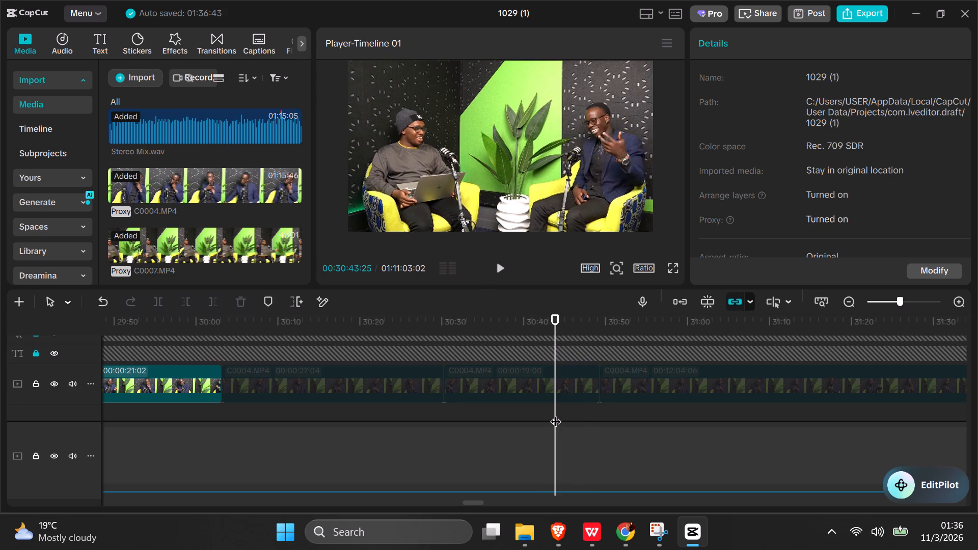
{"action": "key", "text": "space"}
{"action": "left_click", "coordinate": [555, 414]}
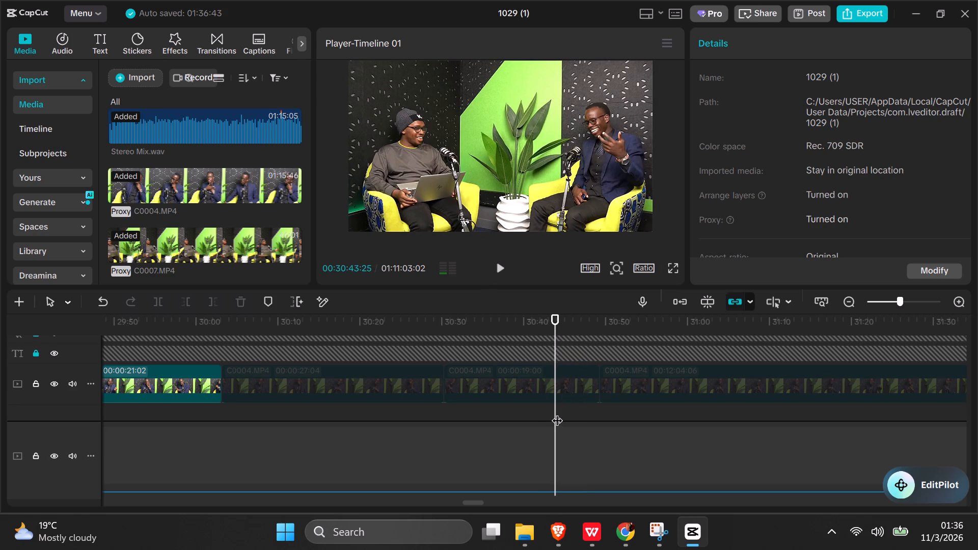
{"action": "left_click", "coordinate": [558, 413]}
{"action": "key", "text": "space"}
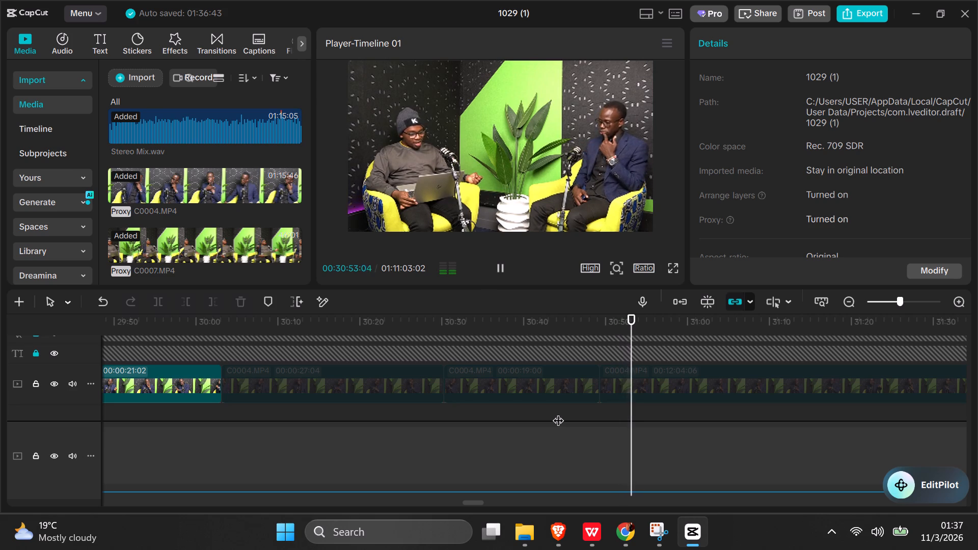
{"action": "left_click", "coordinate": [558, 413]}
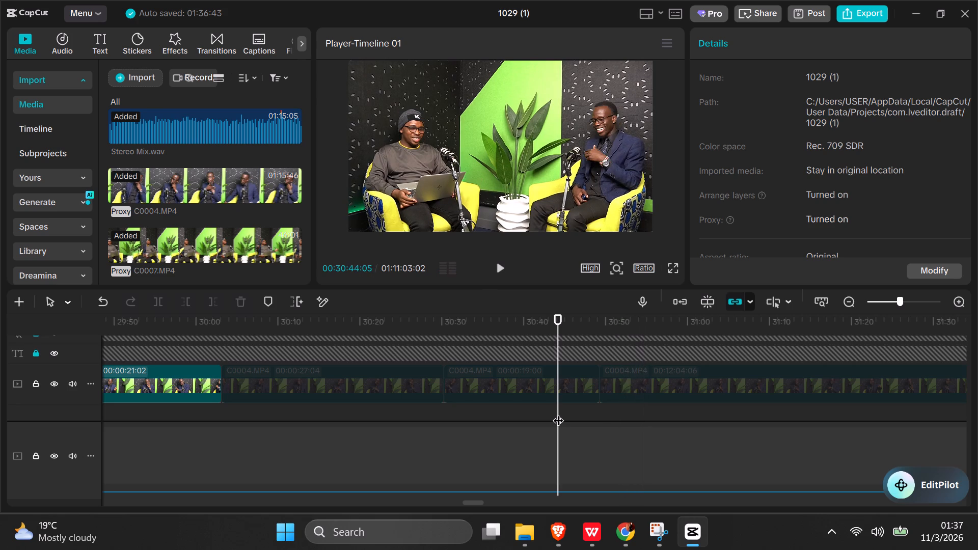
{"action": "key", "text": "space"}
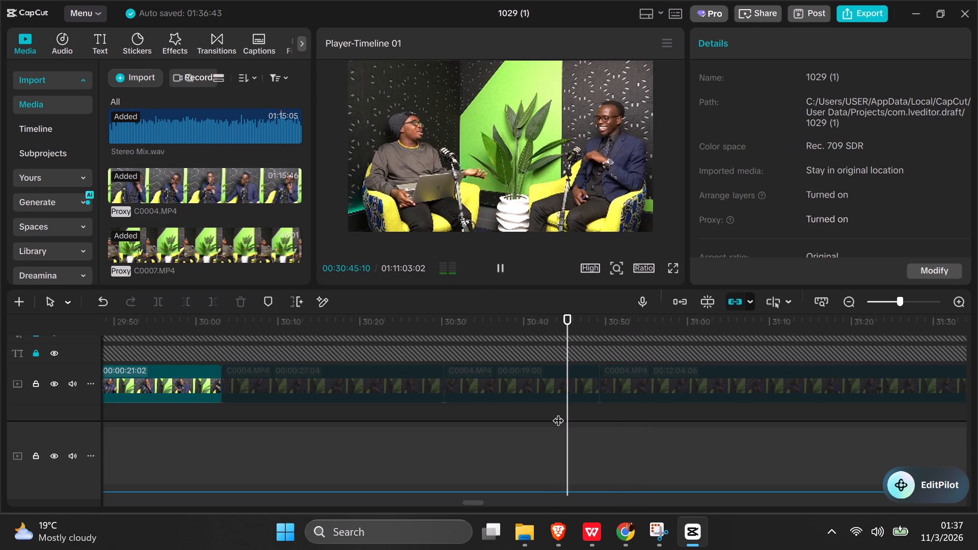
{"action": "left_click", "coordinate": [558, 413]}
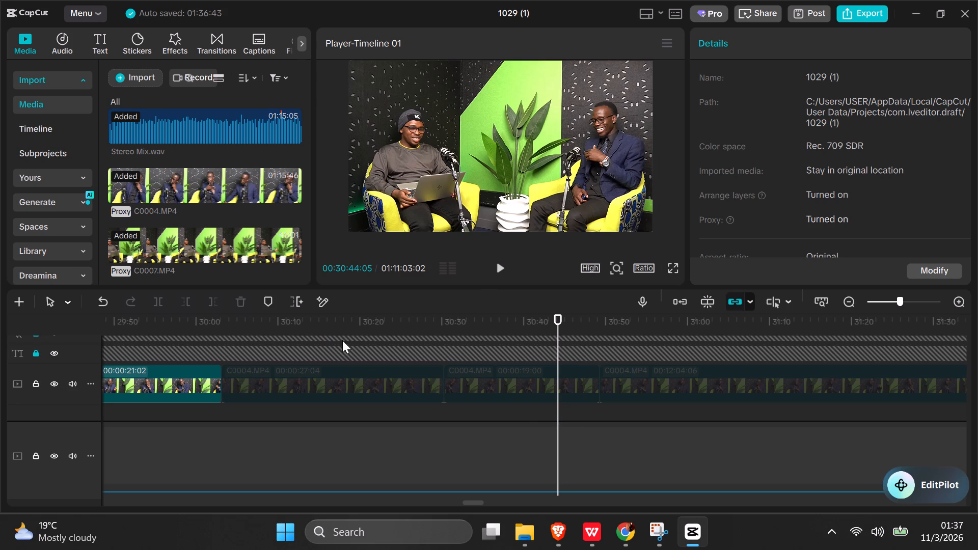
{"action": "left_click", "coordinate": [507, 390]}
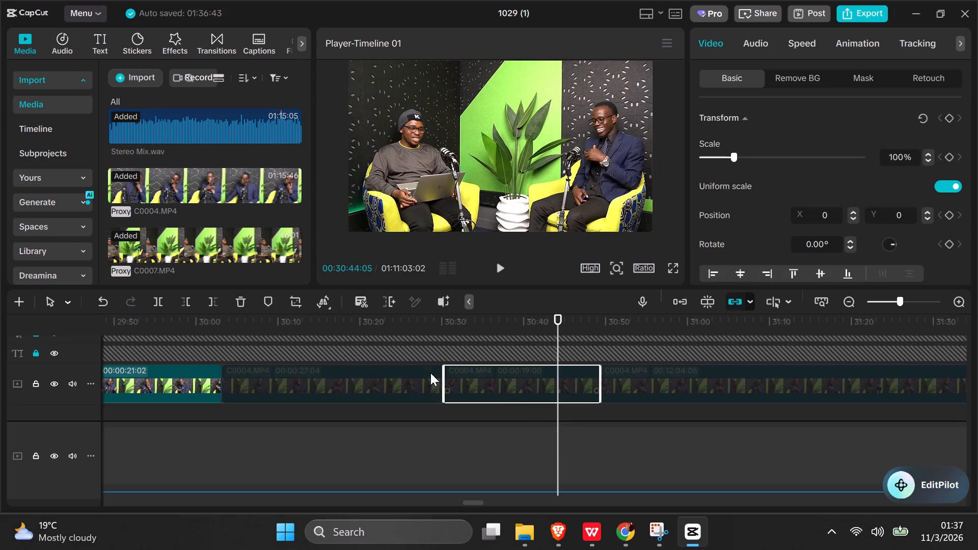
{"action": "left_click", "coordinate": [158, 299]}
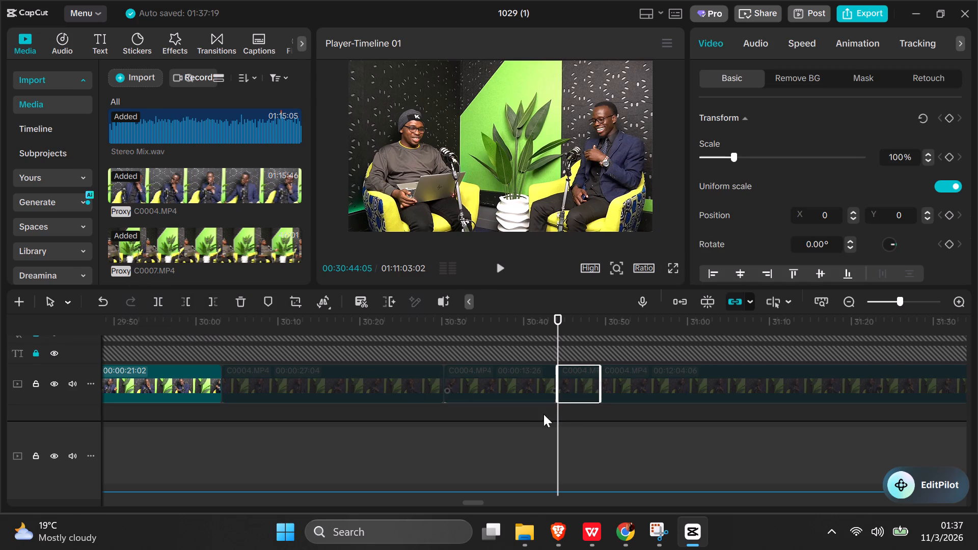
Split the Stereo Mix.wav audio clip at 00:30:44:05, in line with the new C0004.MP4 cut.
{"action": "scroll", "coordinate": [561, 409], "scroll_direction": "up", "scroll_amount": 7}
{"action": "scroll", "coordinate": [561, 402], "scroll_direction": "down", "scroll_amount": 6}
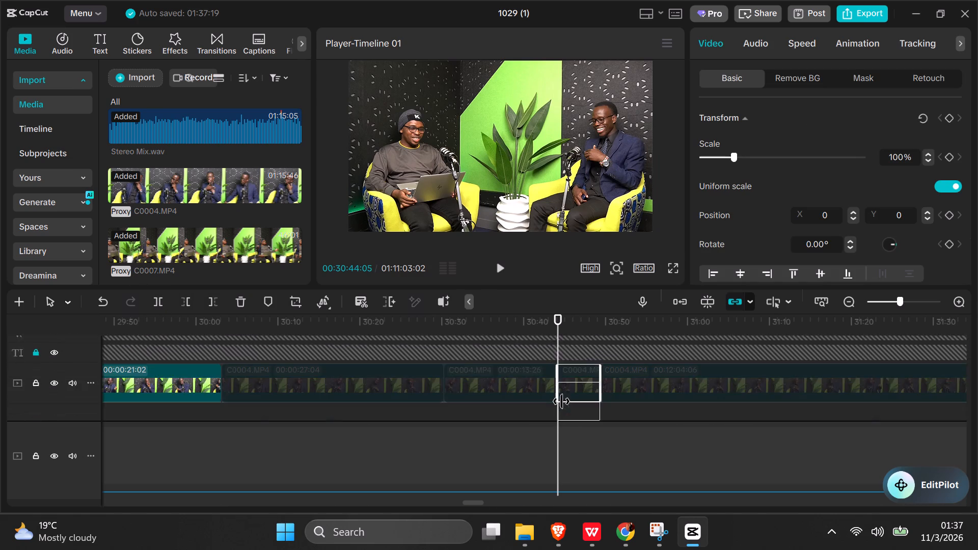
{"action": "scroll", "coordinate": [561, 401], "scroll_direction": "down", "scroll_amount": 8}
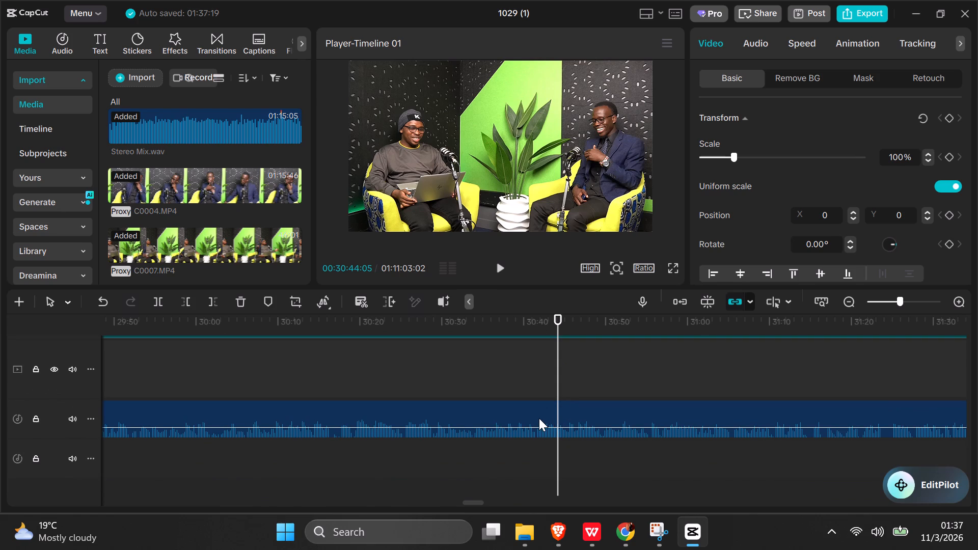
{"action": "left_click", "coordinate": [539, 418]}
{"action": "left_click", "coordinate": [161, 298]}
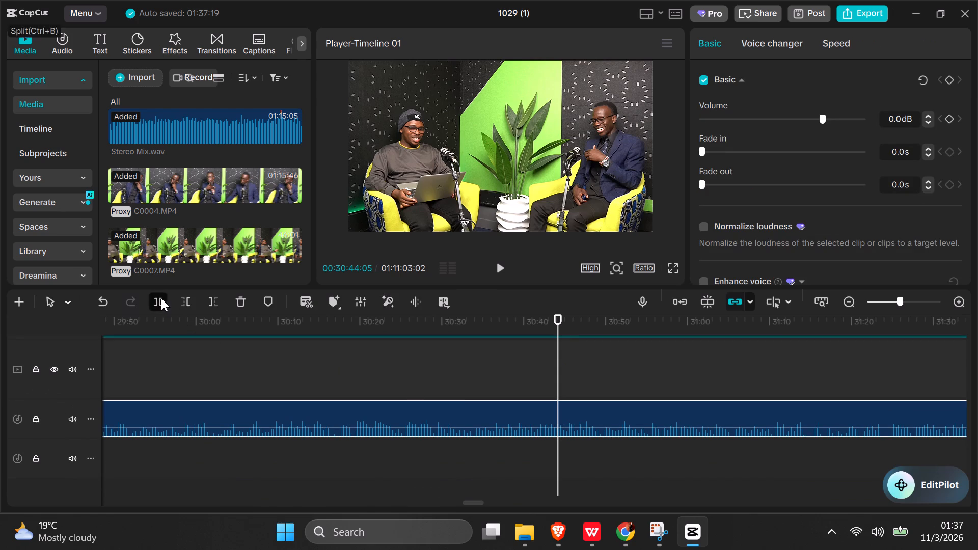
Play to the end of the exchange and split the Stereo Mix.wav clip again at 00:30:49:17.
{"action": "key", "text": "space"}
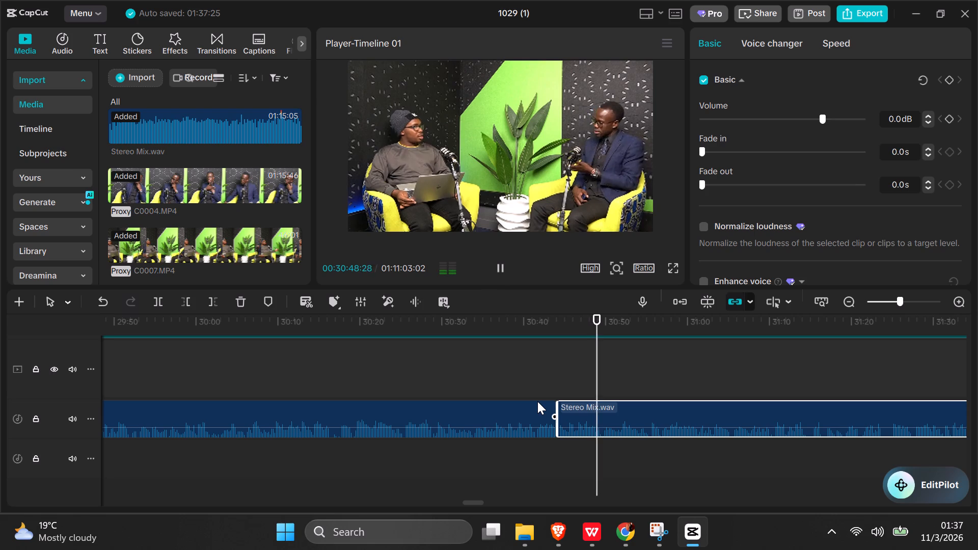
{"action": "key", "text": "space"}
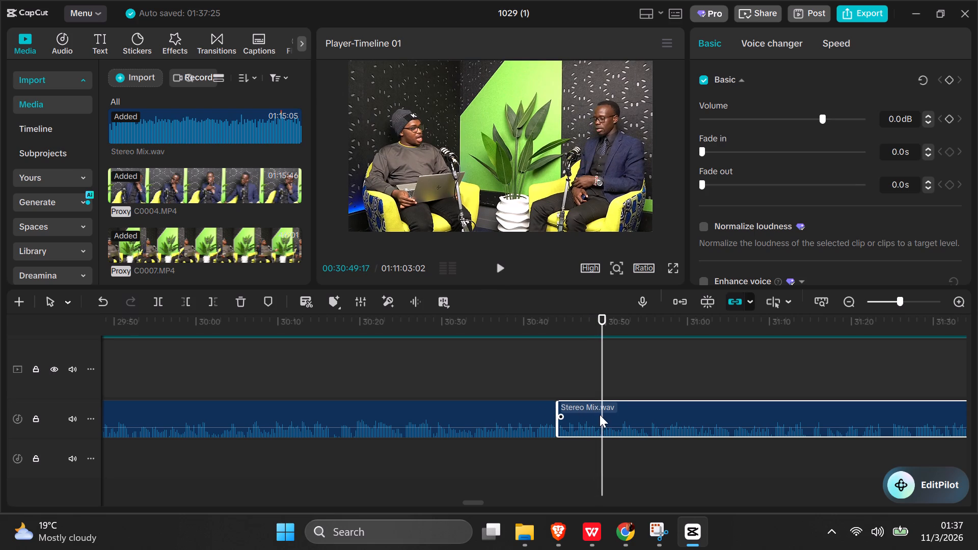
{"action": "left_click", "coordinate": [160, 302]}
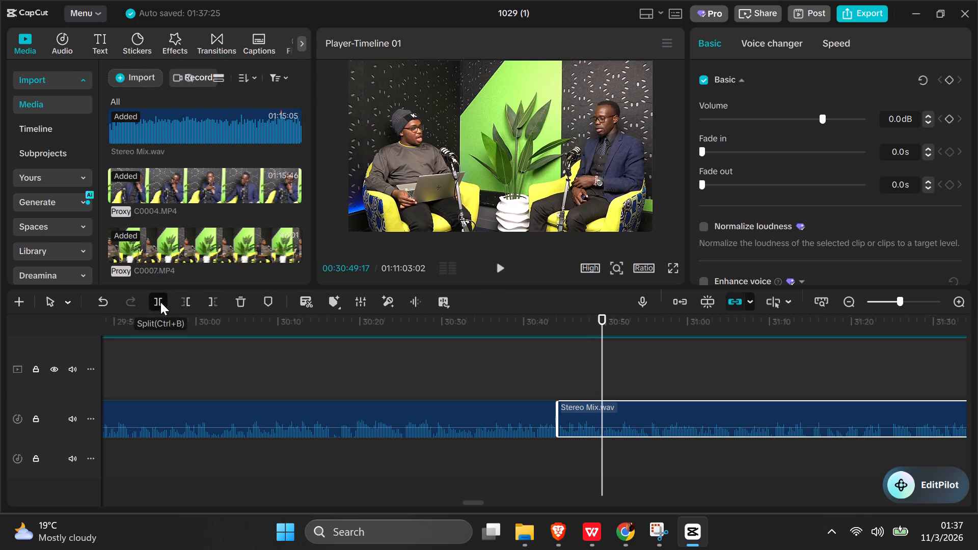
Split the C0007.MP4 clip at 00:30:49:17, in line with the second audio cut.
{"action": "scroll", "coordinate": [565, 394], "scroll_direction": "up", "scroll_amount": 7}
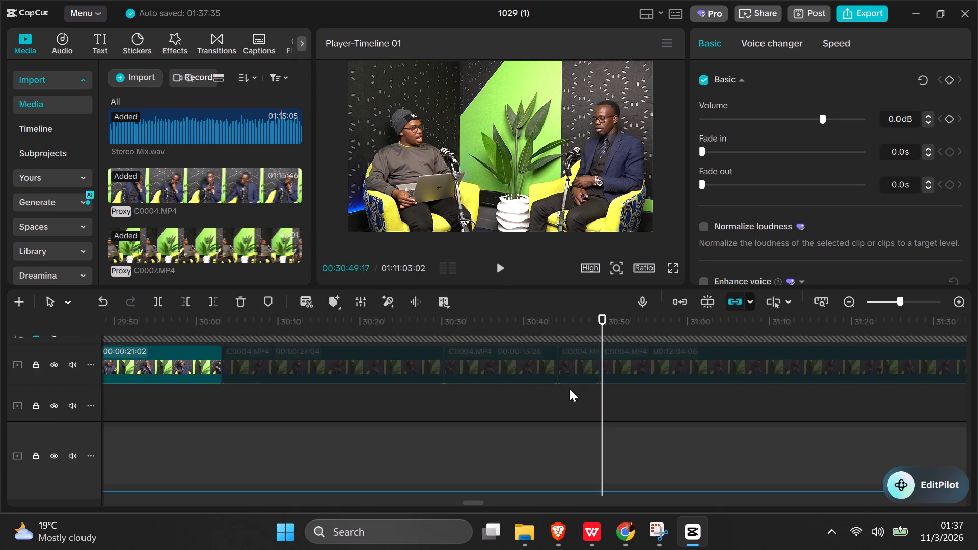
{"action": "scroll", "coordinate": [569, 389], "scroll_direction": "up", "scroll_amount": 3}
{"action": "scroll", "coordinate": [573, 387], "scroll_direction": "down", "scroll_amount": 6}
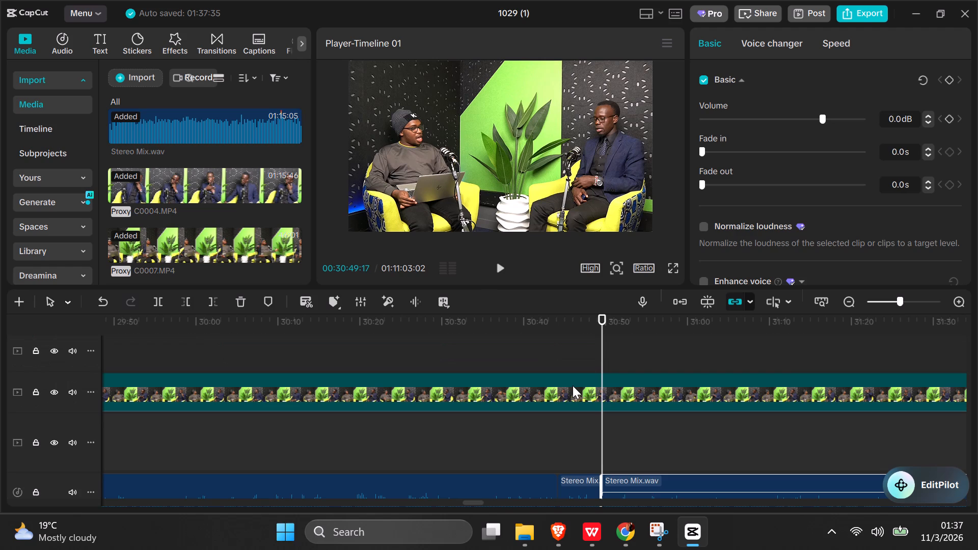
{"action": "scroll", "coordinate": [586, 386], "scroll_direction": "up", "scroll_amount": 4}
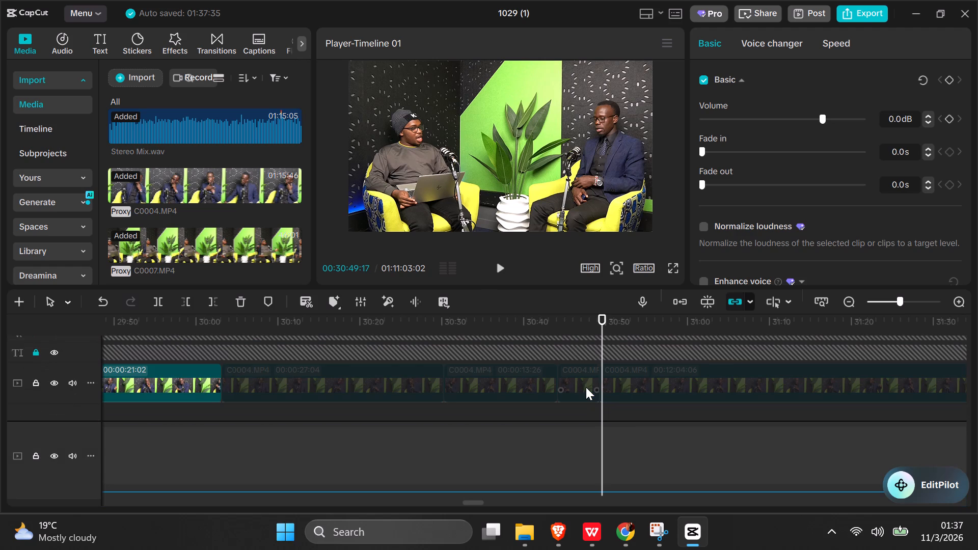
{"action": "scroll", "coordinate": [586, 387], "scroll_direction": "down", "scroll_amount": 5}
{"action": "left_click", "coordinate": [583, 381]}
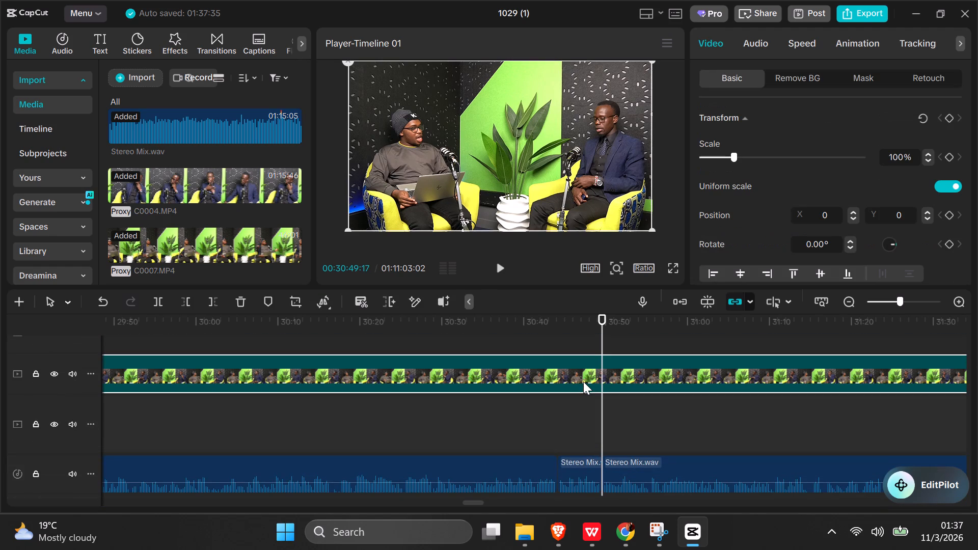
{"action": "left_click", "coordinate": [157, 302]}
Locate the C0004.MP4 cut where the exchange starts, at 00:30:44:05, and play the footage from there.
{"action": "scroll", "coordinate": [603, 388], "scroll_direction": "up", "scroll_amount": 4}
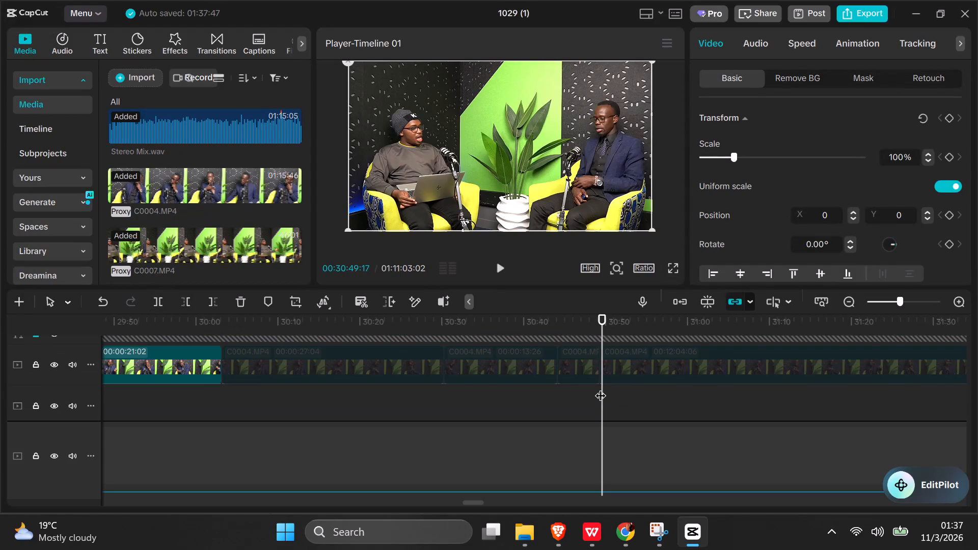
{"action": "left_click", "coordinate": [592, 360]}
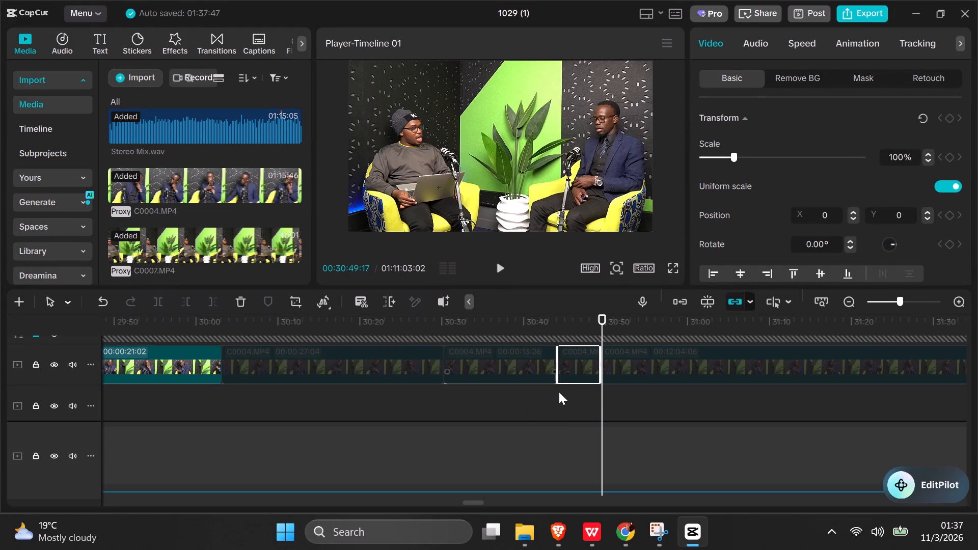
{"action": "scroll", "coordinate": [568, 396], "scroll_direction": "down", "scroll_amount": 2}
{"action": "left_click", "coordinate": [560, 369]}
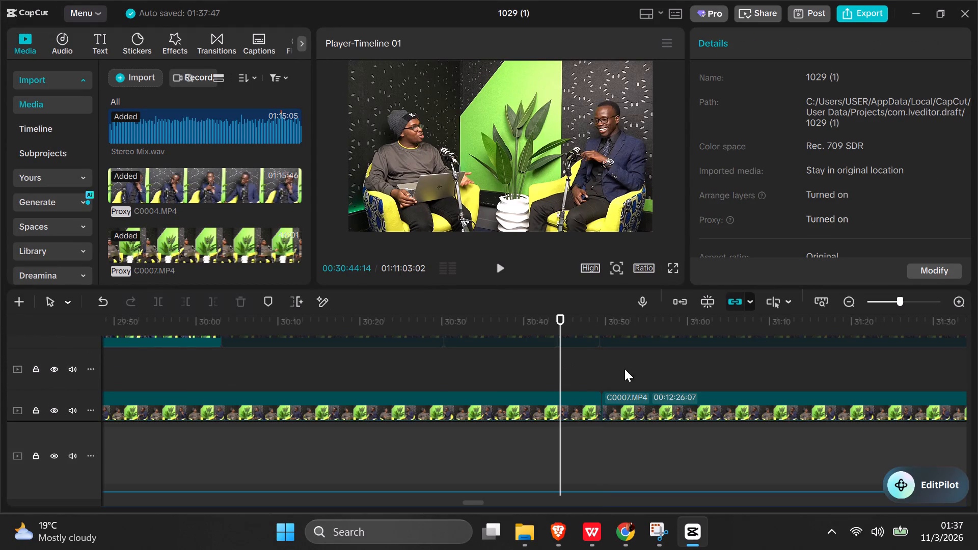
{"action": "scroll", "coordinate": [600, 388], "scroll_direction": "up", "scroll_amount": 1}
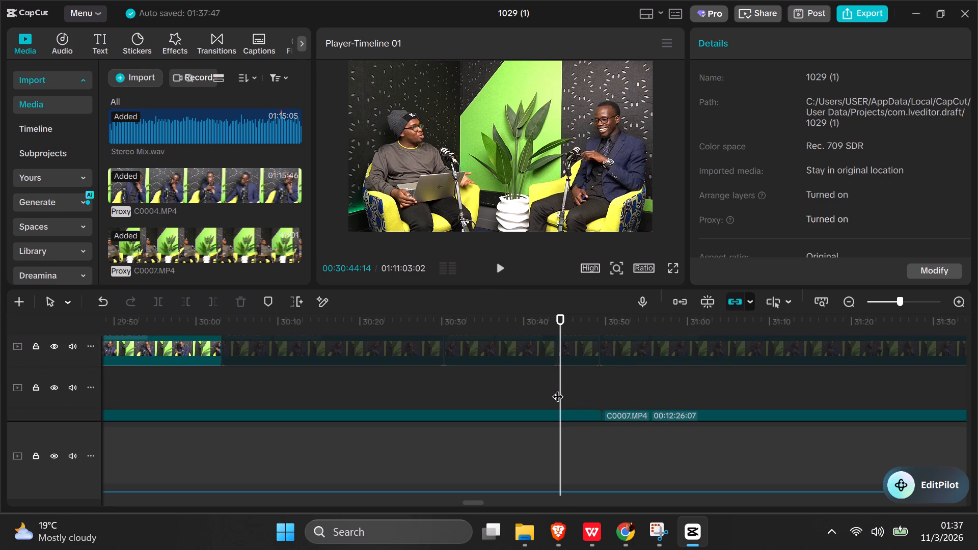
{"action": "left_click", "coordinate": [559, 389]}
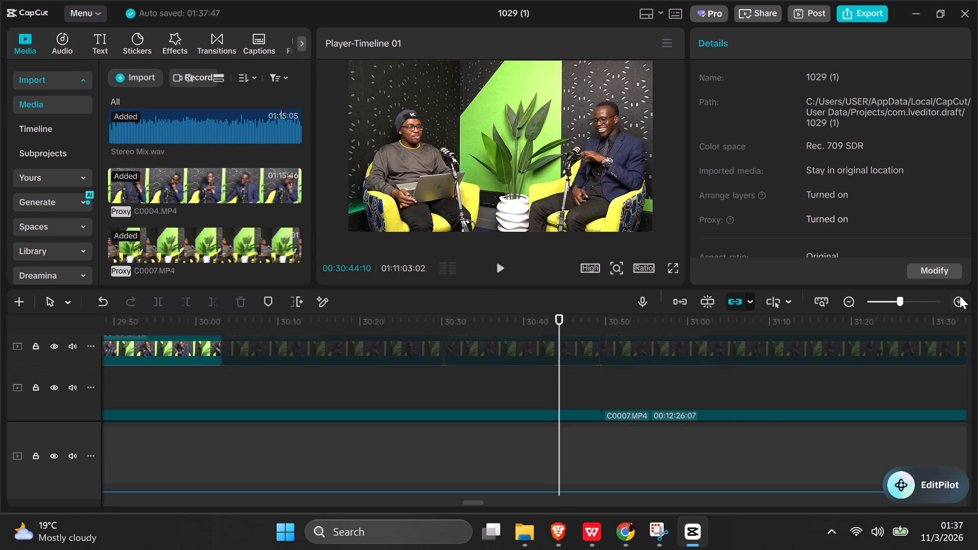
{"action": "triple_click", "coordinate": [960, 296]}
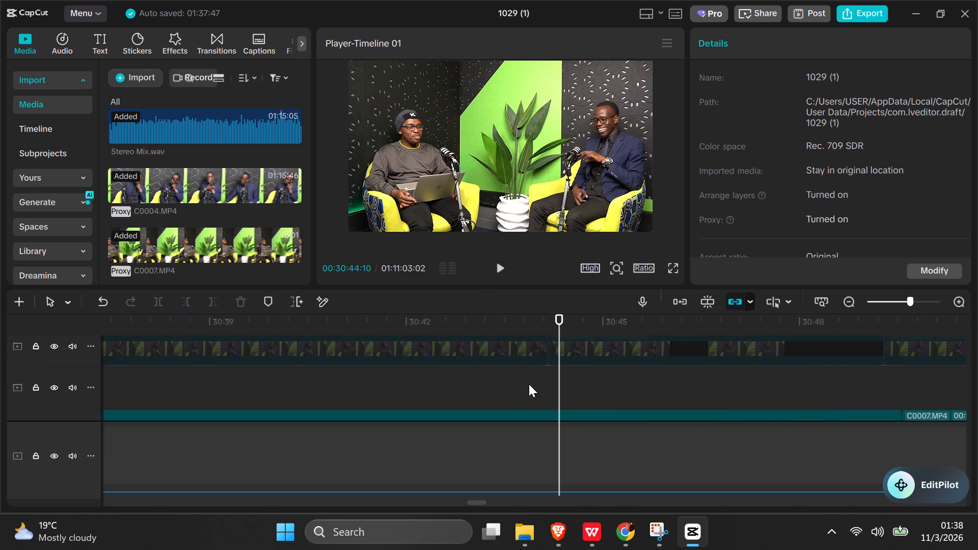
{"action": "left_click", "coordinate": [554, 380]}
{"action": "left_click", "coordinate": [554, 382]}
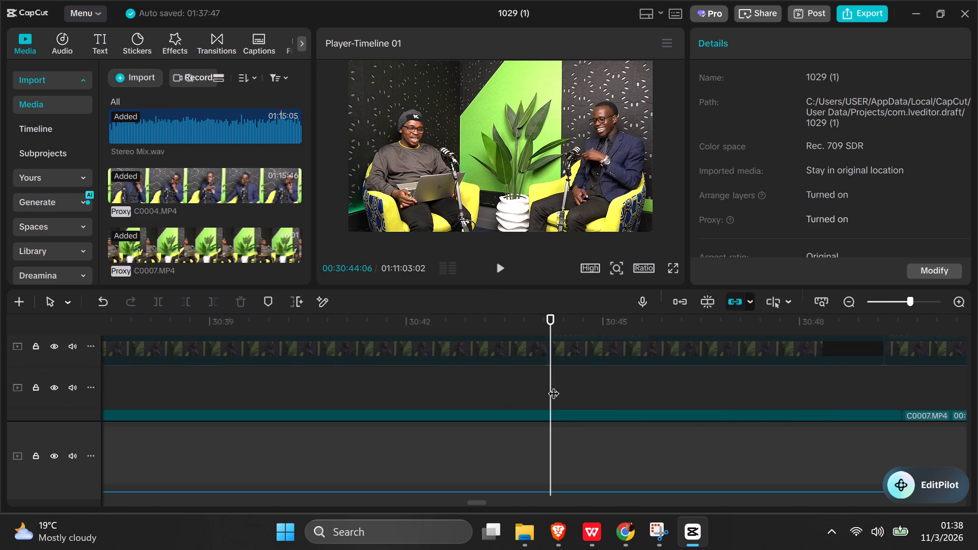
{"action": "triple_click", "coordinate": [960, 302]}
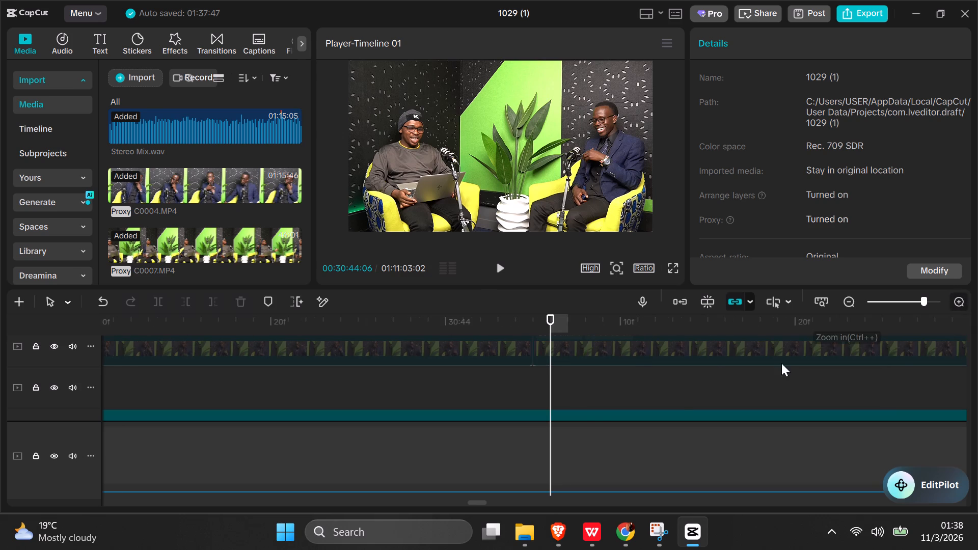
{"action": "left_click", "coordinate": [544, 400]}
{"action": "left_click", "coordinate": [534, 402]}
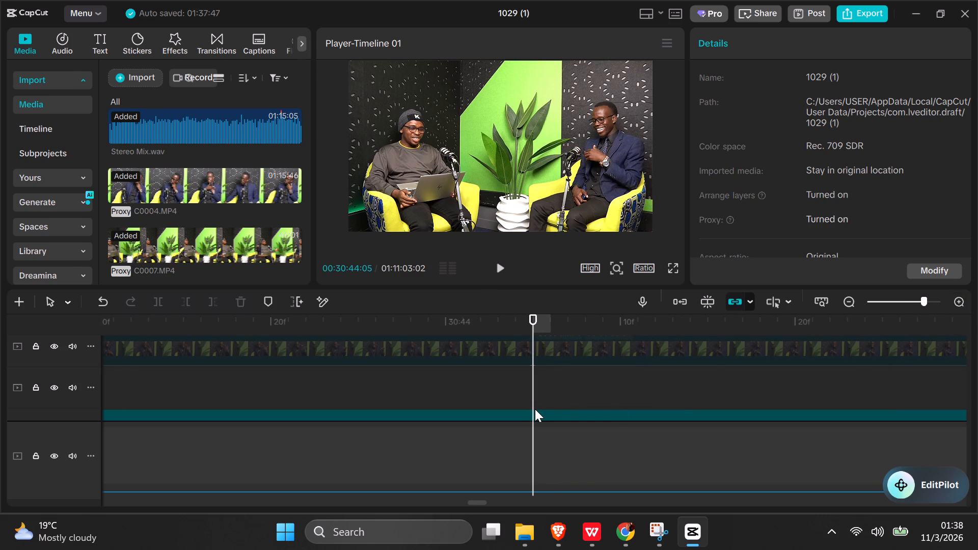
{"action": "key", "text": "space"}
{"action": "left_click", "coordinate": [535, 409]}
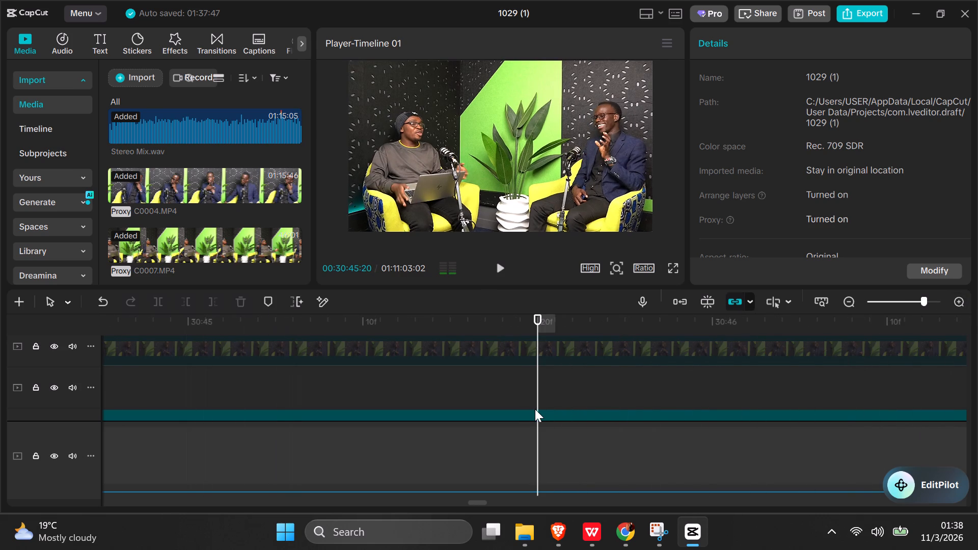
{"action": "key", "text": "space"}
{"action": "left_click", "coordinate": [535, 409]}
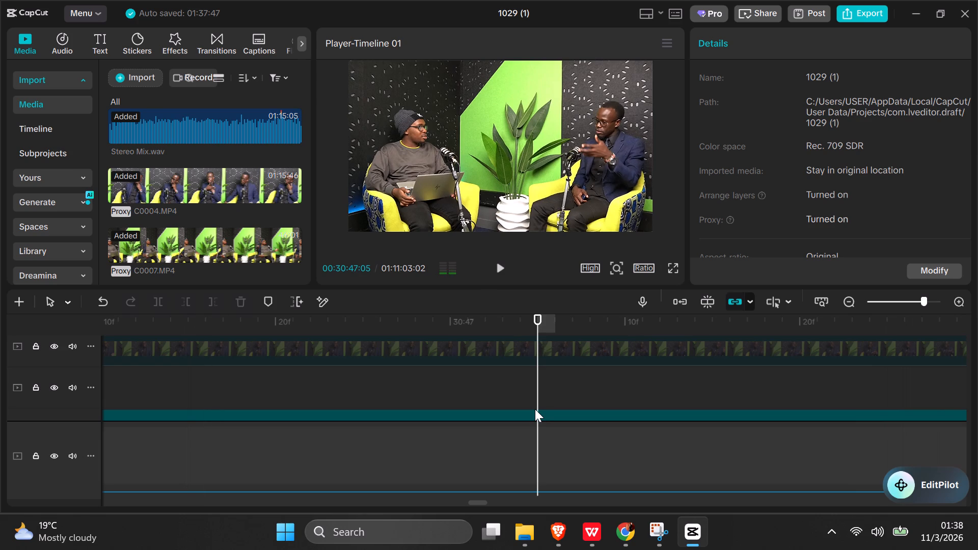
Continue playing through the exchange up to 00:30:49:00, checking the Stereo Mix.wav waveform near its end.
{"action": "left_click_drag", "start_coordinate": [483, 503], "coordinate": [427, 503]}
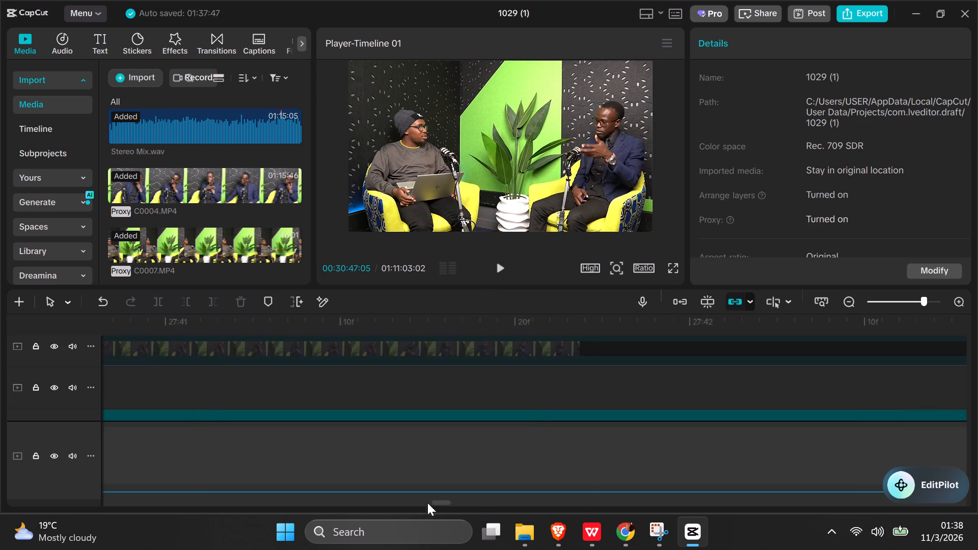
{"action": "left_click_drag", "start_coordinate": [427, 503], "coordinate": [411, 504]}
{"action": "left_click_drag", "start_coordinate": [411, 504], "coordinate": [397, 509]}
{"action": "triple_click", "coordinate": [386, 512]}
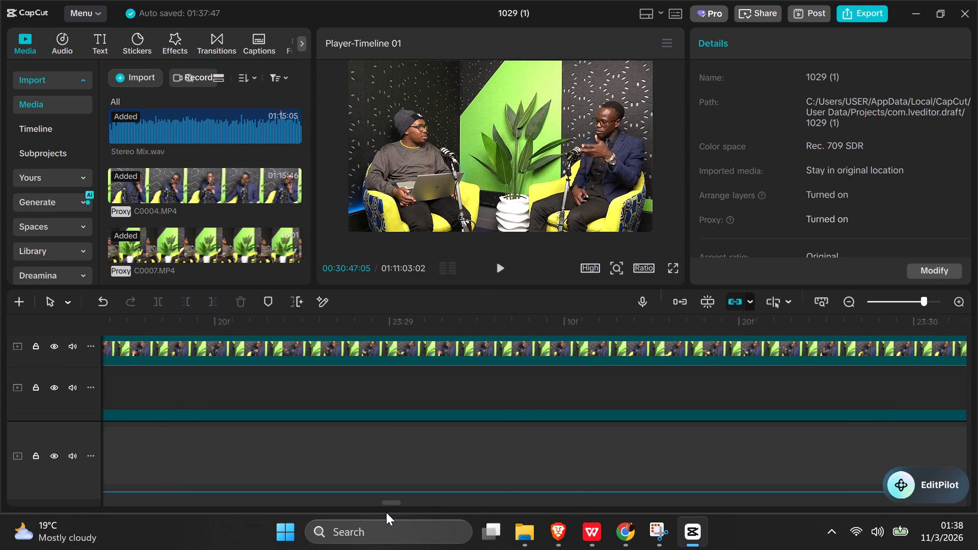
{"action": "left_click", "coordinate": [386, 512]}
{"action": "left_click", "coordinate": [494, 418]}
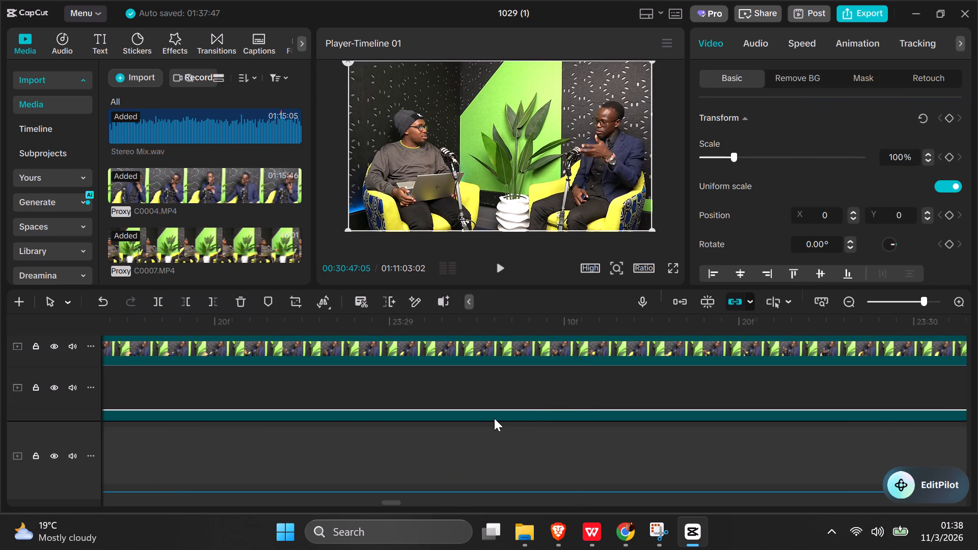
{"action": "scroll", "coordinate": [732, 436], "scroll_direction": "down", "scroll_amount": 5}
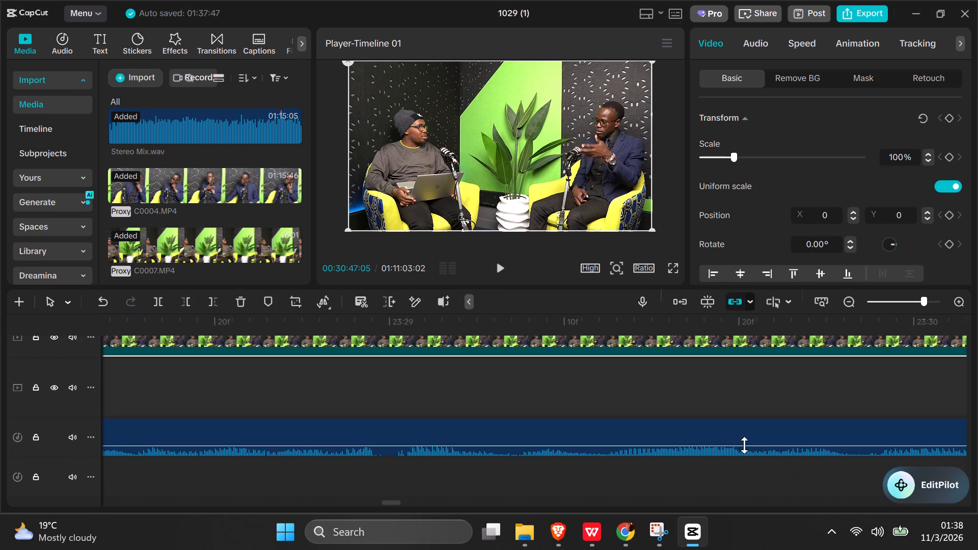
{"action": "key", "text": "space"}
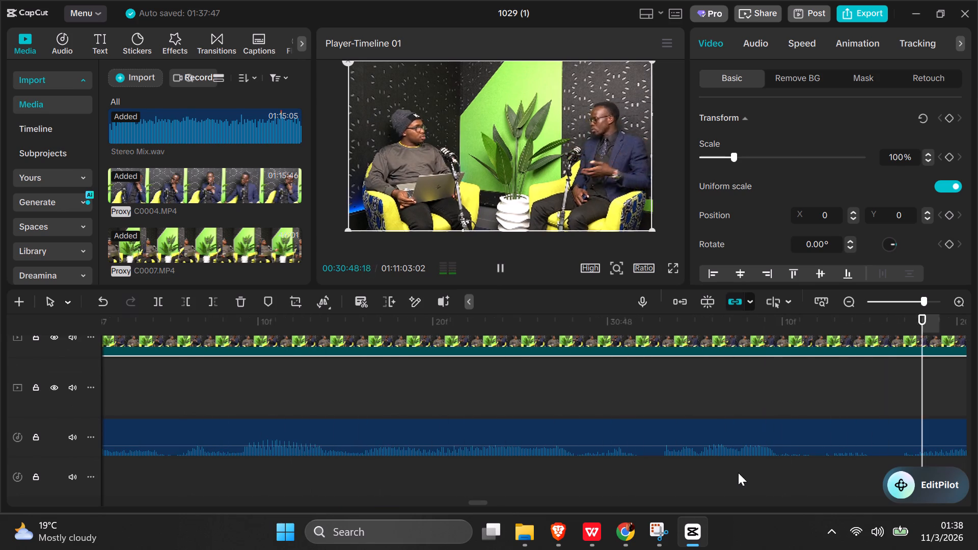
{"action": "key", "text": "space"}
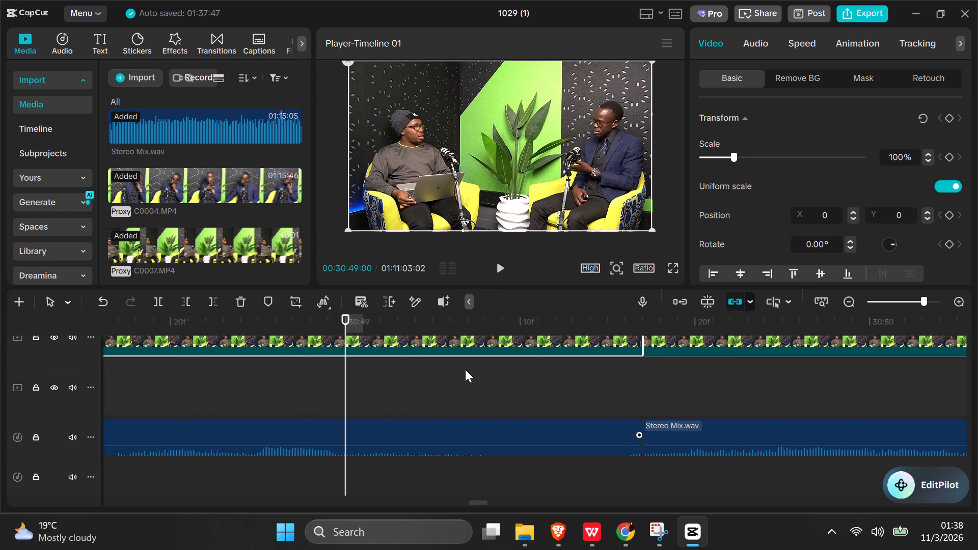
Replay the end of the exchange around 00:30:49:09 and compare the cut positions on C0004.MP4, C0007.MP4 and Stereo Mix.wav.
{"action": "scroll", "coordinate": [405, 367], "scroll_direction": "up", "scroll_amount": 4}
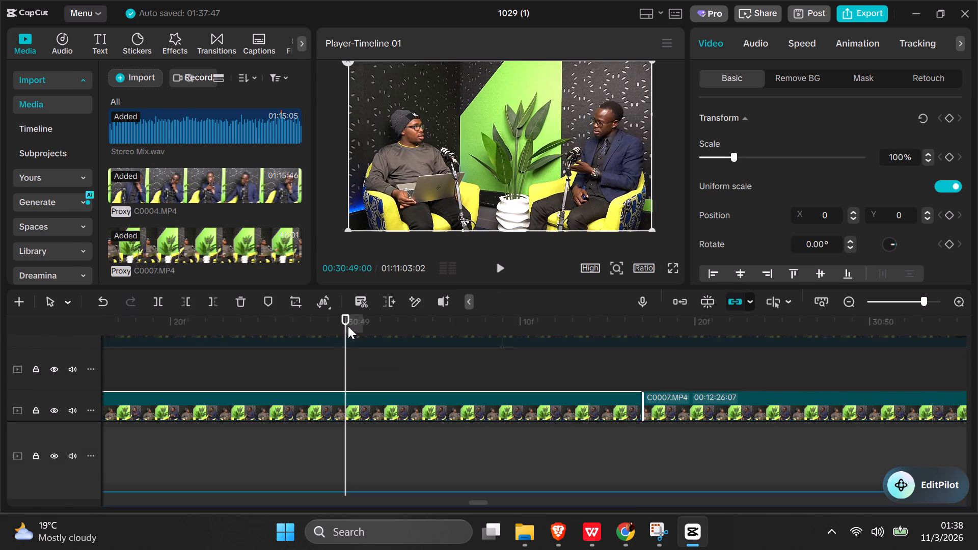
{"action": "left_click_drag", "start_coordinate": [345, 318], "coordinate": [303, 331]}
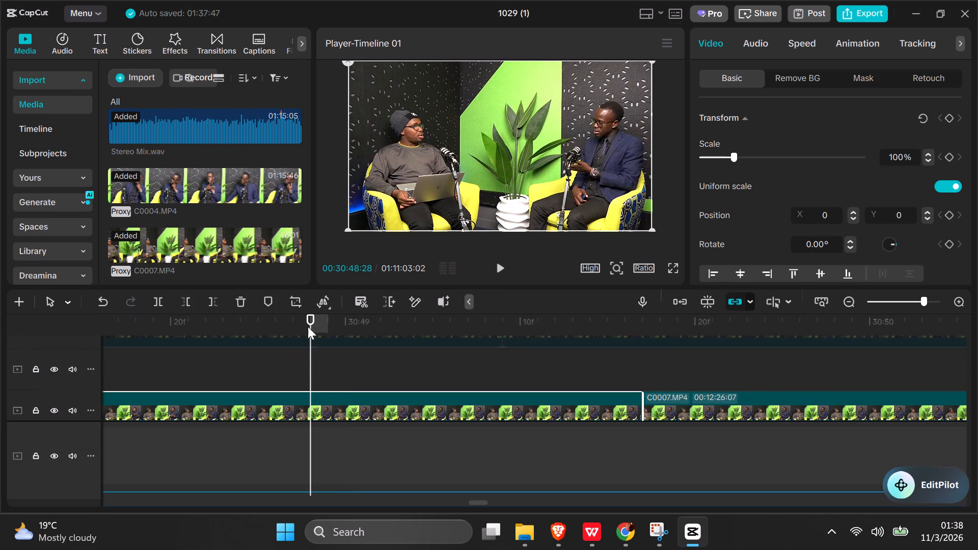
{"action": "scroll", "coordinate": [324, 316], "scroll_direction": "up", "scroll_amount": 2}
{"action": "scroll", "coordinate": [379, 365], "scroll_direction": "up", "scroll_amount": 2}
{"action": "scroll", "coordinate": [383, 362], "scroll_direction": "down", "scroll_amount": 1}
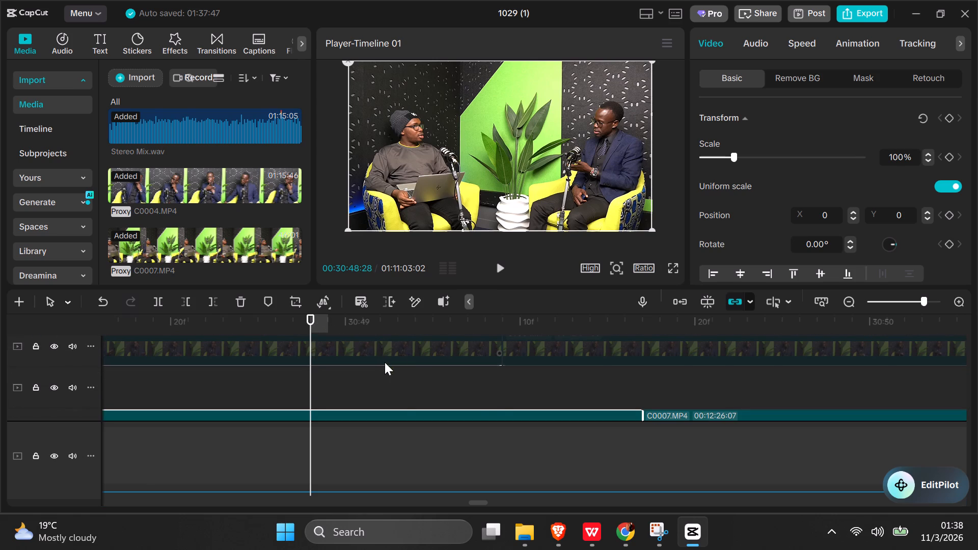
{"action": "left_click", "coordinate": [494, 389]}
{"action": "key", "text": "space"}
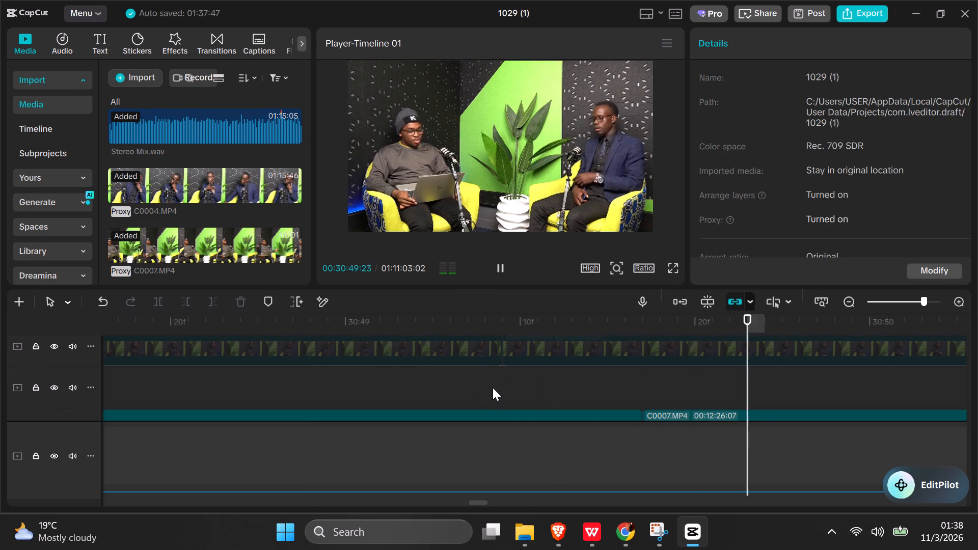
{"action": "left_click", "coordinate": [493, 388]}
{"action": "left_click", "coordinate": [500, 372]}
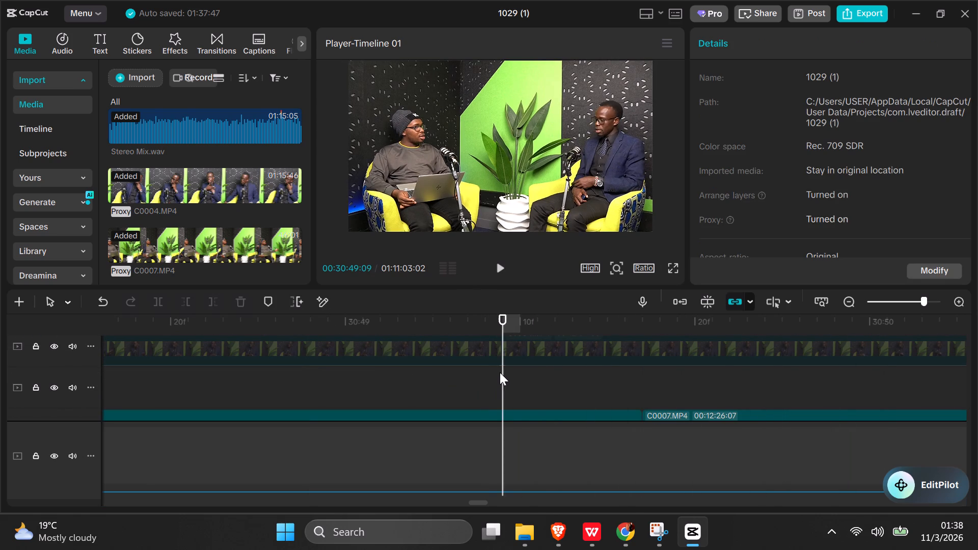
{"action": "key", "text": "space"}
{"action": "left_click", "coordinate": [500, 372]}
{"action": "scroll", "coordinate": [478, 381], "scroll_direction": "down", "scroll_amount": 5}
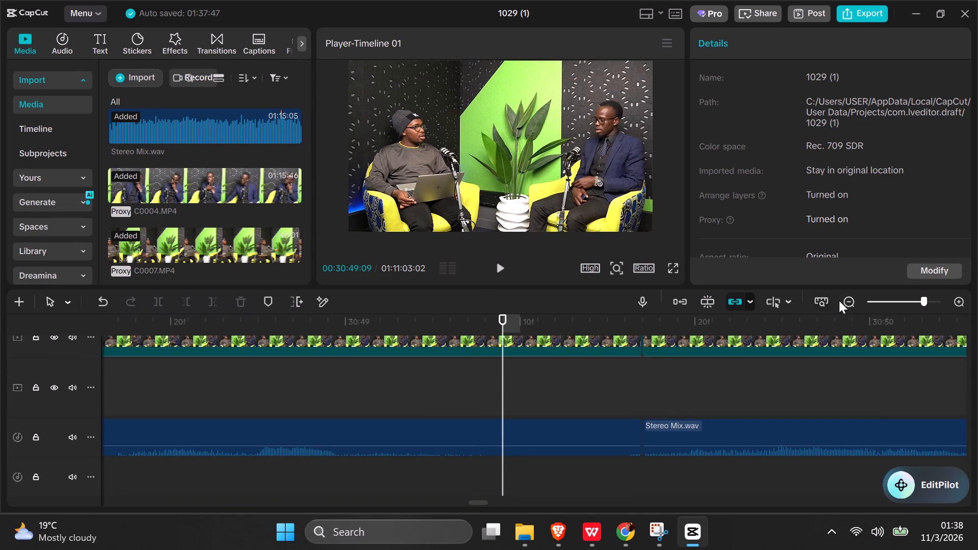
{"action": "left_click", "coordinate": [469, 484]}
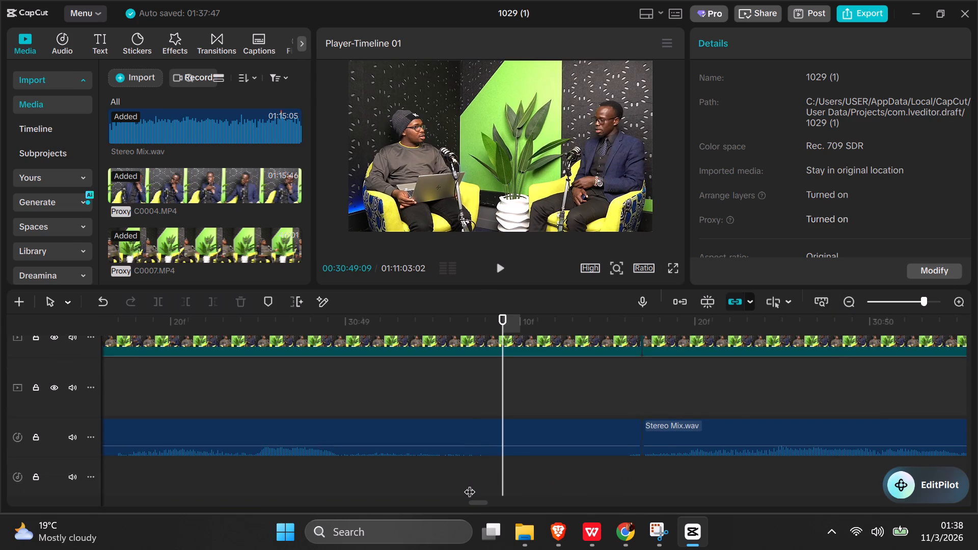
{"action": "key", "text": "space"}
{"action": "left_click", "coordinate": [473, 475]}
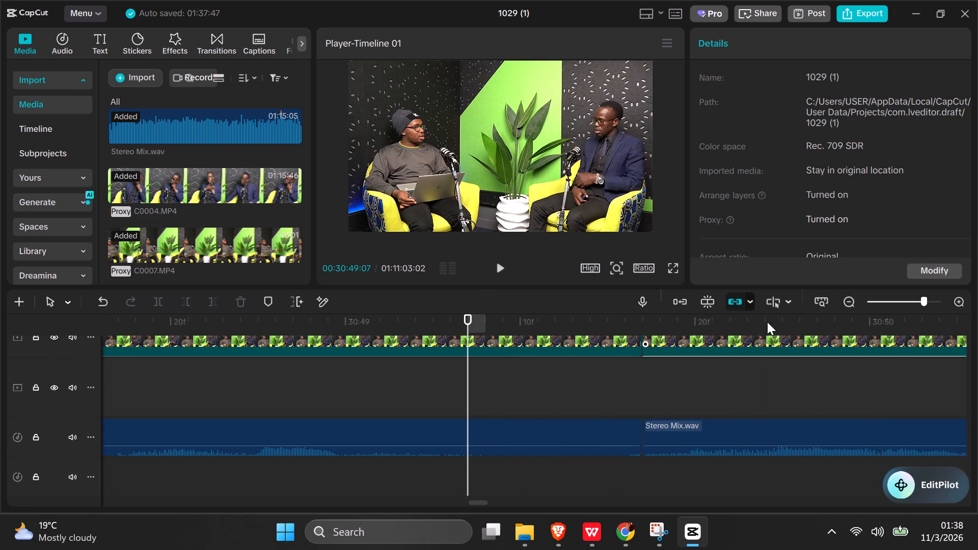
{"action": "triple_click", "coordinate": [850, 304]}
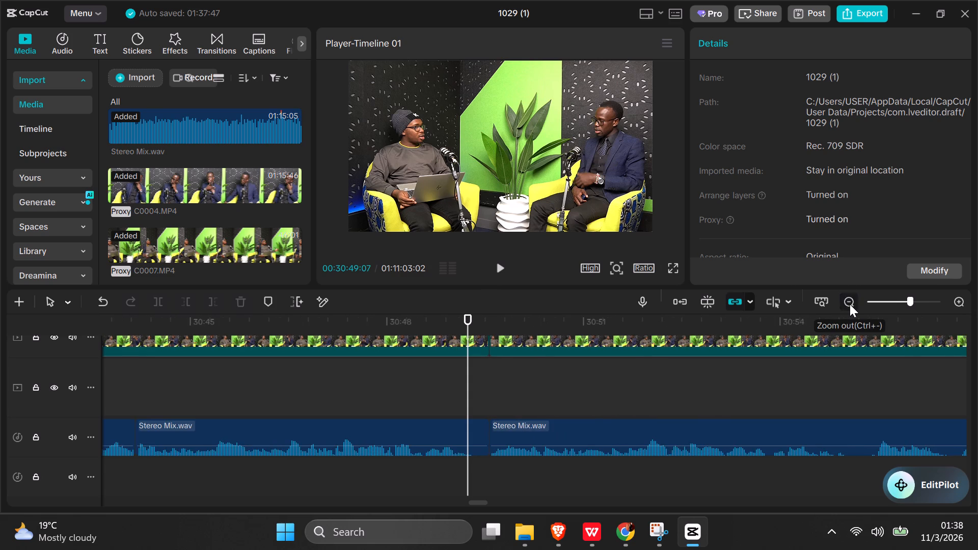
{"action": "left_click", "coordinate": [850, 304]}
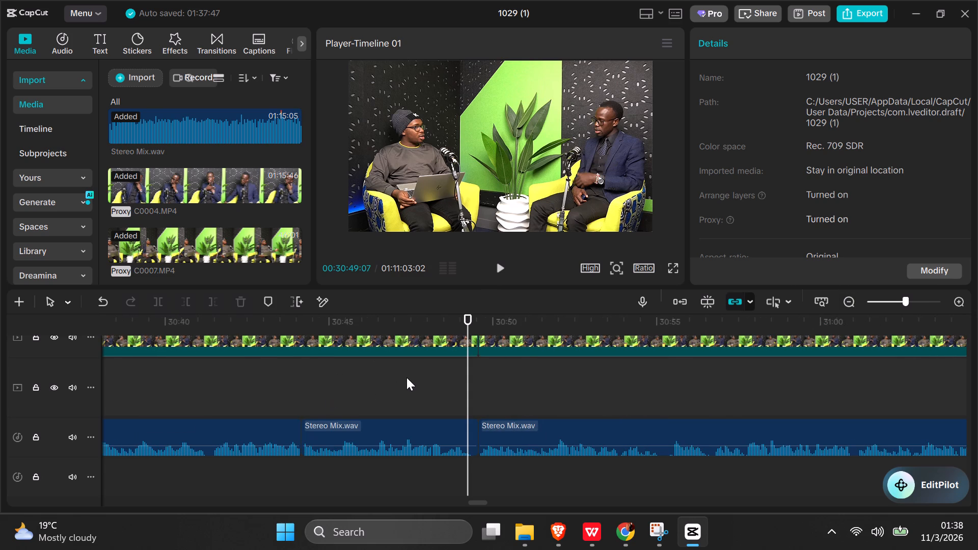
Replay the start of the exchange and split the C0007.MP4 clip at 00:30:44:06, beside the first Stereo Mix.wav cut.
{"action": "left_click", "coordinate": [406, 377]}
{"action": "left_click", "coordinate": [303, 388]}
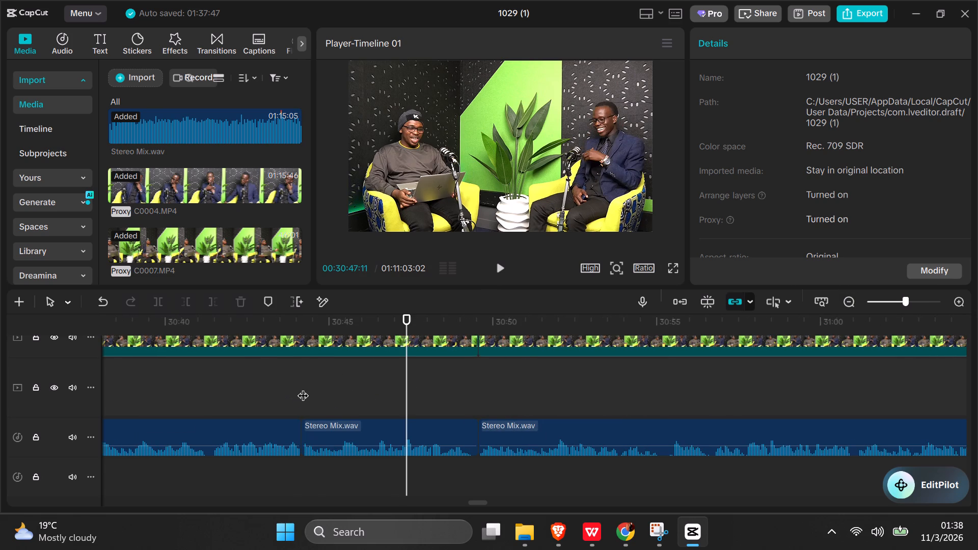
{"action": "key", "text": "space"}
{"action": "left_click", "coordinate": [304, 388]}
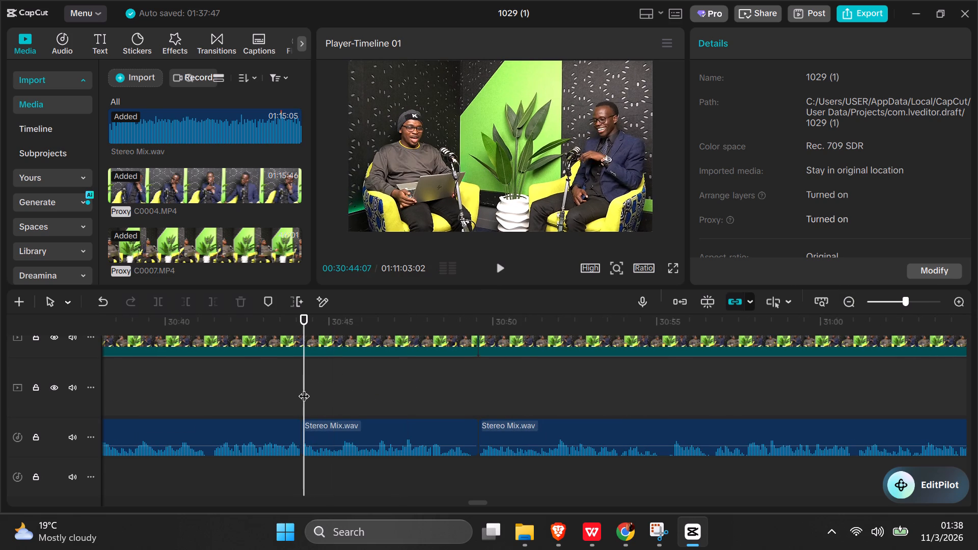
{"action": "left_click", "coordinate": [303, 391]}
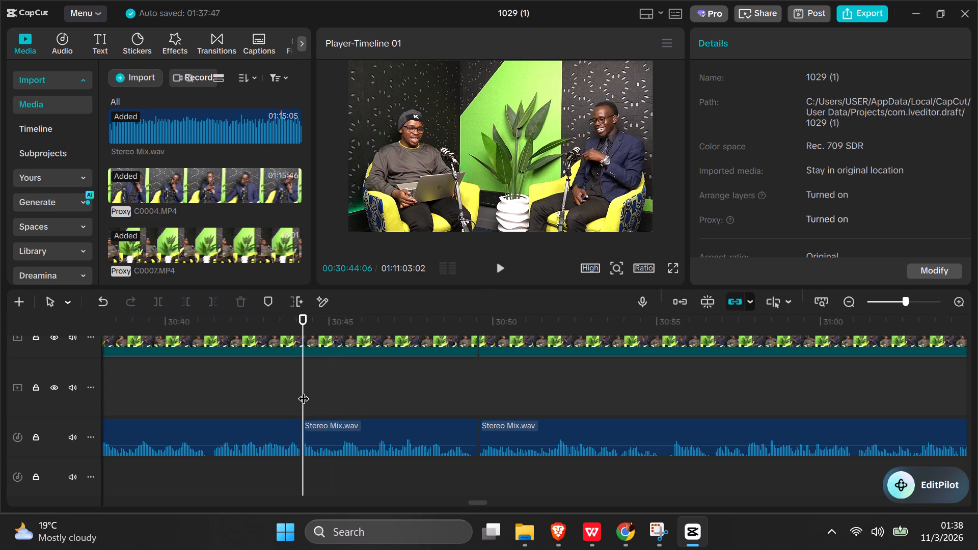
{"action": "key", "text": "space"}
{"action": "left_click", "coordinate": [303, 391]}
{"action": "key", "text": "space"}
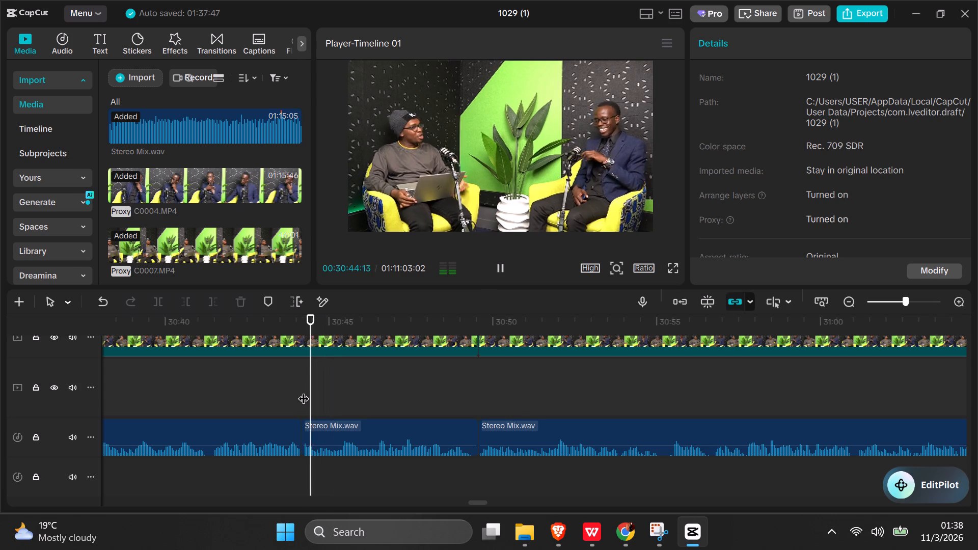
{"action": "left_click", "coordinate": [303, 391]}
{"action": "scroll", "coordinate": [303, 391], "scroll_direction": "up", "scroll_amount": 4}
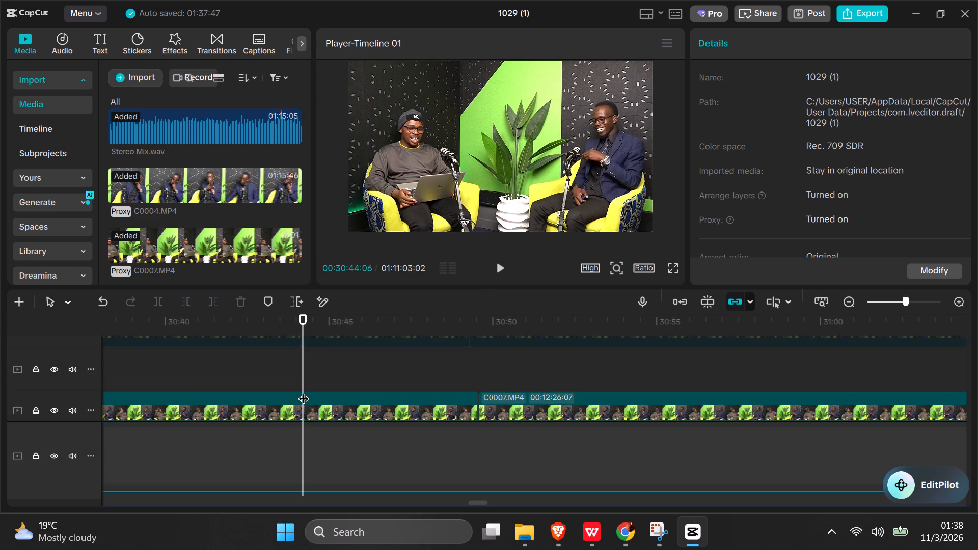
{"action": "left_click", "coordinate": [307, 397]}
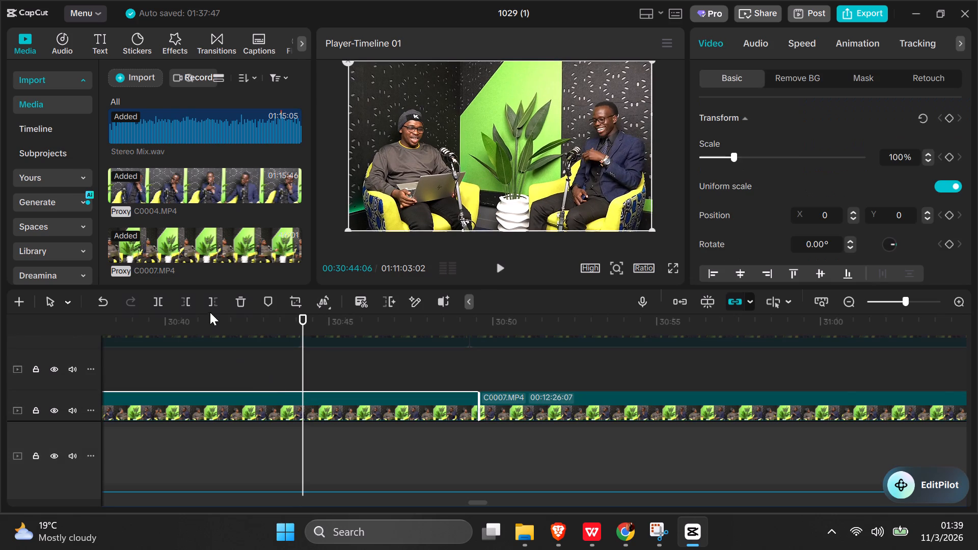
{"action": "left_click", "coordinate": [163, 302]}
{"action": "key", "text": "space"}
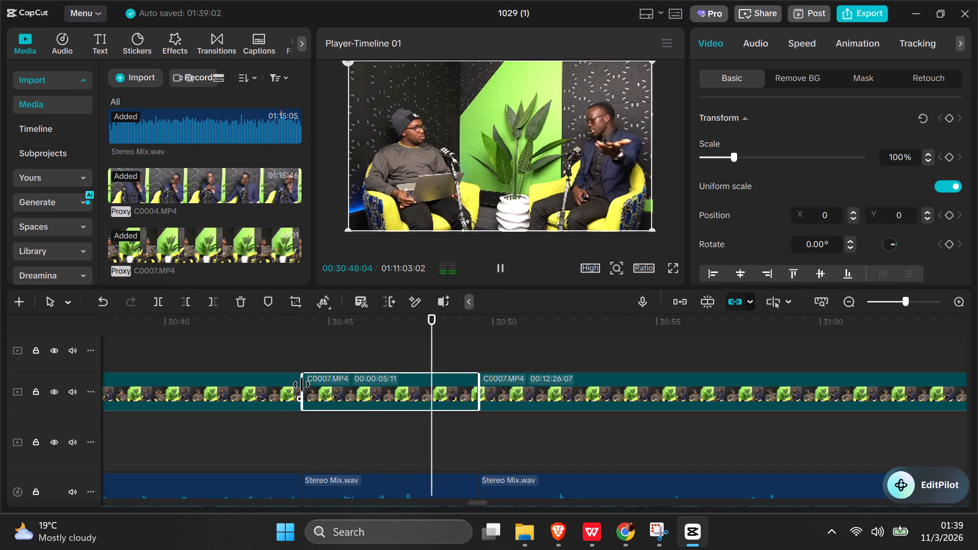
Play to the end of the exchange and split the C0007.MP4 and Stereo Mix.wav clips at 00:30:49:12.
{"action": "key", "text": "space"}
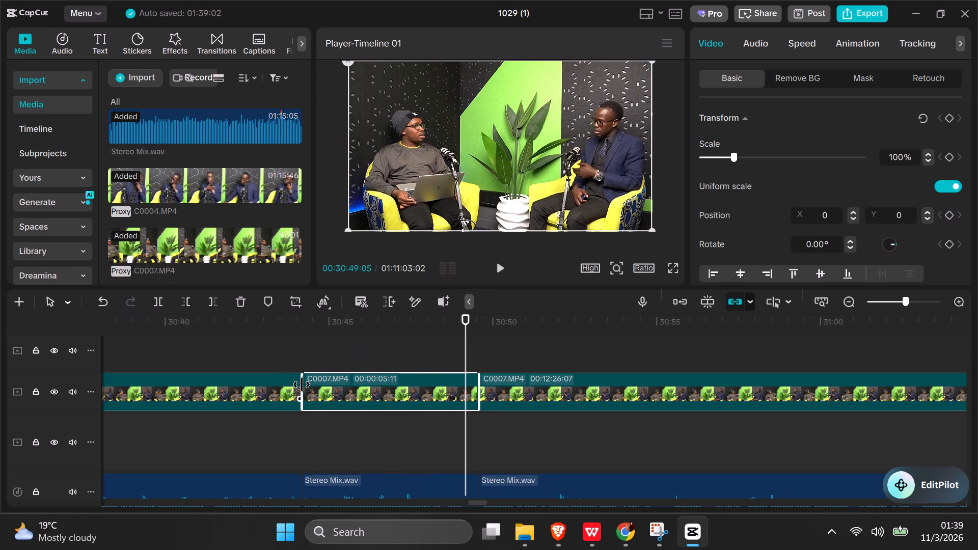
{"action": "key", "text": "space"}
{"action": "key", "text": "space"}
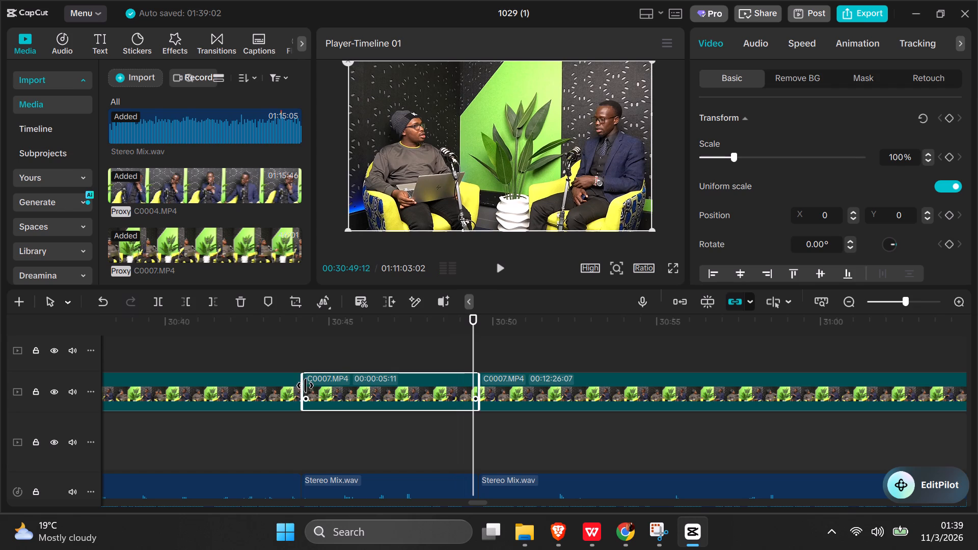
{"action": "left_click", "coordinate": [159, 302]}
{"action": "scroll", "coordinate": [403, 391], "scroll_direction": "down", "scroll_amount": 2}
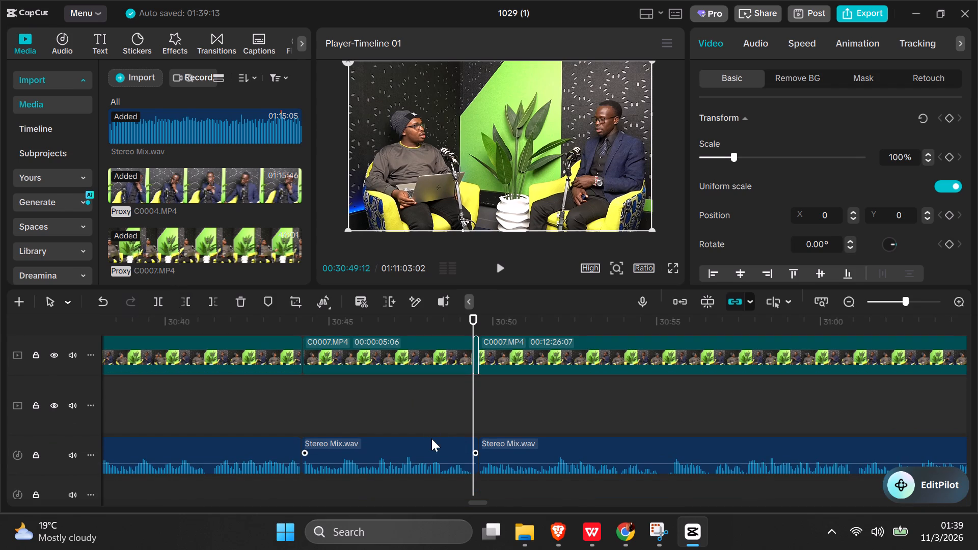
{"action": "left_click", "coordinate": [433, 445]}
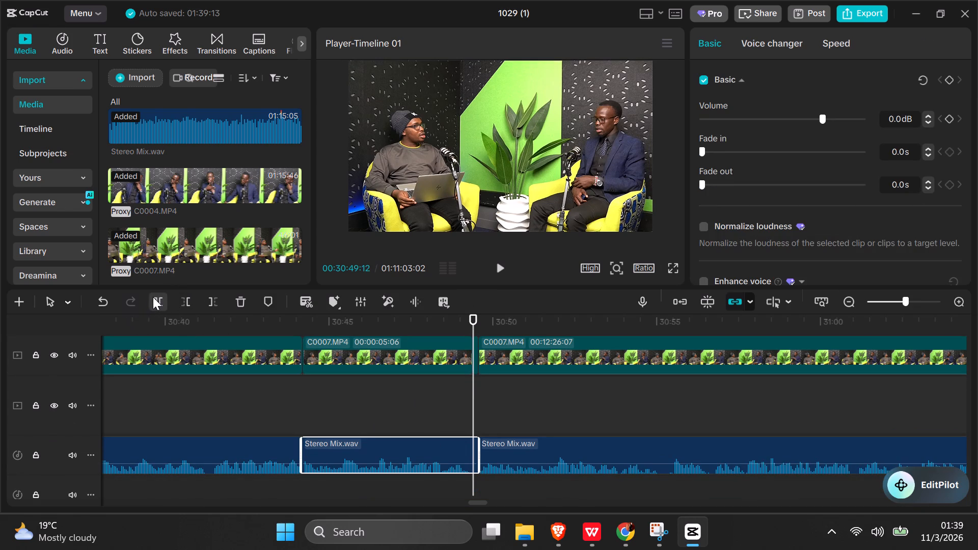
{"action": "left_click", "coordinate": [153, 297]}
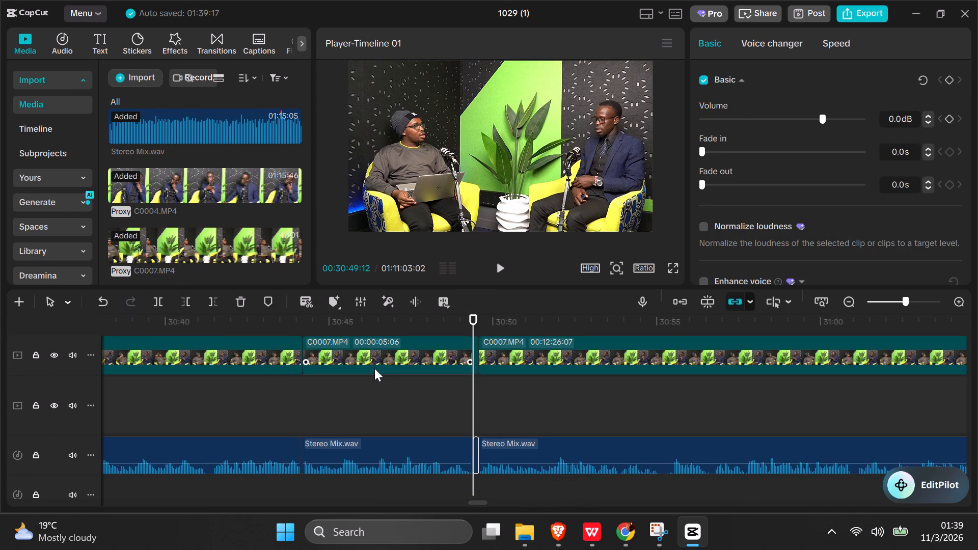
Copy the C0007.MP4 exchange clip into the opening teaser at 00:00:17:09, right after its last C0007.MP4 clip.
{"action": "left_click", "coordinate": [375, 367]}
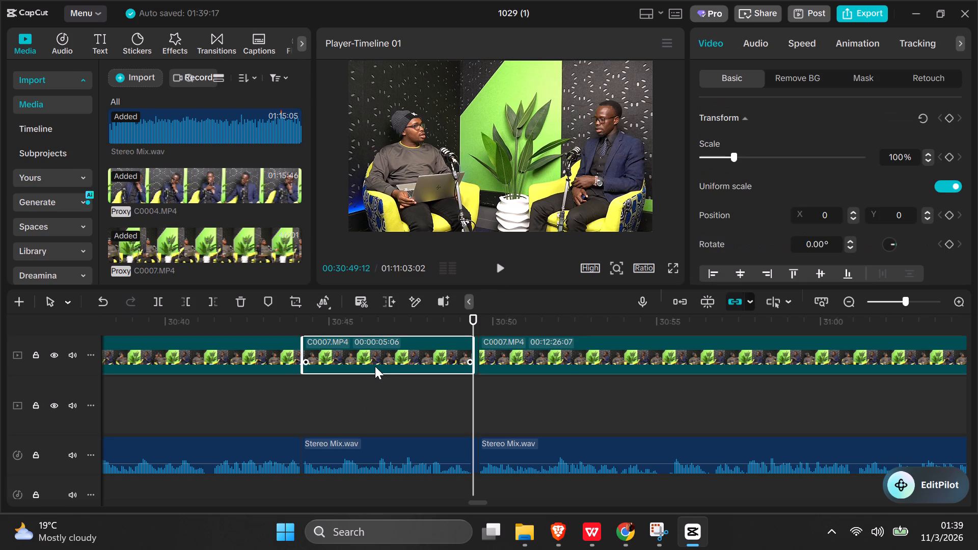
{"action": "key", "text": "ctrl+c"}
{"action": "left_click_drag", "start_coordinate": [481, 502], "coordinate": [0, 495]}
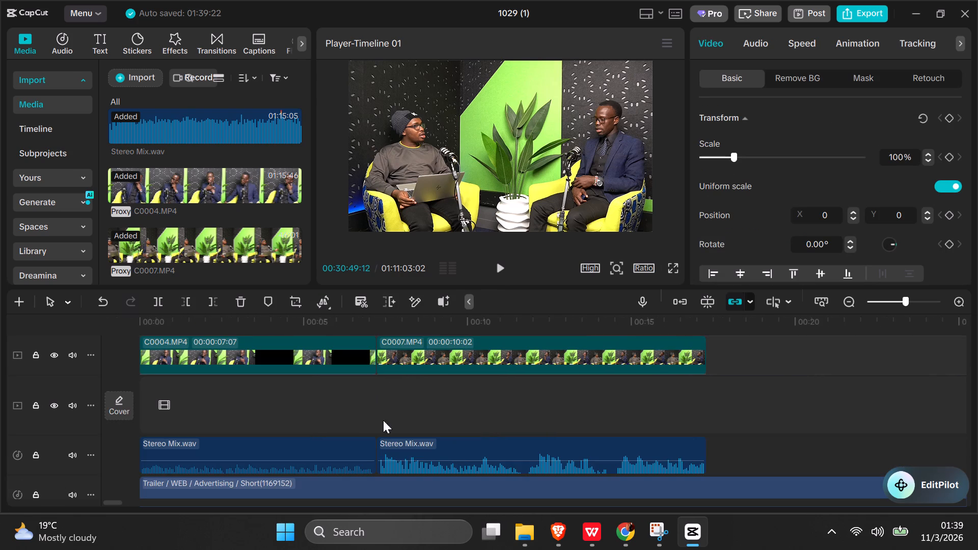
{"action": "scroll", "coordinate": [825, 356], "scroll_direction": "up", "scroll_amount": 1}
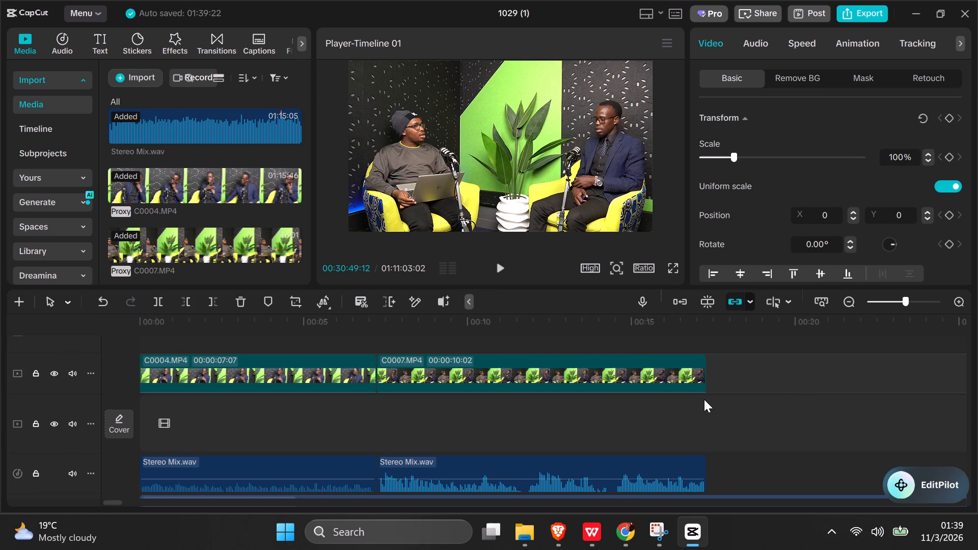
{"action": "left_click", "coordinate": [704, 399]}
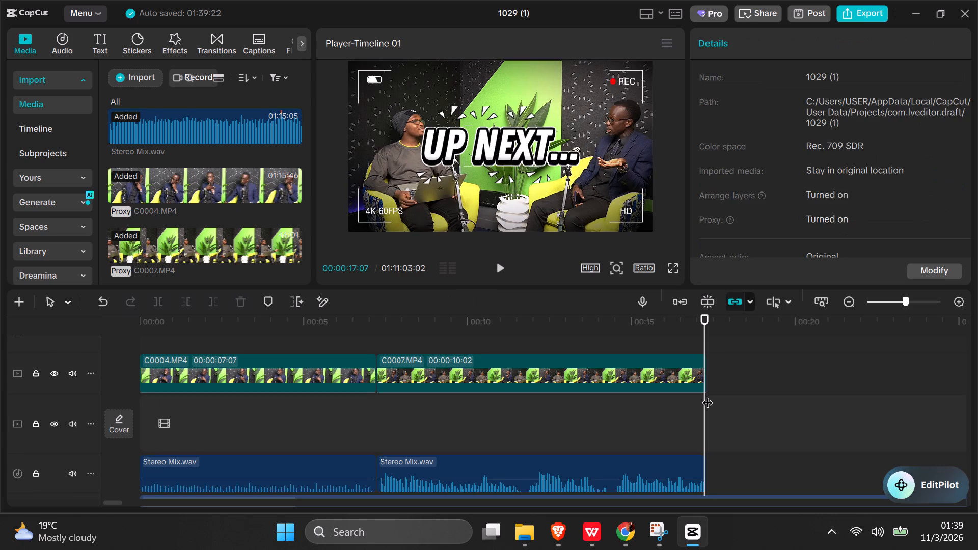
{"action": "key", "text": "Right"}
{"action": "key", "text": "Right"}
{"action": "key", "text": "Left"}
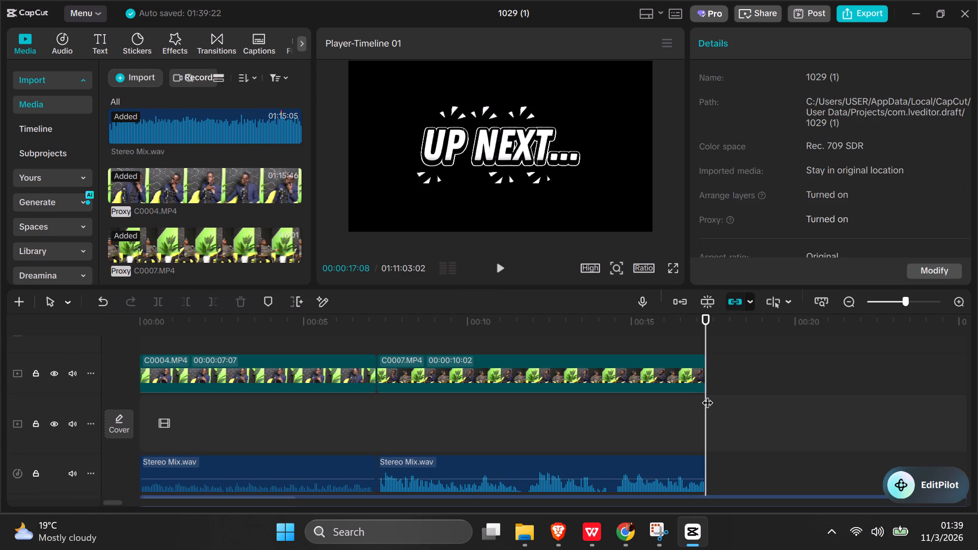
{"action": "key", "text": "Right"}
{"action": "key", "text": "ctrl+v"}
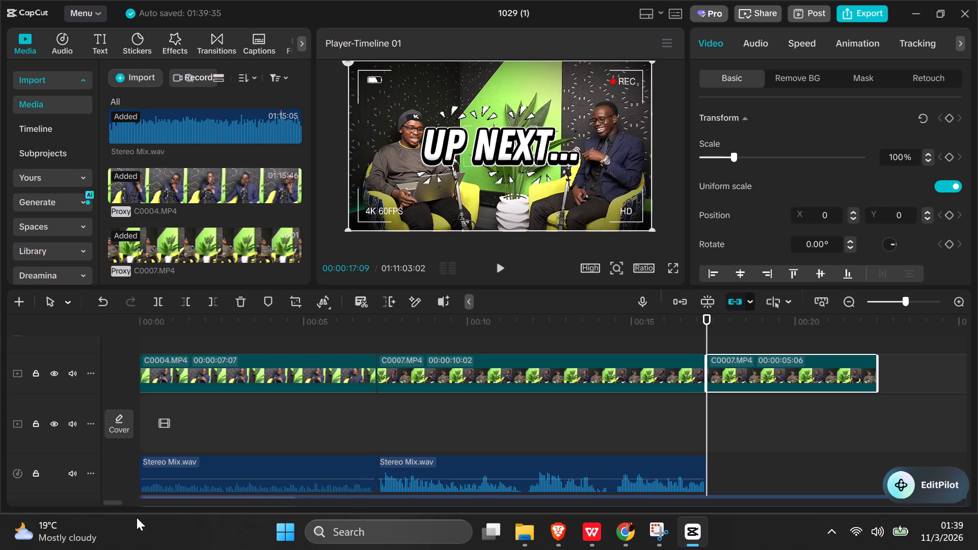
Copy the matching Stereo Mix.wav segment of the 00:30:44 exchange into the teaser at 00:00:17:09, beneath the pasted C0007.MP4 clip.
{"action": "left_click_drag", "start_coordinate": [111, 501], "coordinate": [132, 510]}
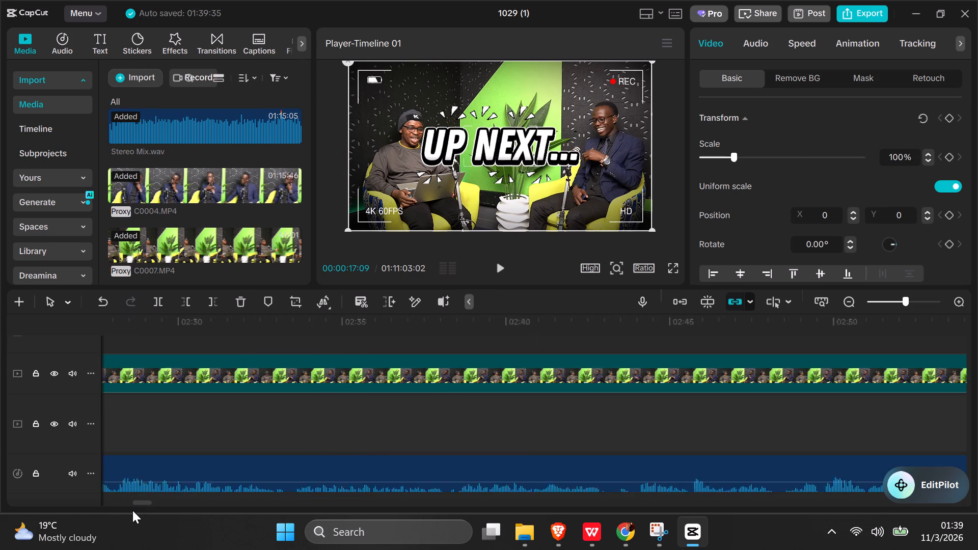
{"action": "left_click_drag", "start_coordinate": [132, 510], "coordinate": [131, 510]}
{"action": "left_click", "coordinate": [131, 510]}
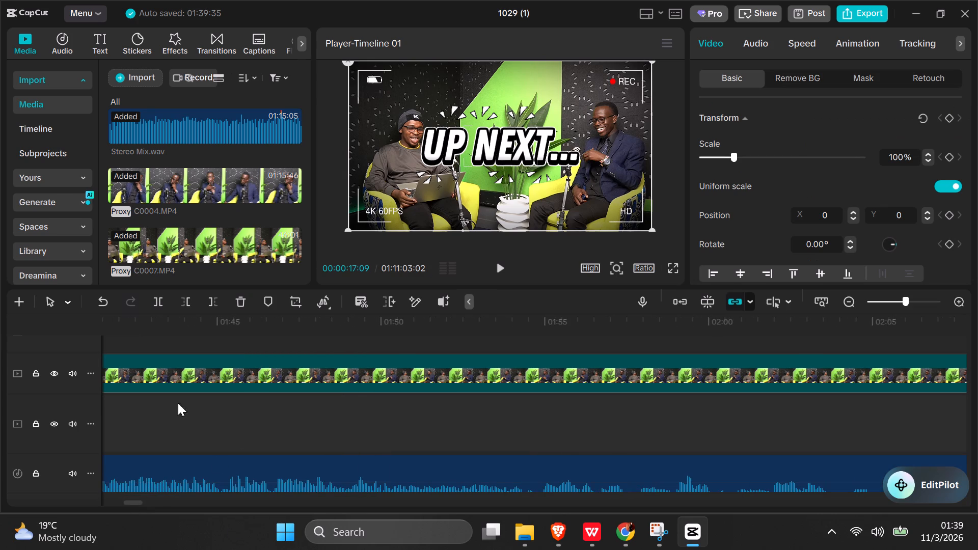
{"action": "left_click_drag", "start_coordinate": [137, 501], "coordinate": [121, 505]}
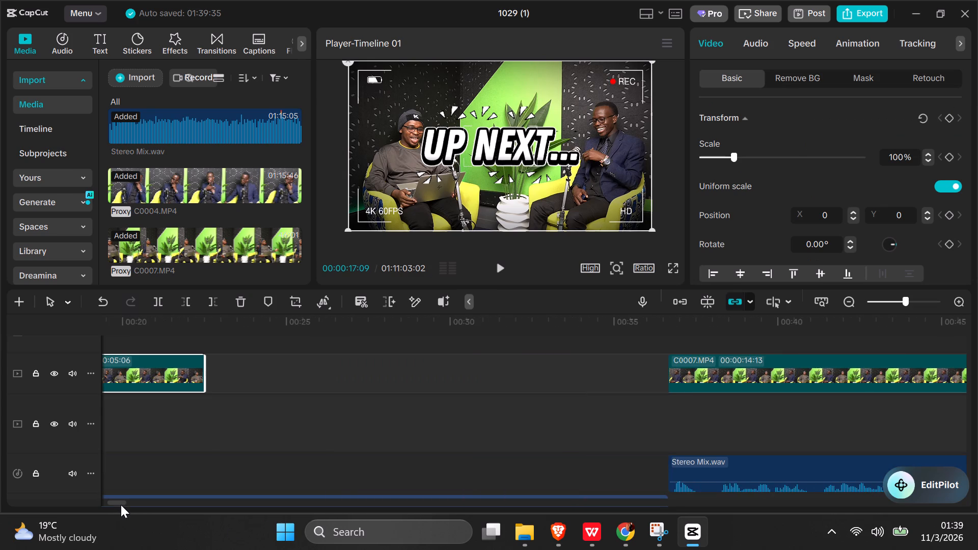
{"action": "left_click_drag", "start_coordinate": [121, 505], "coordinate": [121, 506]}
{"action": "left_click_drag", "start_coordinate": [117, 505], "coordinate": [690, 460]}
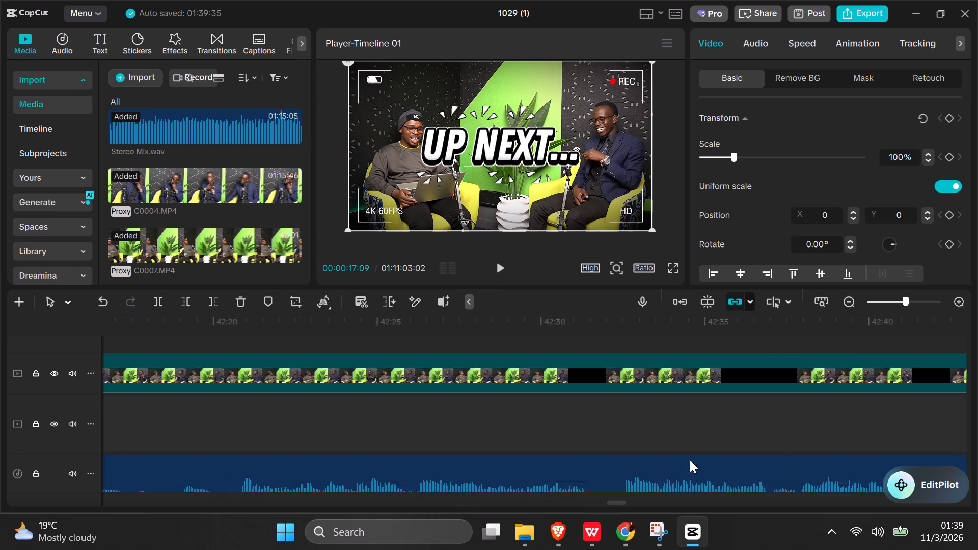
{"action": "left_click_drag", "start_coordinate": [690, 460], "coordinate": [740, 452]}
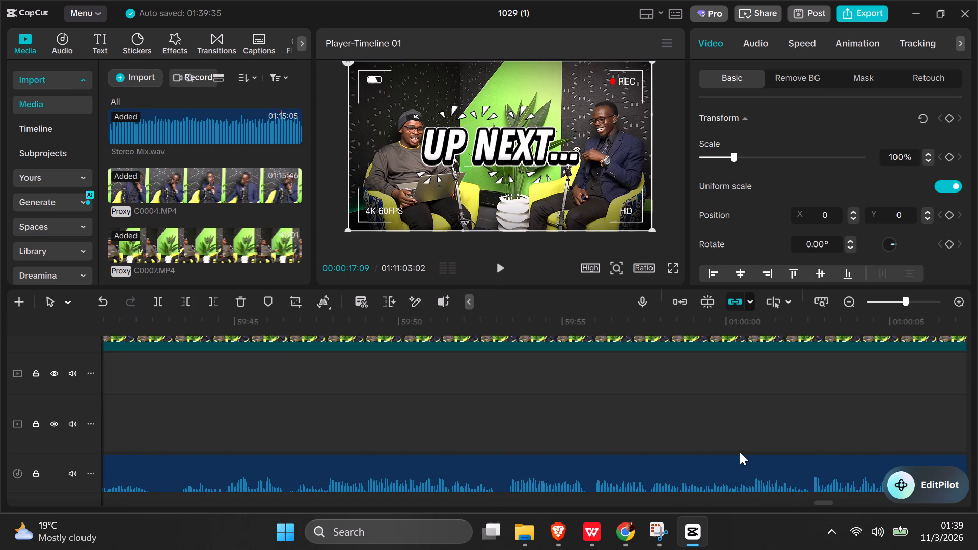
{"action": "left_click_drag", "start_coordinate": [740, 452], "coordinate": [615, 455]}
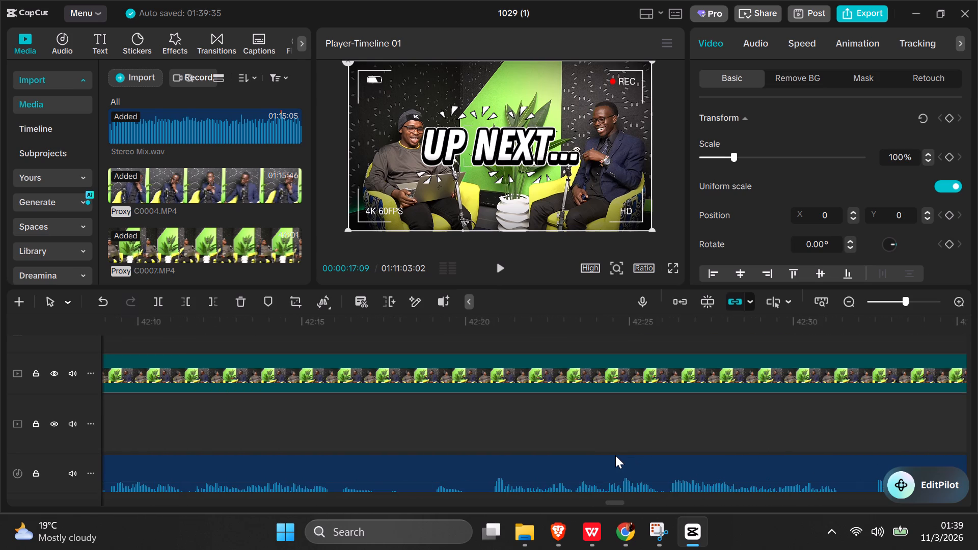
{"action": "left_click_drag", "start_coordinate": [615, 455], "coordinate": [564, 459]}
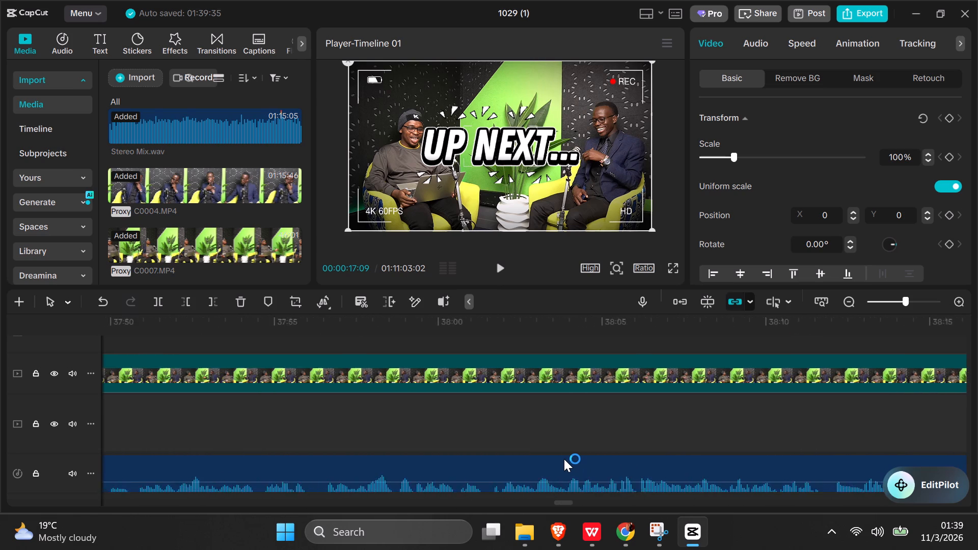
{"action": "left_click_drag", "start_coordinate": [564, 459], "coordinate": [536, 459]}
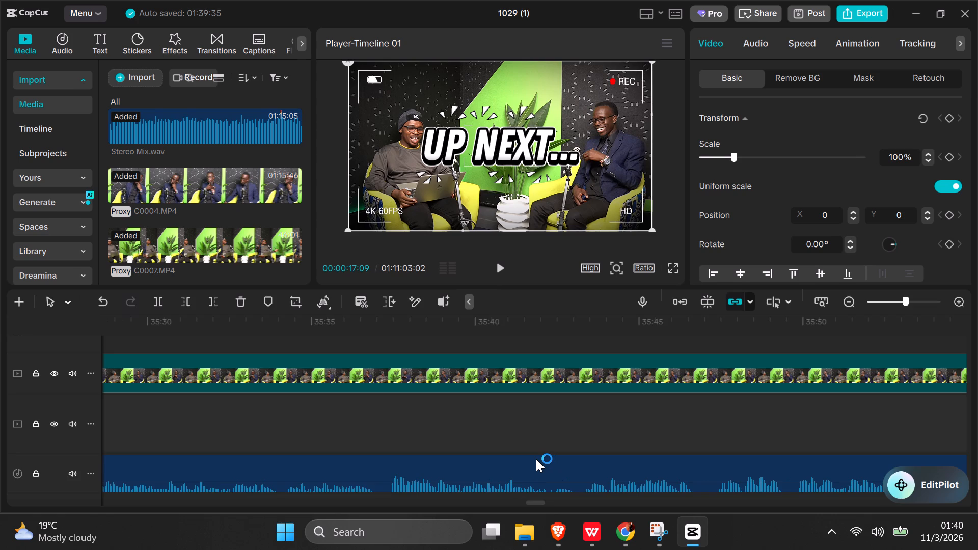
{"action": "left_click_drag", "start_coordinate": [536, 459], "coordinate": [464, 458]}
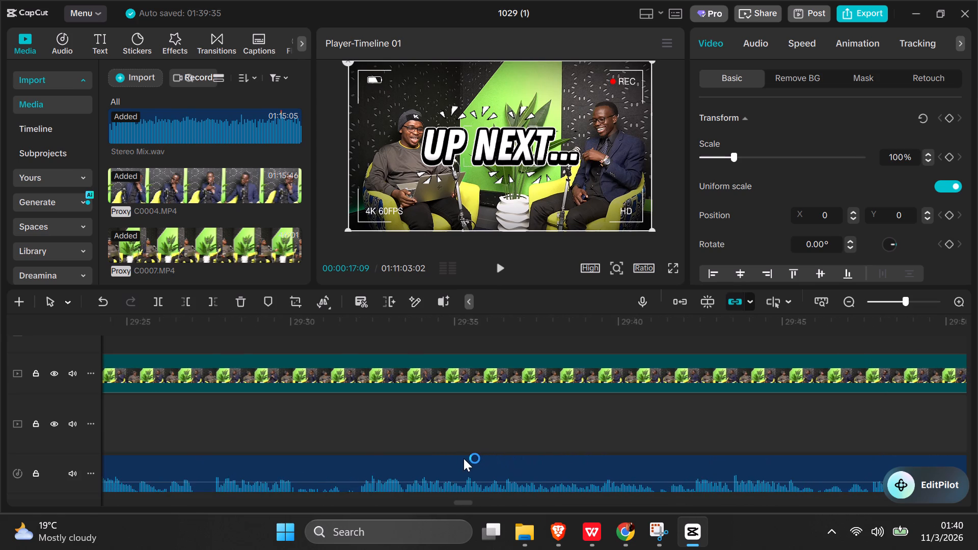
{"action": "left_click_drag", "start_coordinate": [464, 458], "coordinate": [479, 458]}
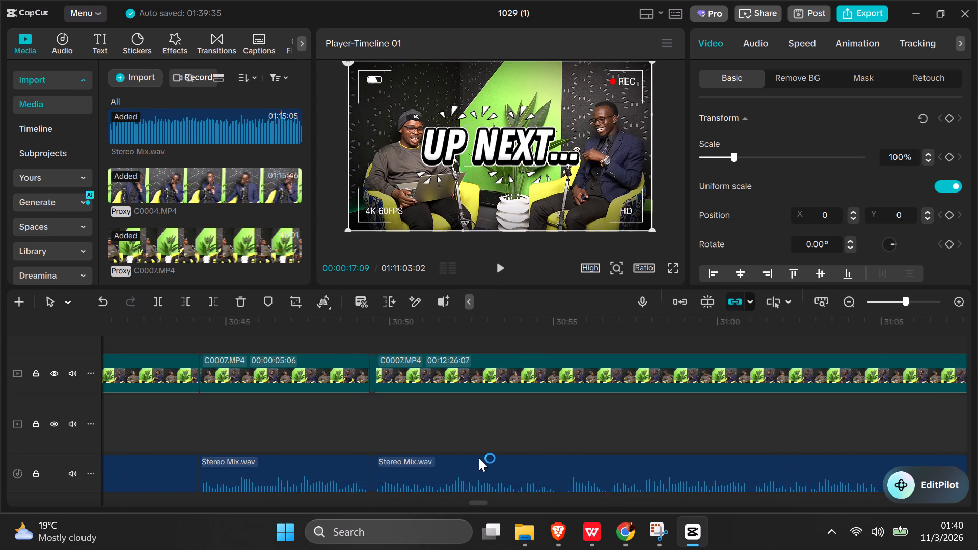
{"action": "left_click_drag", "start_coordinate": [479, 458], "coordinate": [479, 452]}
{"action": "left_click", "coordinate": [301, 469]}
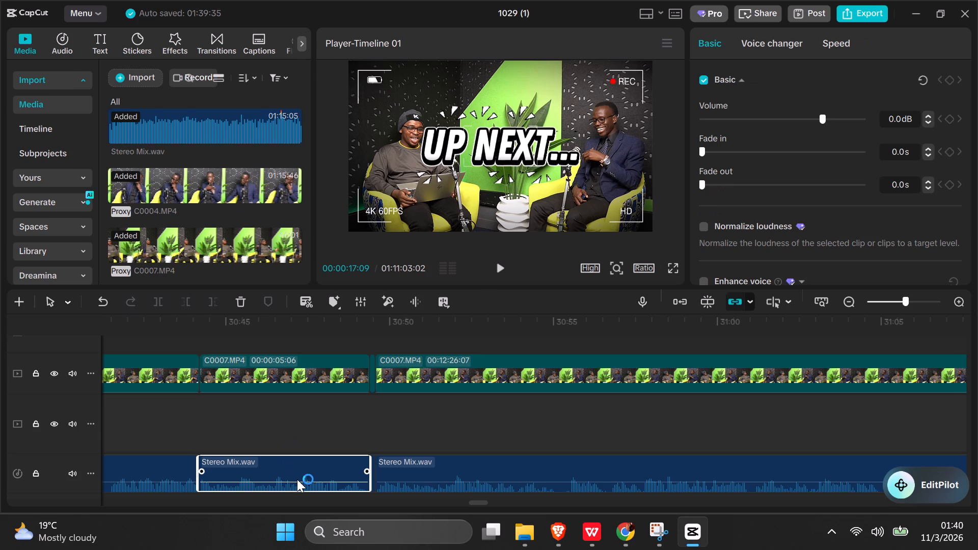
{"action": "key", "text": "ctrl+c"}
{"action": "key", "text": "ctrl+v"}
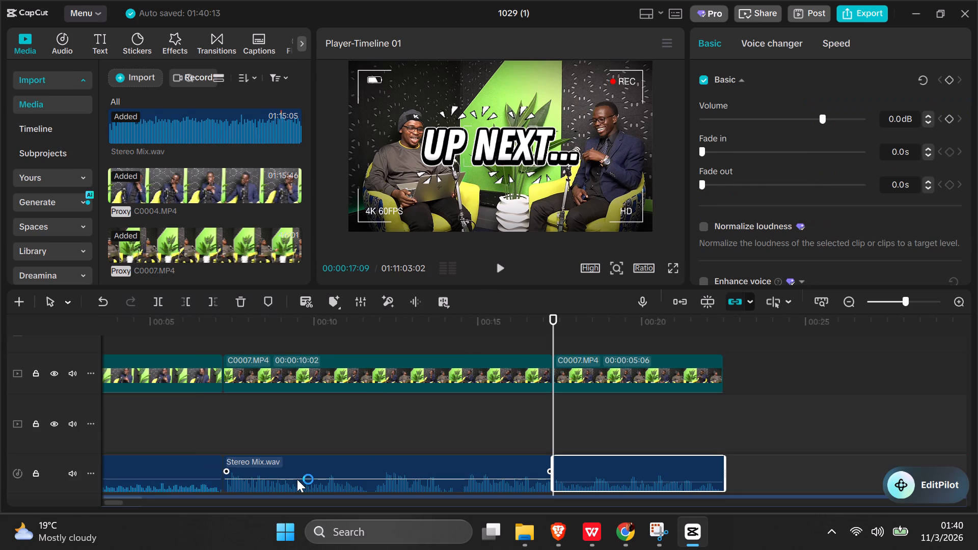
Set the volume of the pasted Stereo Mix.wav segment to 6.0 dB.
{"action": "left_click", "coordinate": [834, 121]}
{"action": "left_click", "coordinate": [829, 116]}
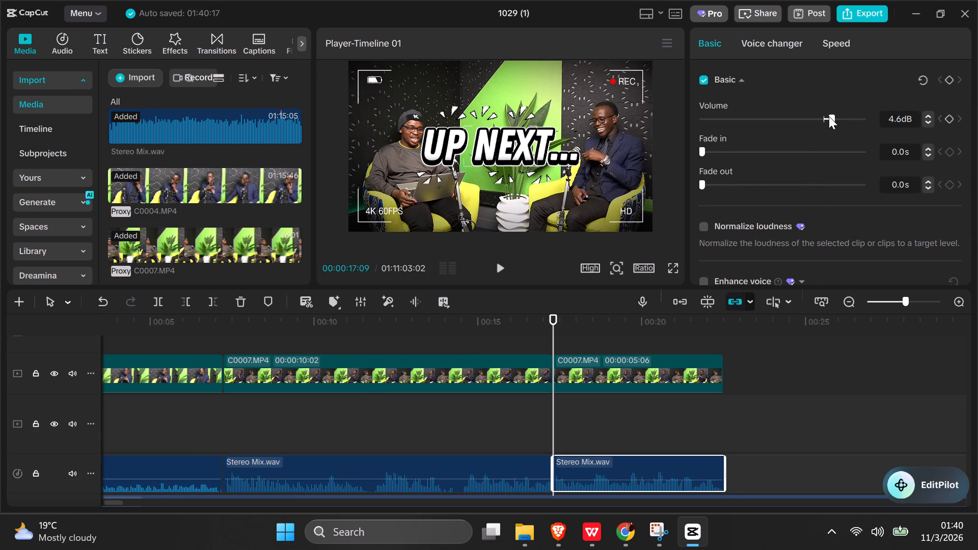
{"action": "left_click", "coordinate": [833, 116]}
{"action": "triple_click", "coordinate": [927, 122]}
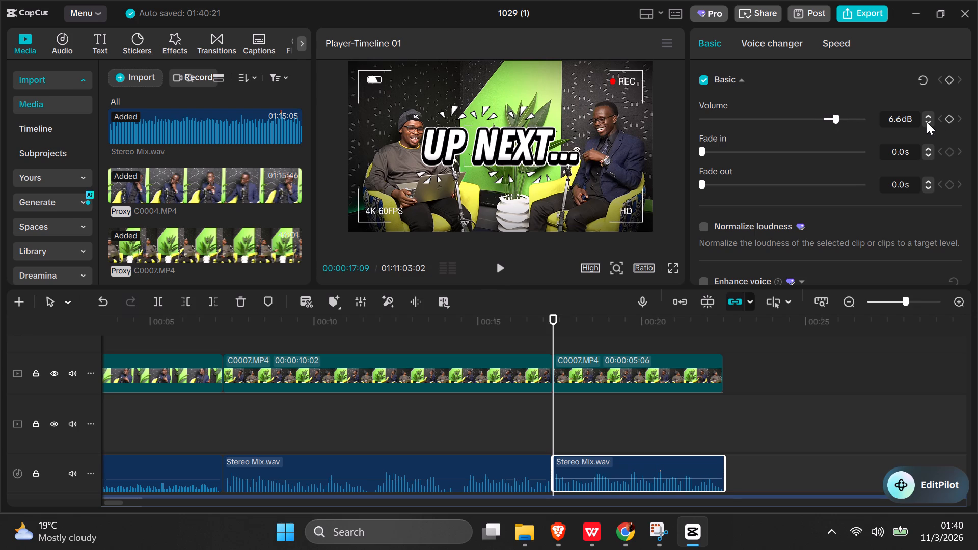
{"action": "left_click", "coordinate": [927, 122]}
{"action": "triple_click", "coordinate": [927, 122]}
{"action": "double_click", "coordinate": [927, 122]}
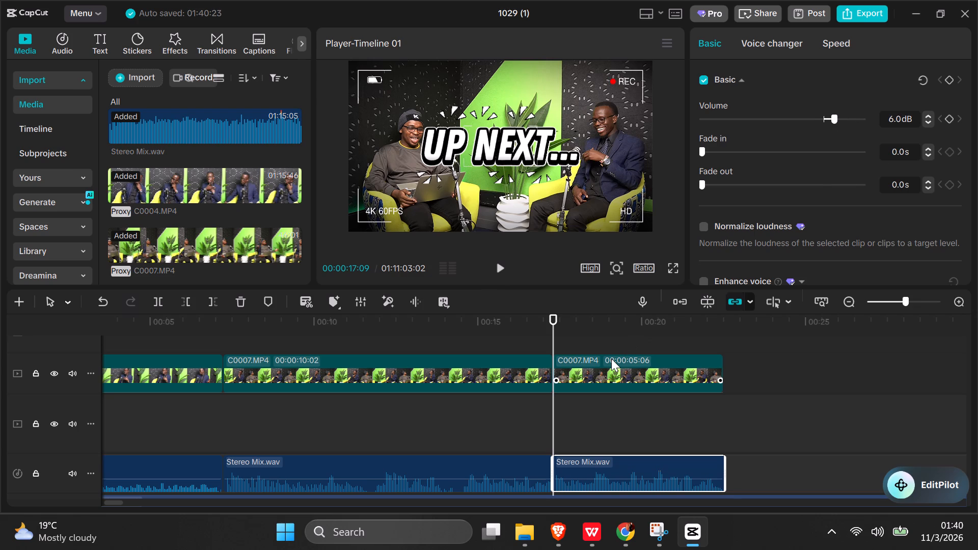
Play the teaser from 00:00:17:09 past the end of the pasted exchange to check its picture and sound.
{"action": "key", "text": "space"}
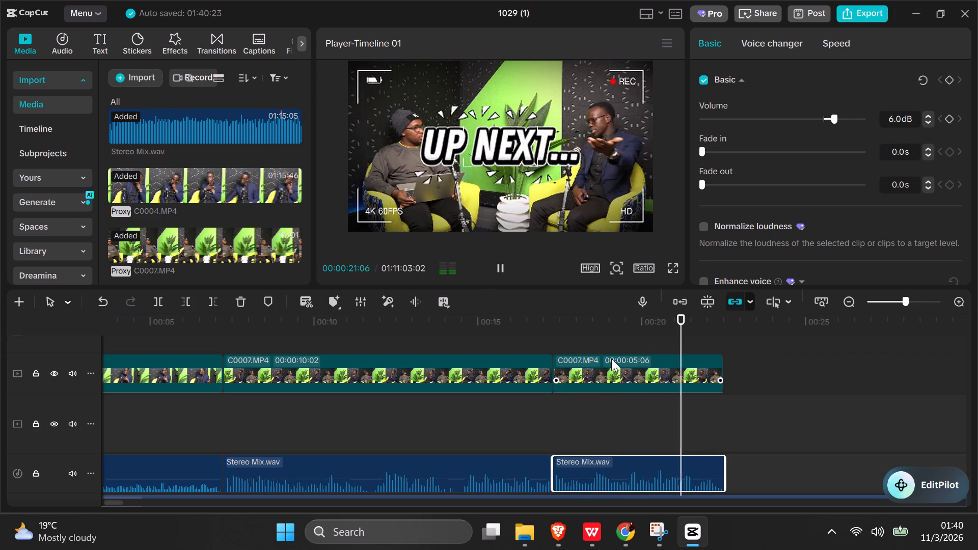
{"action": "key", "text": "space"}
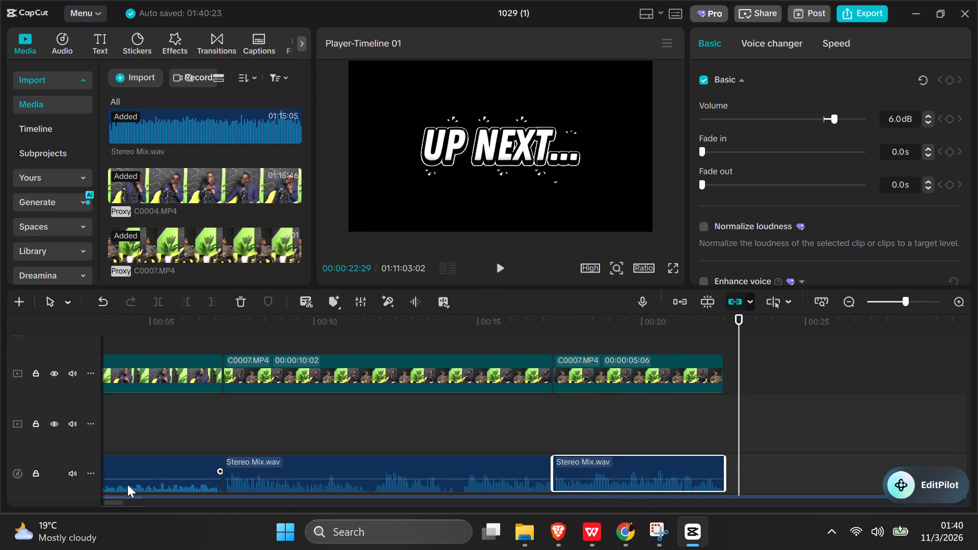
Return to the copied exchange around 00:30:44 in the interview and play on from 00:30:42:01 to find the next teaser excerpt.
{"action": "left_click_drag", "start_coordinate": [116, 505], "coordinate": [430, 499]}
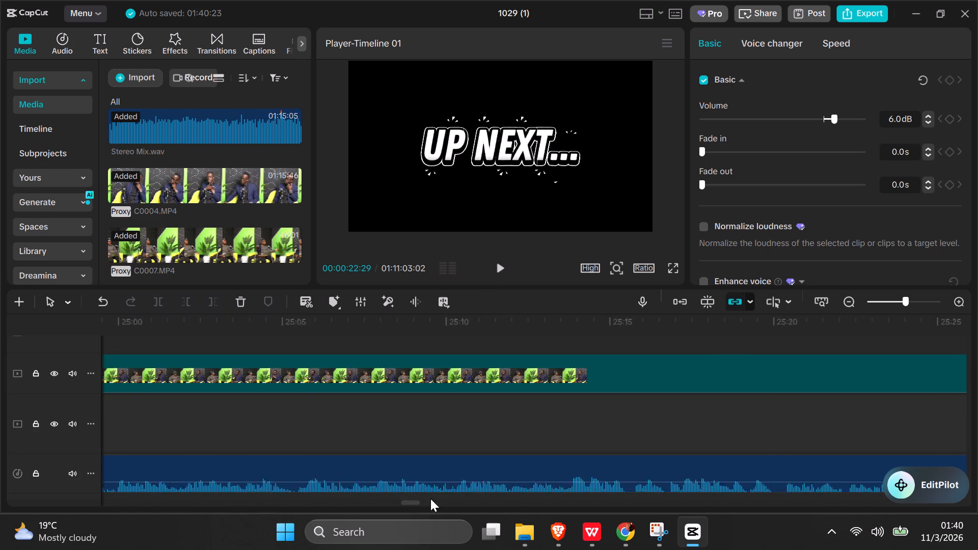
{"action": "left_click_drag", "start_coordinate": [430, 499], "coordinate": [510, 486]}
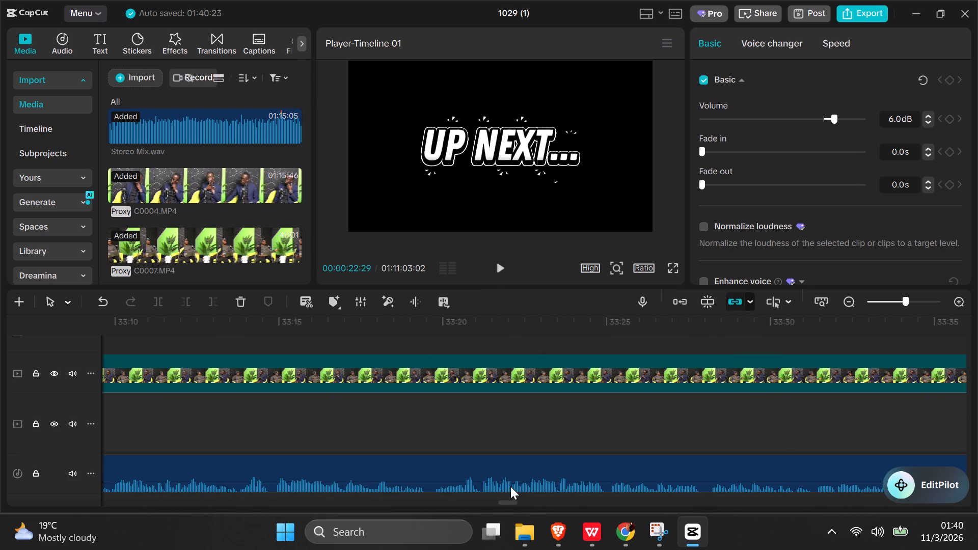
{"action": "left_click_drag", "start_coordinate": [510, 486], "coordinate": [498, 492]}
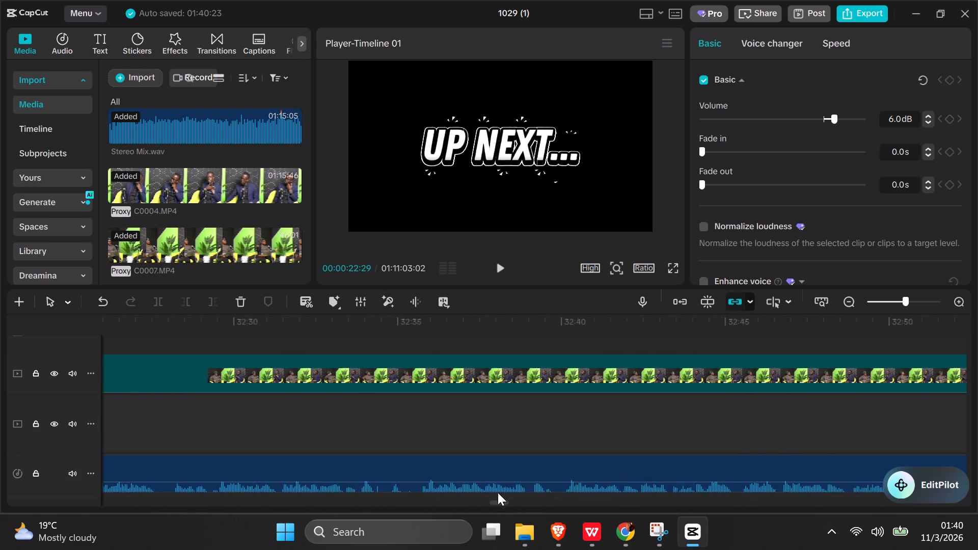
{"action": "left_click_drag", "start_coordinate": [498, 492], "coordinate": [433, 505]}
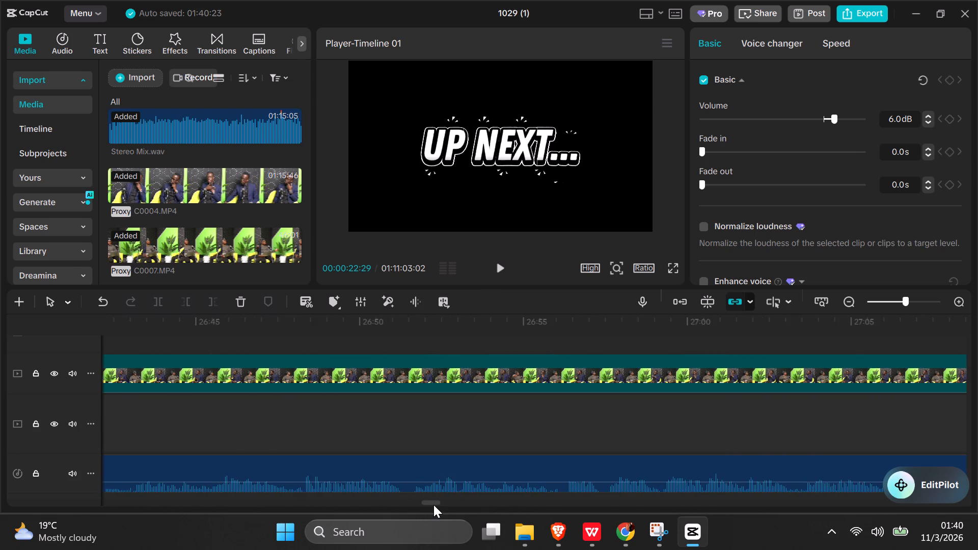
{"action": "left_click_drag", "start_coordinate": [433, 505], "coordinate": [429, 506]}
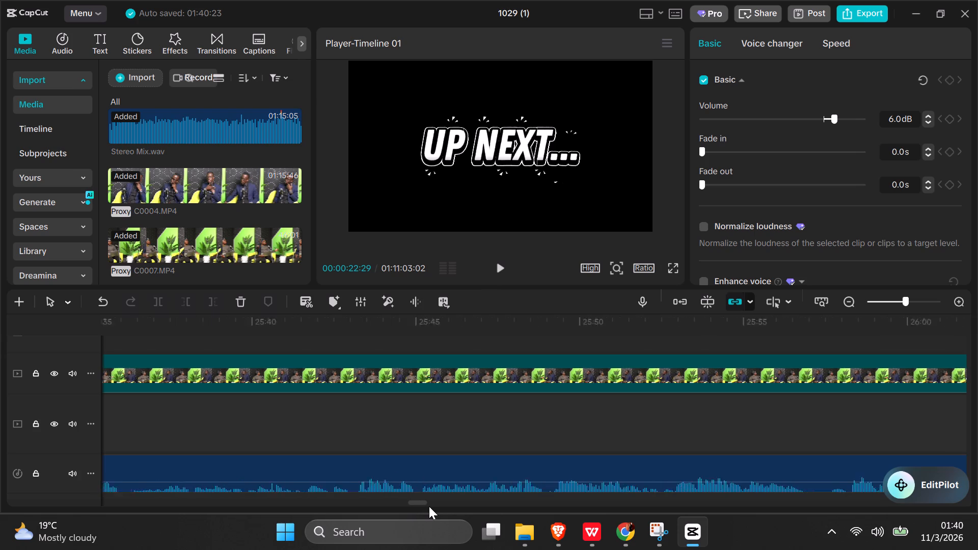
{"action": "left_click_drag", "start_coordinate": [429, 506], "coordinate": [455, 502]}
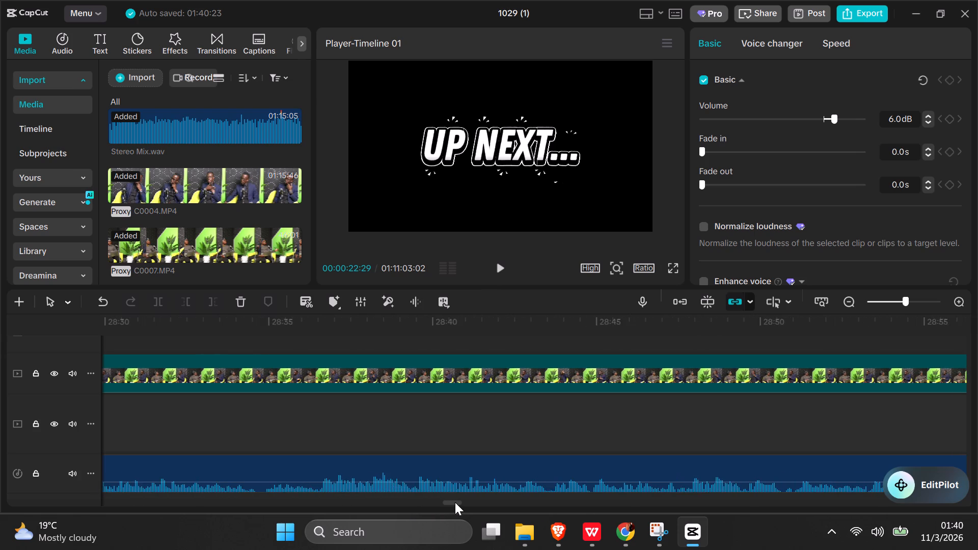
{"action": "left_click_drag", "start_coordinate": [455, 502], "coordinate": [477, 497]}
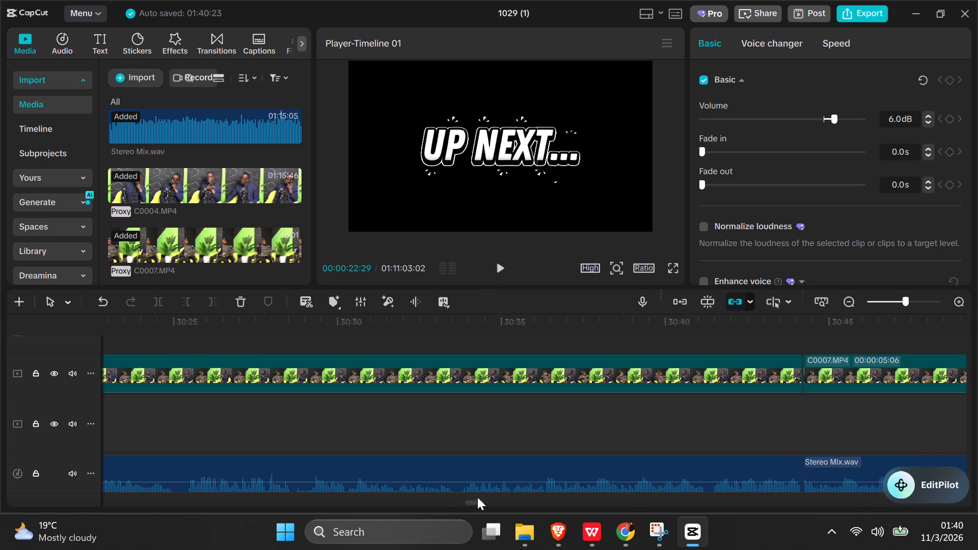
{"action": "left_click_drag", "start_coordinate": [477, 497], "coordinate": [480, 499]}
{"action": "left_click", "coordinate": [454, 454]}
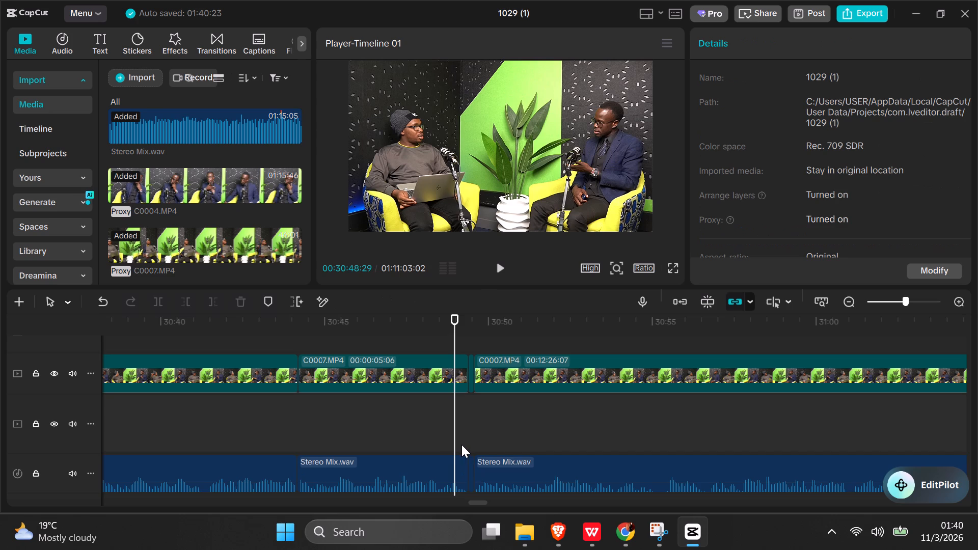
{"action": "scroll", "coordinate": [461, 445], "scroll_direction": "up", "scroll_amount": 4}
{"action": "key", "text": "space"}
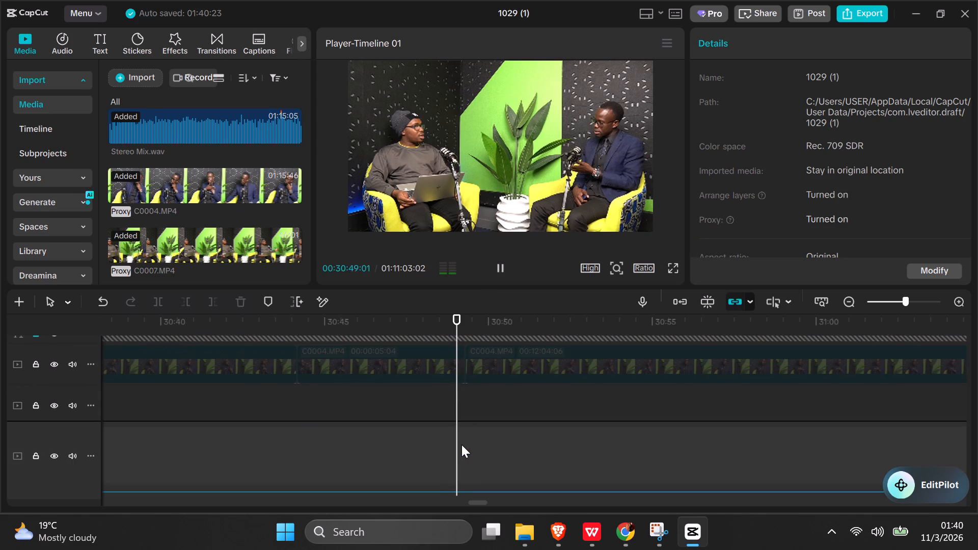
{"action": "key", "text": "space"}
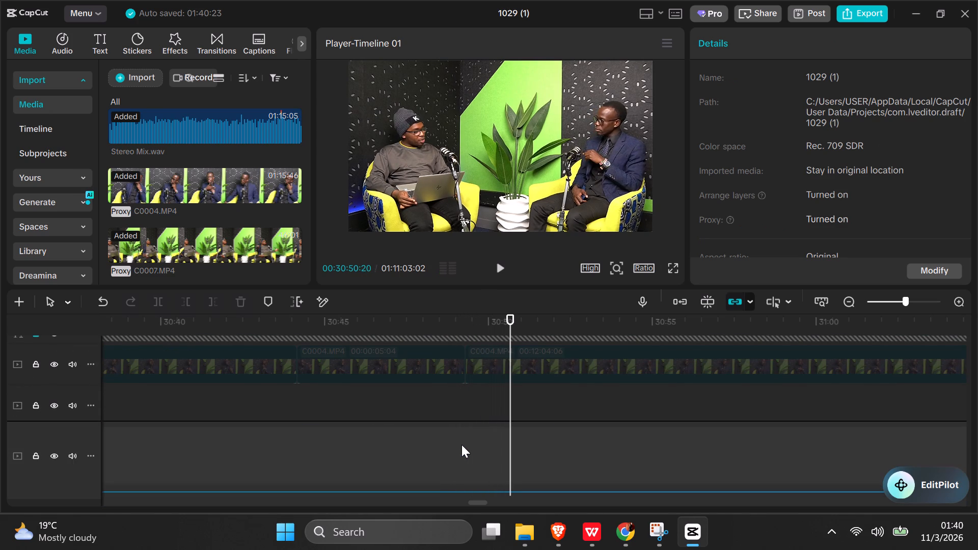
{"action": "left_click", "coordinate": [226, 391]}
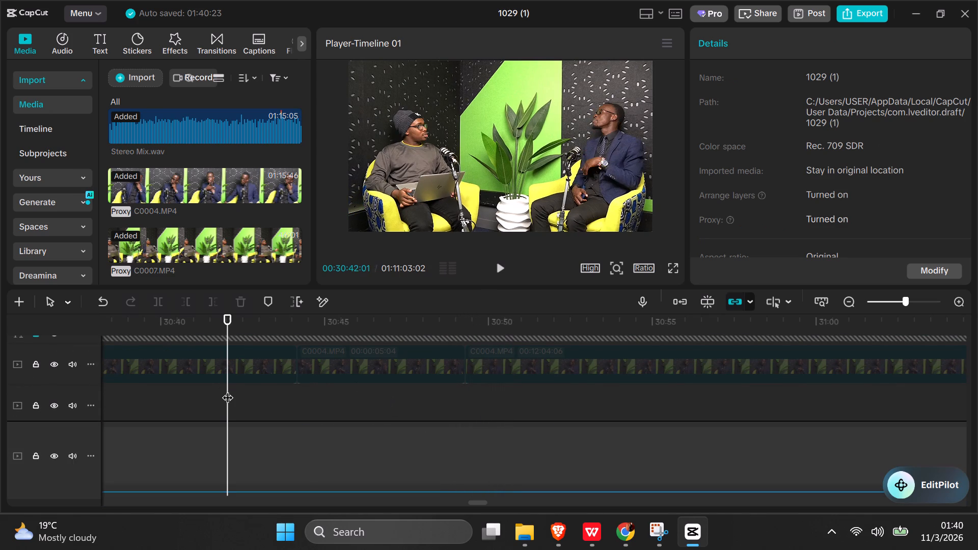
{"action": "key", "text": "space"}
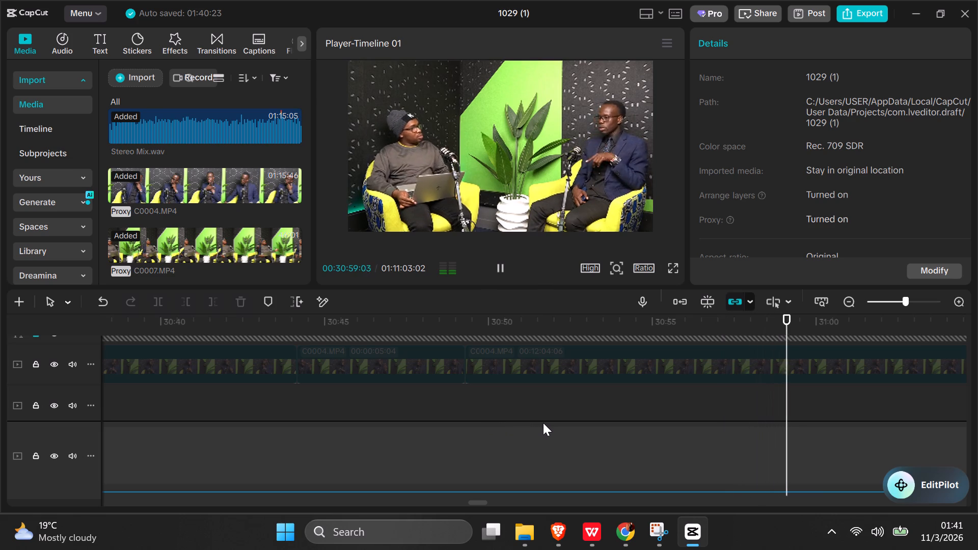
Replay around 00:30:58 to find the excerpt's start, and split the C0004.MP4 clip at 00:30:58:11.
{"action": "left_click", "coordinate": [771, 395]}
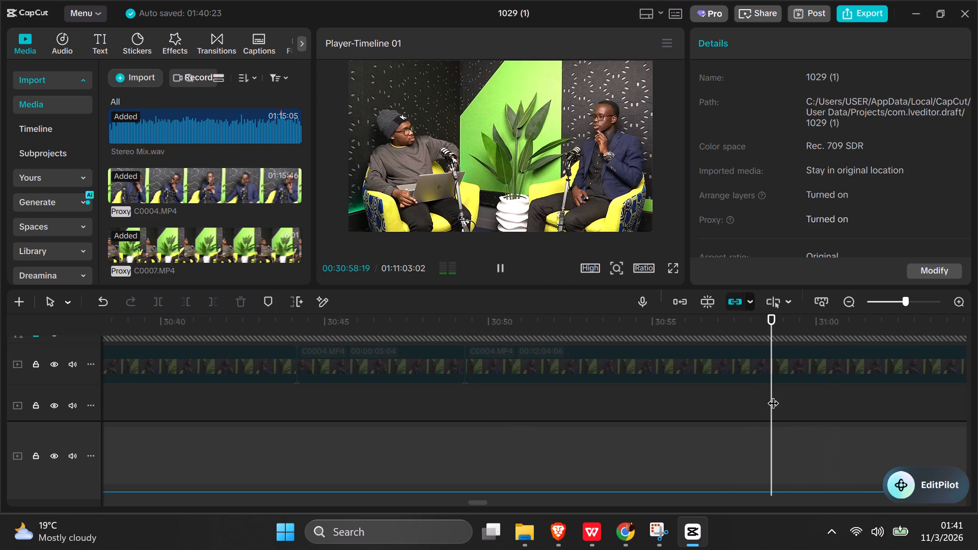
{"action": "key", "text": "space"}
{"action": "left_click", "coordinate": [772, 397]}
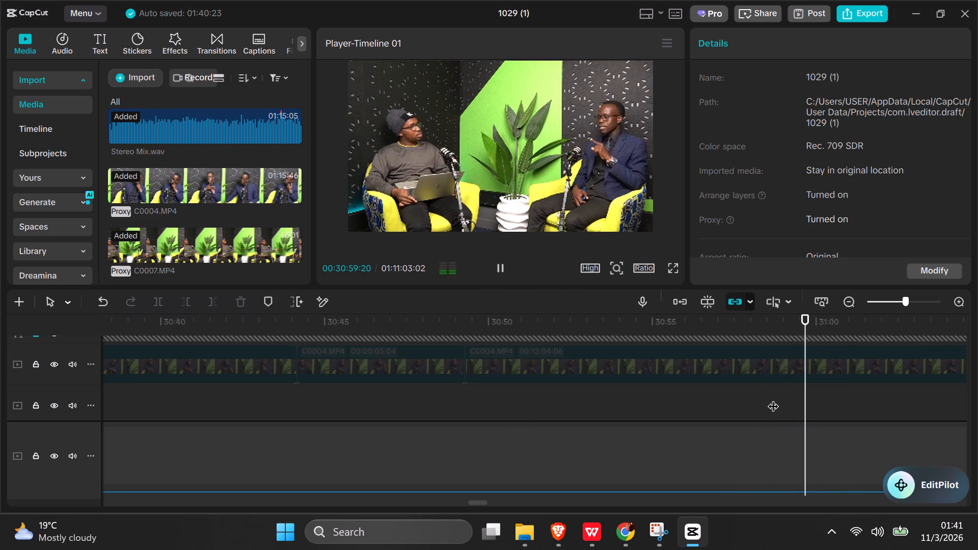
{"action": "left_click", "coordinate": [762, 401]}
{"action": "key", "text": "space"}
{"action": "left_click", "coordinate": [763, 401]}
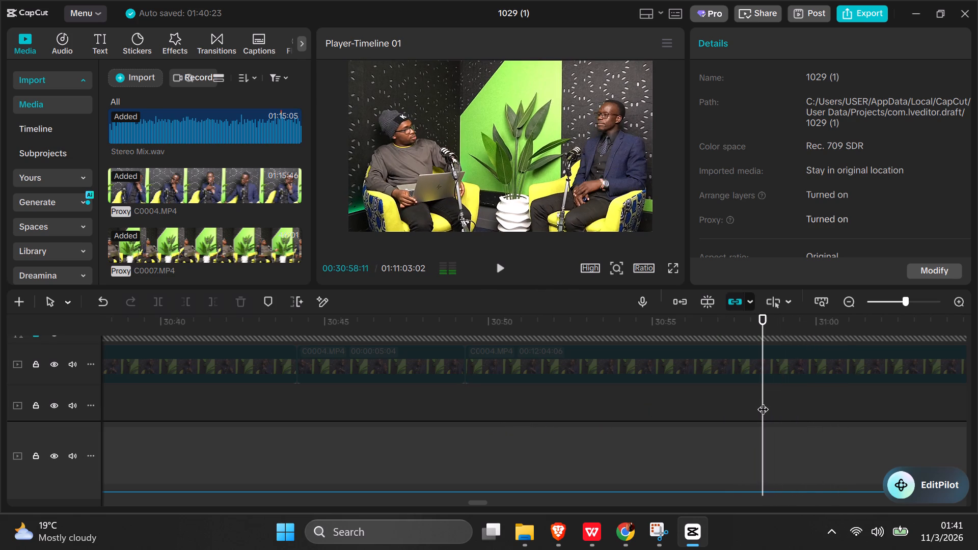
{"action": "left_click", "coordinate": [743, 354]}
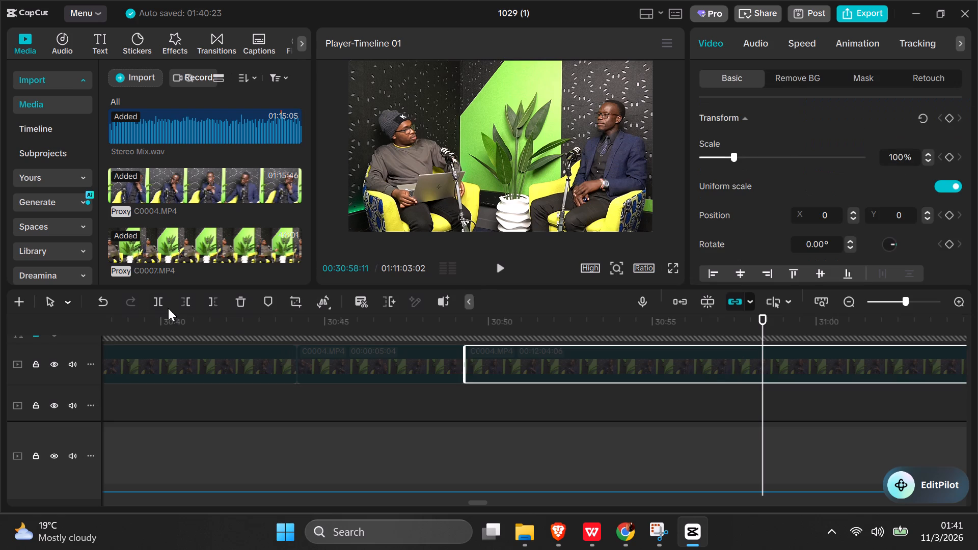
{"action": "left_click", "coordinate": [155, 297]}
Play the interview from the 00:30:58:11 split to 00:31:07:24 to find where the excerpt should end.
{"action": "key", "text": "space"}
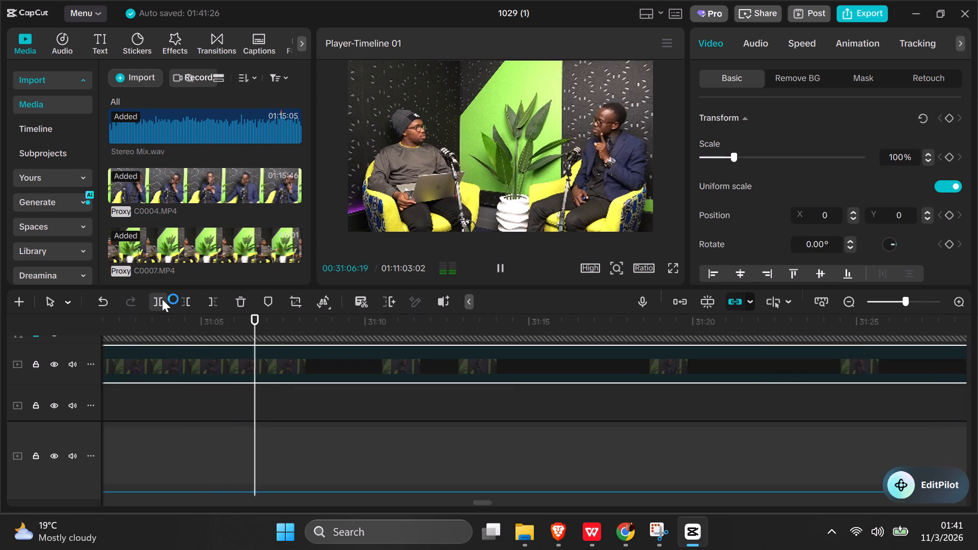
{"action": "key", "text": "space"}
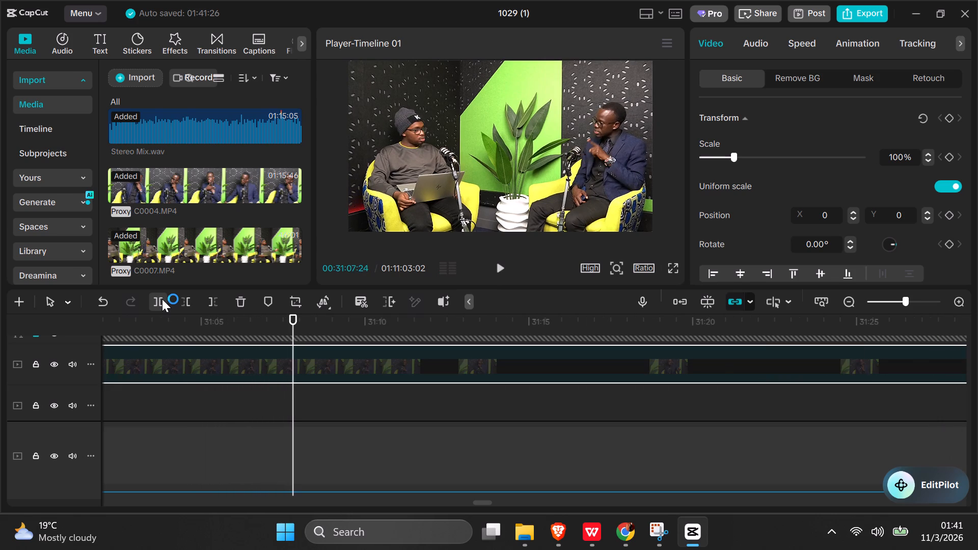
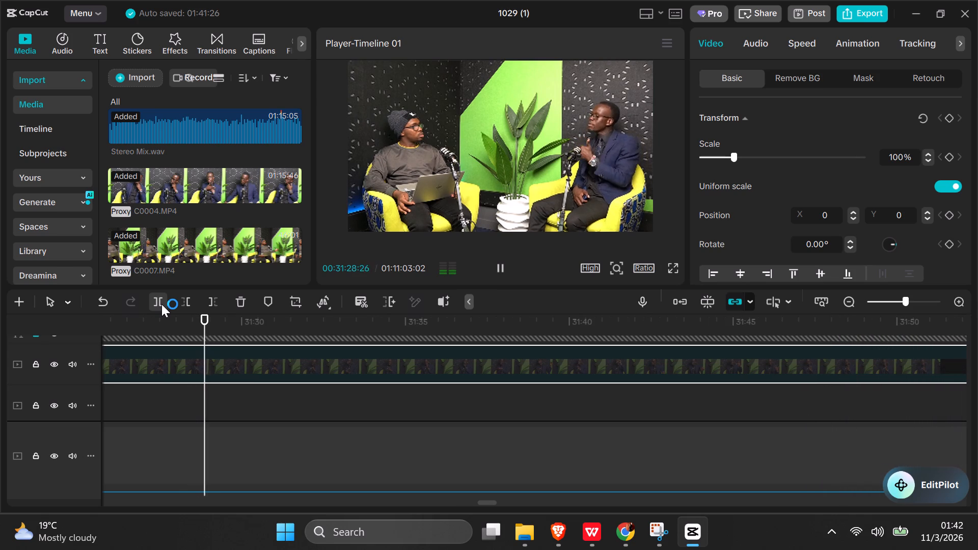
Play the interview in short stretches from about 00:31:29 to 00:31:49:10 to find where the excerpt should end.
{"action": "key", "text": "space"}
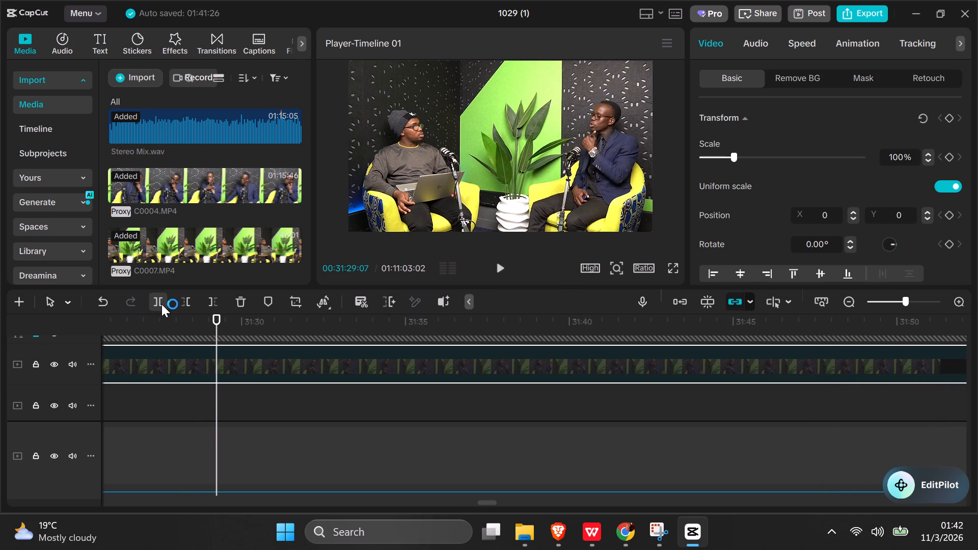
{"action": "key", "text": "space"}
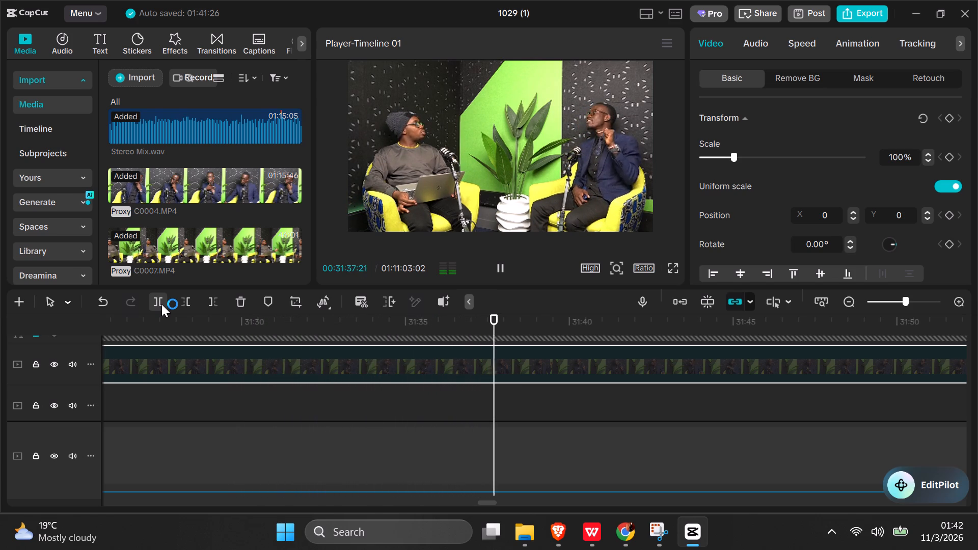
{"action": "key", "text": "space"}
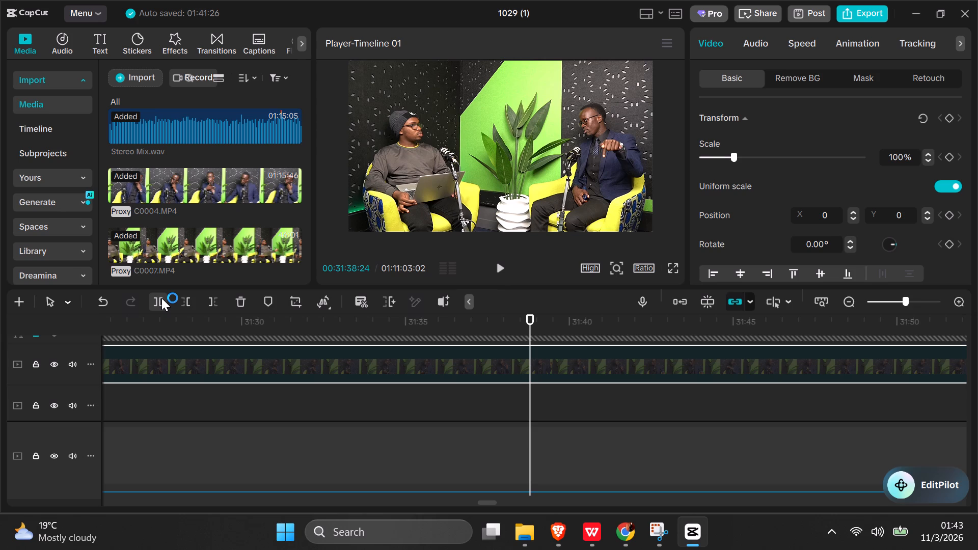
{"action": "key", "text": "space"}
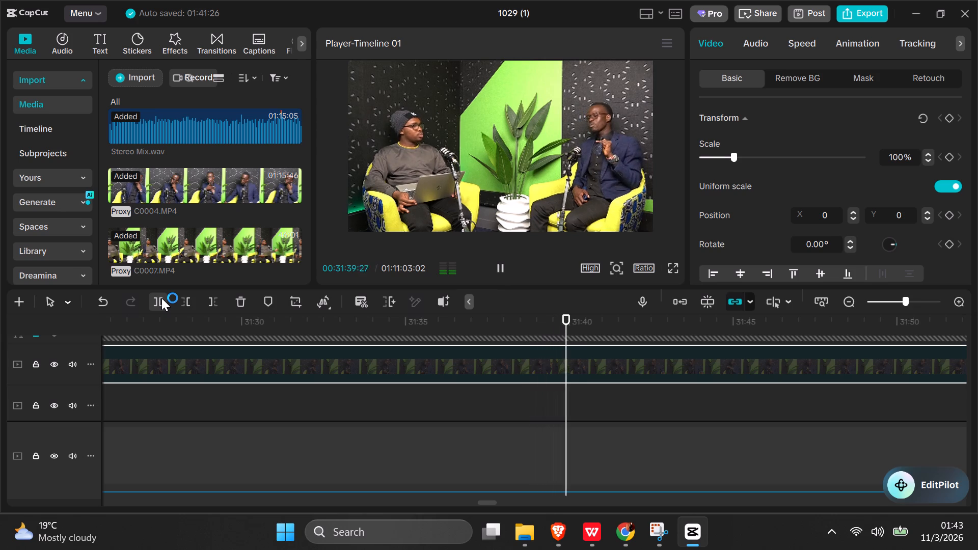
{"action": "key", "text": "space"}
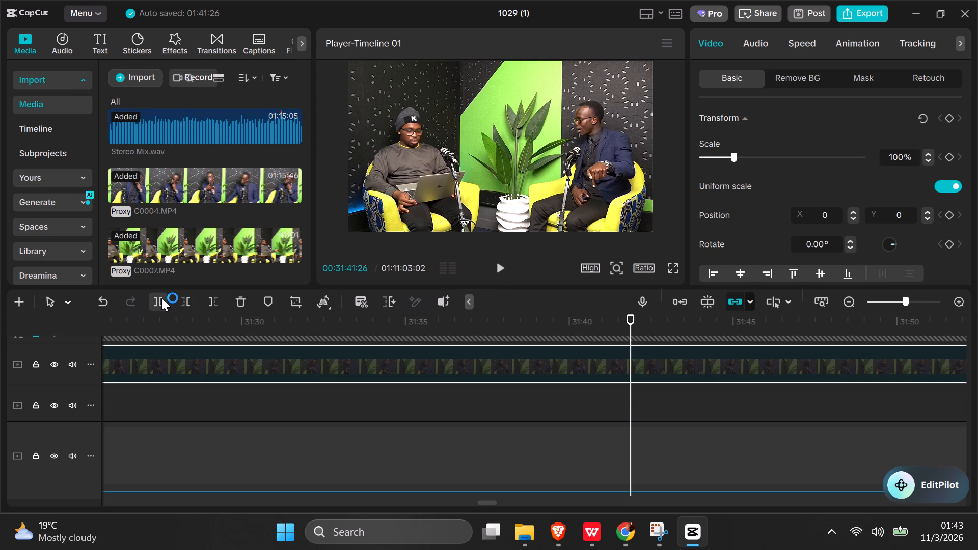
{"action": "key", "text": "space"}
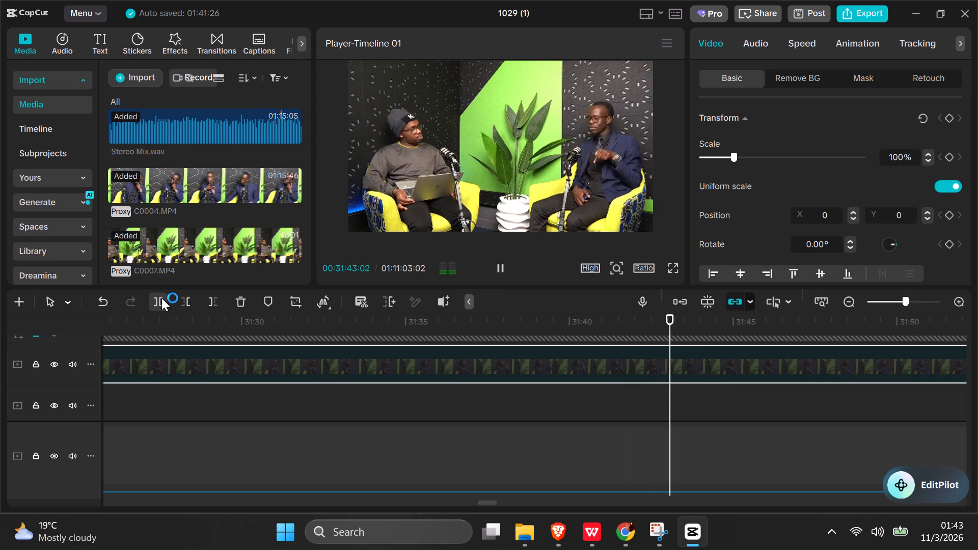
{"action": "key", "text": "space"}
{"action": "key", "text": "space"}
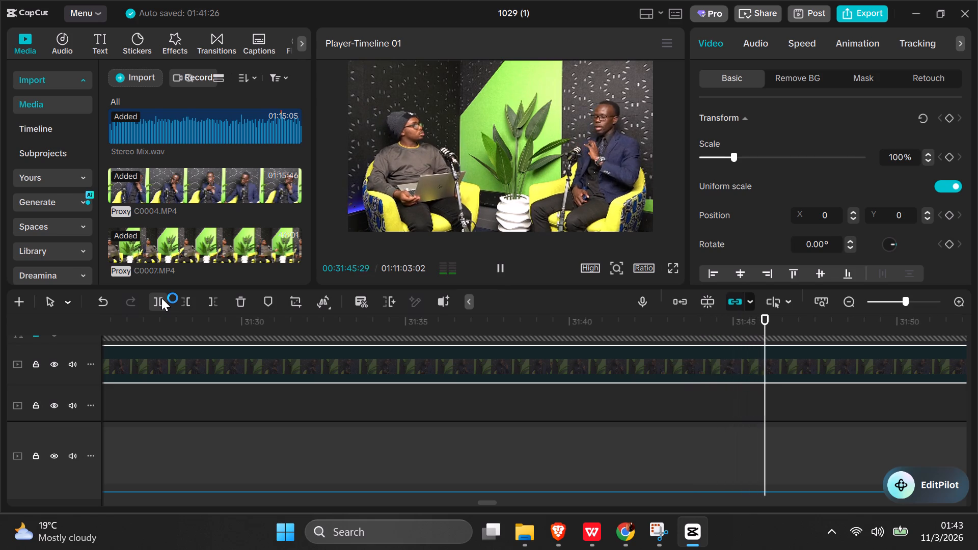
{"action": "key", "text": "space"}
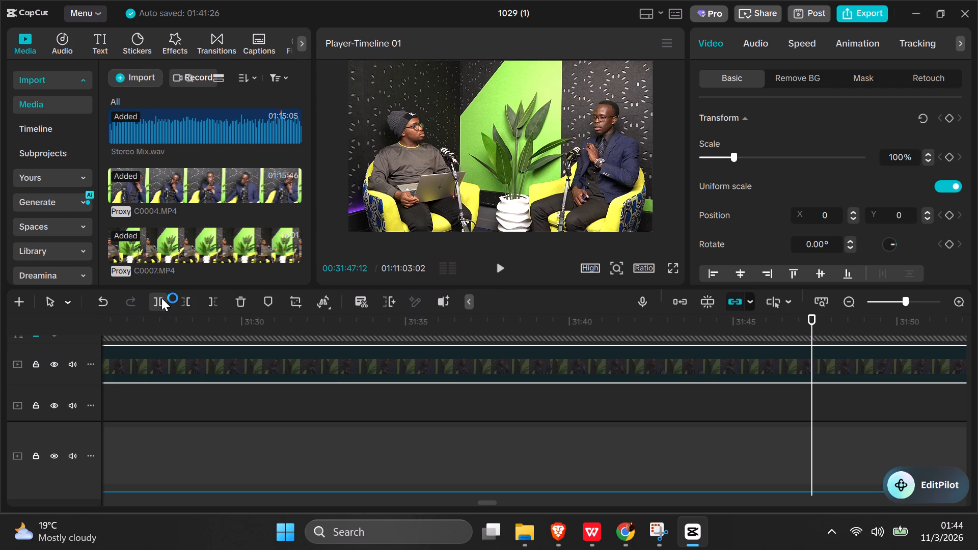
{"action": "key", "text": "space"}
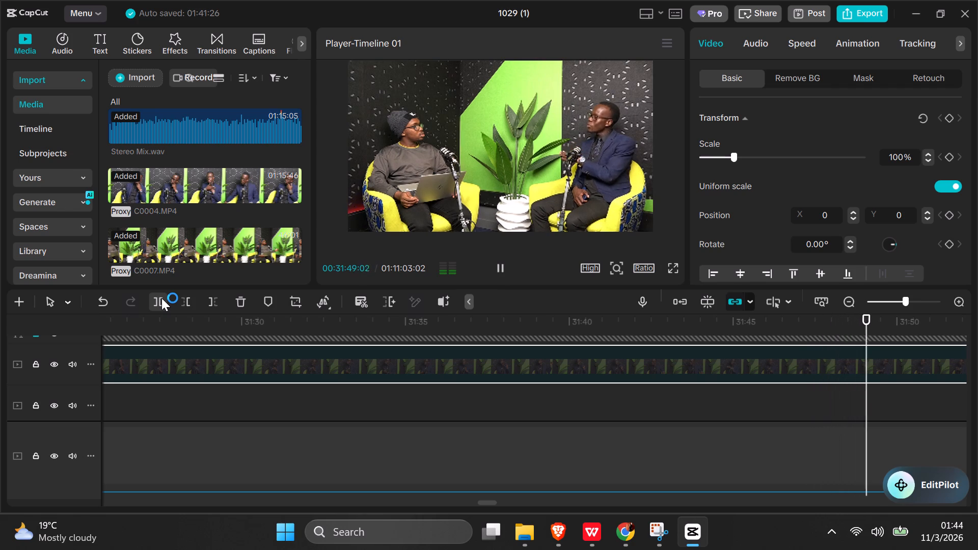
{"action": "key", "text": "space"}
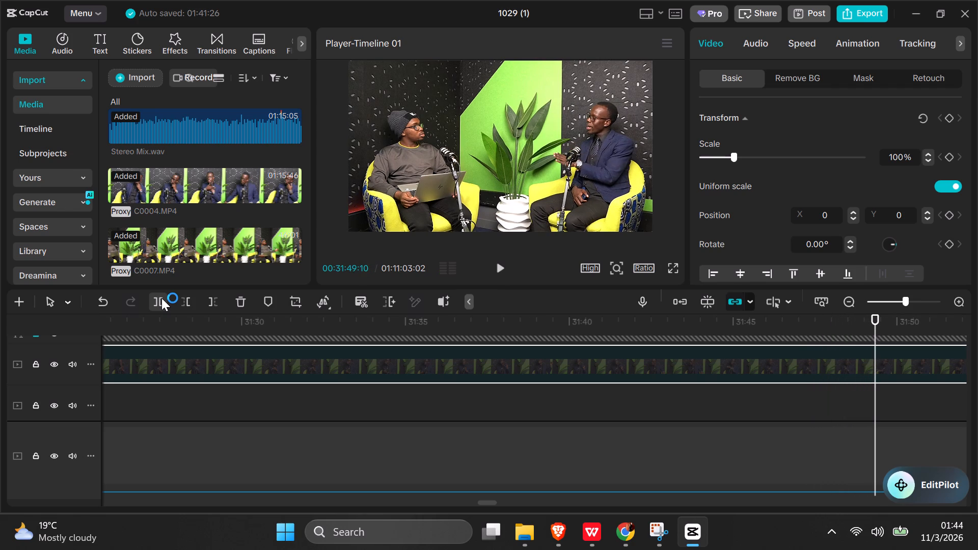
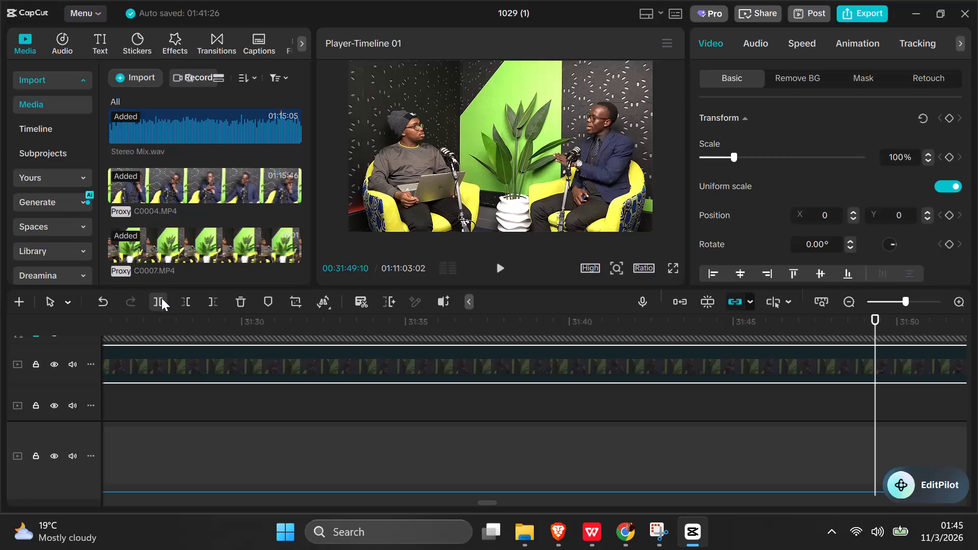
Play the interview from 00:31:49:10 to 00:32:01:03 to find where the excerpt should end.
{"action": "key", "text": "space"}
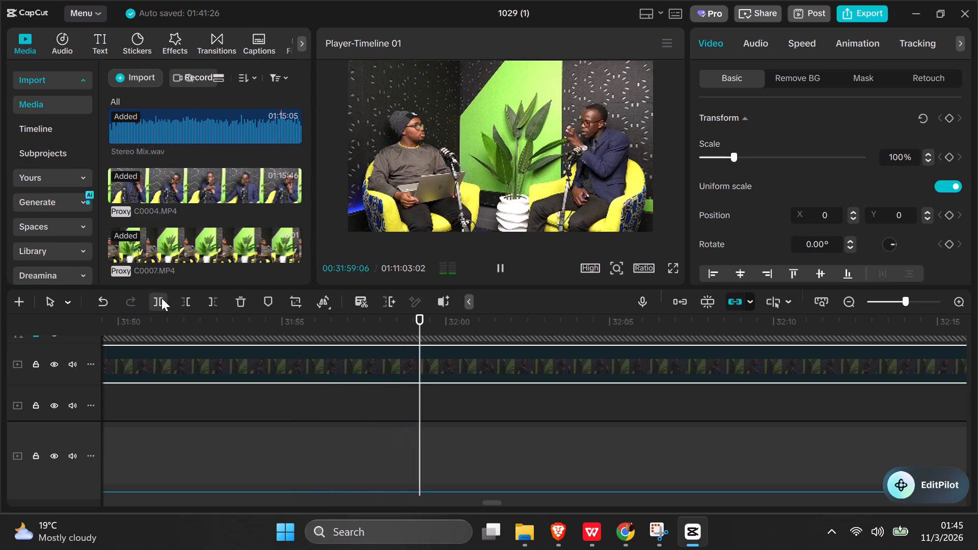
{"action": "key", "text": "space"}
{"action": "key", "text": "space"}
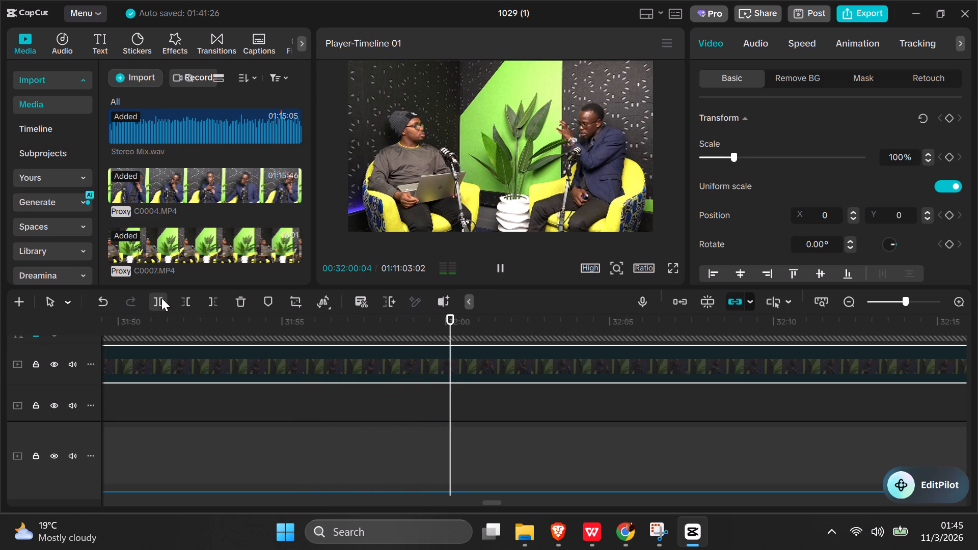
{"action": "key", "text": "space"}
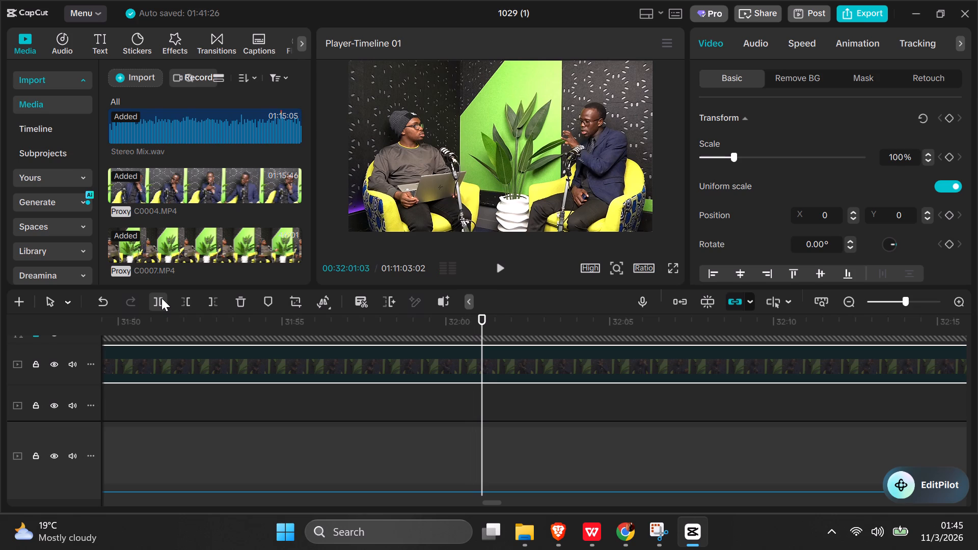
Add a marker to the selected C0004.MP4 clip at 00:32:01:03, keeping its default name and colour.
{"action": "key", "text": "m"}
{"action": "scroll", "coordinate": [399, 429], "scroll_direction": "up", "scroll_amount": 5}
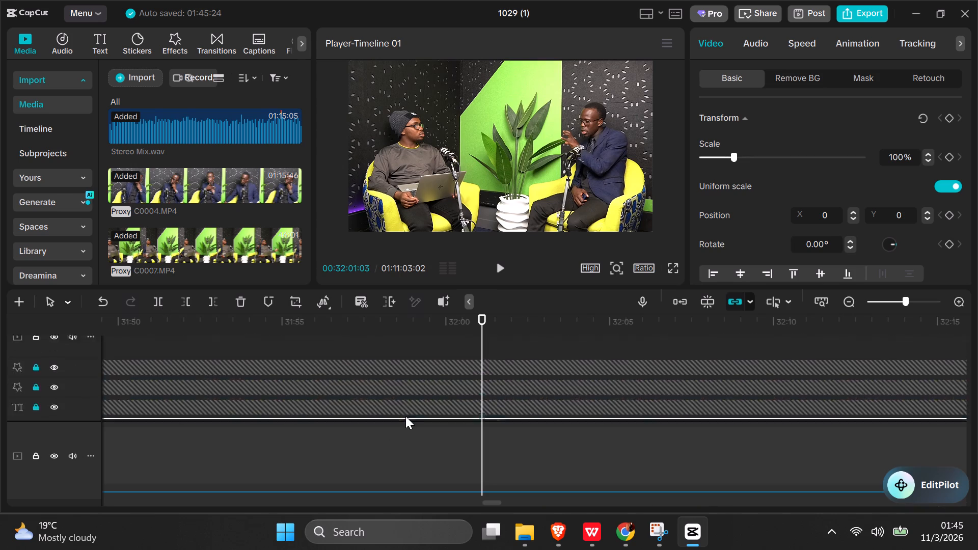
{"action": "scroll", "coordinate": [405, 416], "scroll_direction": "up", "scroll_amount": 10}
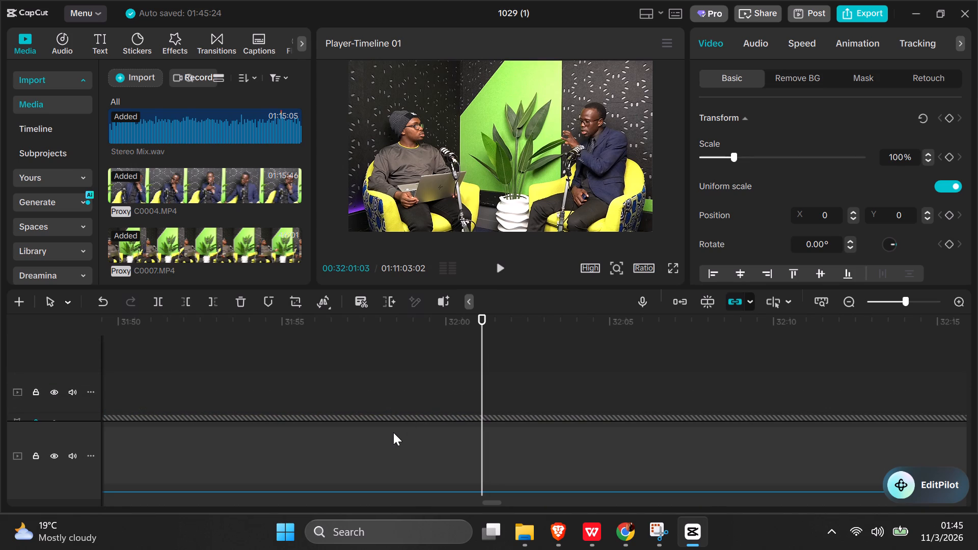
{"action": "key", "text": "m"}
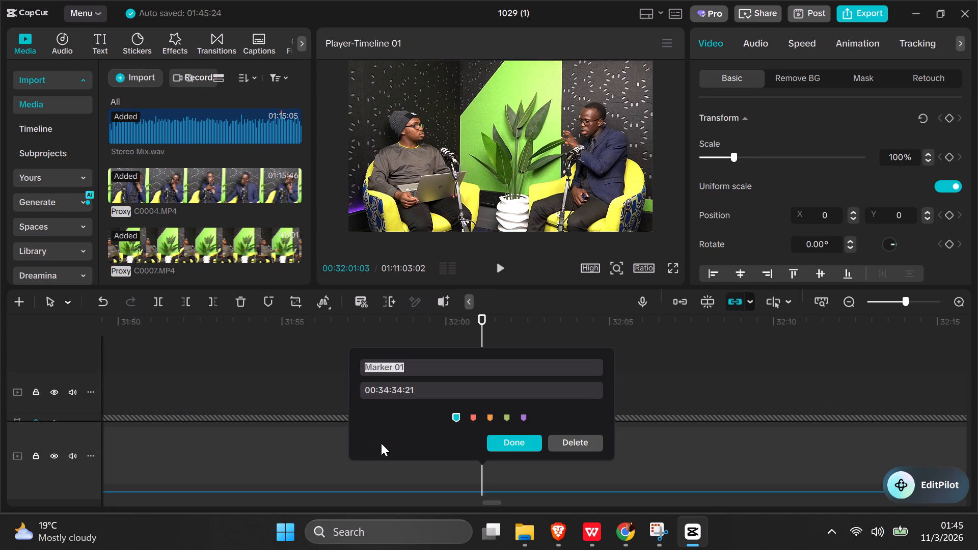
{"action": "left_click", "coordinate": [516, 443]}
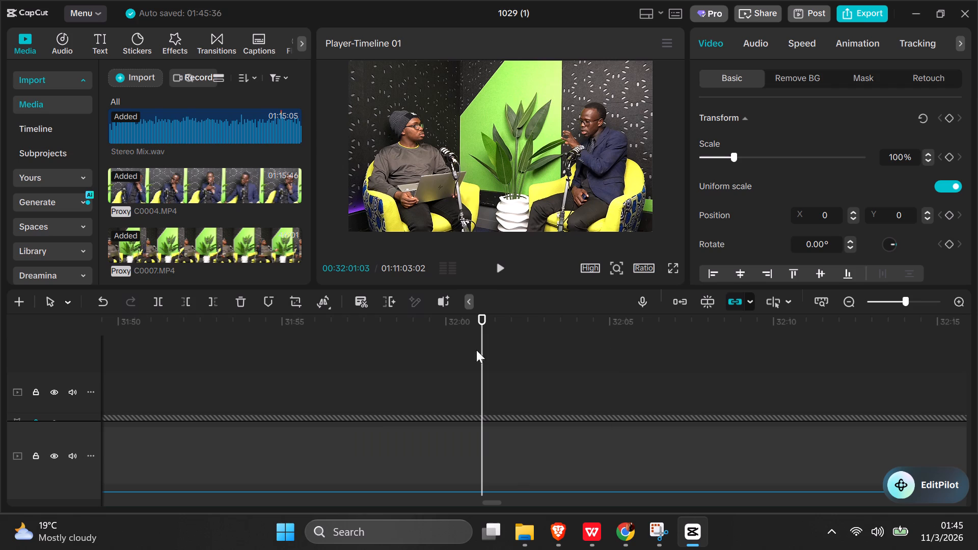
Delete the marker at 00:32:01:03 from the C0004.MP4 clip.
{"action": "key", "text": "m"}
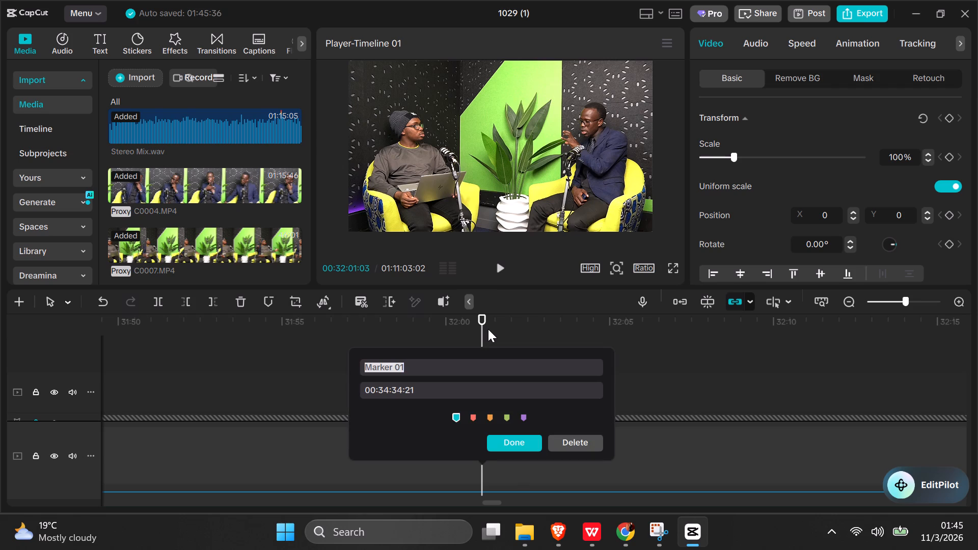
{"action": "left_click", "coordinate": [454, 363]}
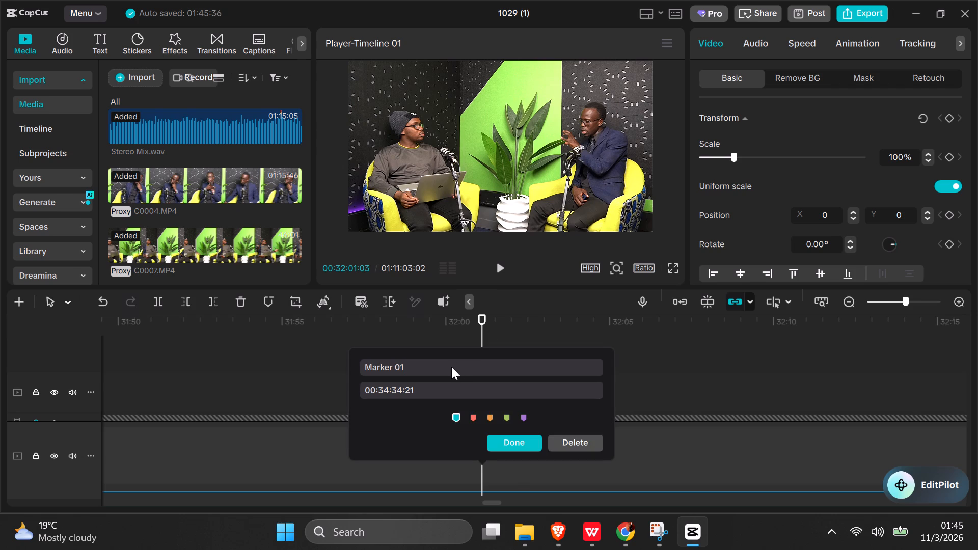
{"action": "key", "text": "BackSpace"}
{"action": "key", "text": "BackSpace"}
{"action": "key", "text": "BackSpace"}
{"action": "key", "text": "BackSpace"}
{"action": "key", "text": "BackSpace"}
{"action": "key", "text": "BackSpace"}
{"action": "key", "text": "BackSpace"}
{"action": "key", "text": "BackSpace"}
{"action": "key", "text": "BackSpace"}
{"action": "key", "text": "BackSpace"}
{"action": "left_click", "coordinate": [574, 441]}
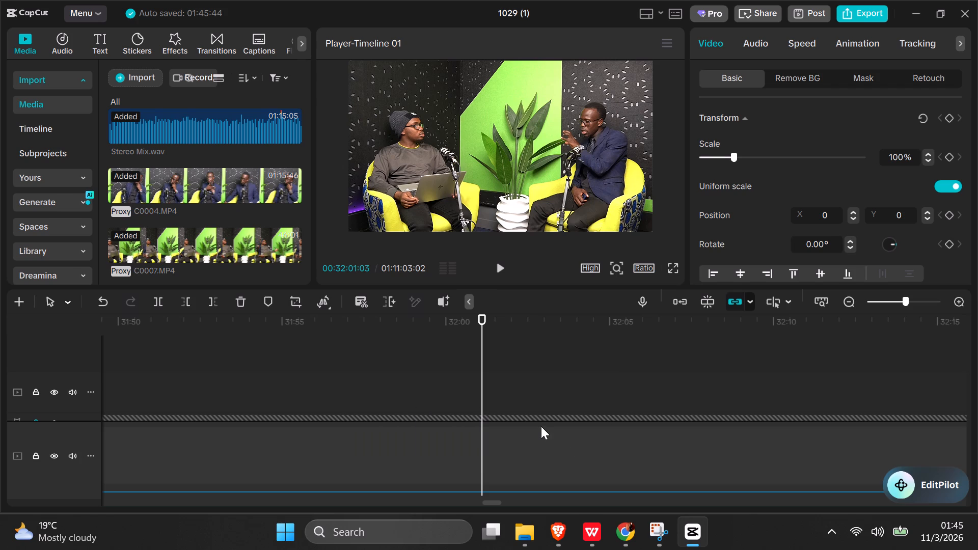
Play on to the end of the excerpt and split the C0004.MP4 clip at 00:32:10:16.
{"action": "key", "text": "space"}
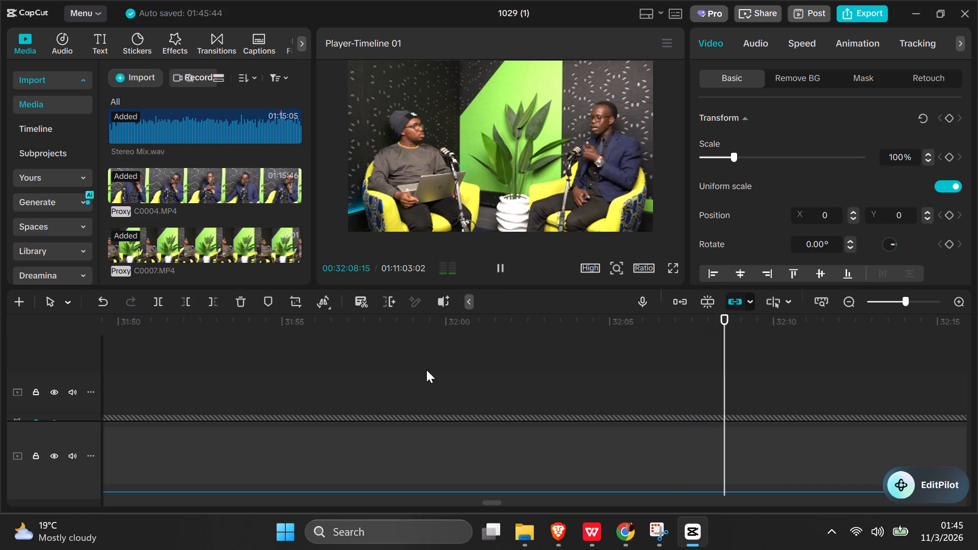
{"action": "scroll", "coordinate": [438, 369], "scroll_direction": "down", "scroll_amount": 3}
{"action": "scroll", "coordinate": [492, 379], "scroll_direction": "down", "scroll_amount": 3}
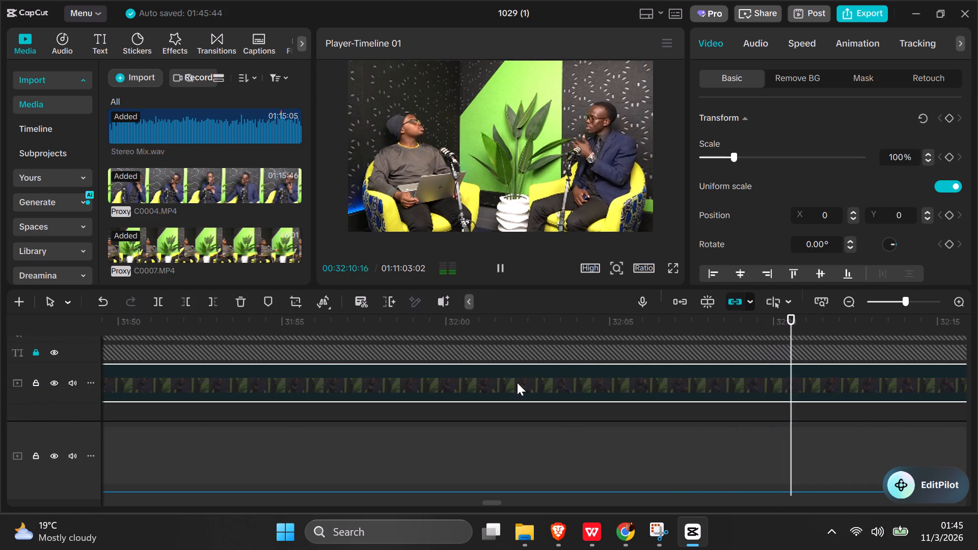
{"action": "key", "text": "space"}
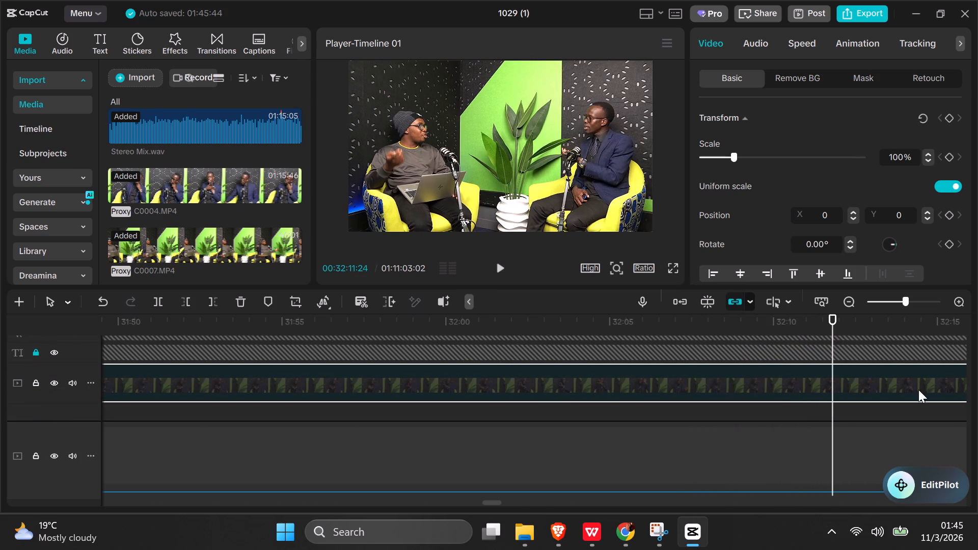
{"action": "left_click", "coordinate": [793, 406]}
{"action": "key", "text": "space"}
{"action": "left_click", "coordinate": [782, 413]}
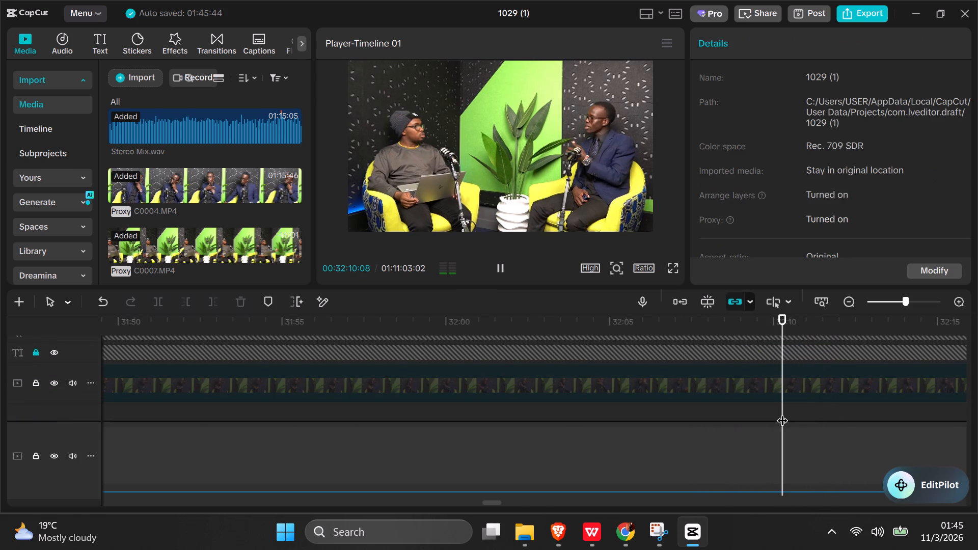
{"action": "left_click", "coordinate": [767, 413]}
{"action": "key", "text": "space"}
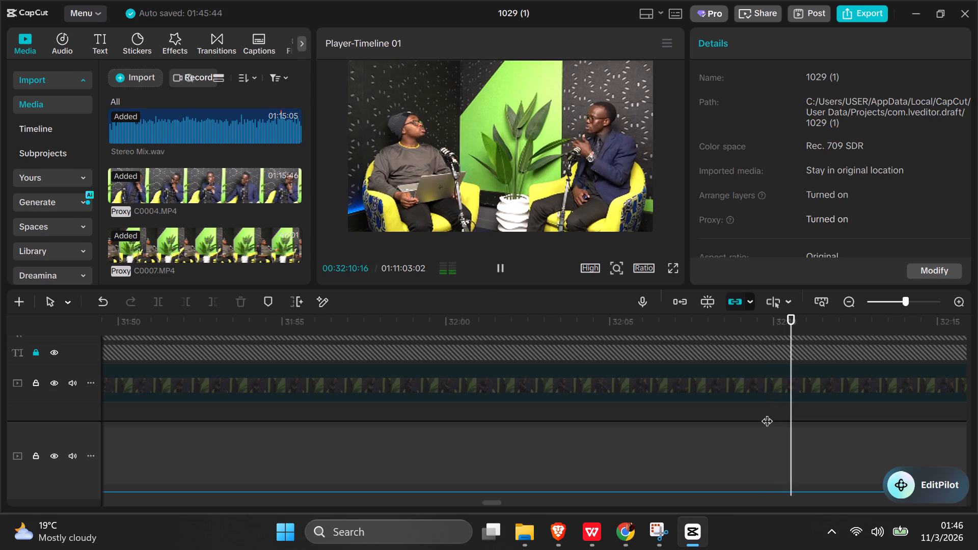
{"action": "key", "text": "space"}
{"action": "left_click_drag", "start_coordinate": [755, 385], "coordinate": [753, 392]}
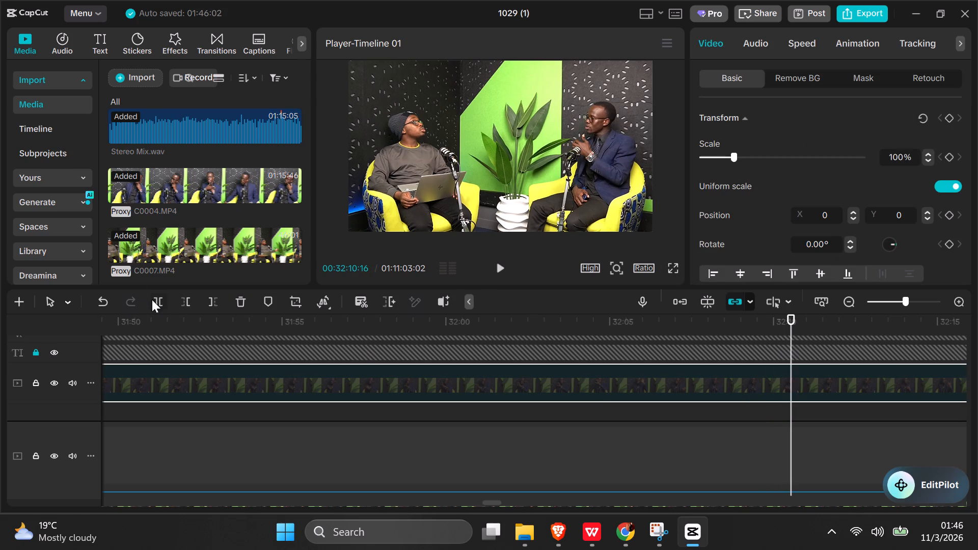
{"action": "left_click", "coordinate": [159, 299]}
Enable the C0004.MP4 segment that ends at 00:32:10:16.
{"action": "right_click", "coordinate": [641, 383]}
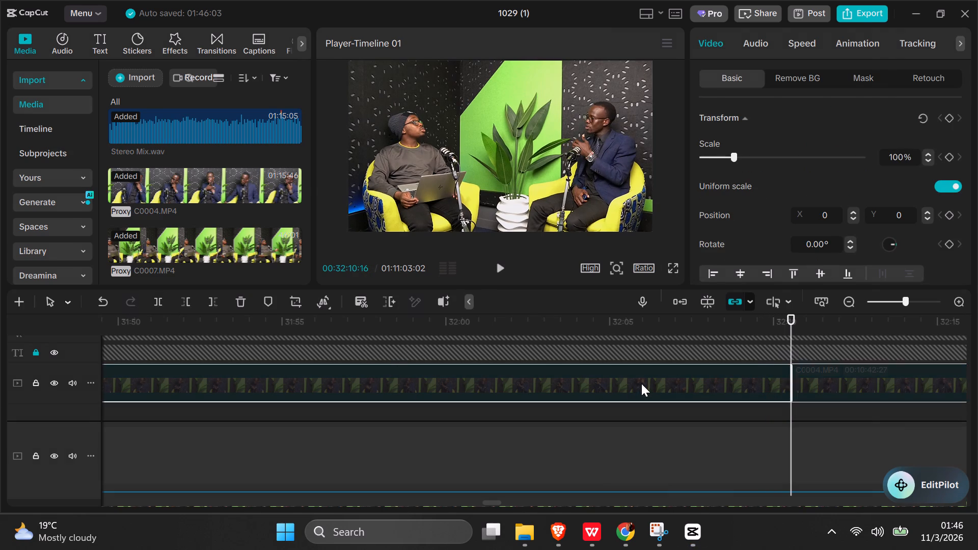
{"action": "left_click", "coordinate": [682, 478]}
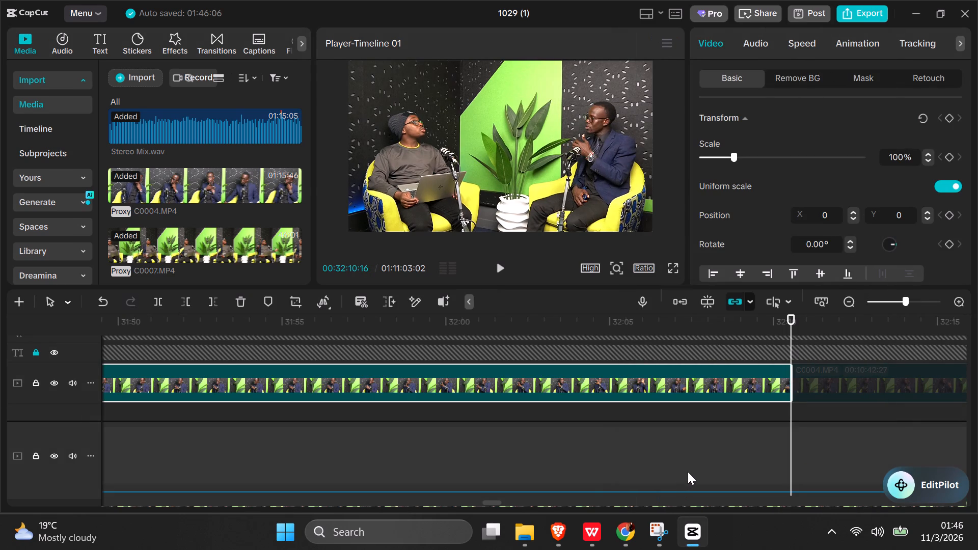
Play on from 00:32:10:16 and split the remaining disabled C0004.MP4 clip at 00:32:17:26.
{"action": "key", "text": "space"}
{"action": "left_click", "coordinate": [827, 388]}
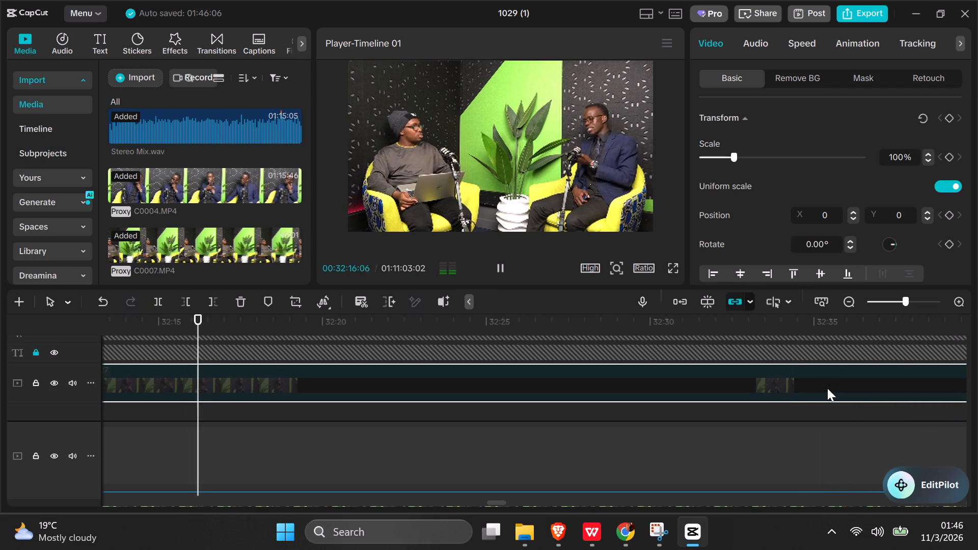
{"action": "key", "text": "space"}
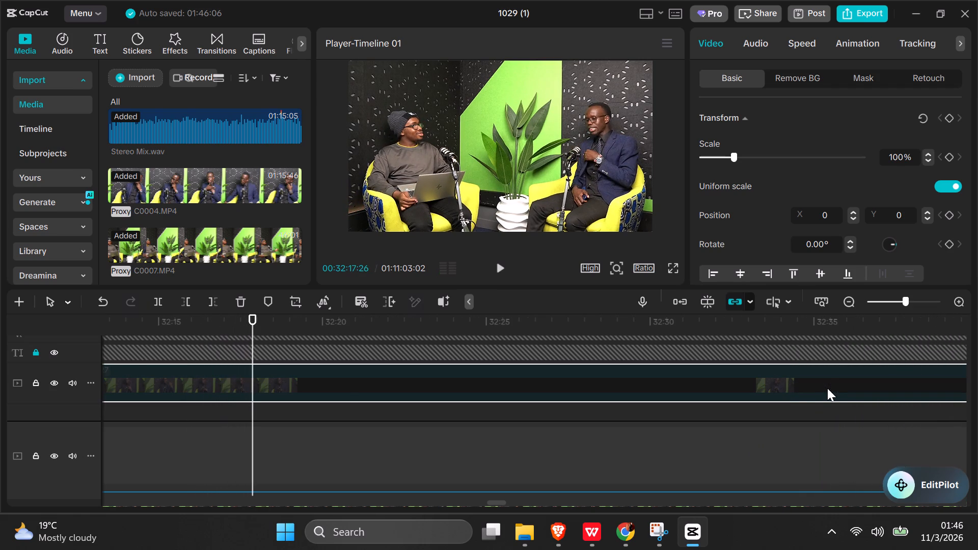
{"action": "left_click", "coordinate": [289, 378]}
{"action": "left_click", "coordinate": [160, 309]}
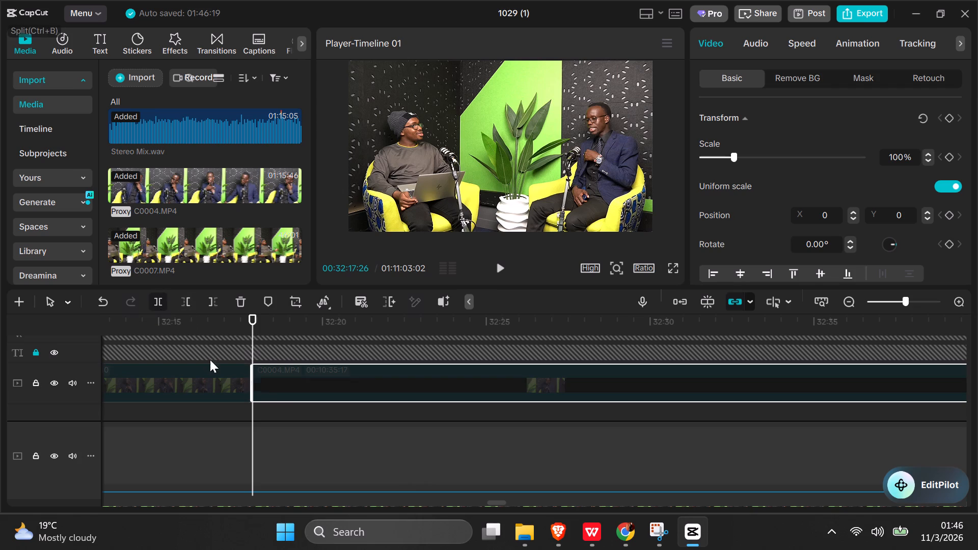
Review the interview from 00:32:17:26 to about 00:33:04 and split the C0004.MP4 clip at 00:33:01:22.
{"action": "key", "text": "space"}
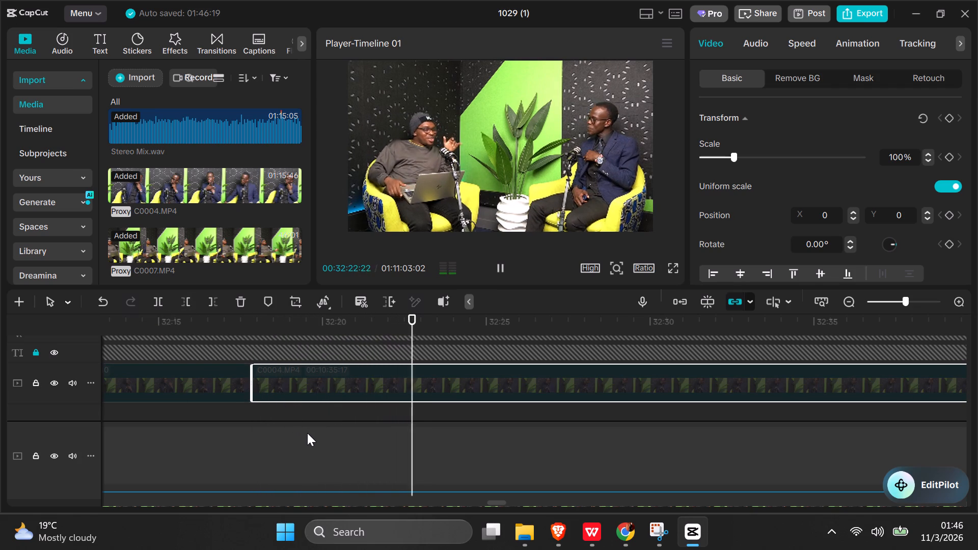
{"action": "key", "text": "space"}
{"action": "key", "text": "space"}
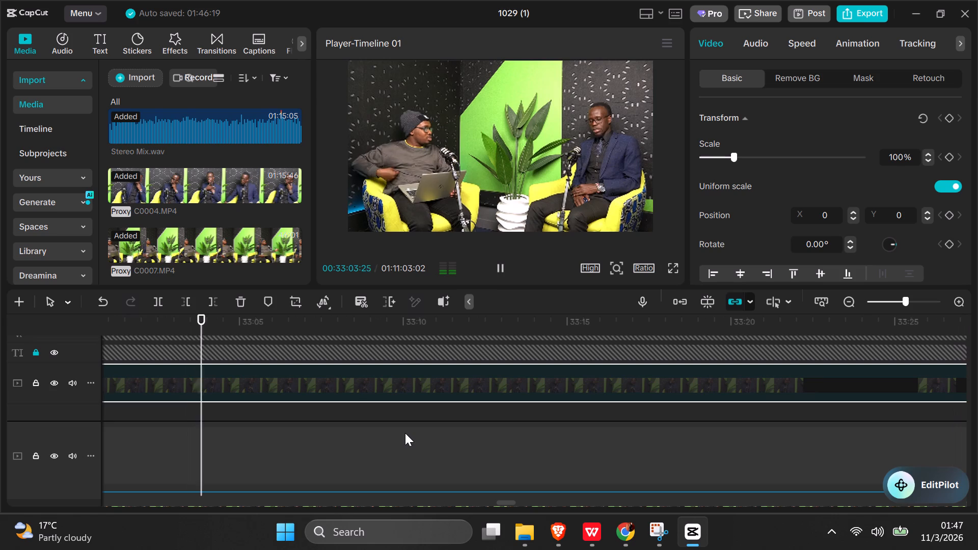
{"action": "key", "text": "space"}
{"action": "left_click", "coordinate": [157, 409]}
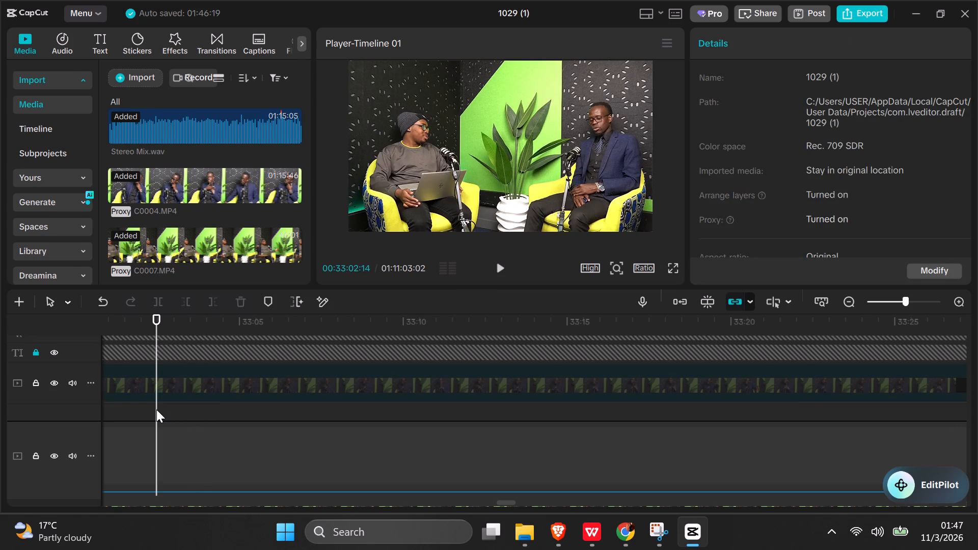
{"action": "key", "text": "space"}
{"action": "left_click", "coordinate": [155, 409]}
{"action": "left_click_drag", "start_coordinate": [155, 409], "coordinate": [90, 409]}
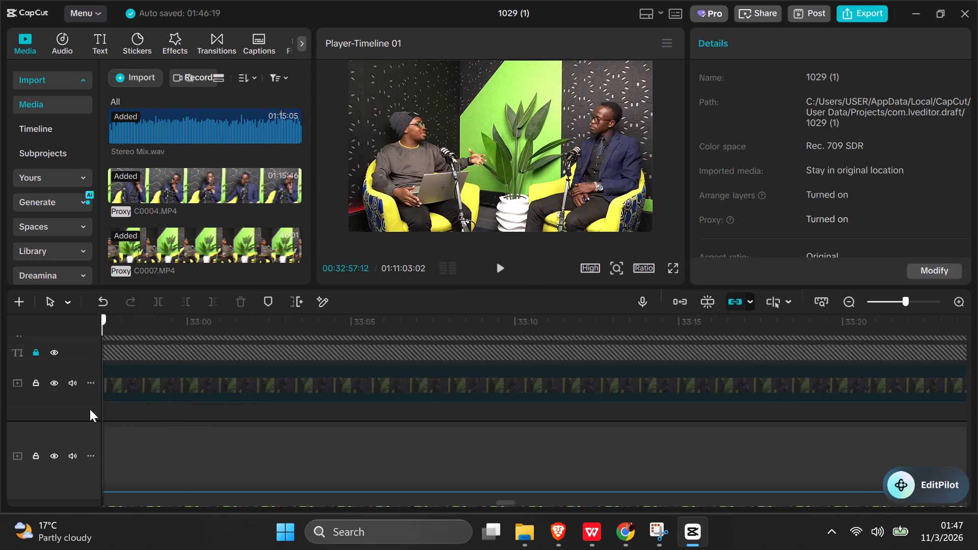
{"action": "left_click_drag", "start_coordinate": [90, 409], "coordinate": [129, 410]}
{"action": "key", "text": "space"}
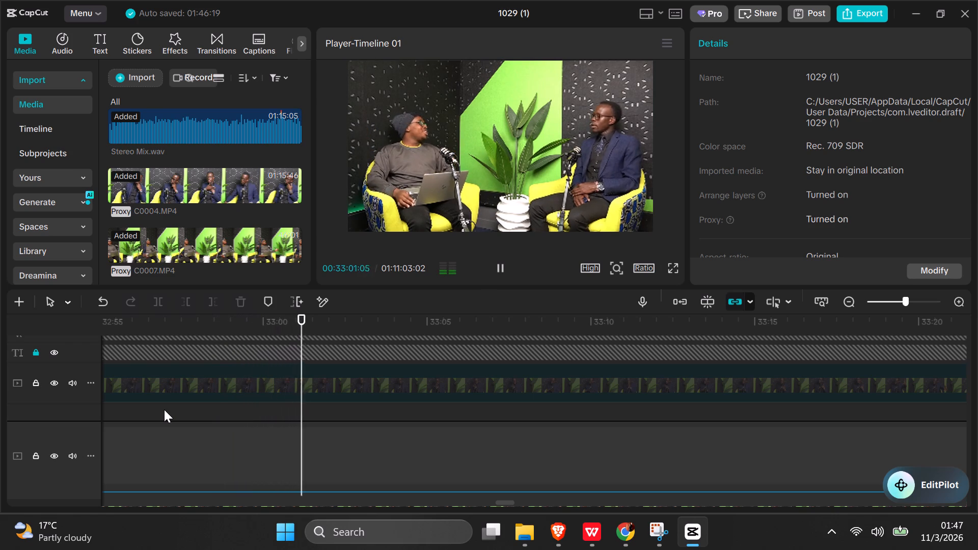
{"action": "key", "text": "space"}
{"action": "left_click", "coordinate": [255, 388]}
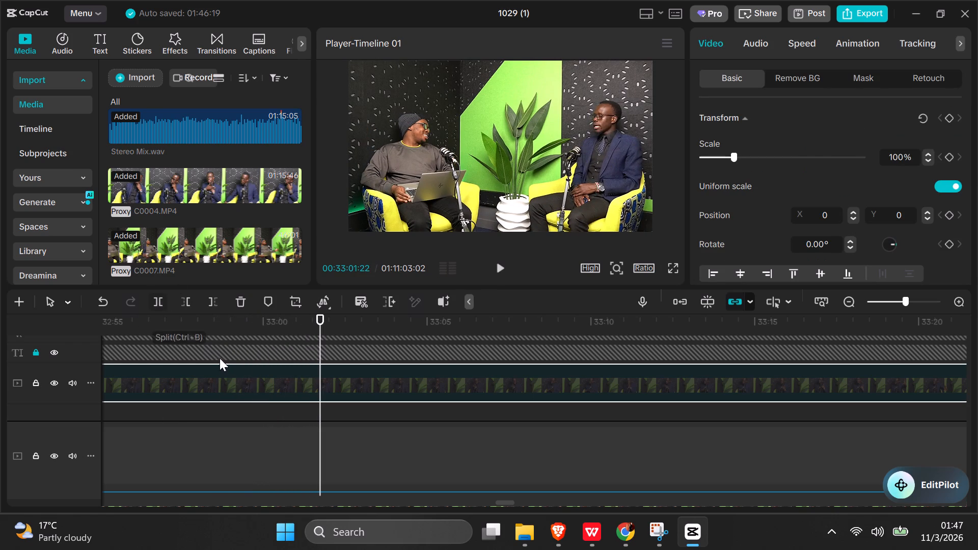
{"action": "left_click", "coordinate": [160, 301]}
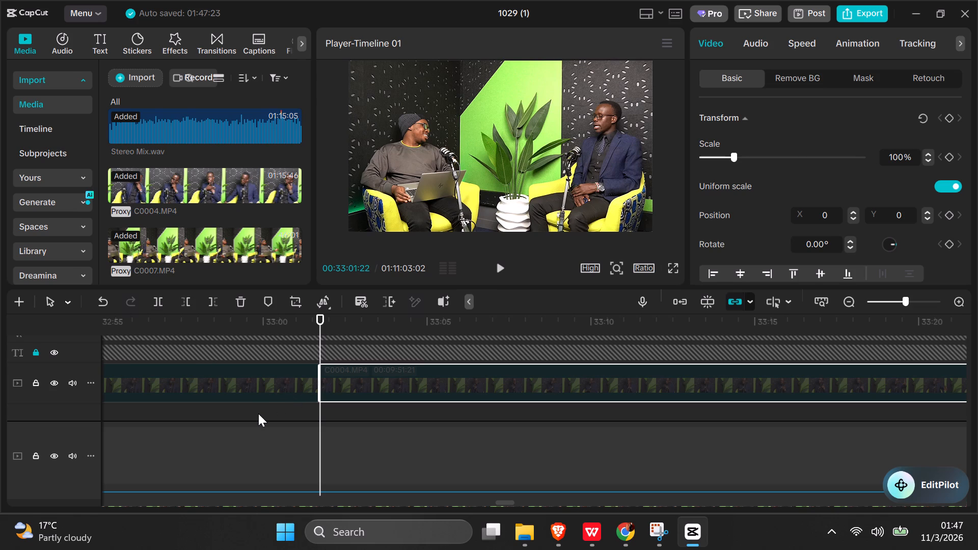
Review the interview from about 00:32:59 to about 00:33:29 and split the disabled C0004.MP4 clip at 00:33:25:13.
{"action": "left_click", "coordinate": [219, 414]}
{"action": "key", "text": "space"}
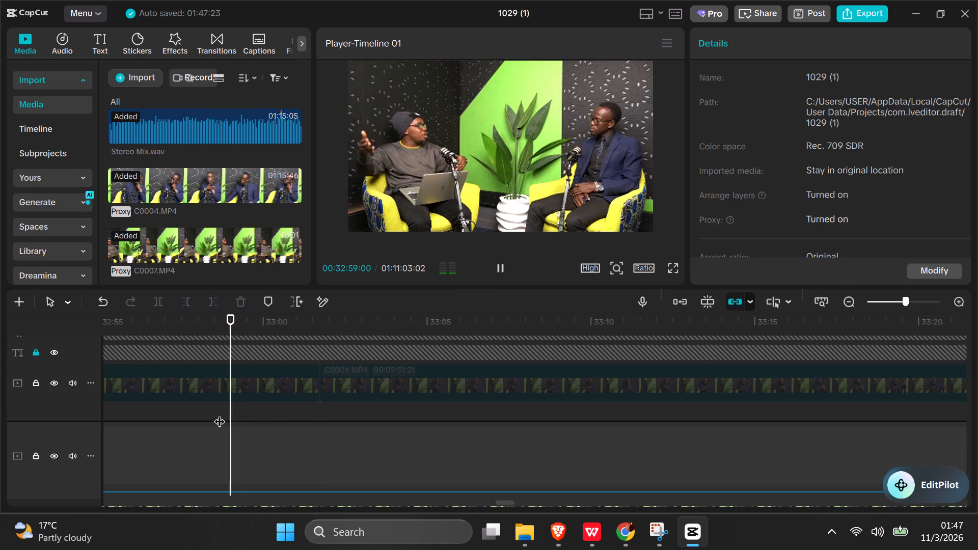
{"action": "key", "text": "space"}
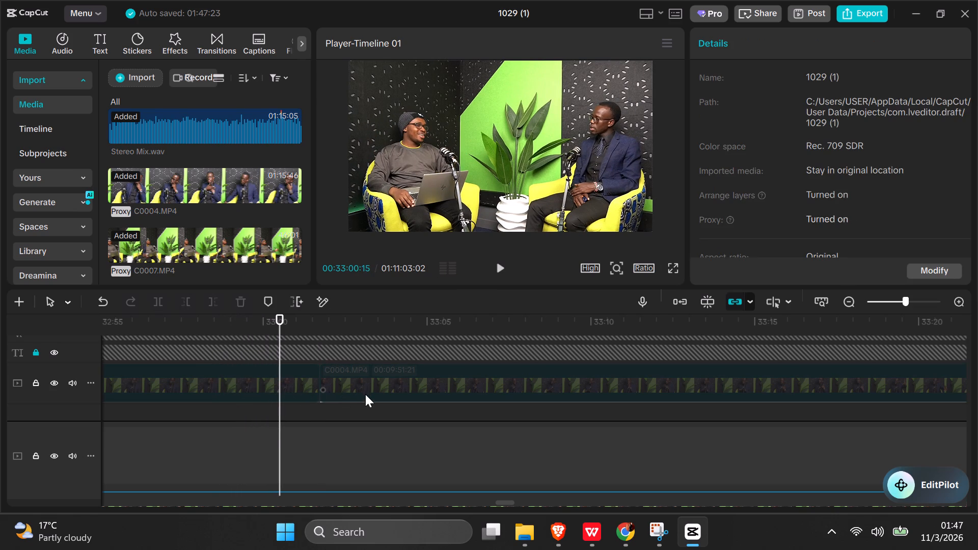
{"action": "key", "text": "space"}
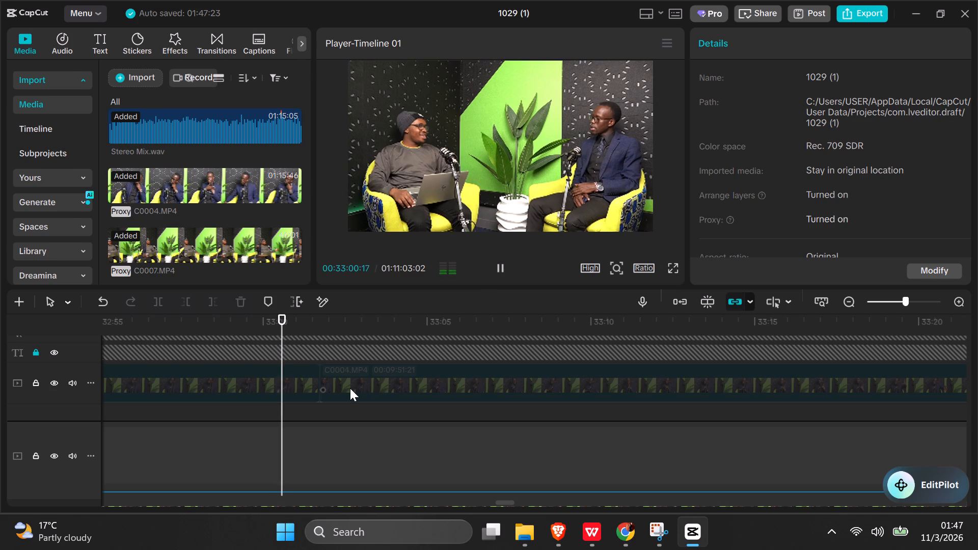
{"action": "left_click", "coordinate": [350, 388]}
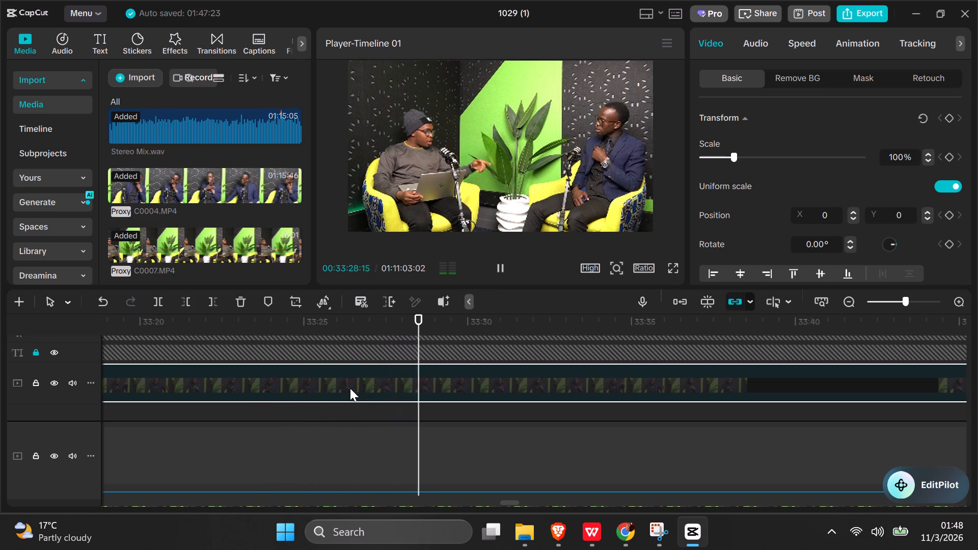
{"action": "key", "text": "space"}
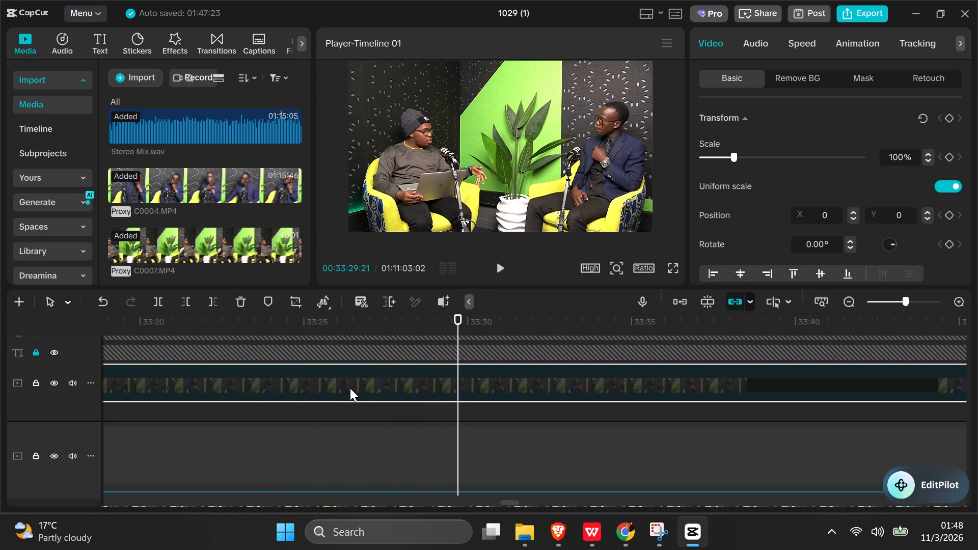
{"action": "left_click", "coordinate": [326, 407]}
{"action": "key", "text": "space"}
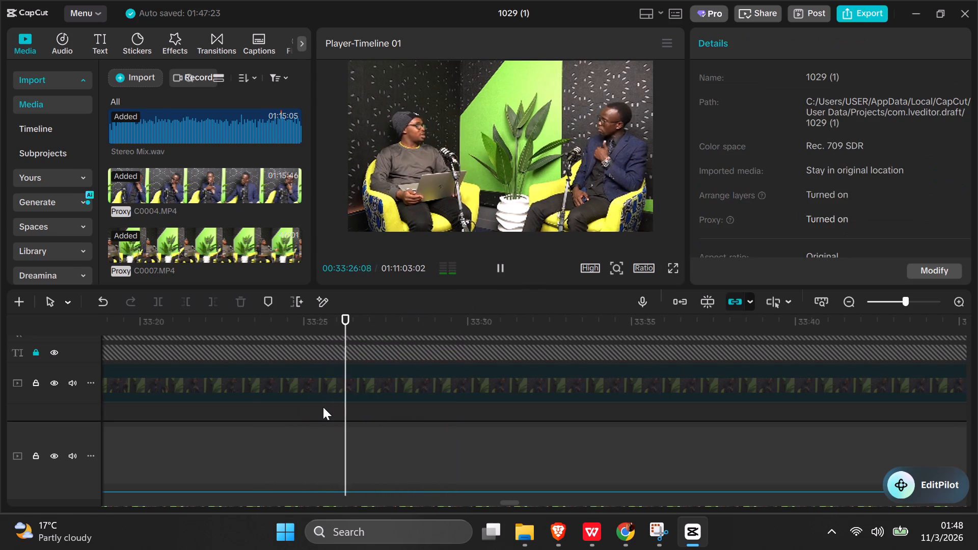
{"action": "key", "text": "space"}
{"action": "left_click", "coordinate": [318, 411]}
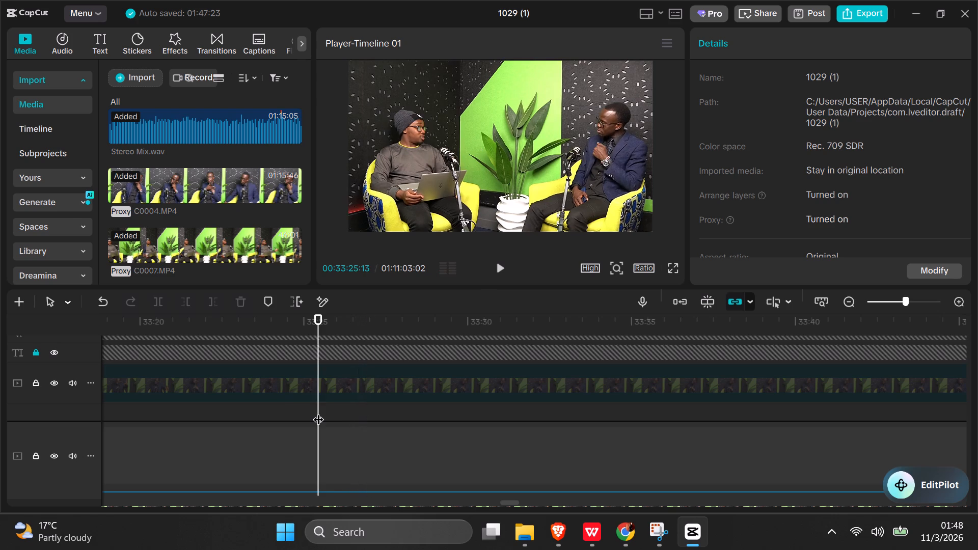
{"action": "key", "text": "space"}
{"action": "left_click", "coordinate": [318, 411]}
{"action": "left_click", "coordinate": [254, 376]}
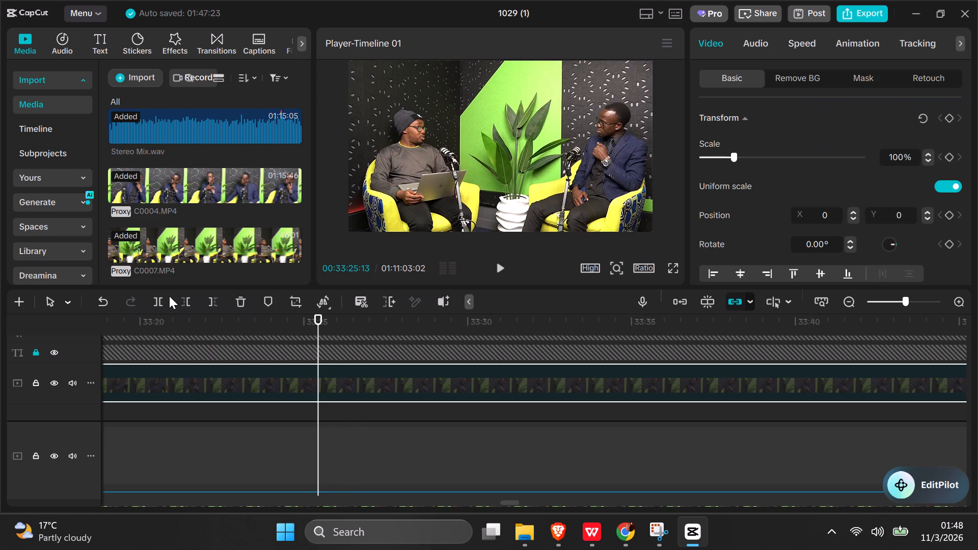
{"action": "left_click", "coordinate": [157, 300]}
Enable the C0004.MP4 segment between the cuts at 00:33:01:22 and 00:33:25:13.
{"action": "key", "text": "space"}
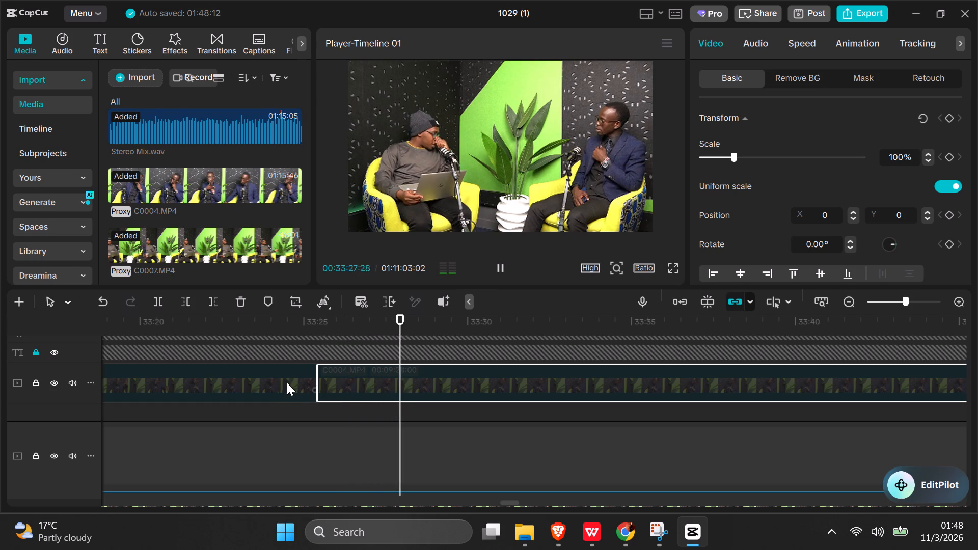
{"action": "key", "text": "space"}
{"action": "right_click", "coordinate": [285, 381]}
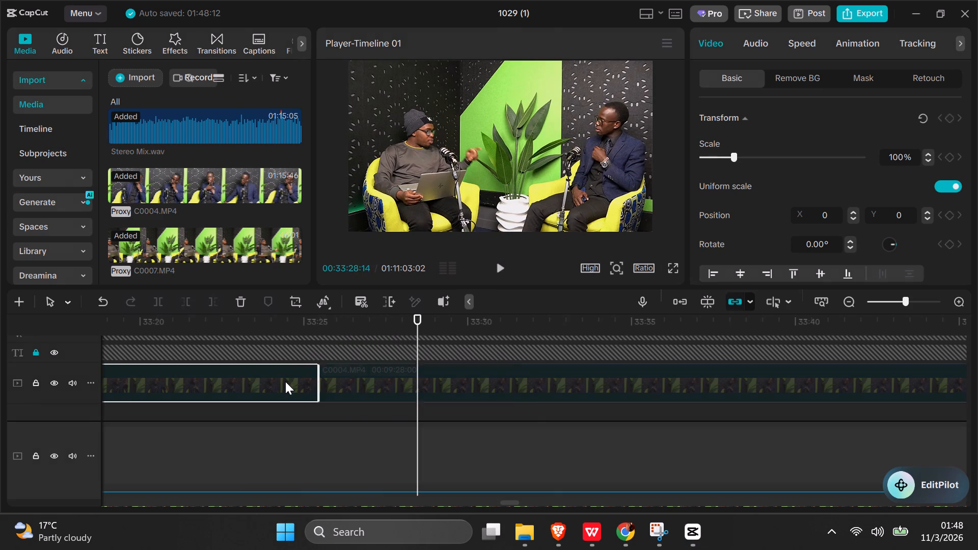
{"action": "left_click", "coordinate": [314, 476]}
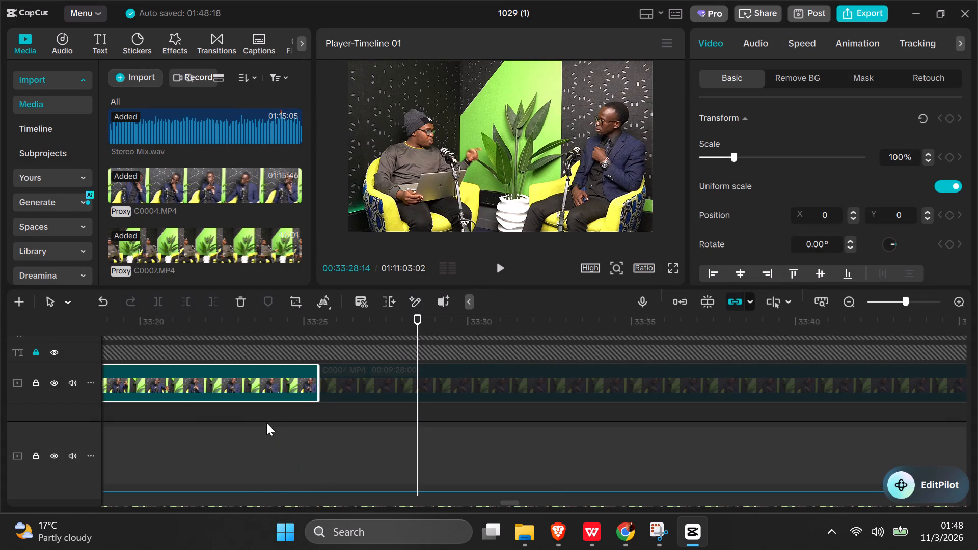
Play back the end of the enabled C0004.MP4 segment across the cut at 00:33:25:13.
{"action": "left_click", "coordinate": [265, 420]}
{"action": "key", "text": "space"}
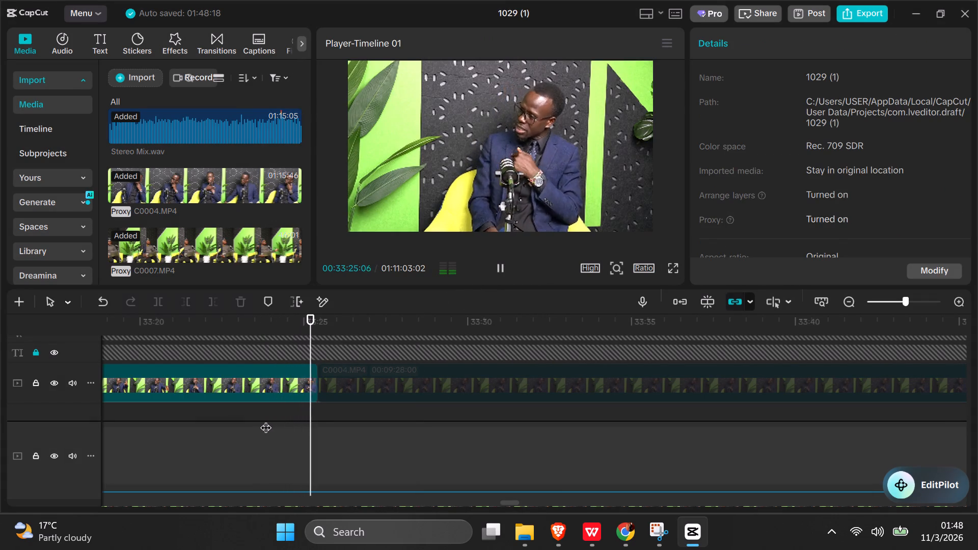
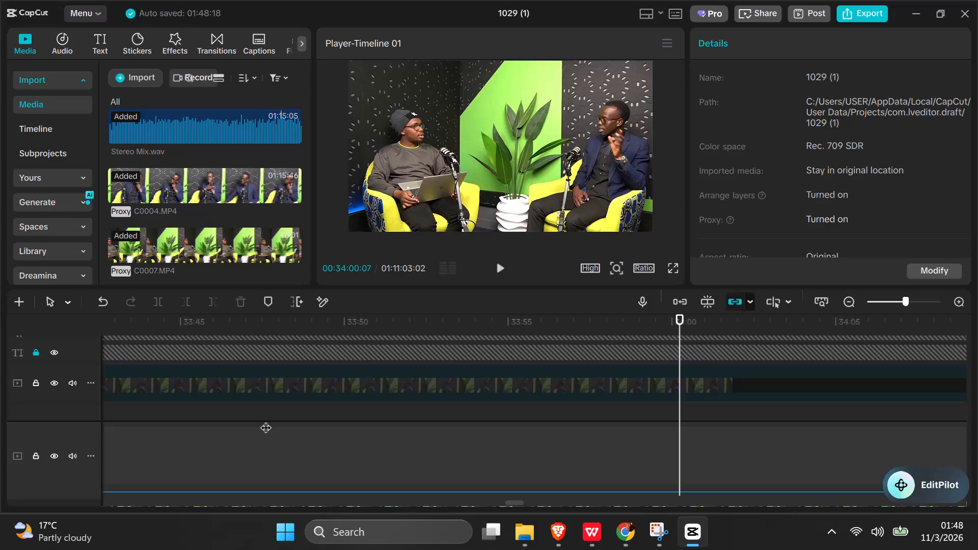
Play the interview on from 00:34:00:07 and split the disabled C0004.MP4 clip at 00:34:01:11.
{"action": "key", "text": "space"}
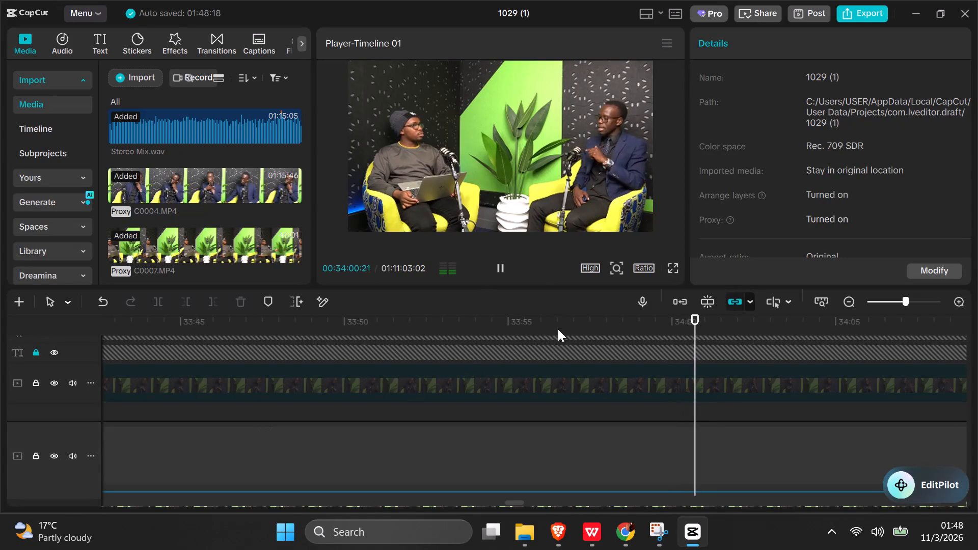
{"action": "key", "text": "space"}
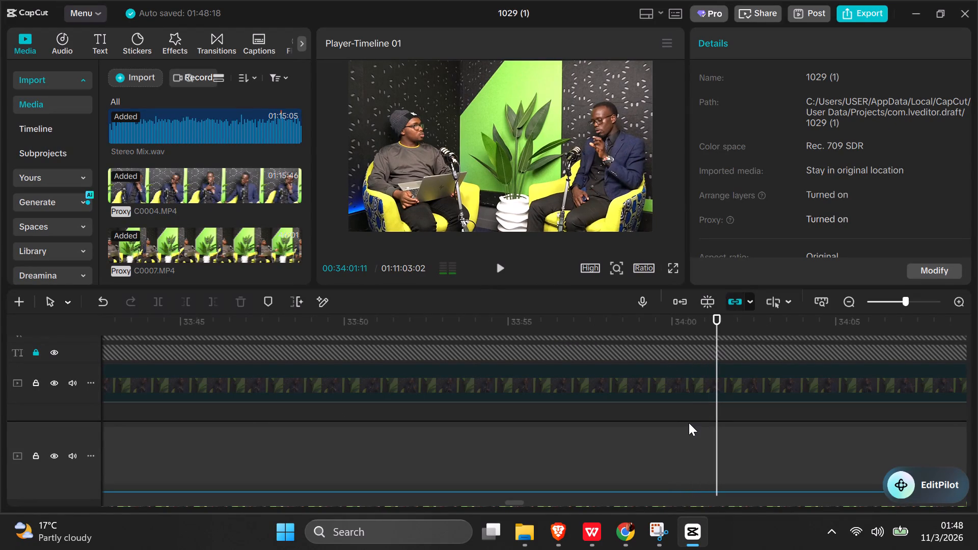
{"action": "left_click", "coordinate": [435, 387]}
{"action": "left_click", "coordinate": [158, 302]}
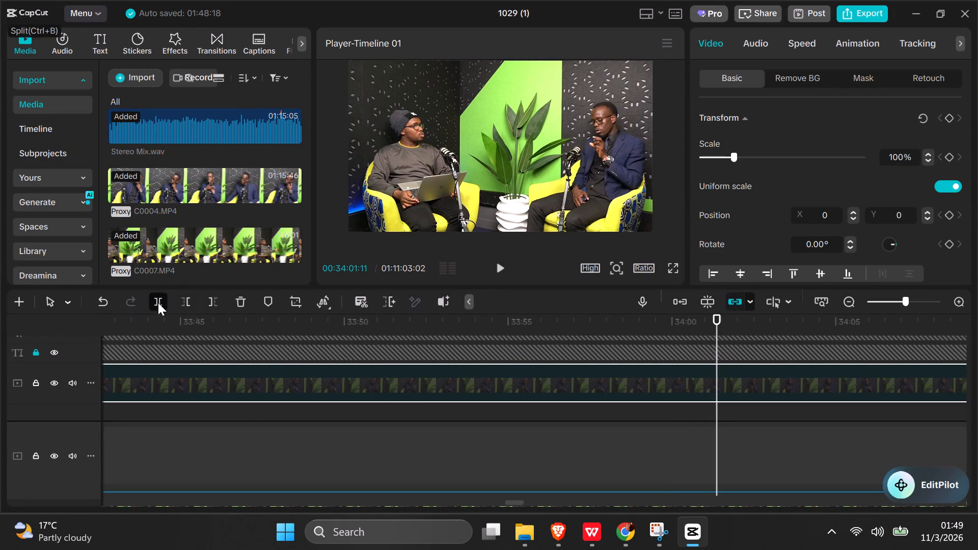
Review the interview from the cut at 00:33:25:13 to about 00:34:03, past the cut at 00:34:01:11.
{"action": "left_click", "coordinate": [538, 439]}
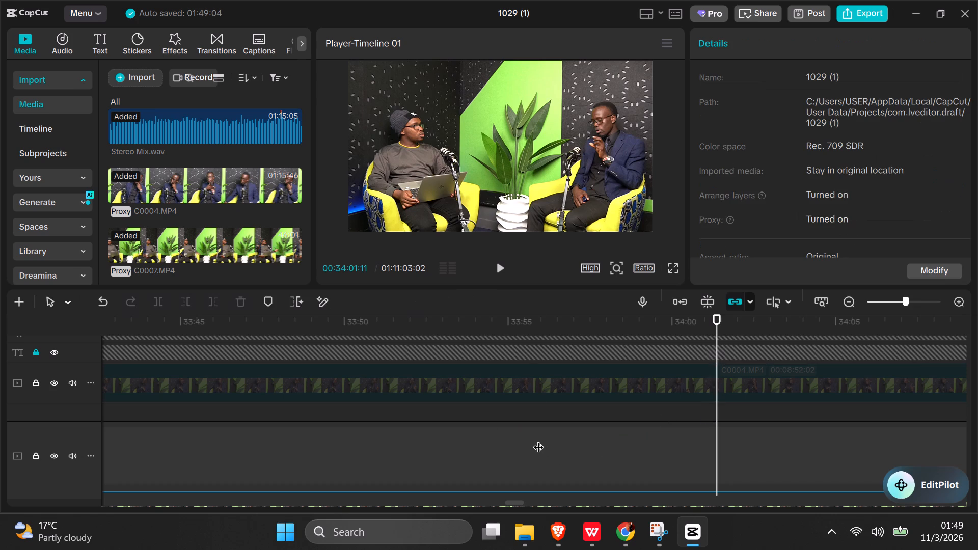
{"action": "left_click_drag", "start_coordinate": [538, 439], "coordinate": [88, 447]}
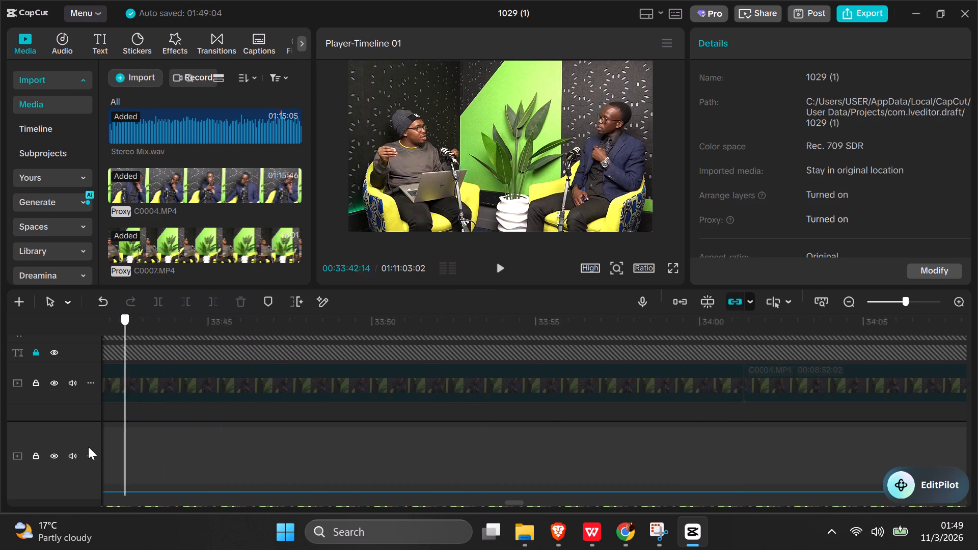
{"action": "left_click_drag", "start_coordinate": [88, 447], "coordinate": [66, 504]}
{"action": "left_click", "coordinate": [359, 422]}
{"action": "key", "text": "space"}
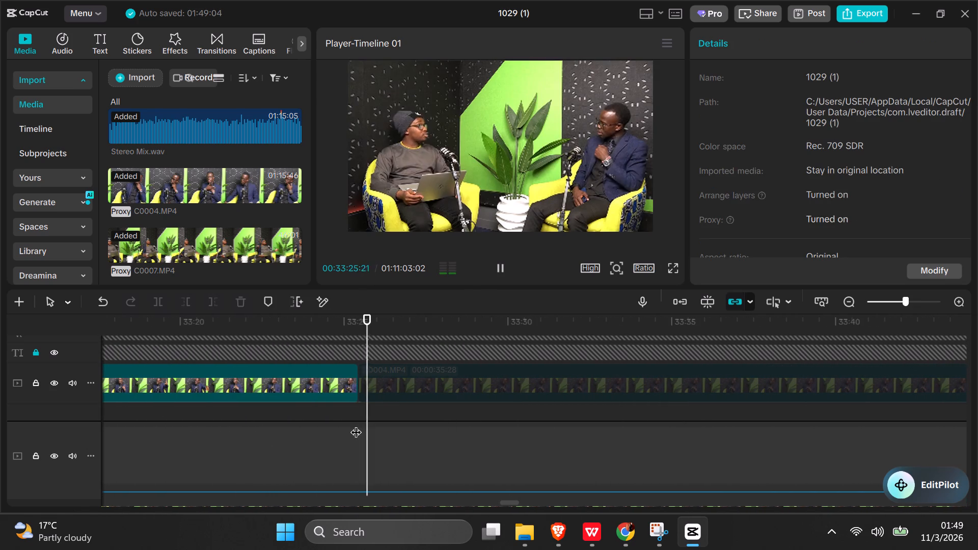
{"action": "left_click", "coordinate": [858, 442]}
{"action": "key", "text": "space"}
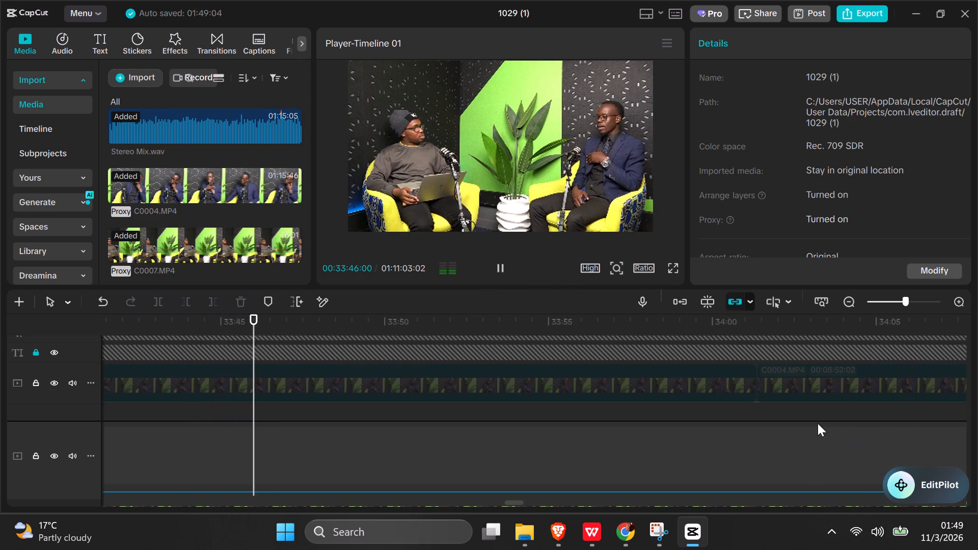
{"action": "left_click", "coordinate": [805, 390]}
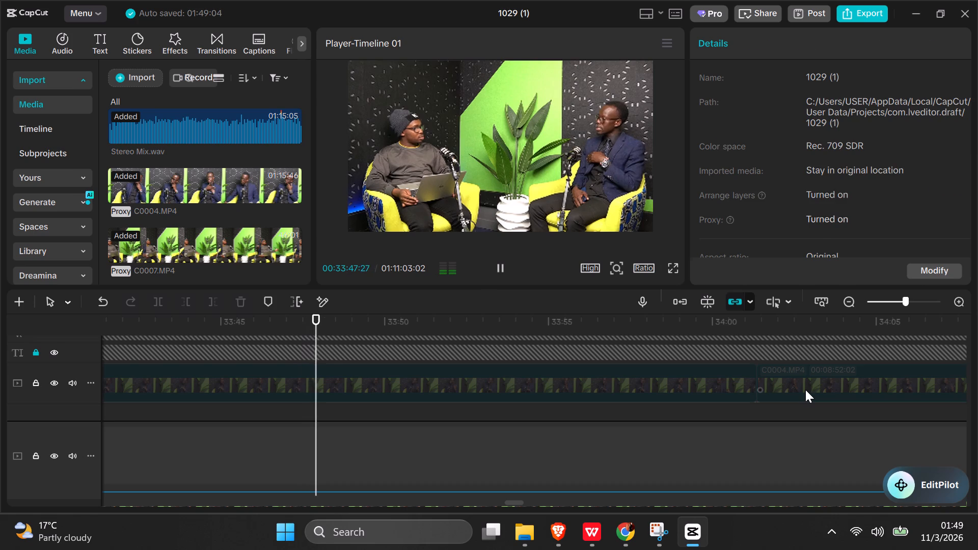
{"action": "left_click", "coordinate": [752, 429]}
{"action": "key", "text": "space"}
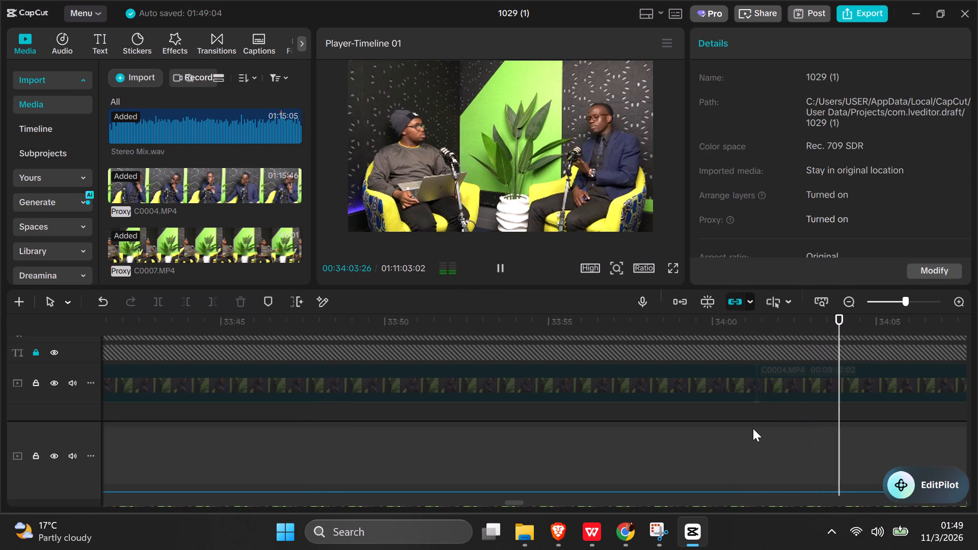
Review the interview up to about 00:34:23 and split the disabled C0004.MP4 clip at 00:34:19:21.
{"action": "left_click", "coordinate": [795, 389]}
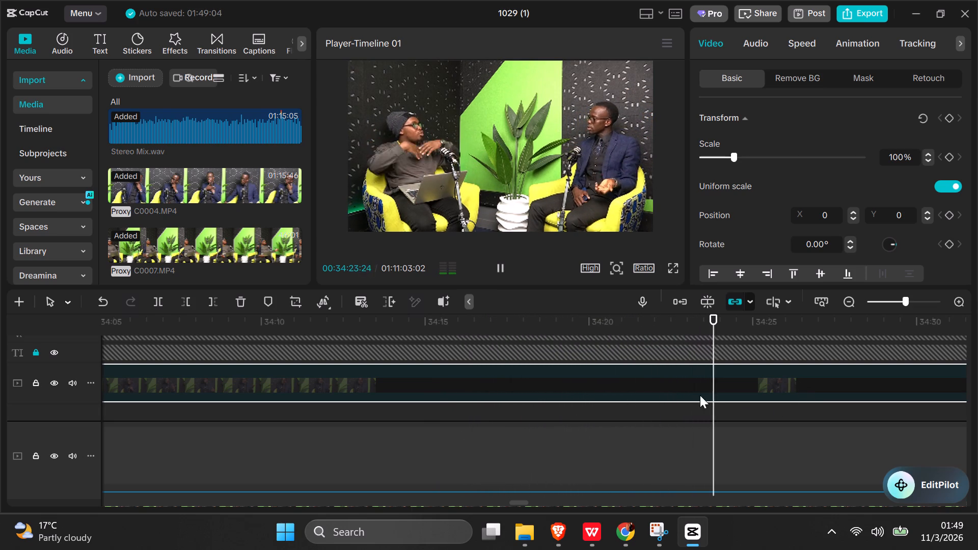
{"action": "left_click", "coordinate": [592, 414]}
{"action": "key", "text": "space"}
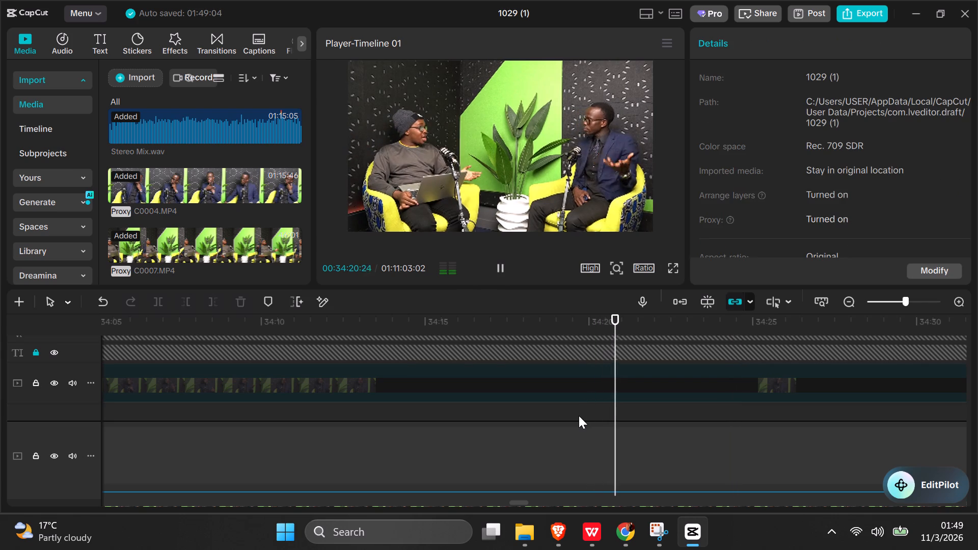
{"action": "left_click", "coordinate": [579, 417]}
{"action": "key", "text": "space"}
{"action": "left_click", "coordinate": [579, 417]}
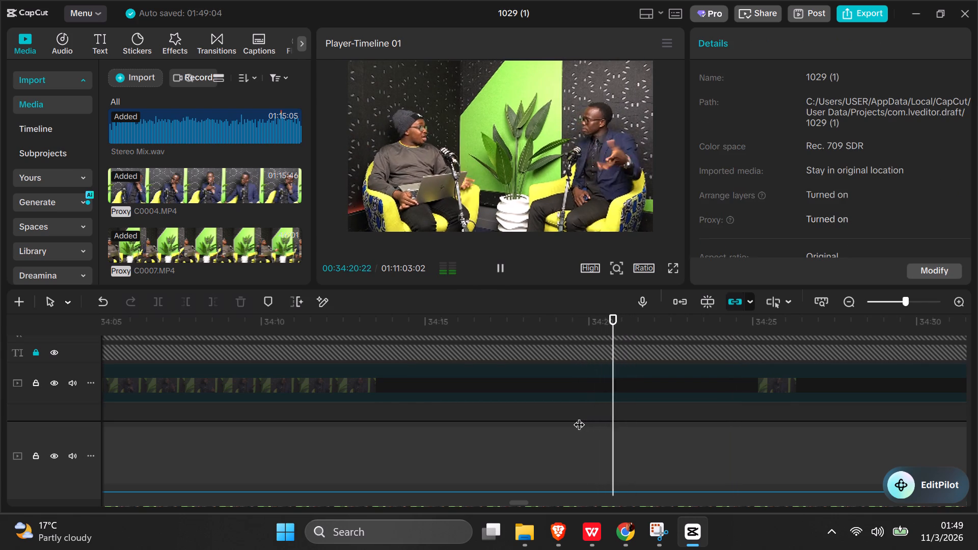
{"action": "left_click", "coordinate": [542, 391]}
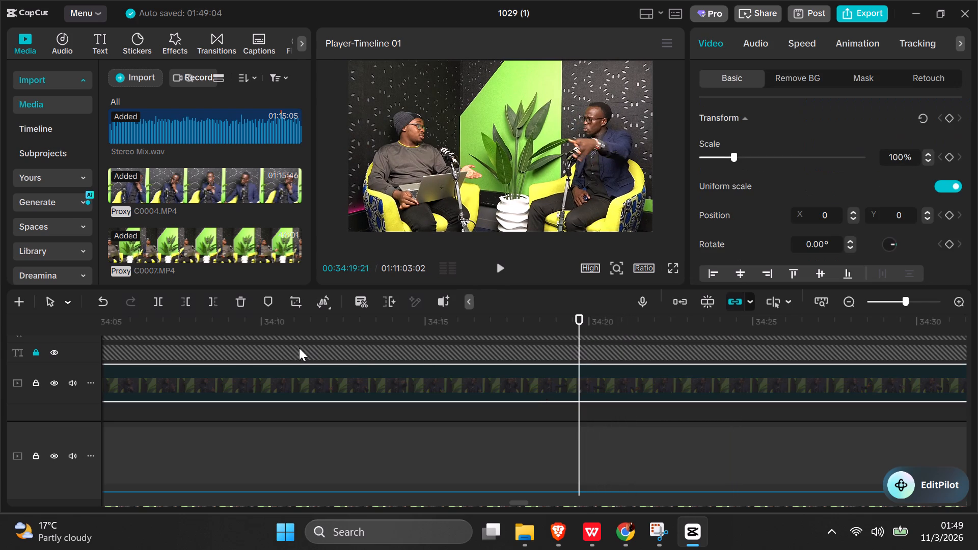
{"action": "left_click", "coordinate": [157, 297]}
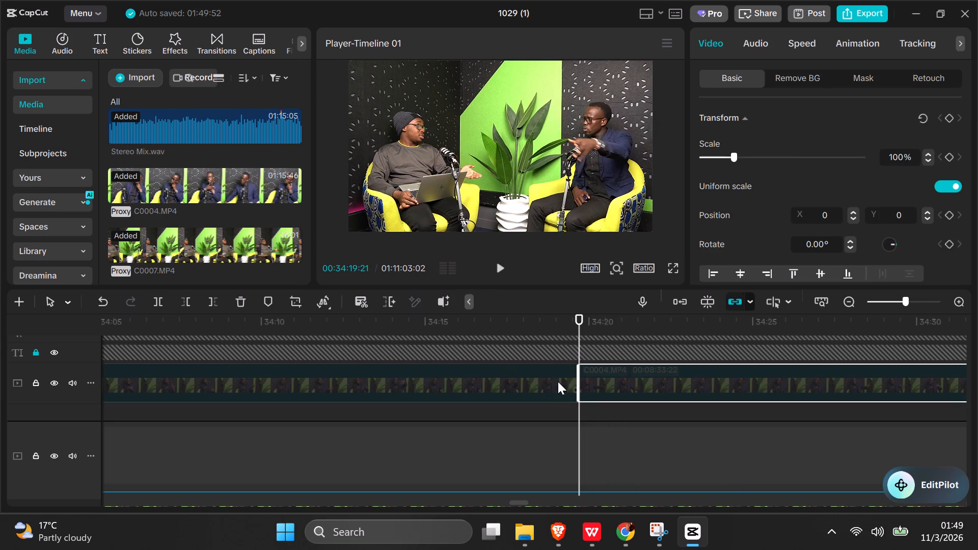
Enable the C0004.MP4 segment between the cuts at 00:34:01:11 and 00:34:19:21.
{"action": "left_click", "coordinate": [554, 349]}
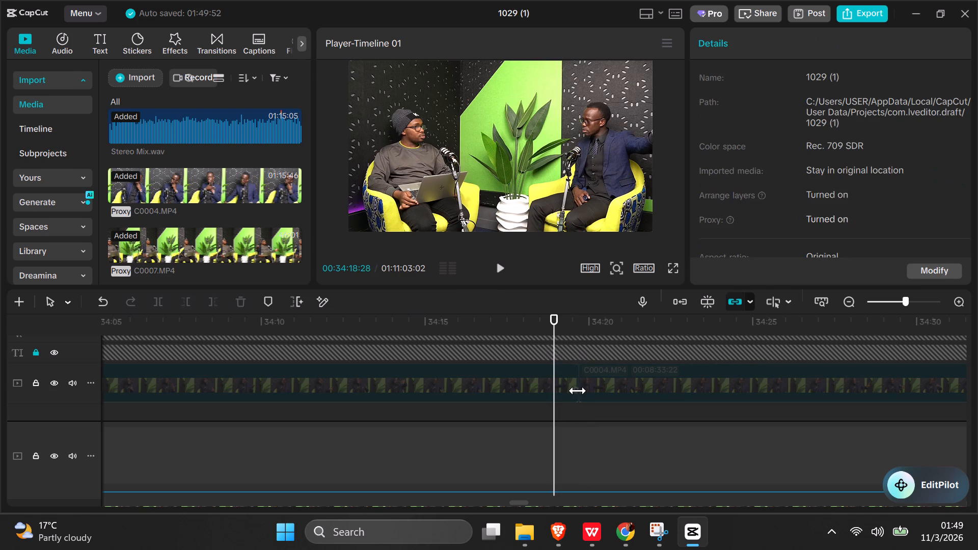
{"action": "left_click", "coordinate": [564, 394]}
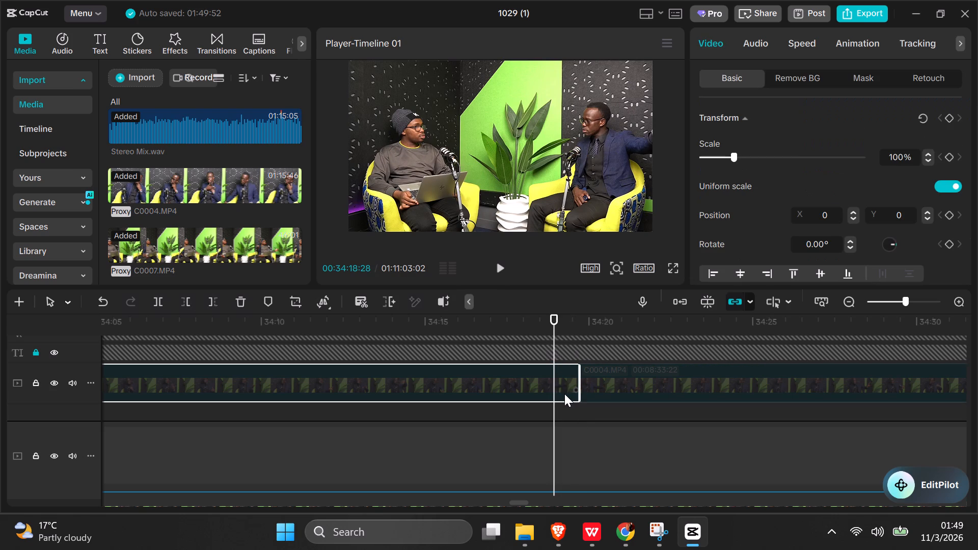
{"action": "left_click", "coordinate": [612, 383]}
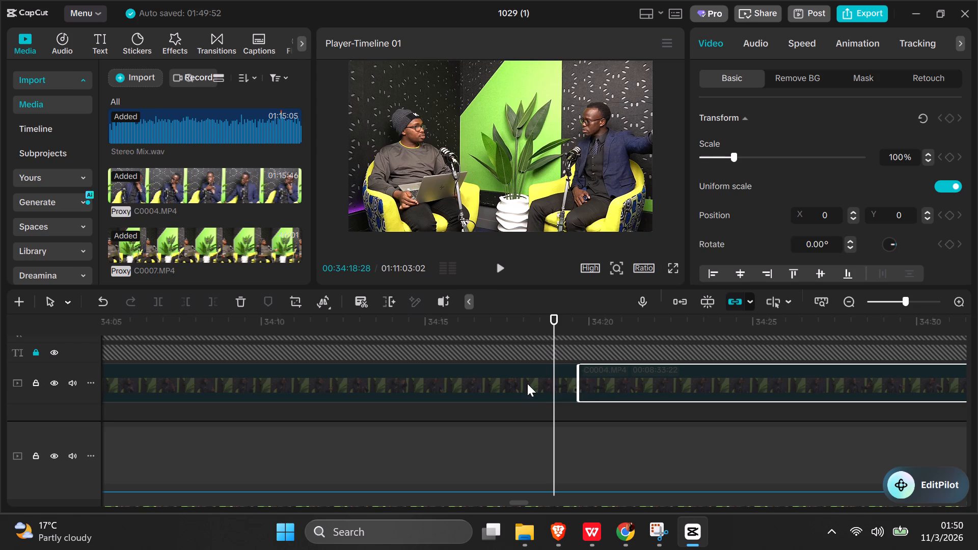
{"action": "left_click", "coordinate": [452, 415]}
{"action": "key", "text": "space"}
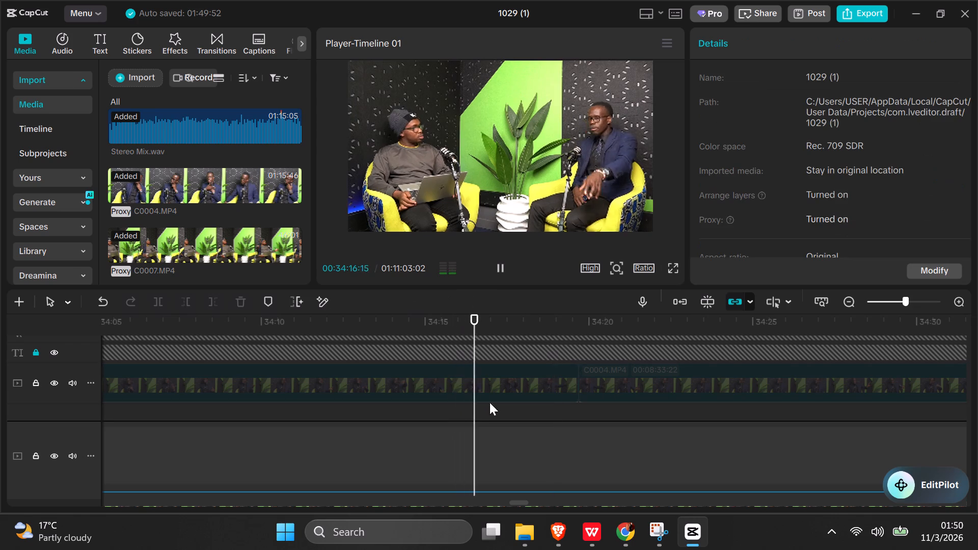
{"action": "key", "text": "space"}
{"action": "left_click", "coordinate": [540, 374]}
{"action": "right_click", "coordinate": [542, 374]}
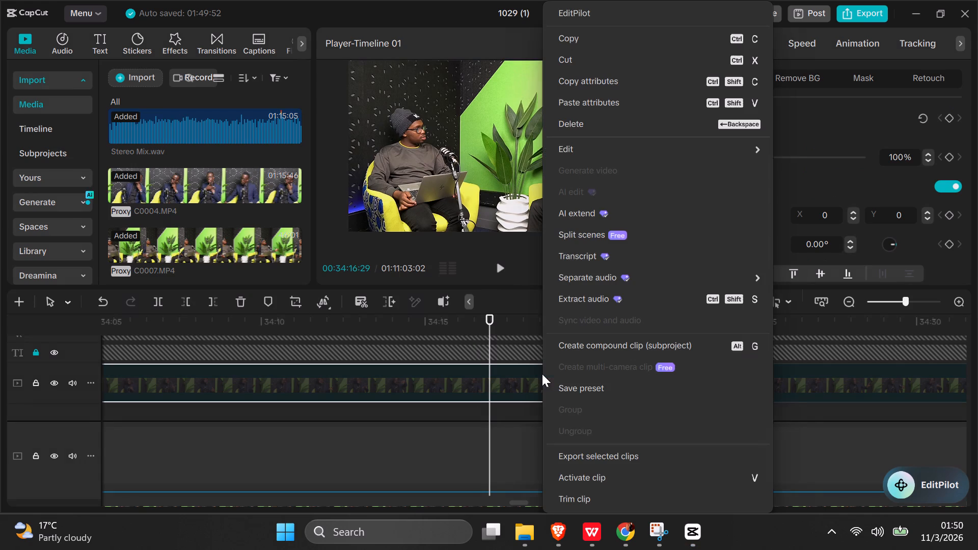
{"action": "left_click", "coordinate": [593, 472]}
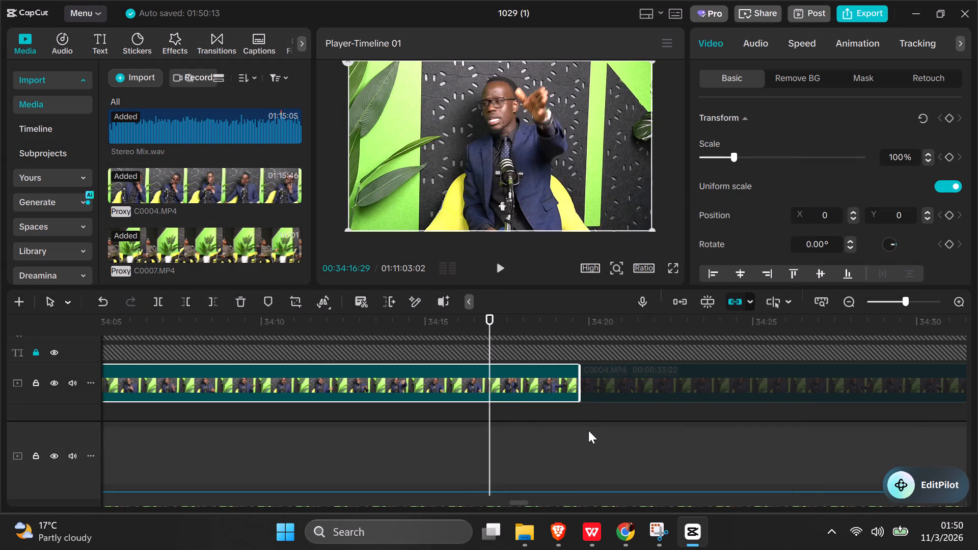
Review the interview from about 00:34:19 to about 00:34:37 and split the disabled C0004.MP4 clip at 00:34:35:21.
{"action": "left_click", "coordinate": [573, 423]}
{"action": "key", "text": "space"}
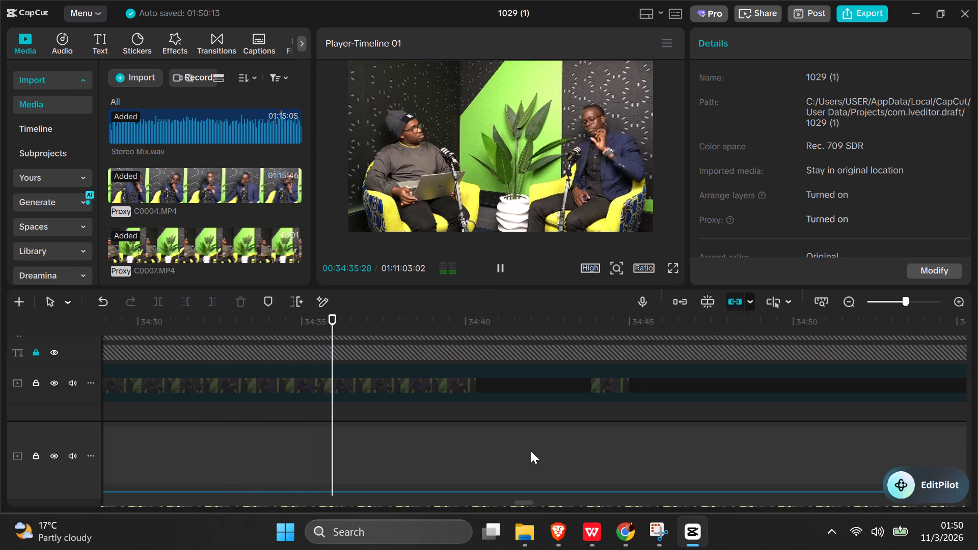
{"action": "key", "text": "space"}
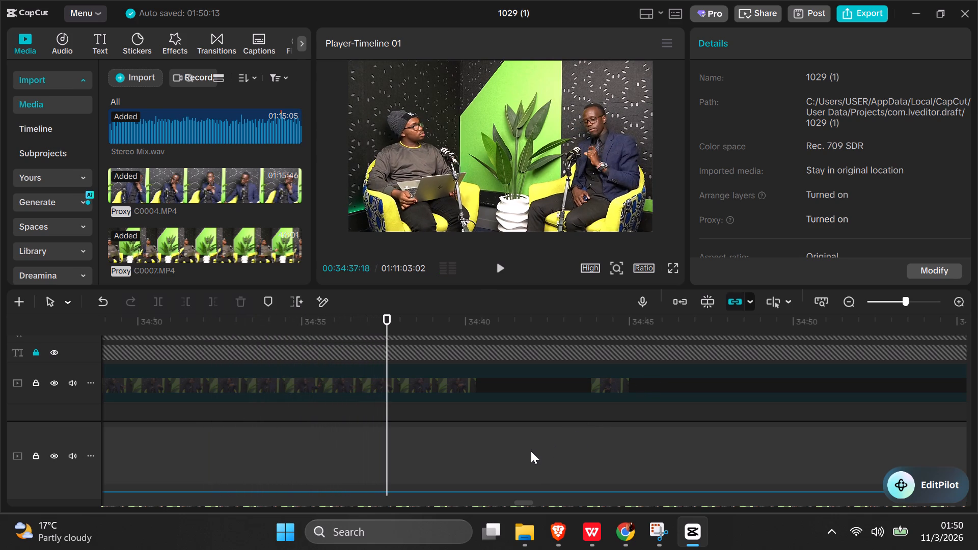
{"action": "left_click", "coordinate": [370, 409]}
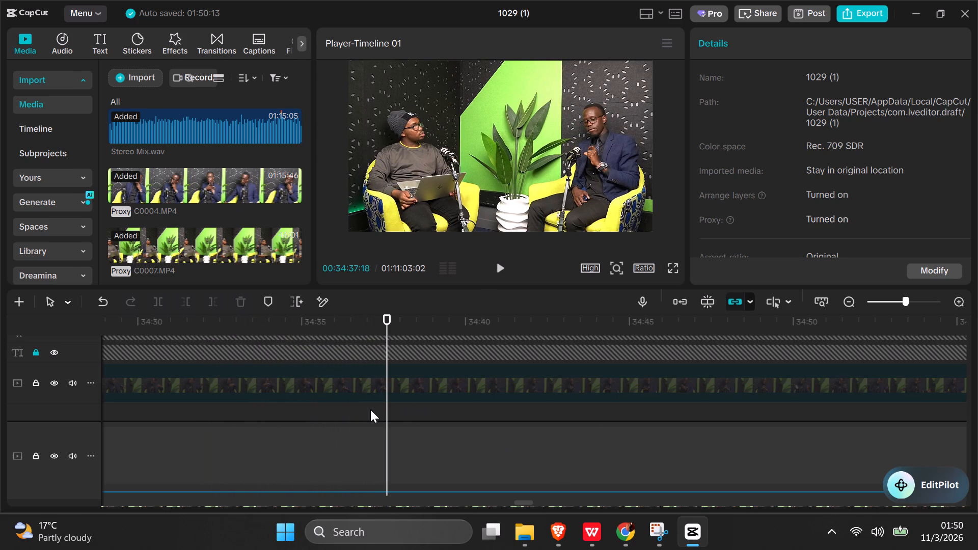
{"action": "left_click", "coordinate": [355, 411]}
{"action": "key", "text": "space"}
{"action": "left_click", "coordinate": [350, 411]}
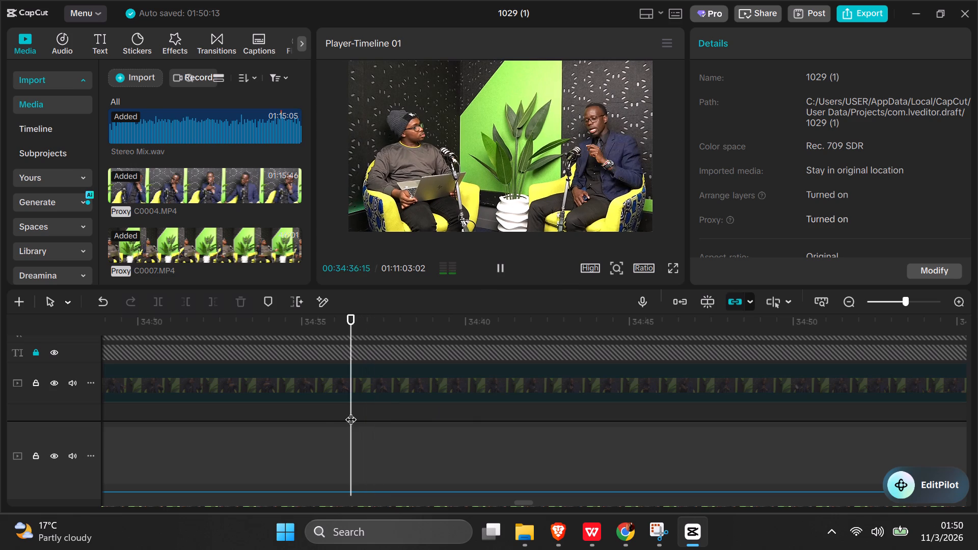
{"action": "left_click", "coordinate": [325, 411]}
{"action": "key", "text": "space"}
{"action": "left_click", "coordinate": [325, 411]}
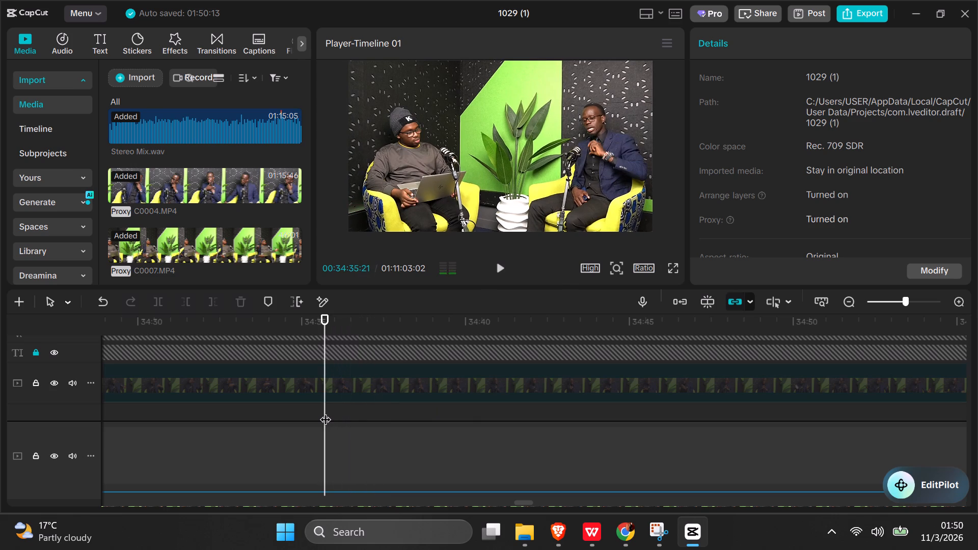
{"action": "left_click", "coordinate": [299, 387]}
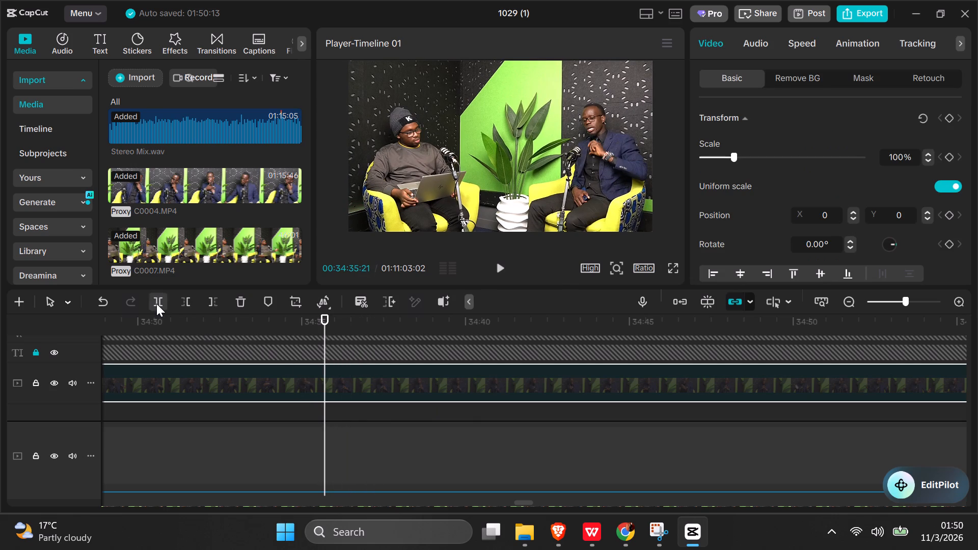
{"action": "left_click", "coordinate": [156, 304]}
Review the interview from 00:34:35:21 to about 00:34:58 and split the disabled C0004.MP4 clip at 00:34:56:11.
{"action": "key", "text": "space"}
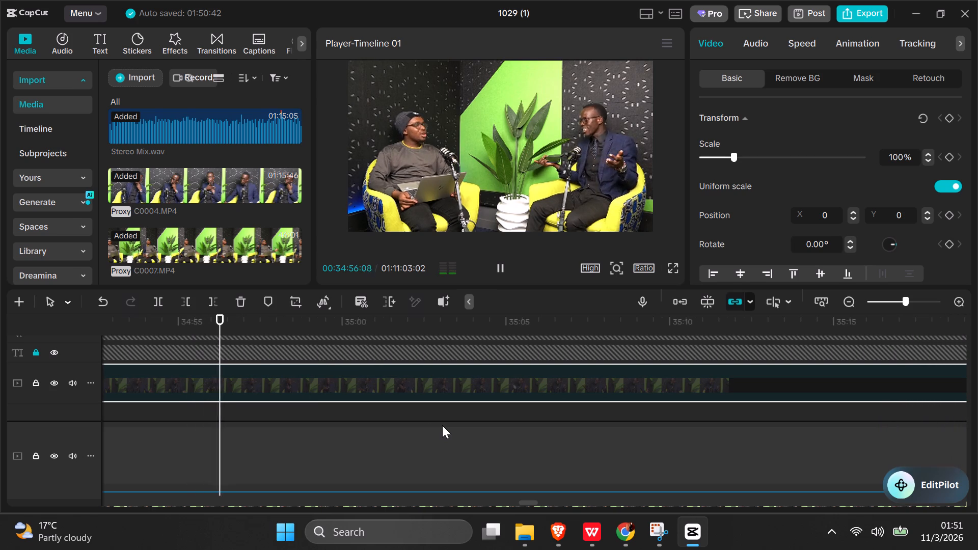
{"action": "key", "text": "space"}
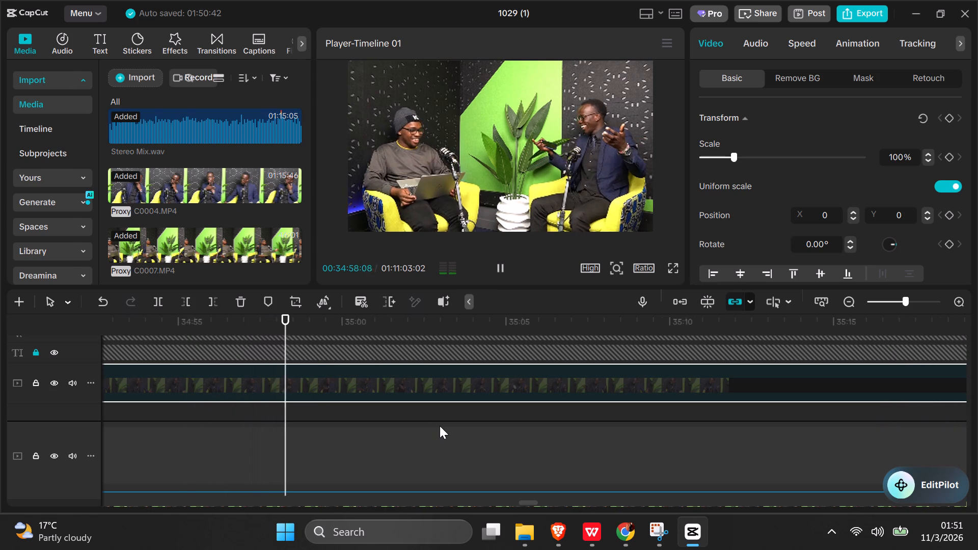
{"action": "left_click", "coordinate": [199, 396]}
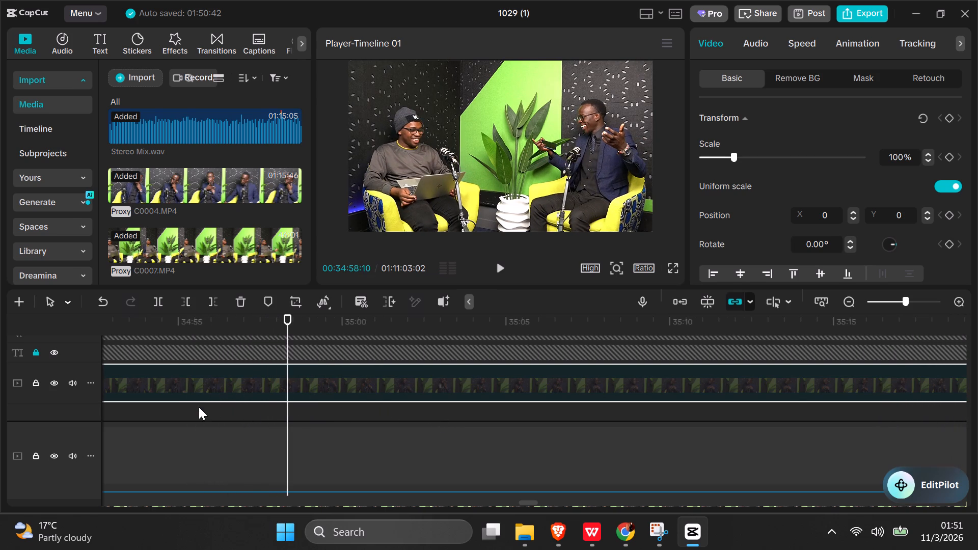
{"action": "left_click", "coordinate": [199, 408]}
{"action": "key", "text": "space"}
{"action": "key", "text": "space"}
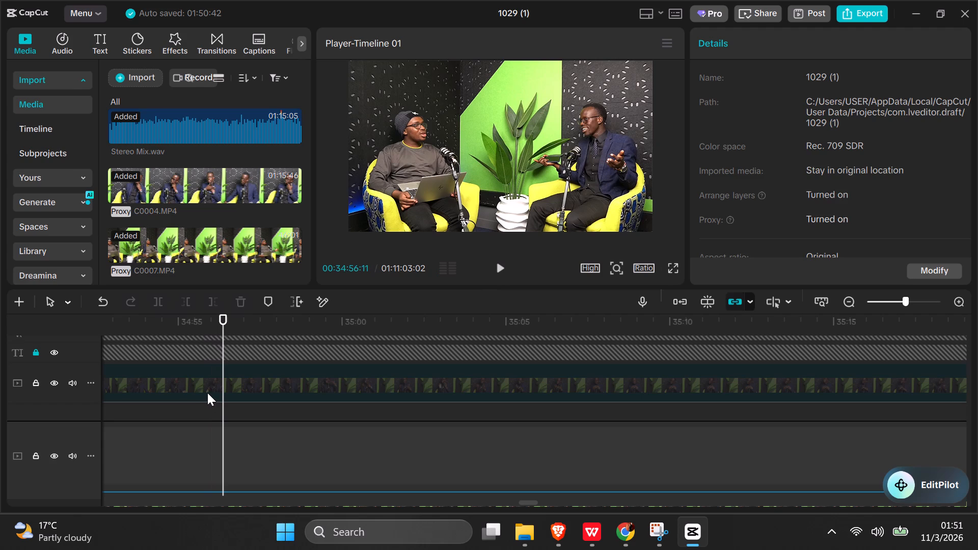
{"action": "left_click", "coordinate": [207, 393]}
{"action": "left_click", "coordinate": [157, 298]}
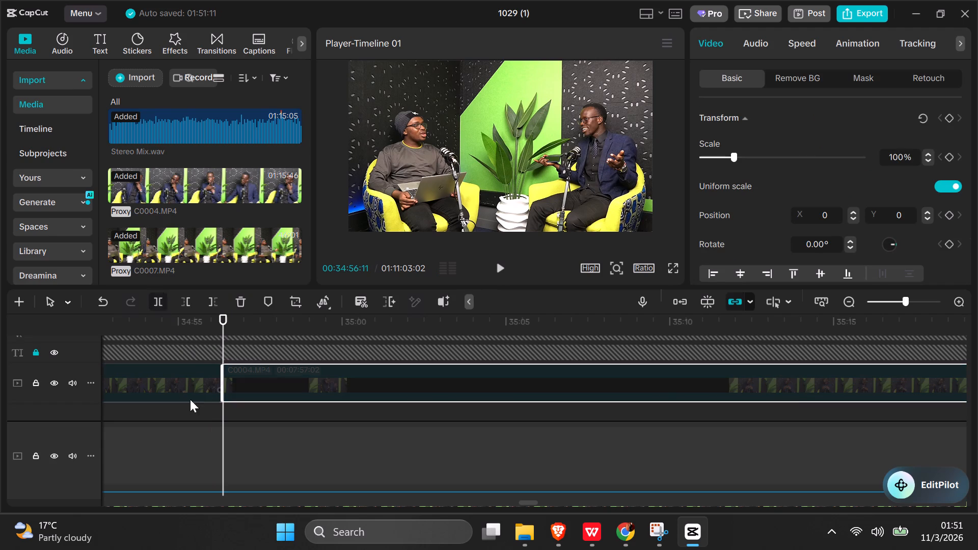
Enable the C0004.MP4 segment between the cuts at 00:34:35:21 and 00:34:56:11.
{"action": "left_click", "coordinate": [194, 390]}
{"action": "right_click", "coordinate": [216, 390]}
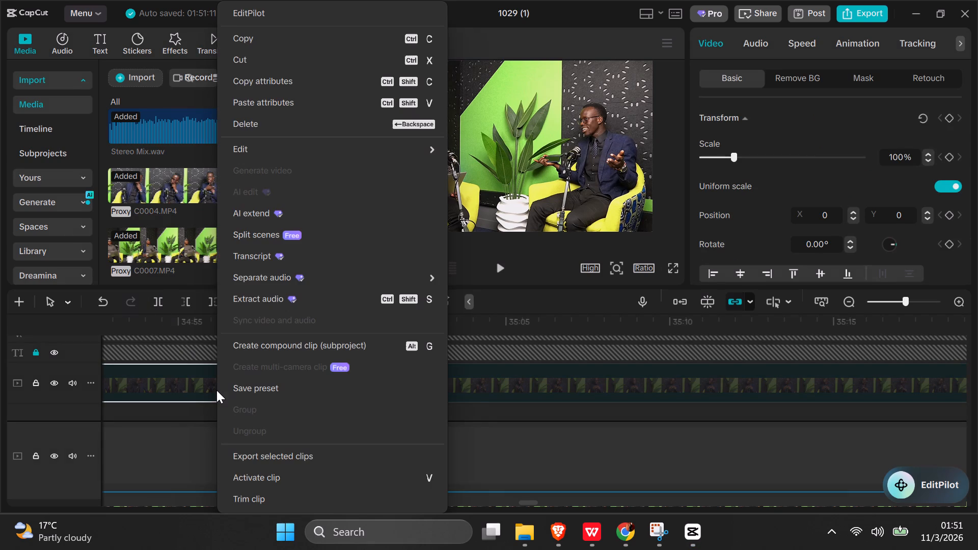
{"action": "left_click", "coordinate": [254, 485]}
Play the interview on from 00:34:56:11 and split the disabled C0004.MP4 clip at 00:35:05:01.
{"action": "key", "text": "space"}
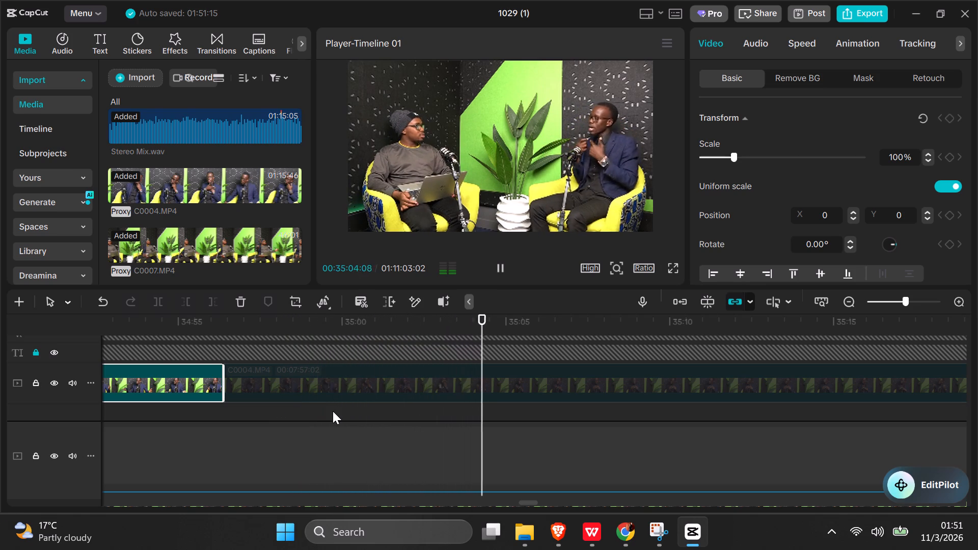
{"action": "key", "text": "space"}
{"action": "left_click", "coordinate": [402, 381]}
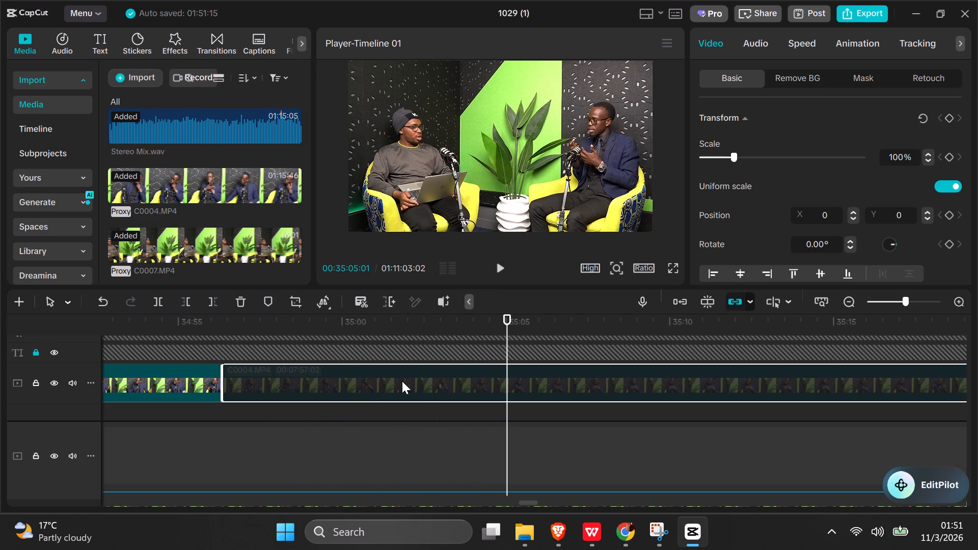
{"action": "left_click", "coordinate": [154, 300]}
Play the interview on from 00:35:05:01 and split the disabled C0004.MP4 clip at 00:35:21:04.
{"action": "key", "text": "space"}
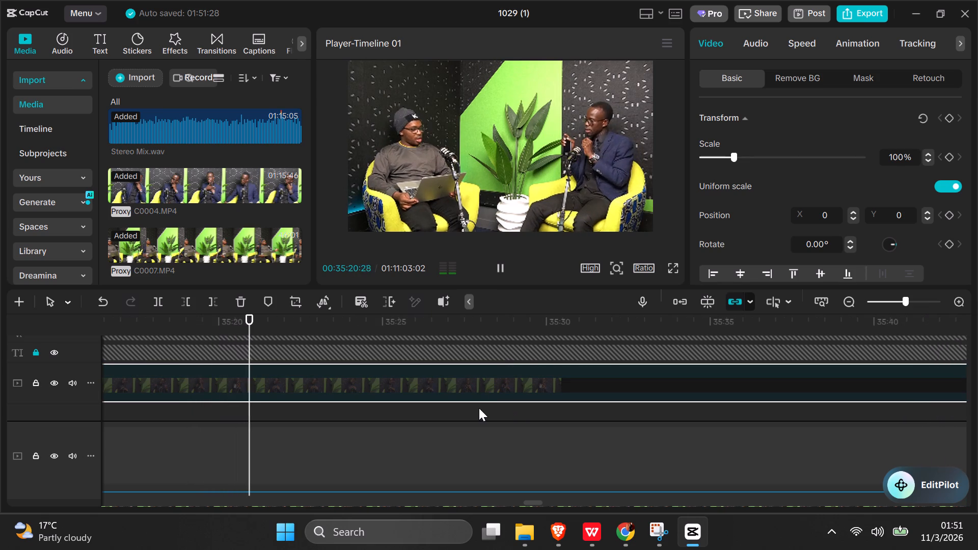
{"action": "key", "text": "space"}
{"action": "left_click", "coordinate": [275, 380]}
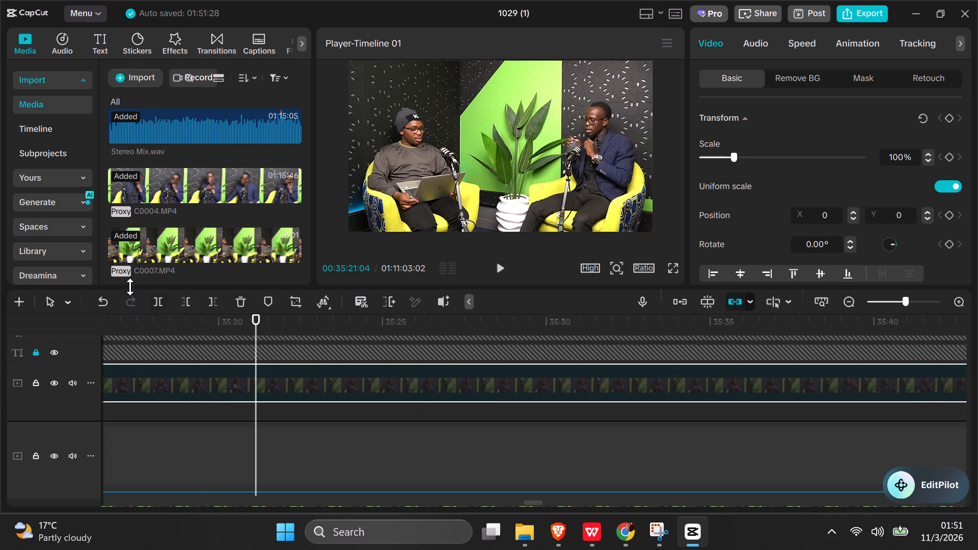
{"action": "left_click", "coordinate": [156, 302]}
Review the interview from the cut at 00:35:21:04 to 00:35:47:22.
{"action": "key", "text": "space"}
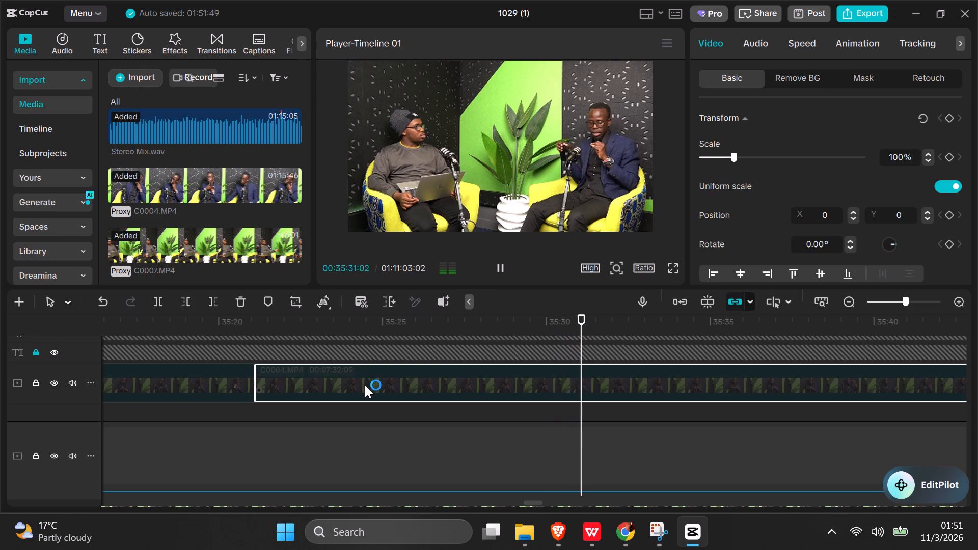
{"action": "scroll", "coordinate": [365, 379], "scroll_direction": "down", "scroll_amount": 2}
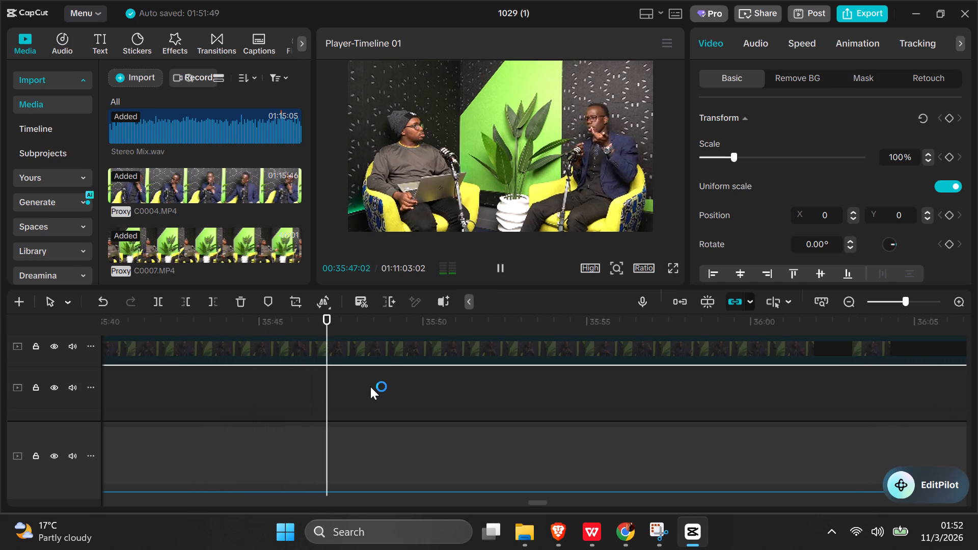
{"action": "key", "text": "space"}
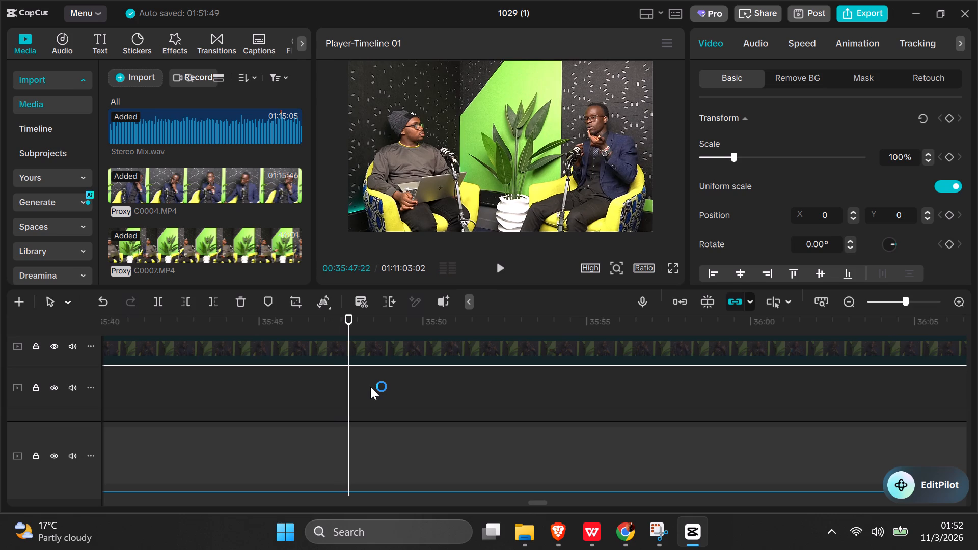
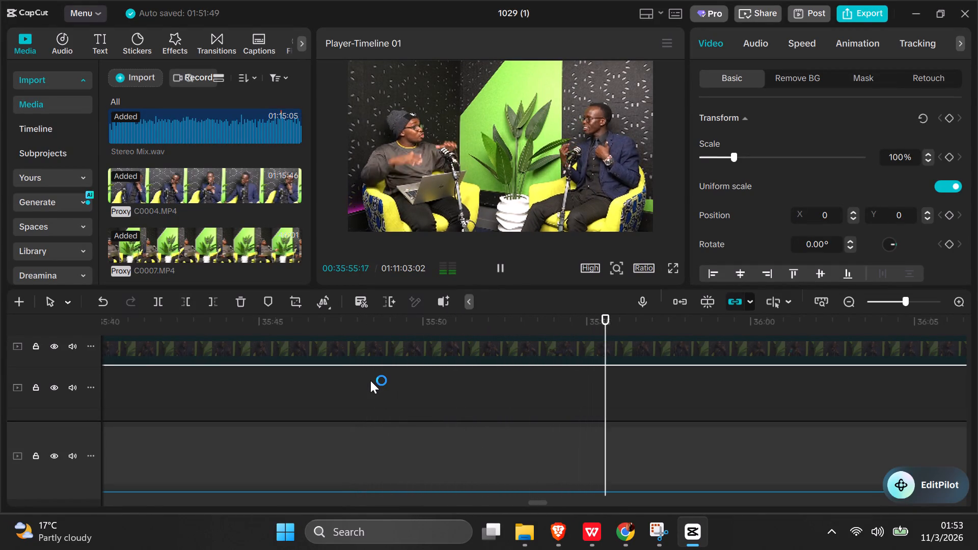
Replay the interview from just before 00:35:51 and split the disabled C0004.MP4 clip at 00:35:51:20.
{"action": "key", "text": "space"}
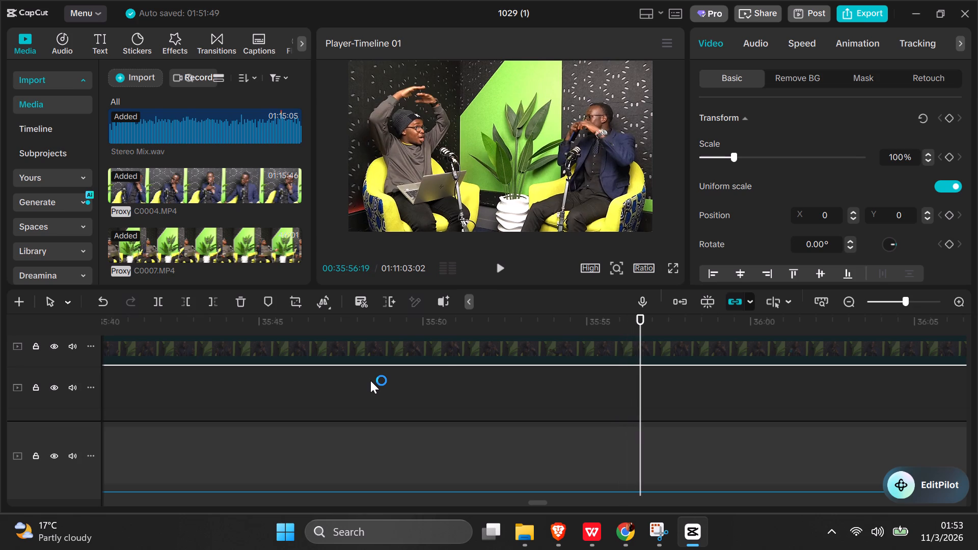
{"action": "left_click", "coordinate": [443, 377]}
{"action": "key", "text": "space"}
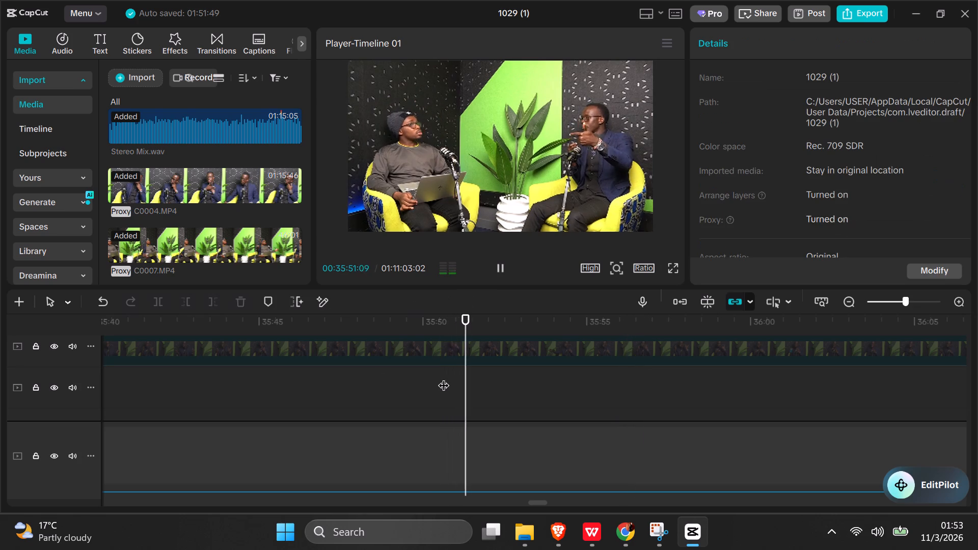
{"action": "key", "text": "space"}
{"action": "double_click", "coordinate": [445, 351]}
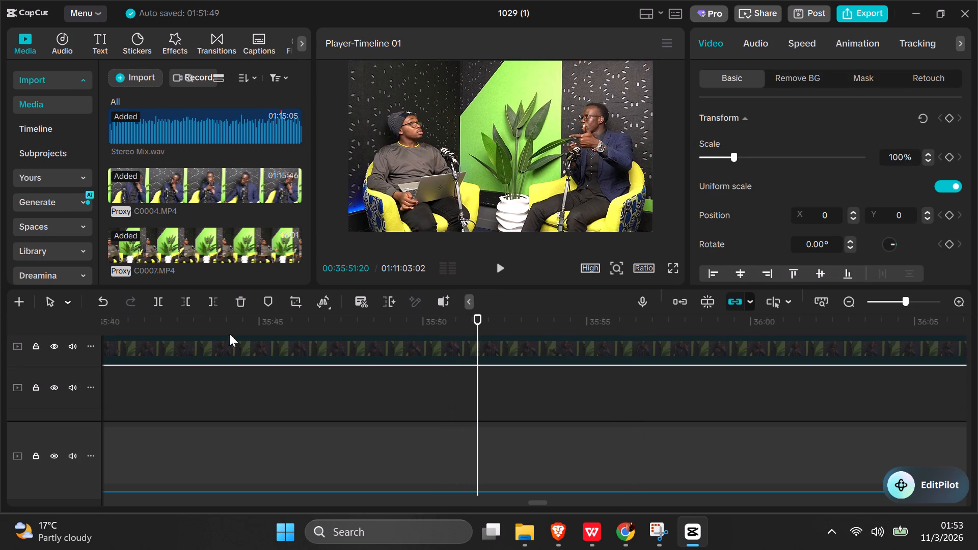
{"action": "left_click", "coordinate": [155, 305]}
Enable the C0004.MP4 segment between the cuts at 00:35:21:04 and 00:35:51:20.
{"action": "scroll", "coordinate": [368, 384], "scroll_direction": "up", "scroll_amount": 2}
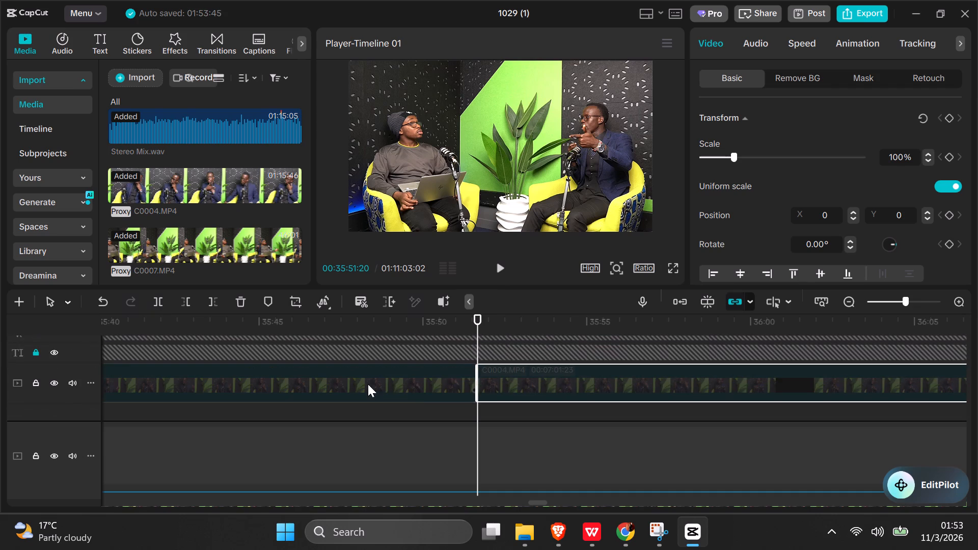
{"action": "right_click", "coordinate": [434, 385]}
{"action": "right_click", "coordinate": [434, 385]}
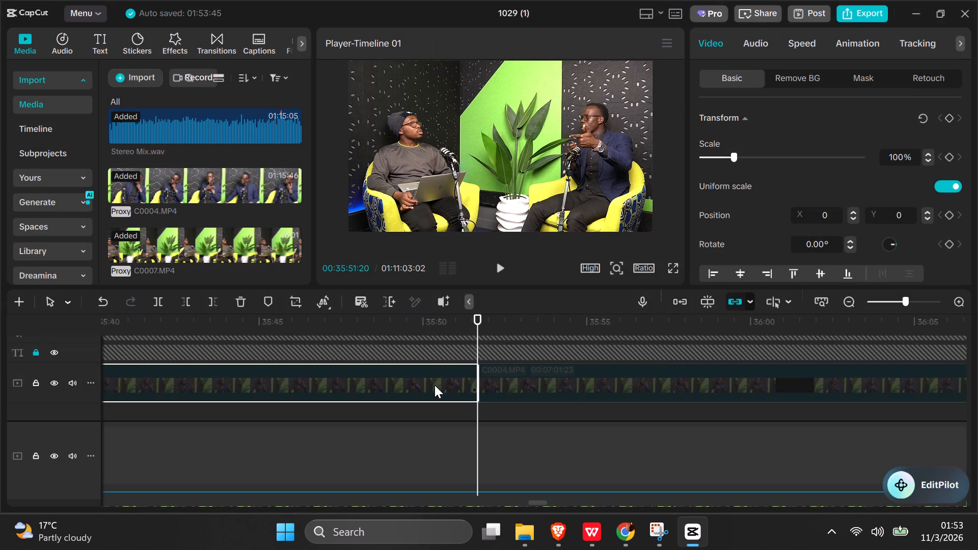
{"action": "right_click", "coordinate": [434, 385]}
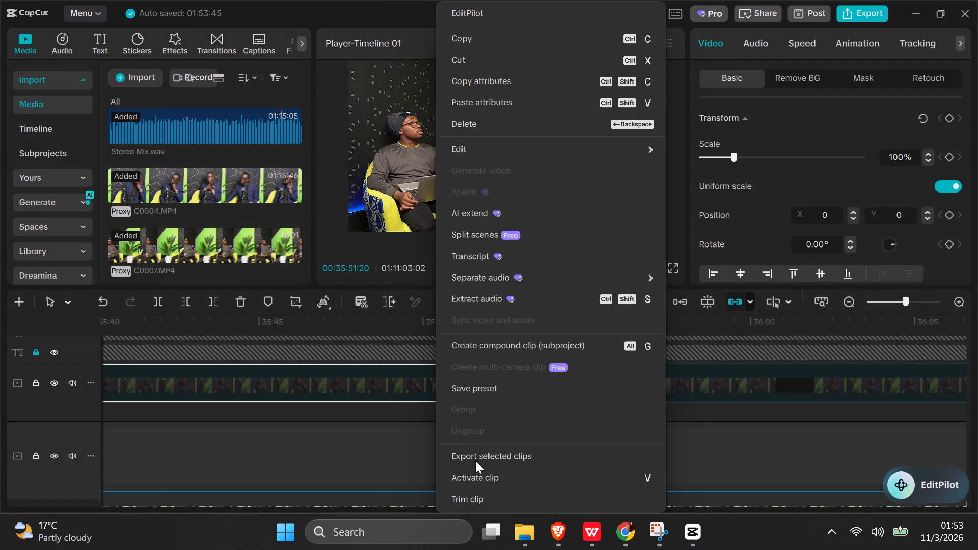
{"action": "left_click", "coordinate": [479, 474]}
Play the interview on from 00:35:51:20 and split the disabled C0004.MP4 clip at 00:36:03:11.
{"action": "key", "text": "space"}
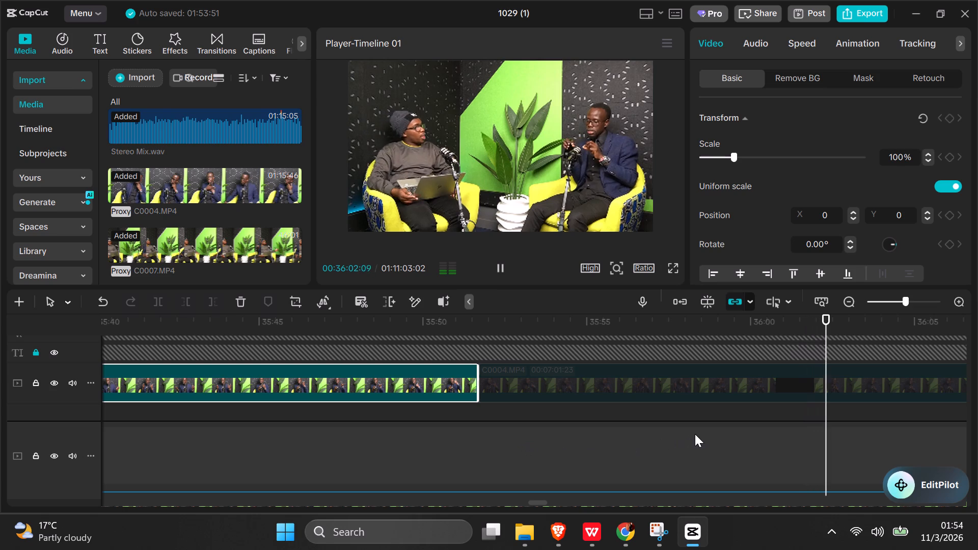
{"action": "key", "text": "space"}
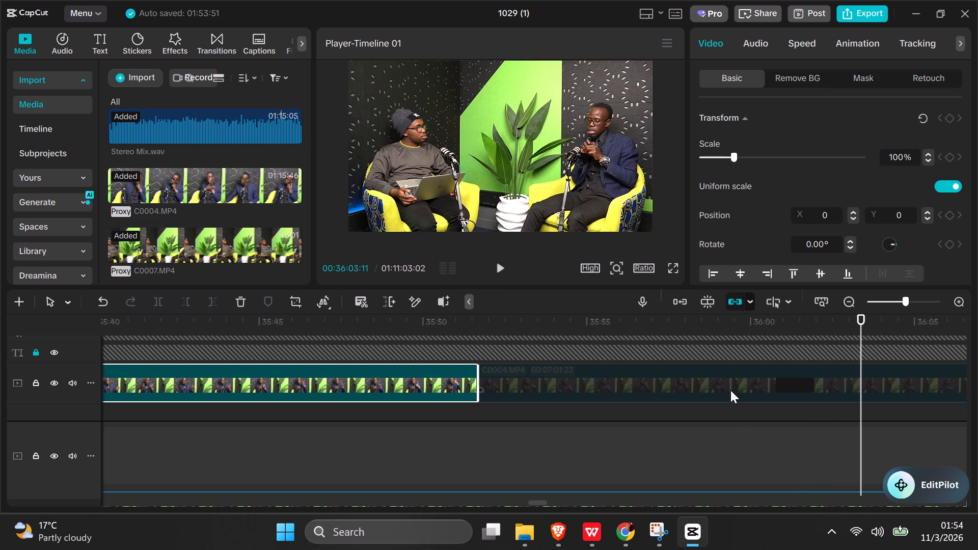
{"action": "left_click", "coordinate": [735, 386]}
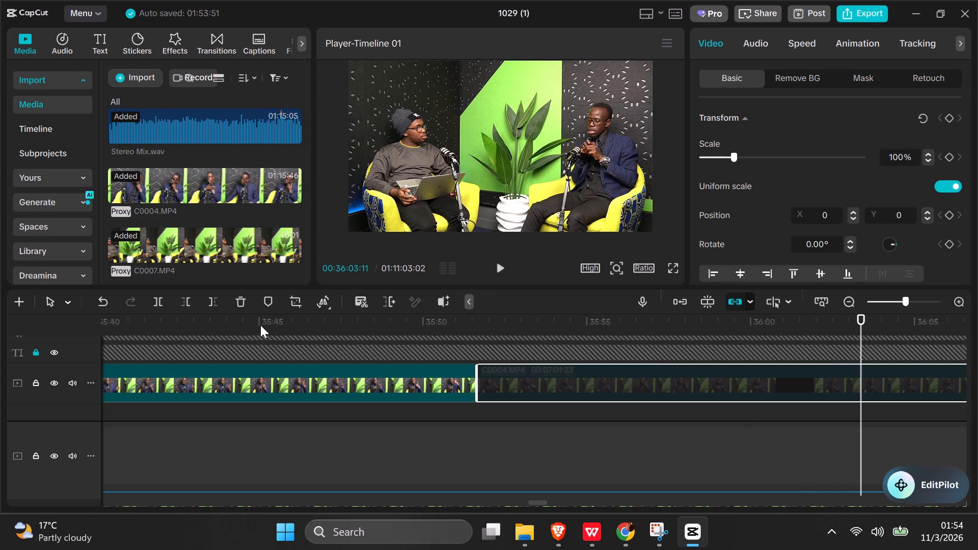
{"action": "left_click", "coordinate": [156, 295]}
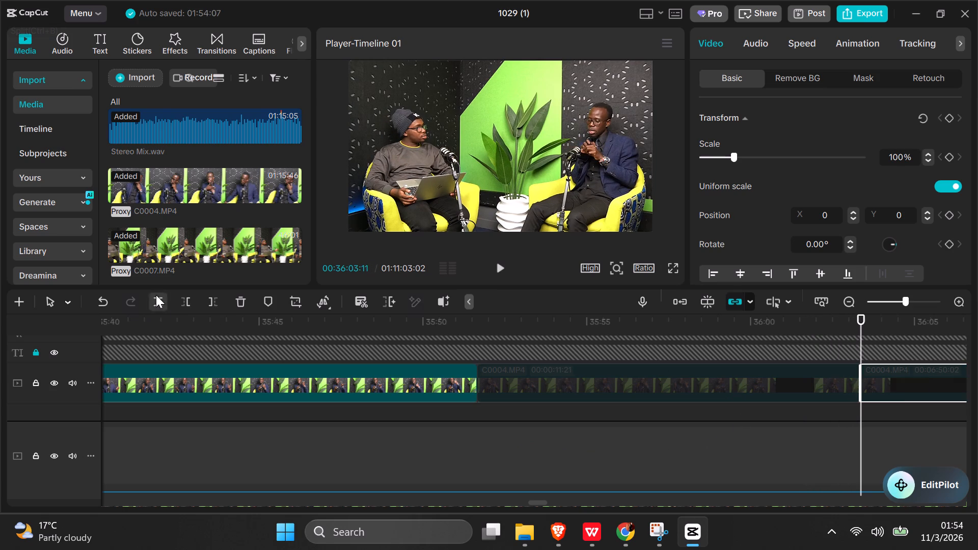
Review the interview from the cut at 00:36:03:11 to 00:36:34:07.
{"action": "key", "text": "space"}
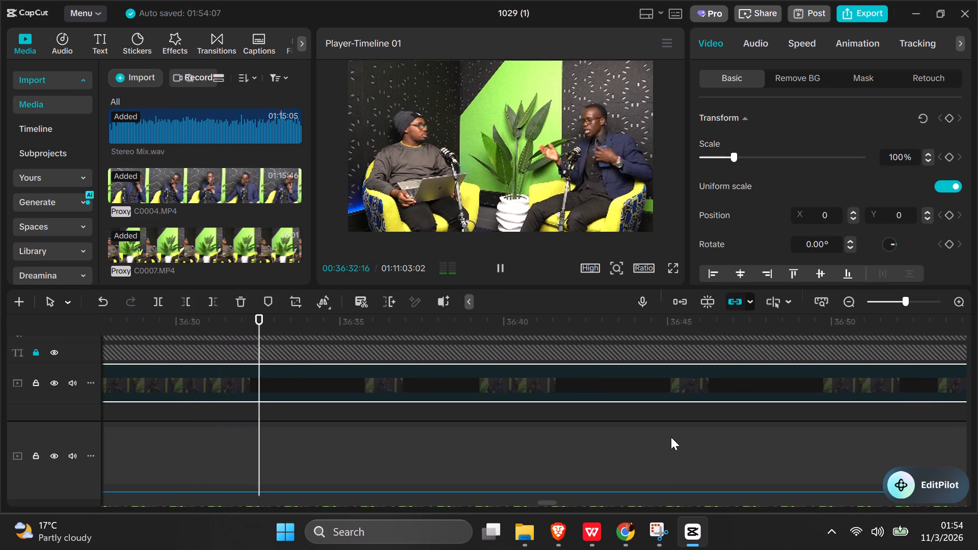
{"action": "key", "text": "space"}
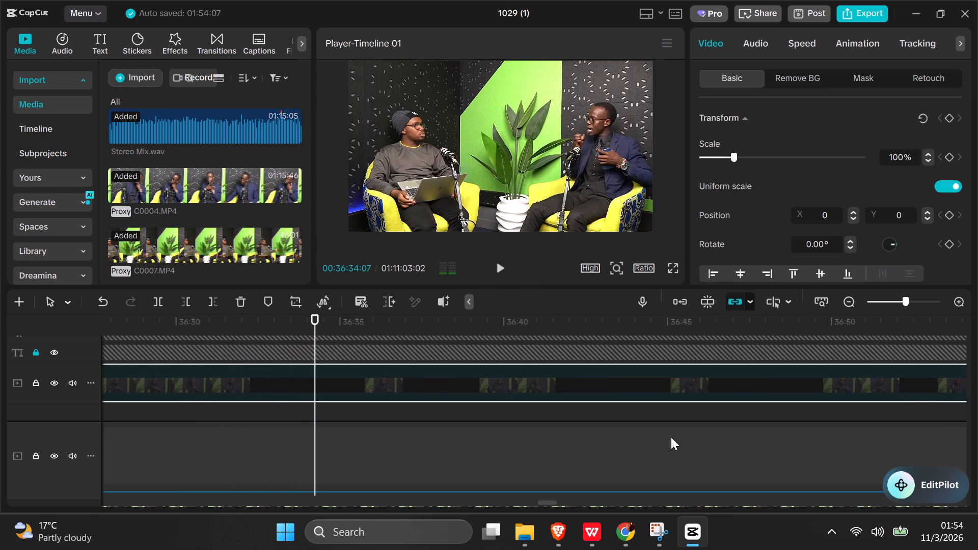
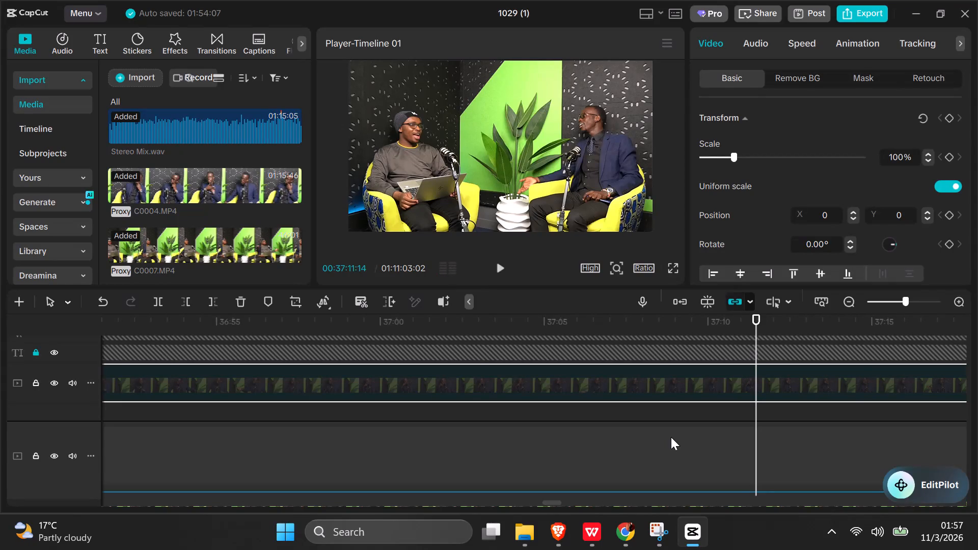
Replay the interview around 00:37:07 and split the disabled C0004.MP4 clip at 00:37:07:08.
{"action": "left_click_drag", "start_coordinate": [606, 403], "coordinate": [607, 408]}
{"action": "key", "text": "space"}
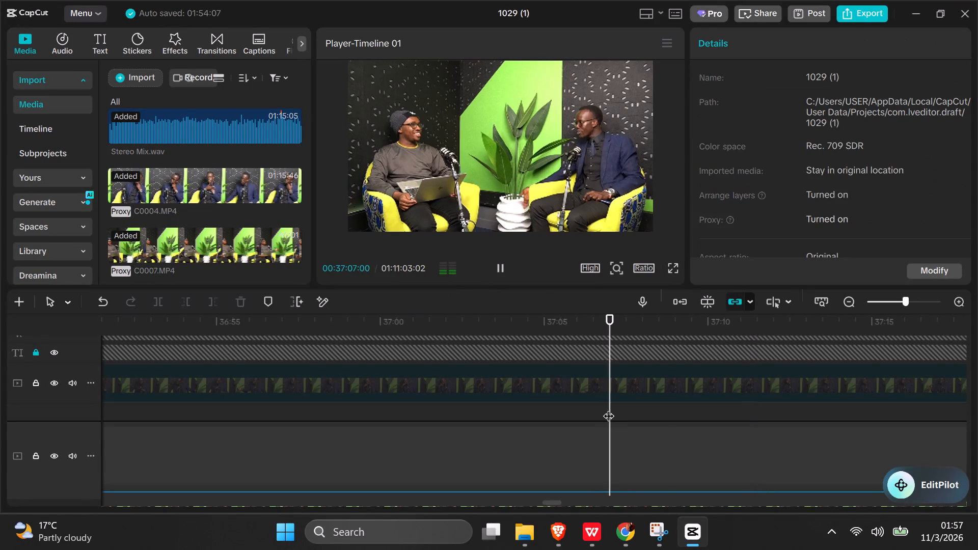
{"action": "left_click", "coordinate": [645, 392]}
{"action": "key", "text": "space"}
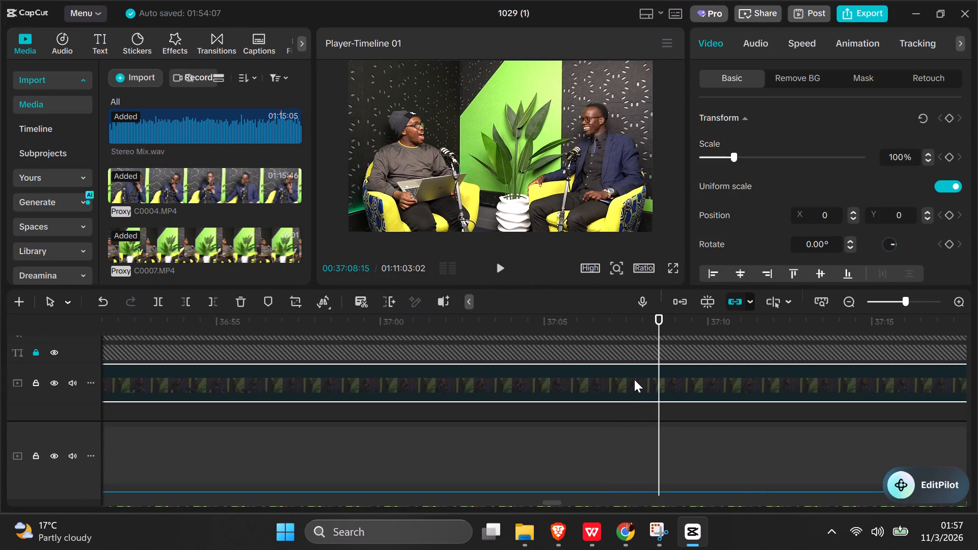
{"action": "double_click", "coordinate": [634, 379]}
{"action": "left_click", "coordinate": [602, 406]}
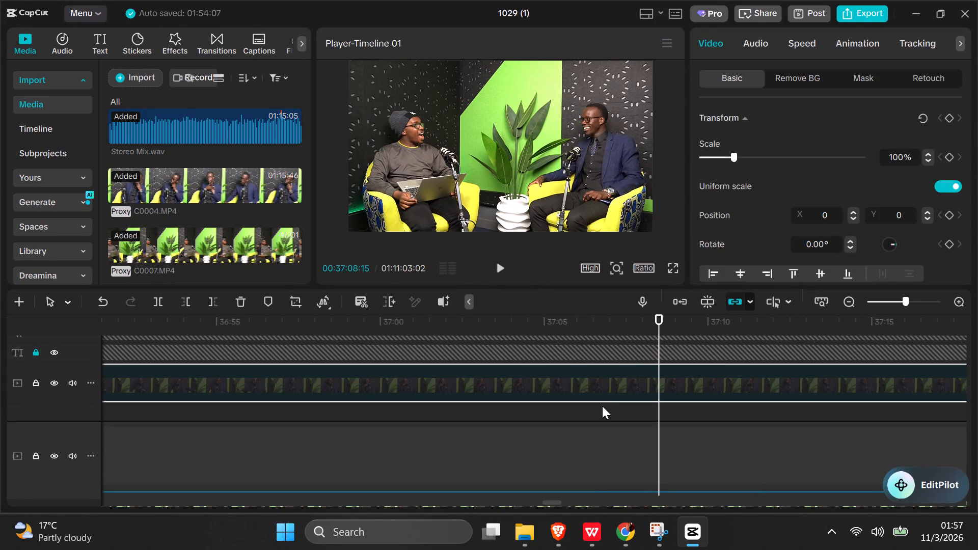
{"action": "key", "text": "space"}
{"action": "left_click", "coordinate": [598, 411]}
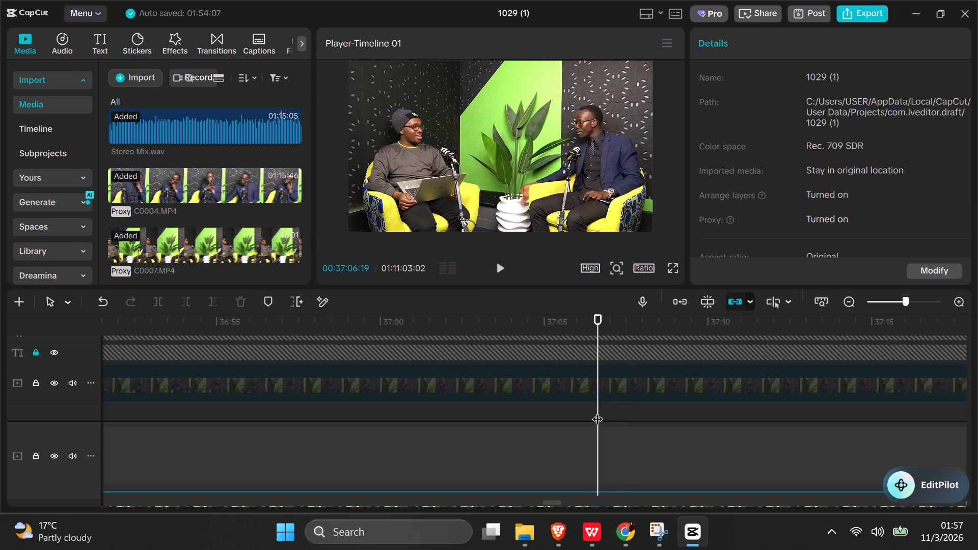
{"action": "left_click", "coordinate": [580, 406]}
{"action": "key", "text": "space"}
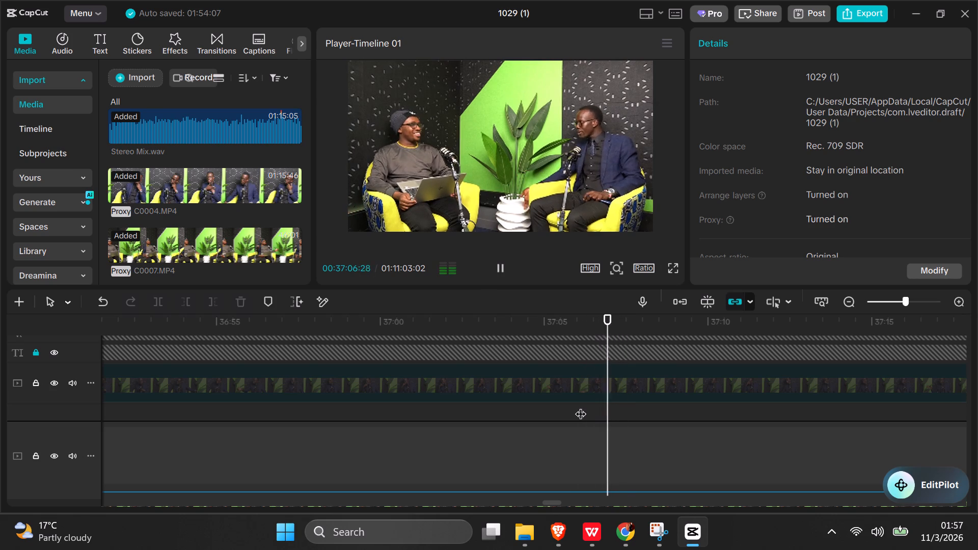
{"action": "key", "text": "space"}
{"action": "left_click", "coordinate": [568, 384]}
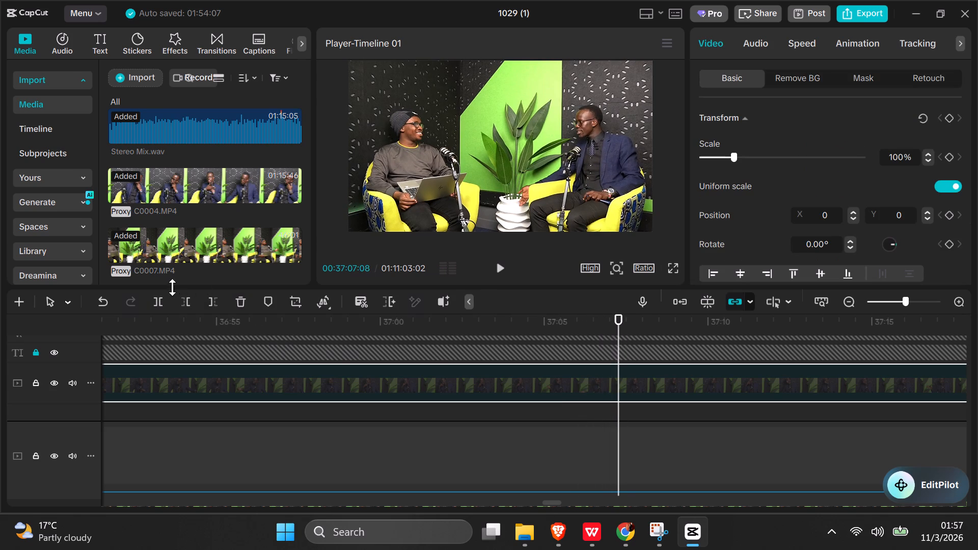
{"action": "left_click", "coordinate": [159, 305]}
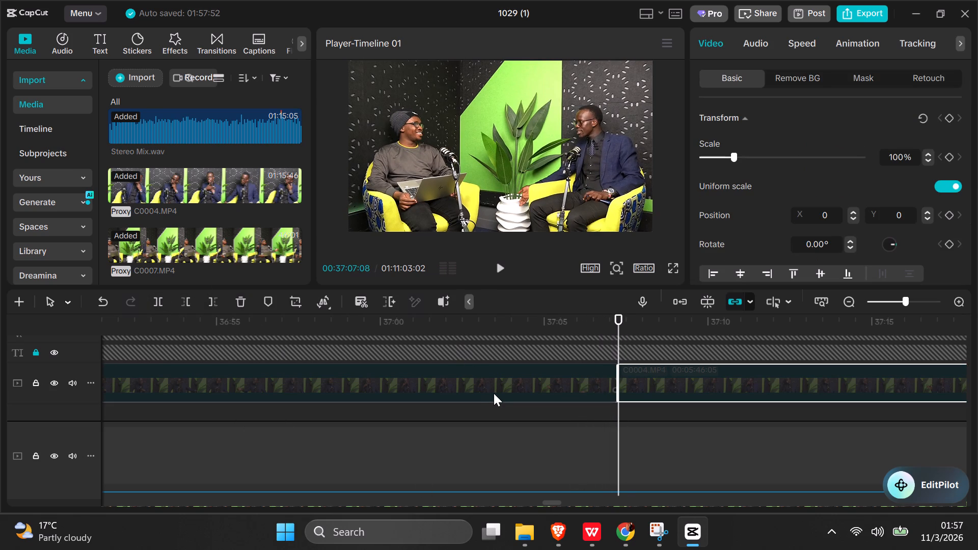
Enable the C0004.MP4 segment that ends at the 00:37:07:08 cut.
{"action": "left_click", "coordinate": [495, 393]}
{"action": "right_click", "coordinate": [494, 393]}
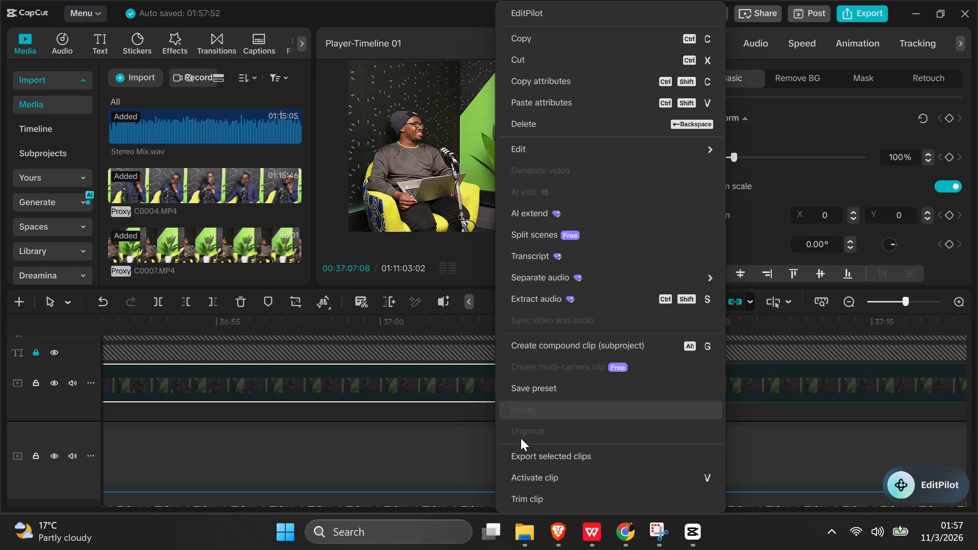
{"action": "left_click", "coordinate": [535, 480]}
Play the interview on from just before 00:37:07:08 and split the disabled C0004.MP4 clip at 00:37:31:04.
{"action": "left_click_drag", "start_coordinate": [608, 408], "coordinate": [592, 422]}
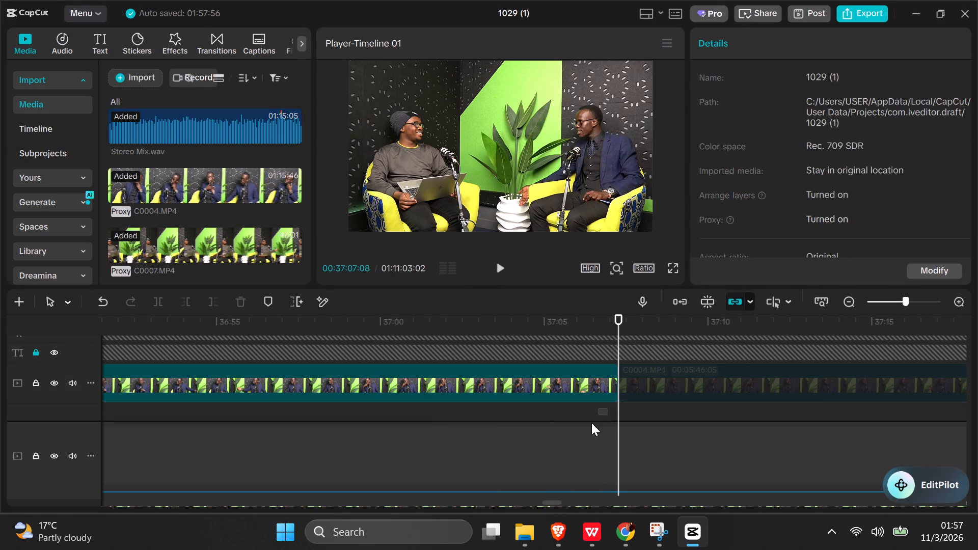
{"action": "left_click", "coordinate": [598, 415]}
{"action": "key", "text": "space"}
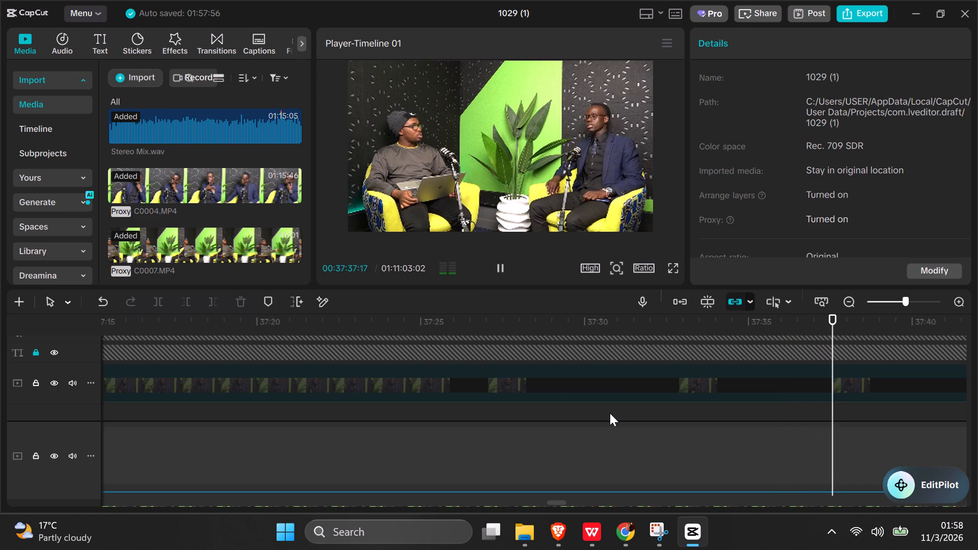
{"action": "key", "text": "space"}
{"action": "key", "text": "space"}
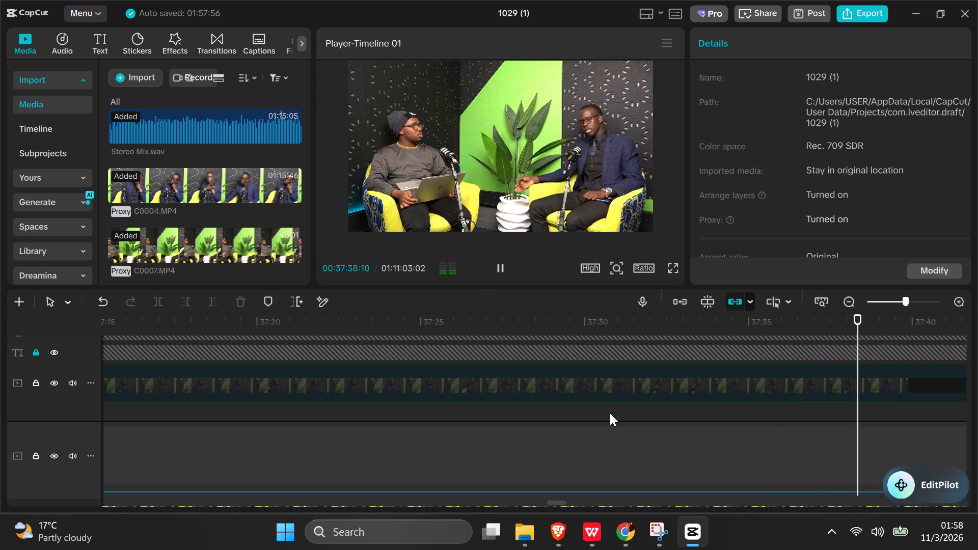
{"action": "key", "text": "space"}
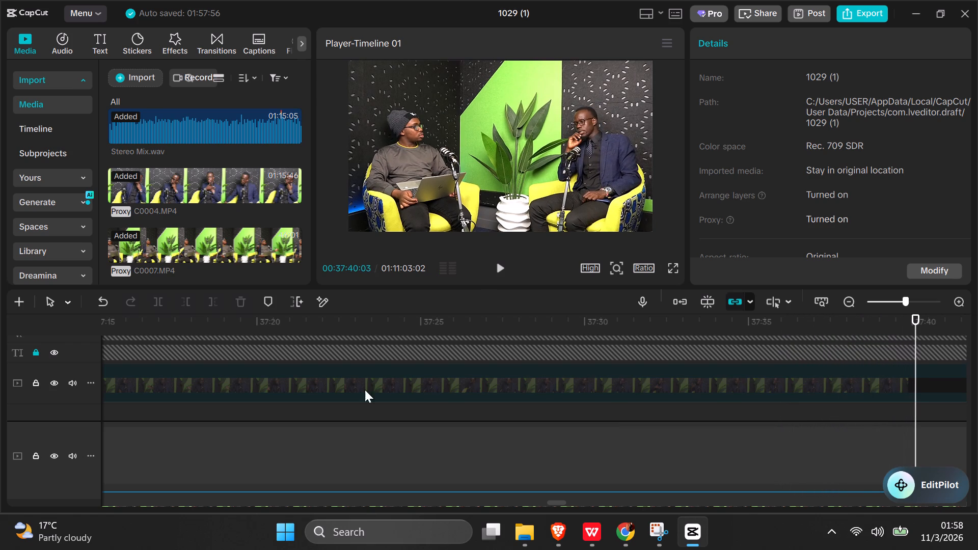
{"action": "left_click", "coordinate": [415, 380]}
{"action": "left_click", "coordinate": [649, 409]}
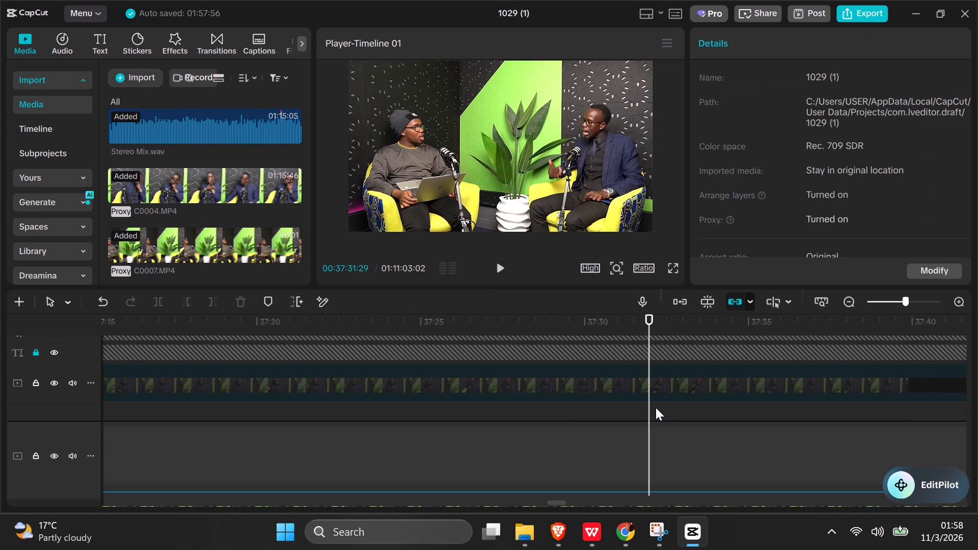
{"action": "key", "text": "space"}
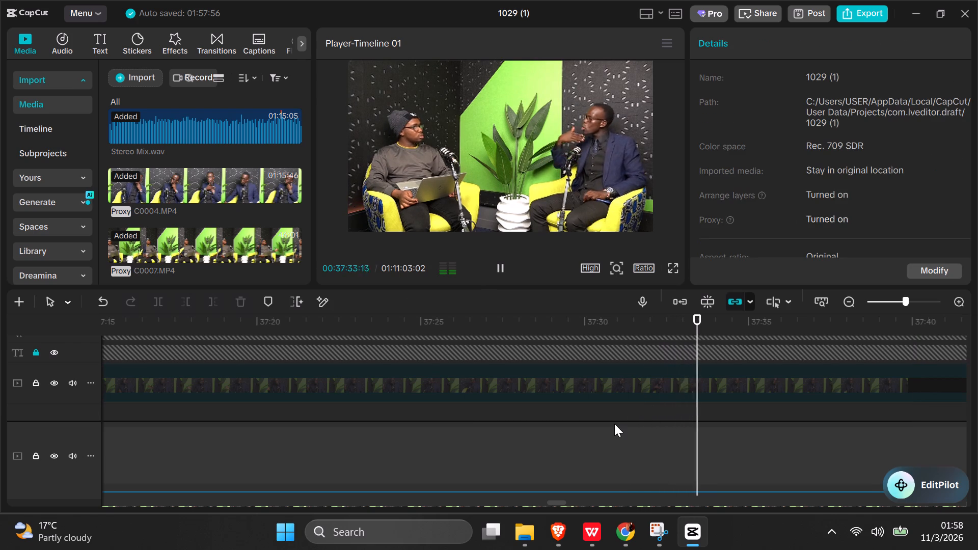
{"action": "left_click", "coordinate": [614, 424]}
{"action": "key", "text": "space"}
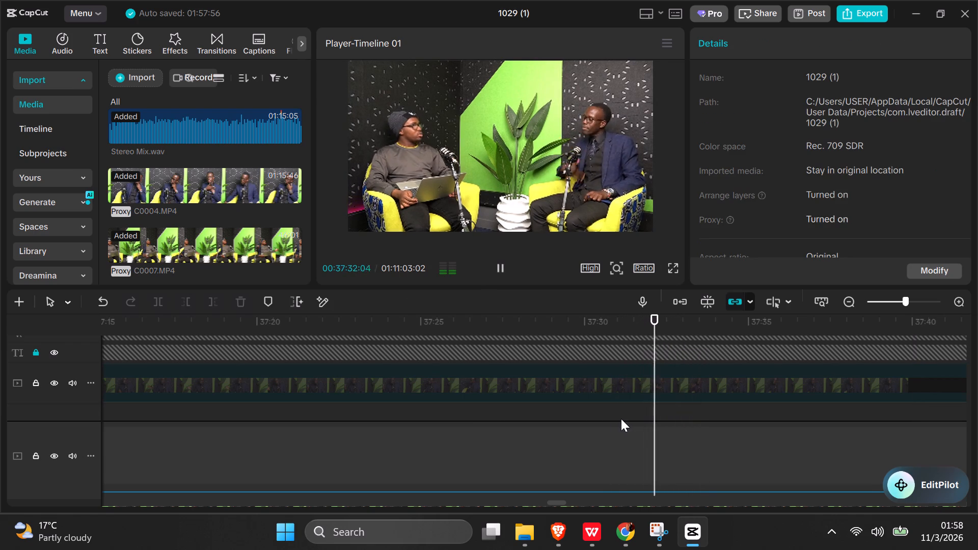
{"action": "left_click", "coordinate": [621, 418]}
{"action": "key", "text": "space"}
{"action": "left_click", "coordinate": [622, 416]}
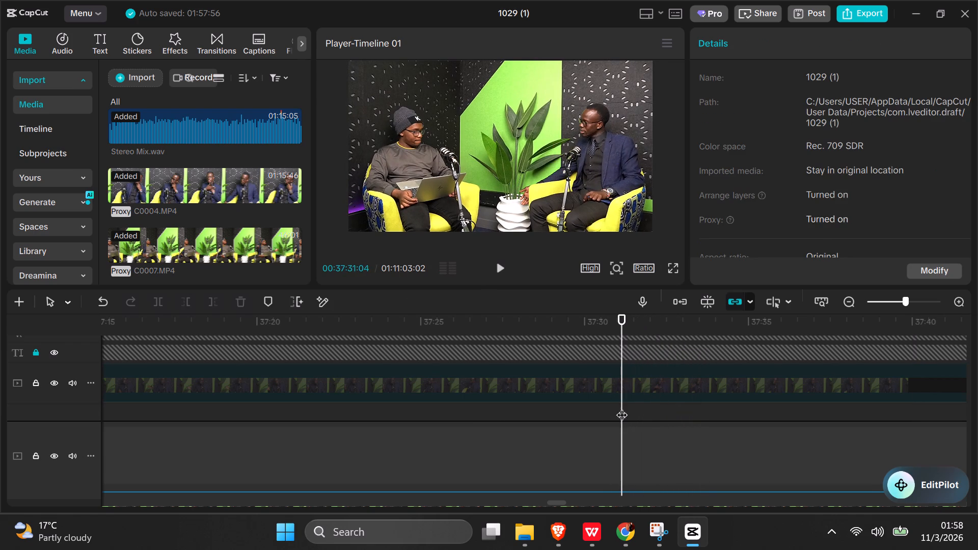
{"action": "left_click", "coordinate": [605, 388]}
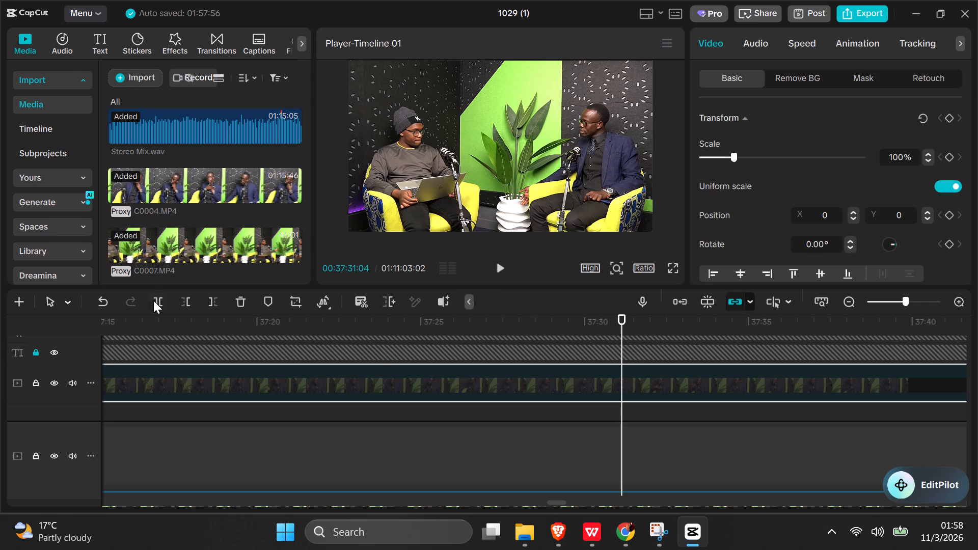
{"action": "left_click", "coordinate": [154, 300]}
Play the interview on from 00:37:31:04 and split the disabled C0004.MP4 clip at 00:37:46:18.
{"action": "key", "text": "space"}
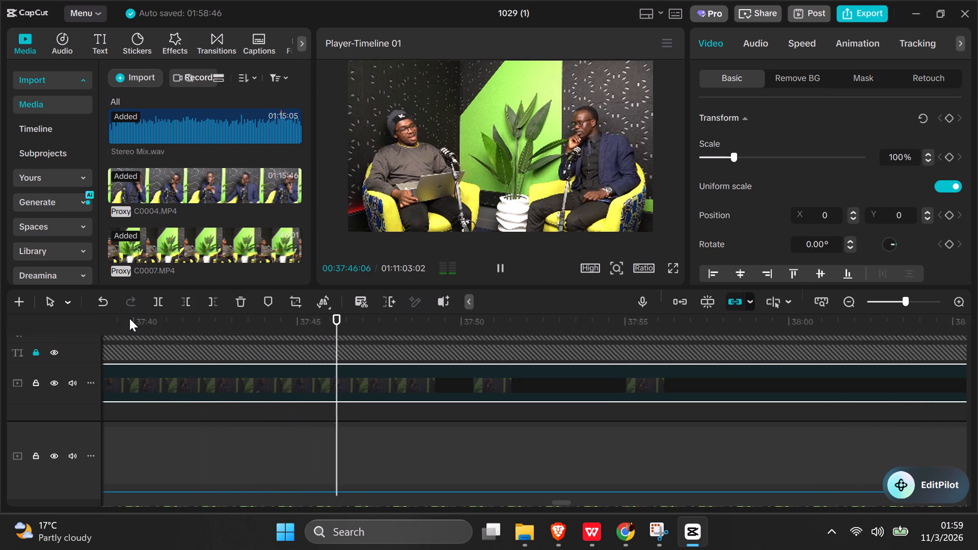
{"action": "key", "text": "space"}
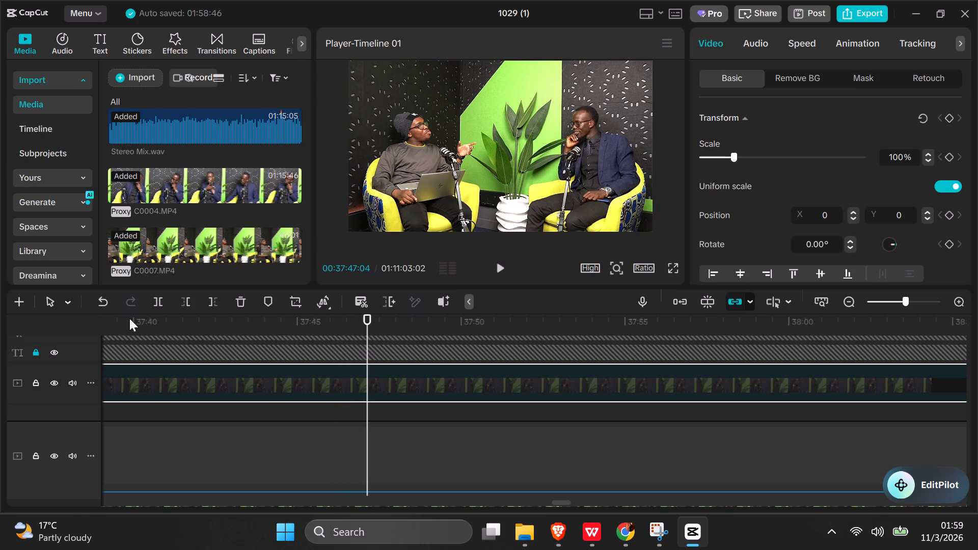
{"action": "left_click", "coordinate": [322, 410]}
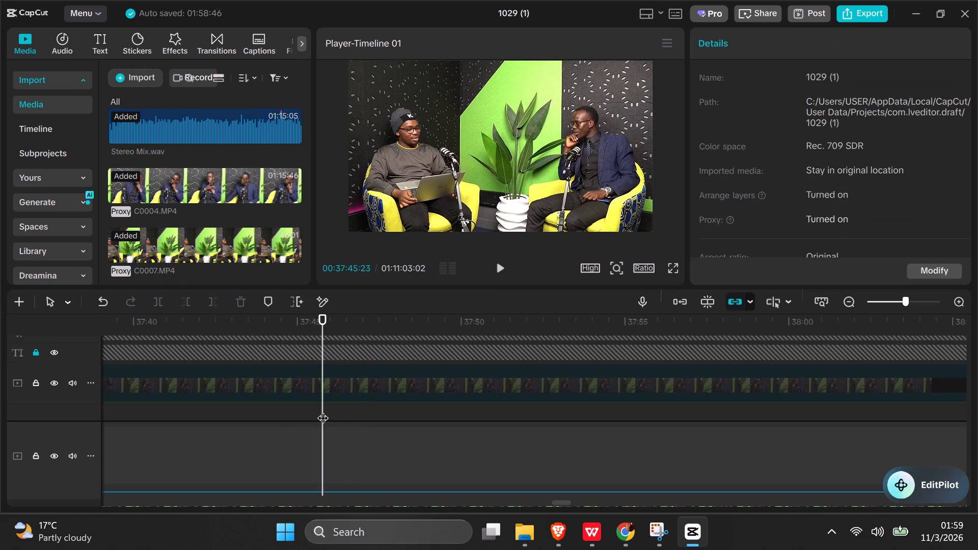
{"action": "key", "text": "space"}
{"action": "key", "text": "space"}
{"action": "left_click", "coordinate": [310, 385]}
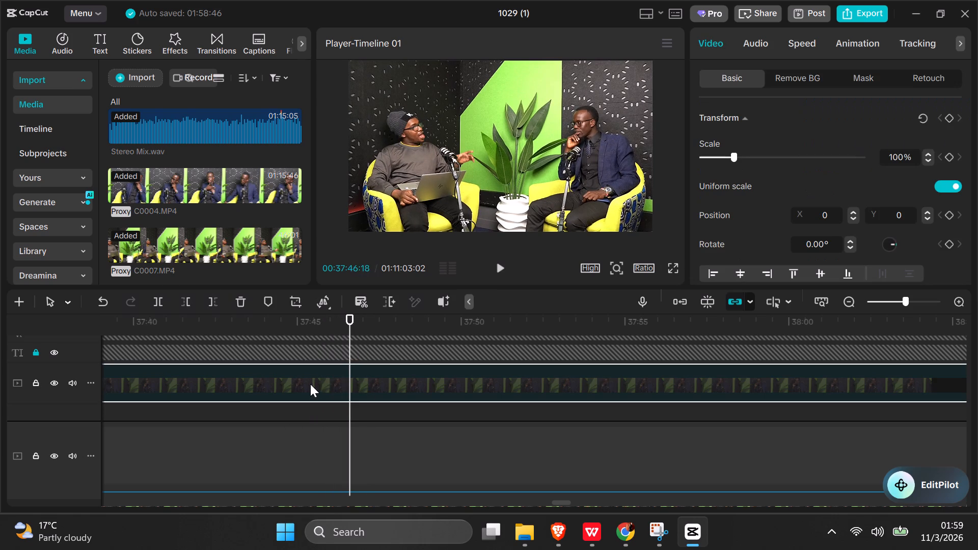
{"action": "left_click", "coordinate": [160, 311]}
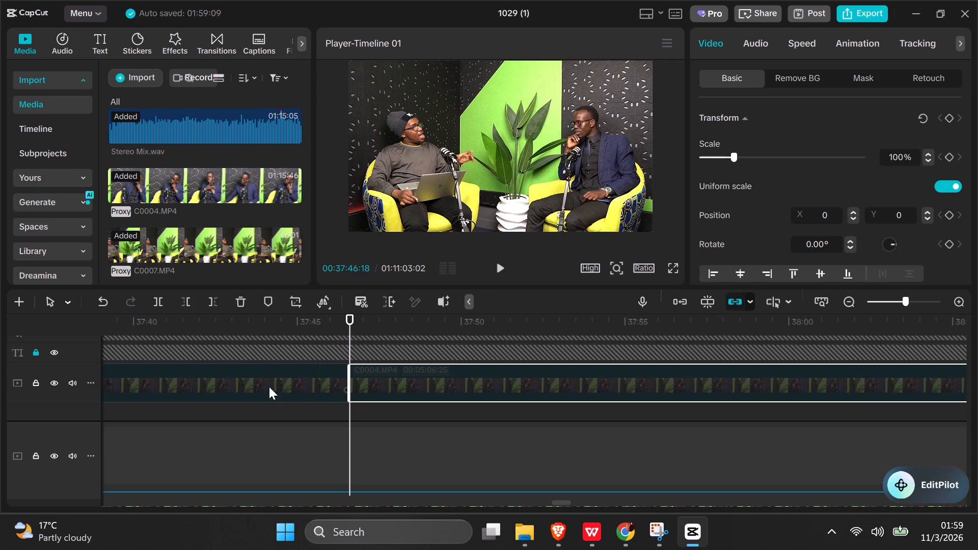
Enable the C0004.MP4 segment between the cuts at 00:37:31:04 and 00:37:46:18.
{"action": "left_click", "coordinate": [291, 383]}
{"action": "right_click", "coordinate": [293, 379]}
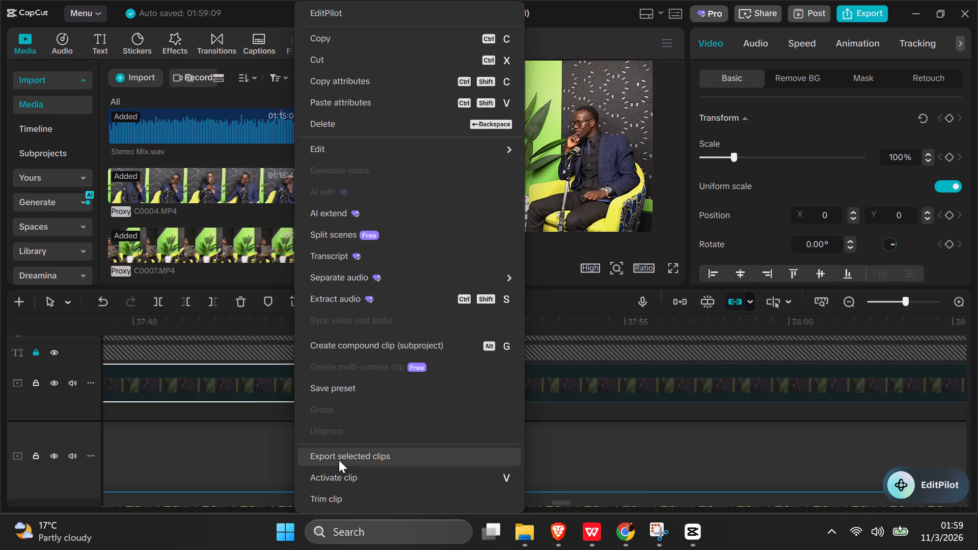
{"action": "left_click", "coordinate": [347, 477]}
Play the interview on from 00:37:46:18 and split the disabled C0004.MP4 clip at 00:38:06:21.
{"action": "key", "text": "space"}
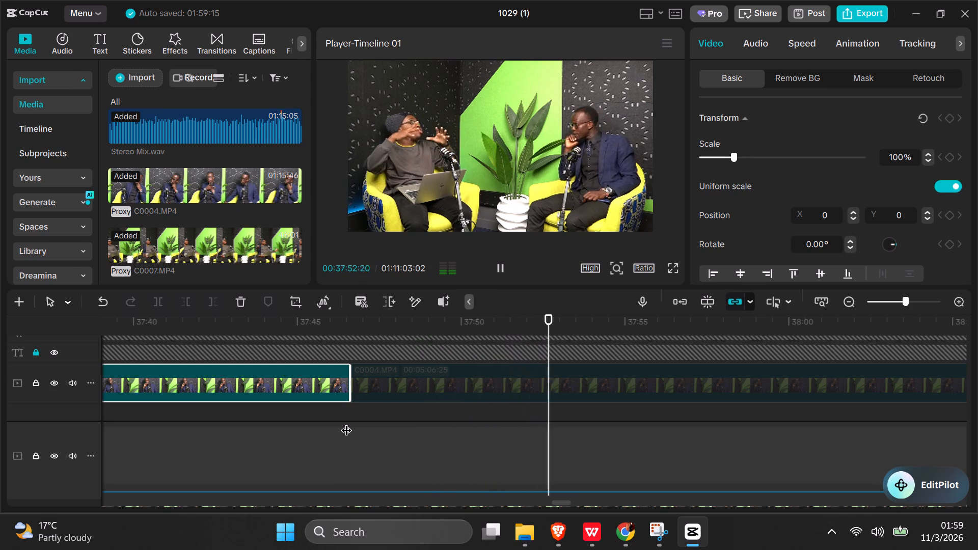
{"action": "key", "text": "space"}
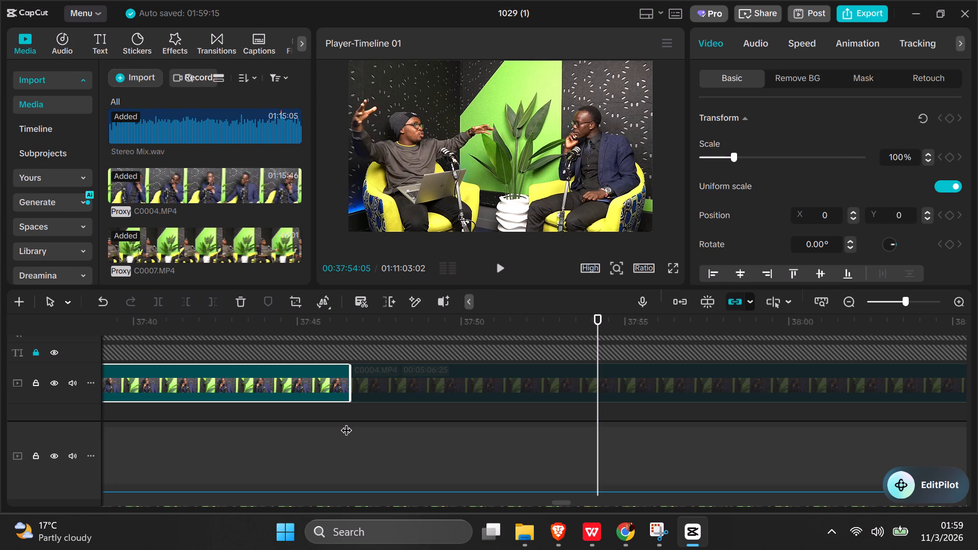
{"action": "key", "text": "space"}
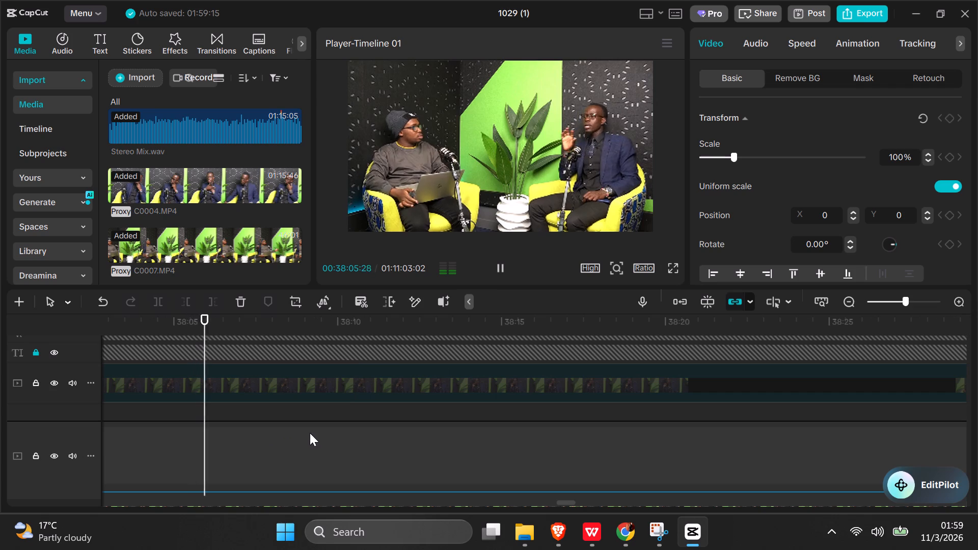
{"action": "key", "text": "space"}
{"action": "left_click", "coordinate": [271, 378]}
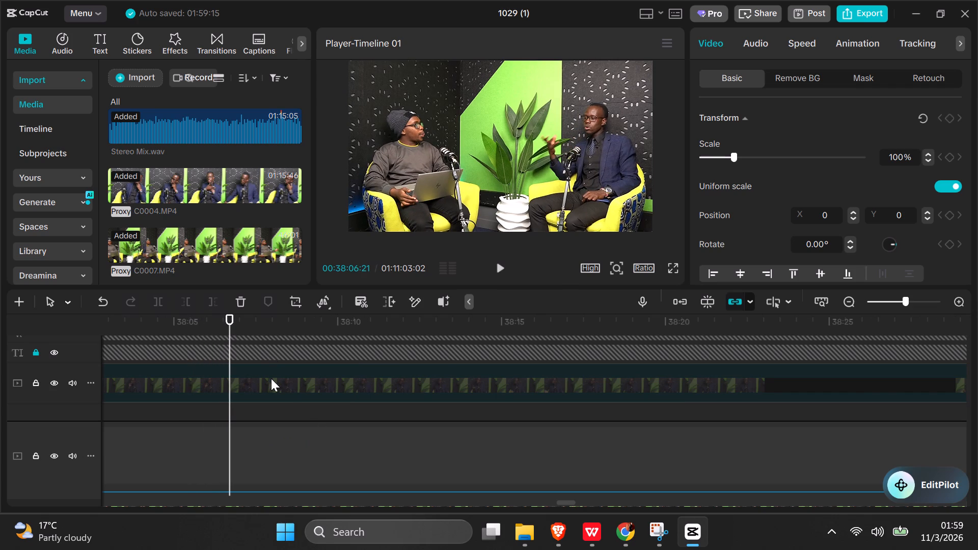
{"action": "left_click", "coordinate": [157, 299]}
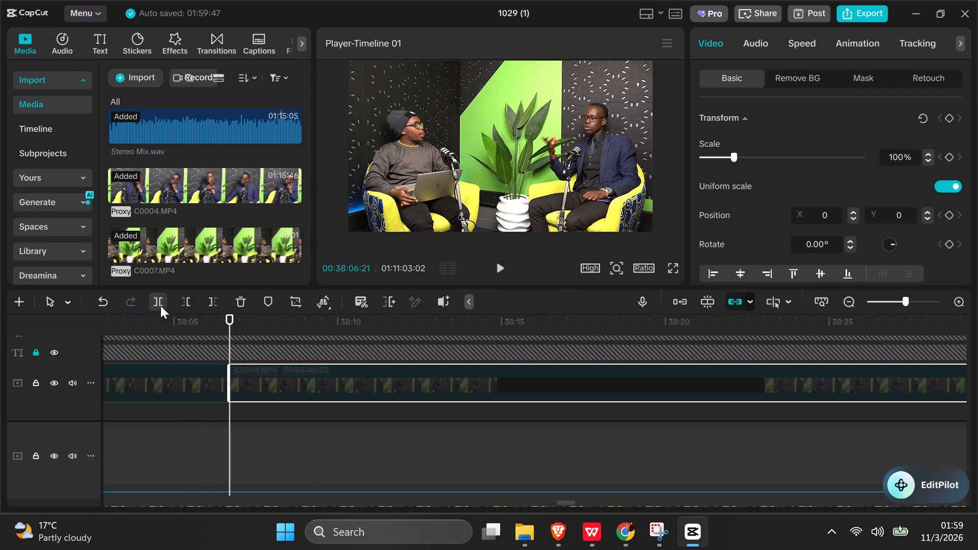
Play the interview on from 00:38:06:21 and split the disabled C0004.MP4 clip at 00:38:53:05.
{"action": "key", "text": "space"}
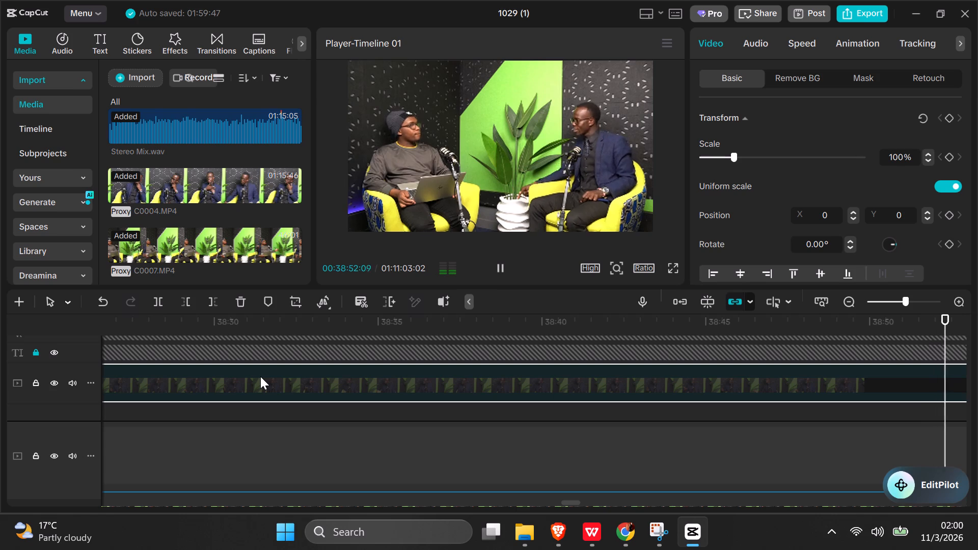
{"action": "key", "text": "space"}
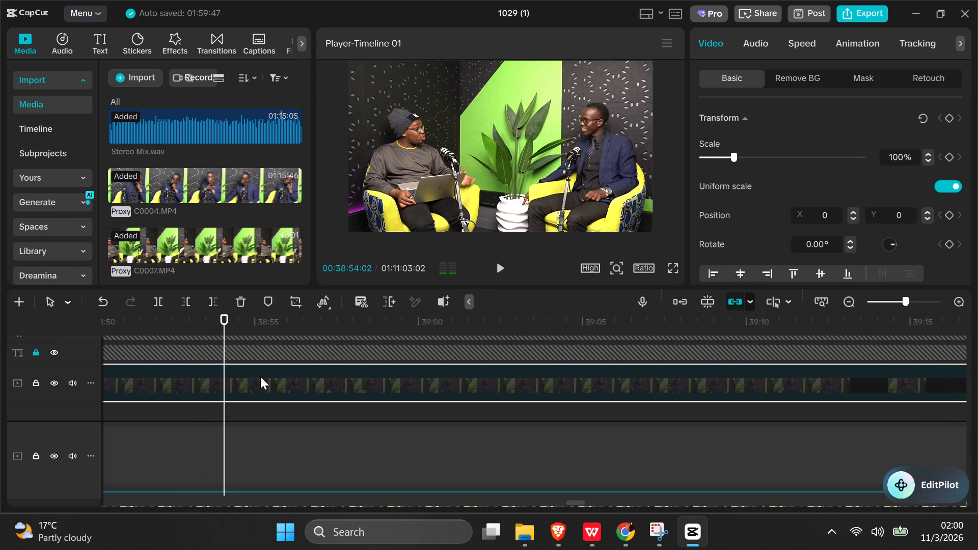
{"action": "left_click", "coordinate": [210, 414]}
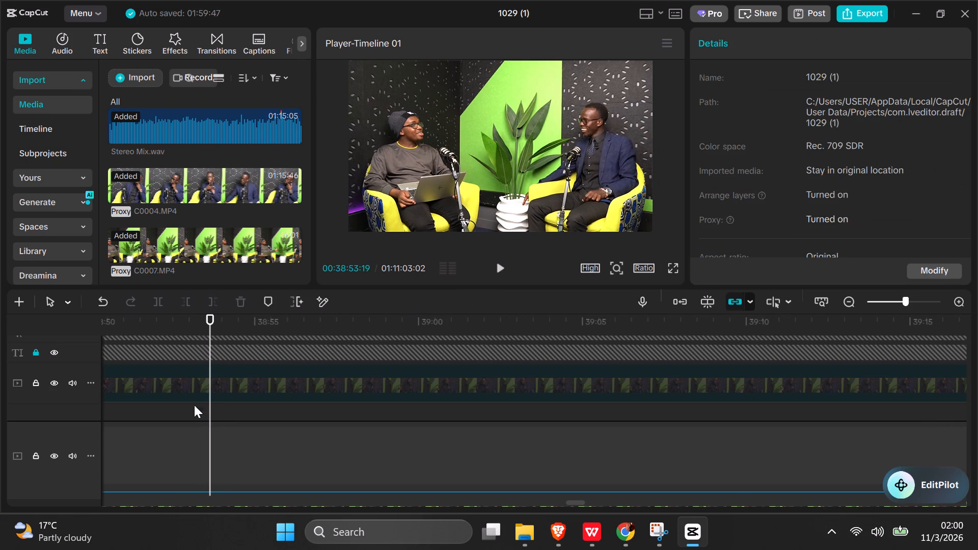
{"action": "left_click", "coordinate": [183, 382]}
{"action": "left_click", "coordinate": [165, 406]}
{"action": "key", "text": "space"}
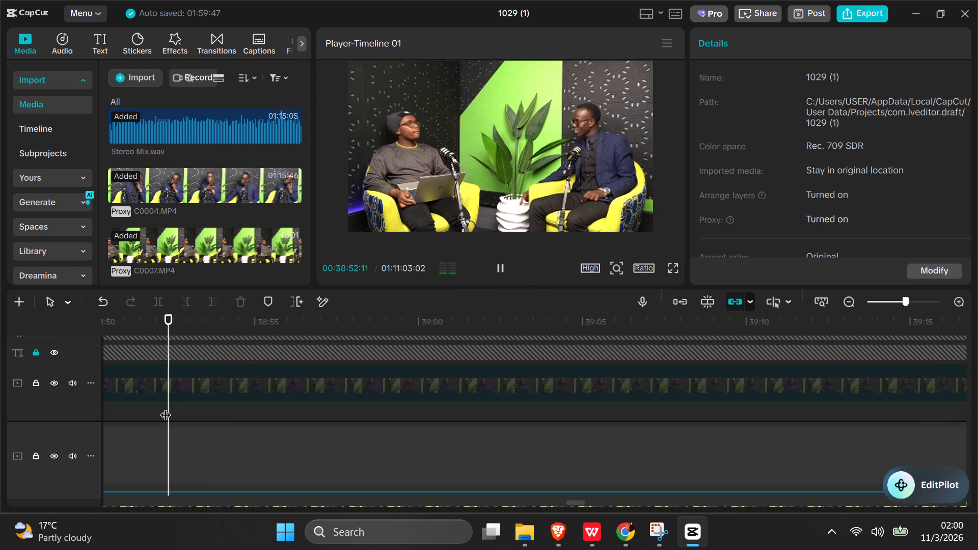
{"action": "key", "text": "space"}
{"action": "left_click", "coordinate": [179, 381]}
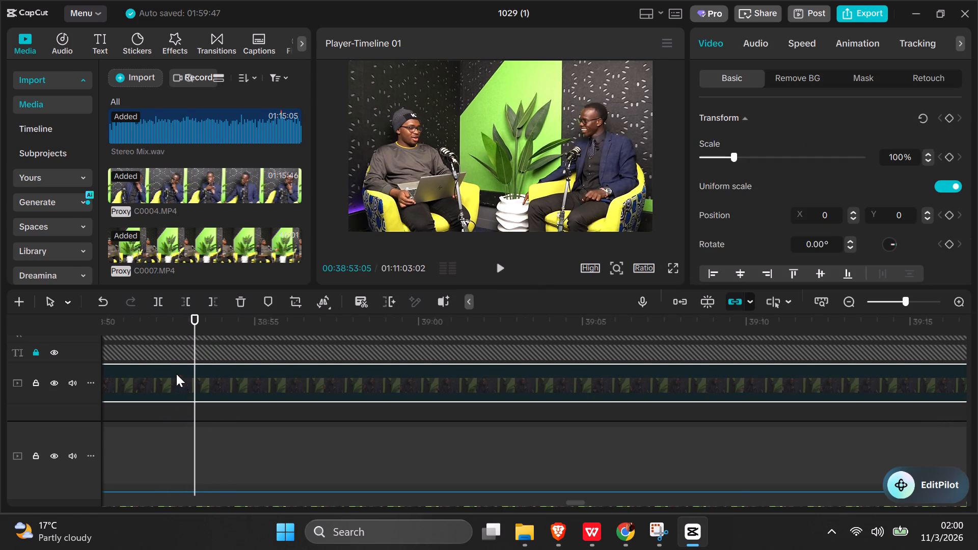
{"action": "left_click", "coordinate": [154, 305]}
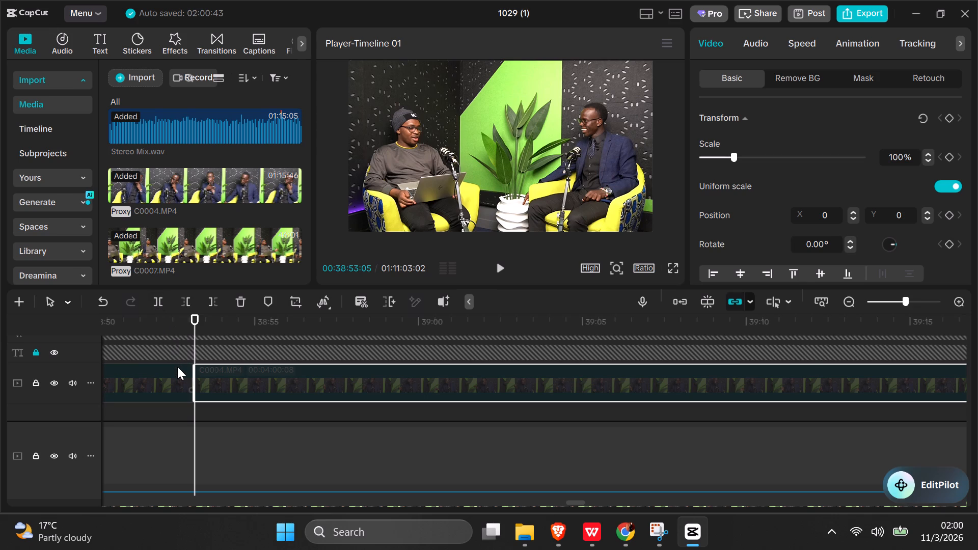
Enable the C0004.MP4 segment between the cuts at 00:38:06:21 and 00:38:53:05.
{"action": "left_click", "coordinate": [178, 369]}
{"action": "right_click", "coordinate": [177, 369]}
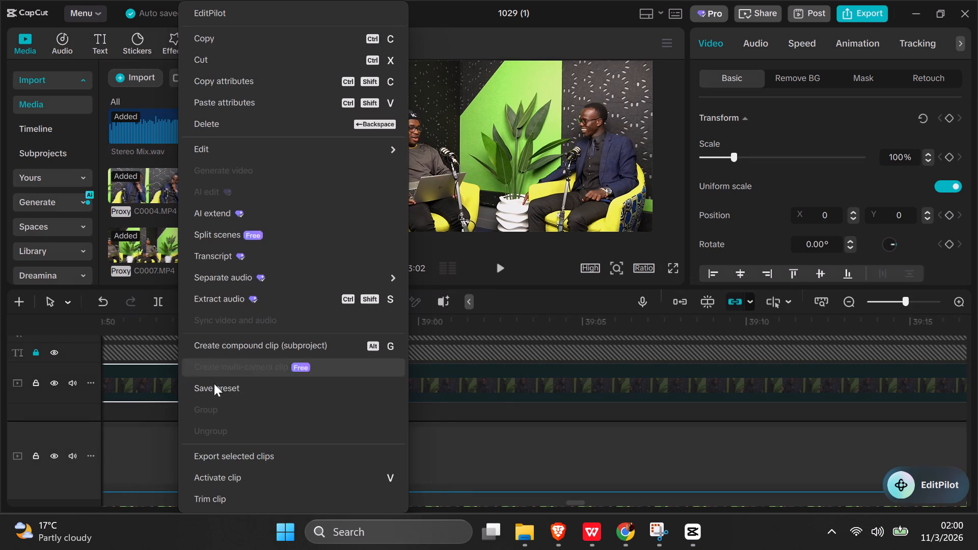
{"action": "left_click", "coordinate": [229, 482]}
Play the interview on from 00:38:53:05, replaying the passage around 00:39:20, and split the disabled C0004.MP4 clip at 00:39:35:02.
{"action": "key", "text": "space"}
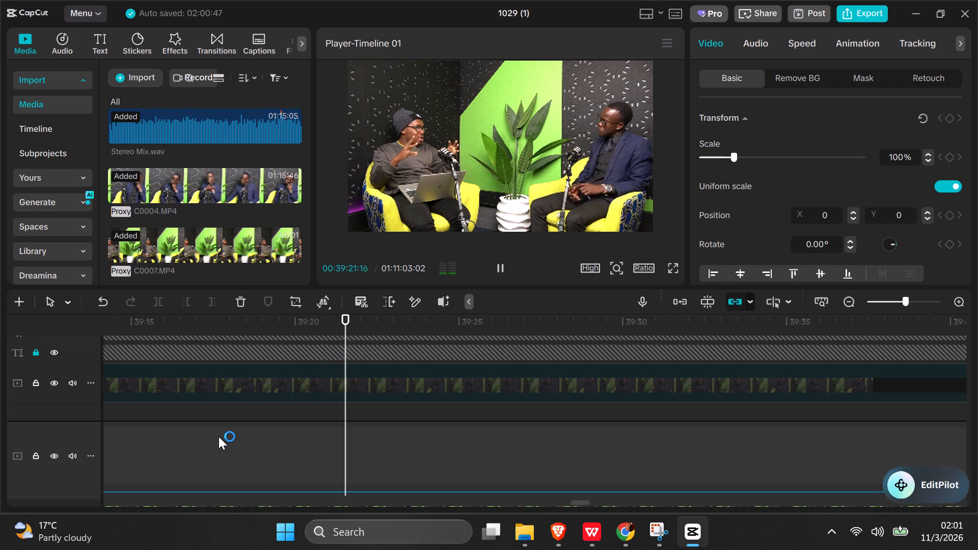
{"action": "key", "text": "space"}
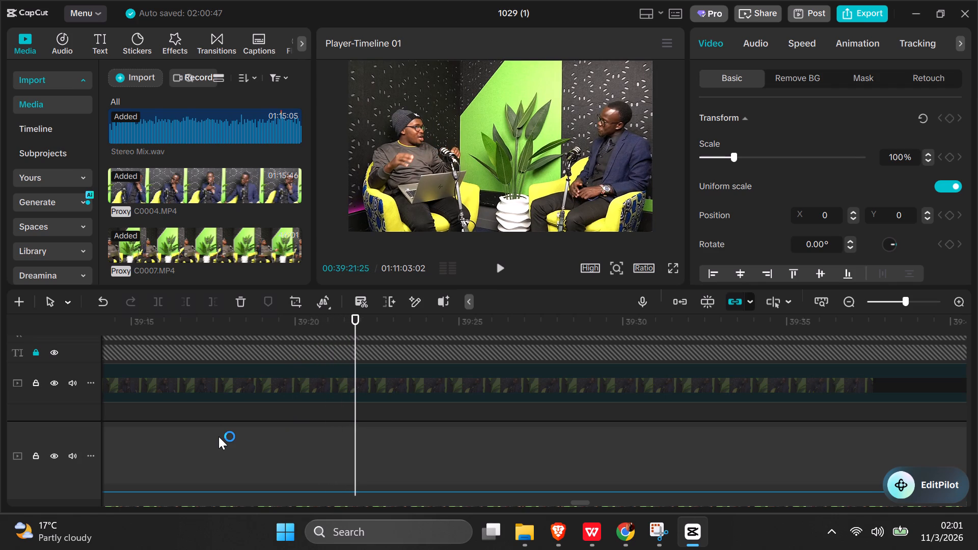
{"action": "left_click", "coordinate": [301, 333]}
{"action": "key", "text": "space"}
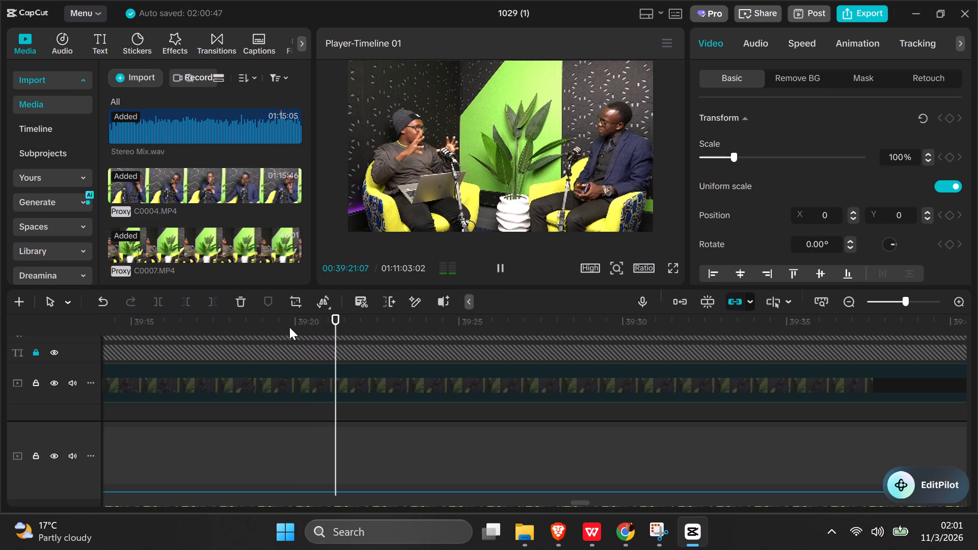
{"action": "left_click", "coordinate": [293, 328]}
{"action": "key", "text": "space"}
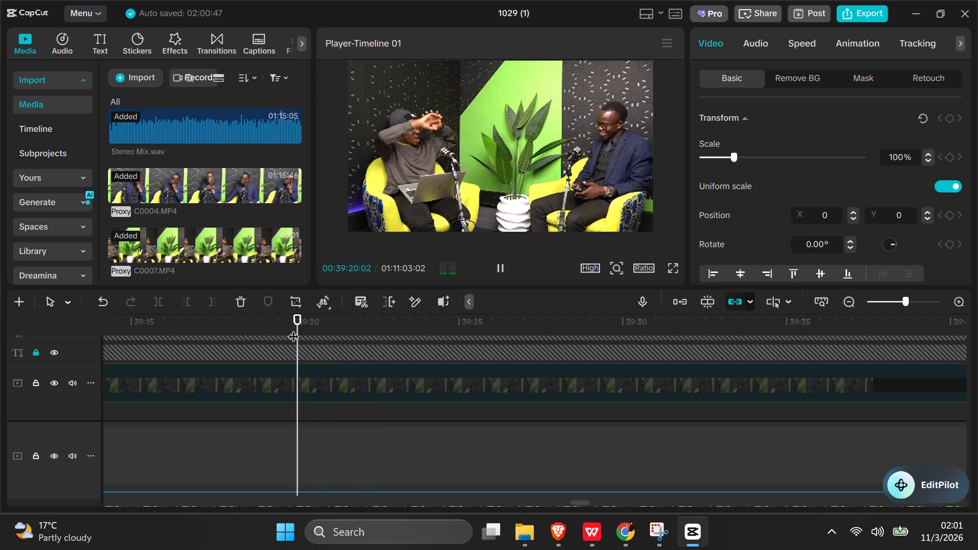
{"action": "left_click", "coordinate": [295, 328]}
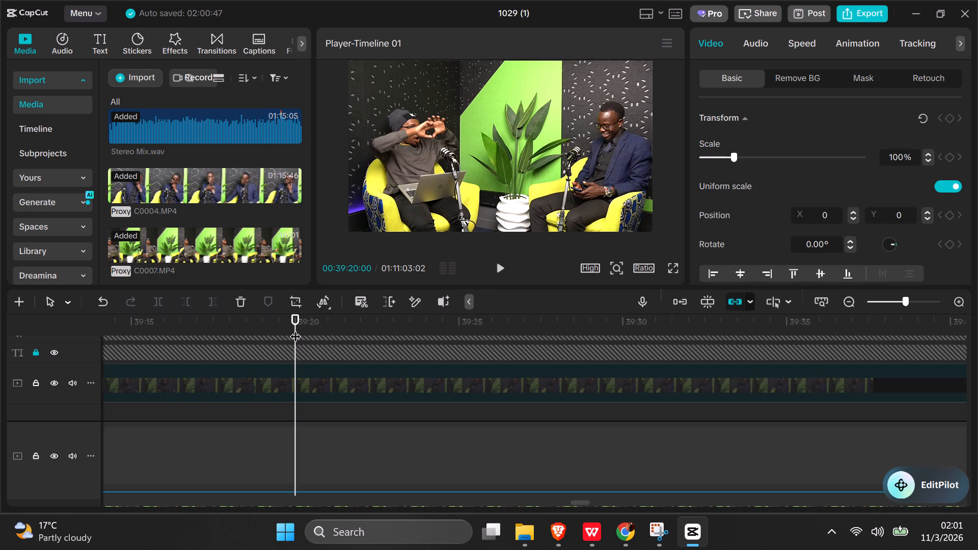
{"action": "key", "text": "space"}
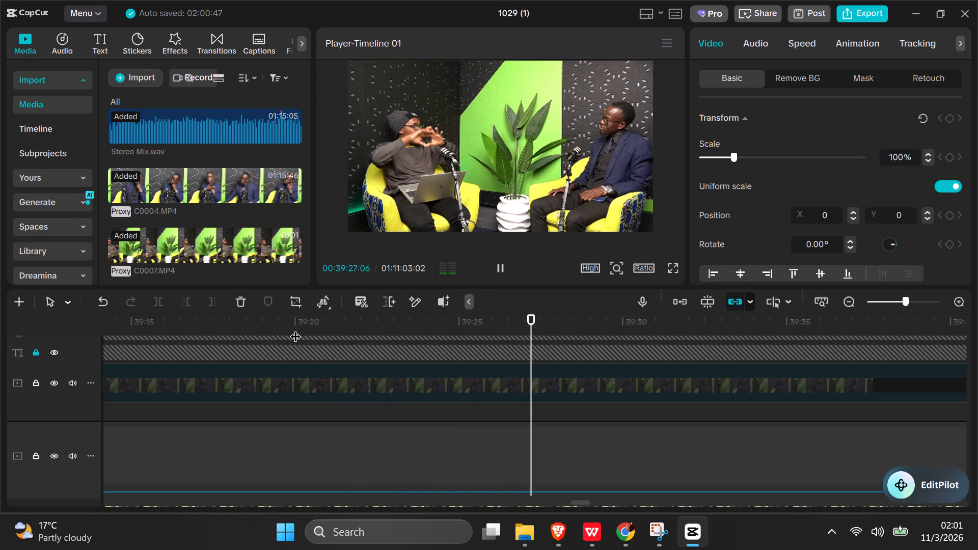
{"action": "key", "text": "space"}
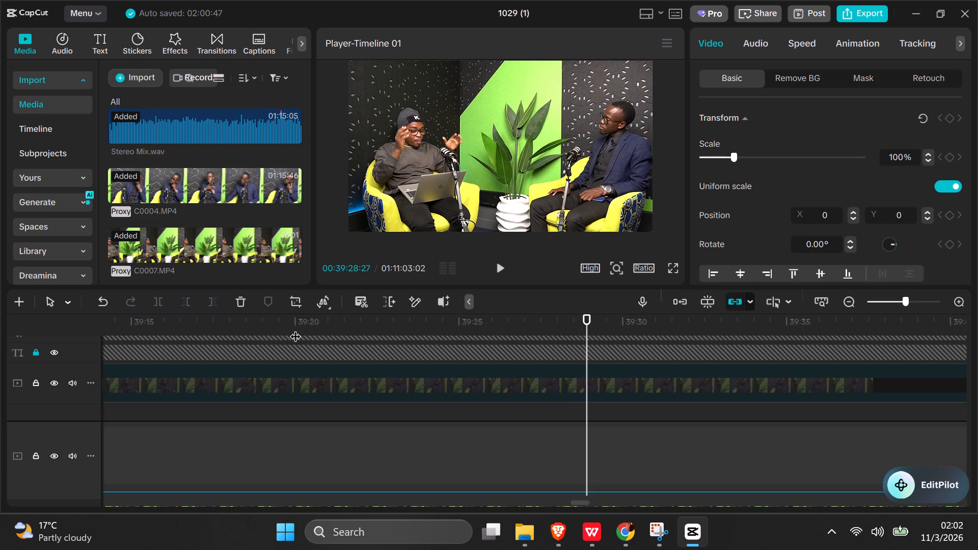
{"action": "key", "text": "space"}
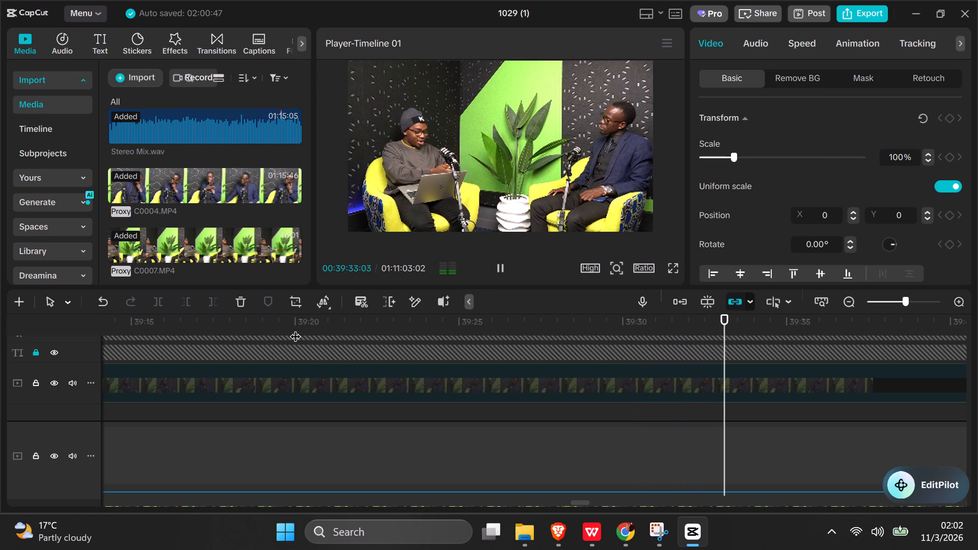
{"action": "key", "text": "space"}
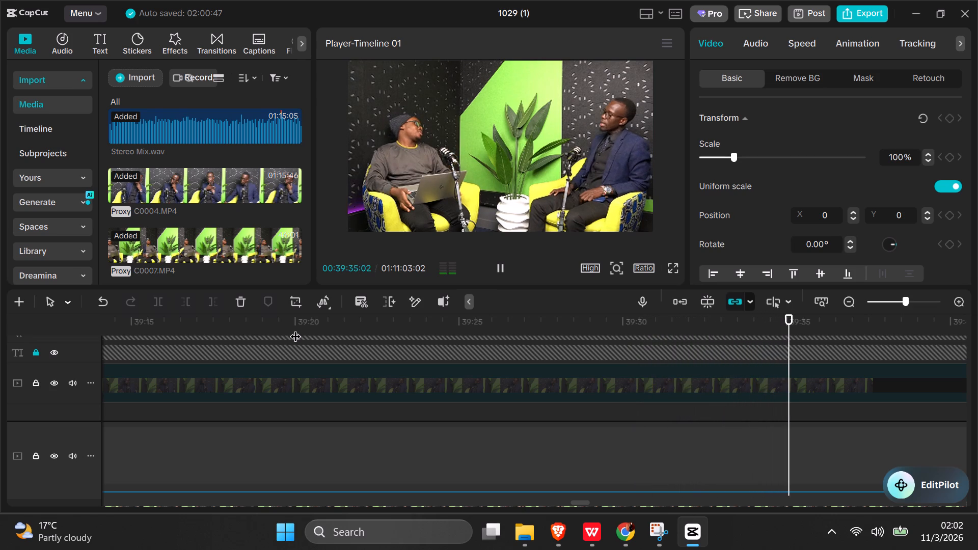
{"action": "left_click", "coordinate": [347, 372]}
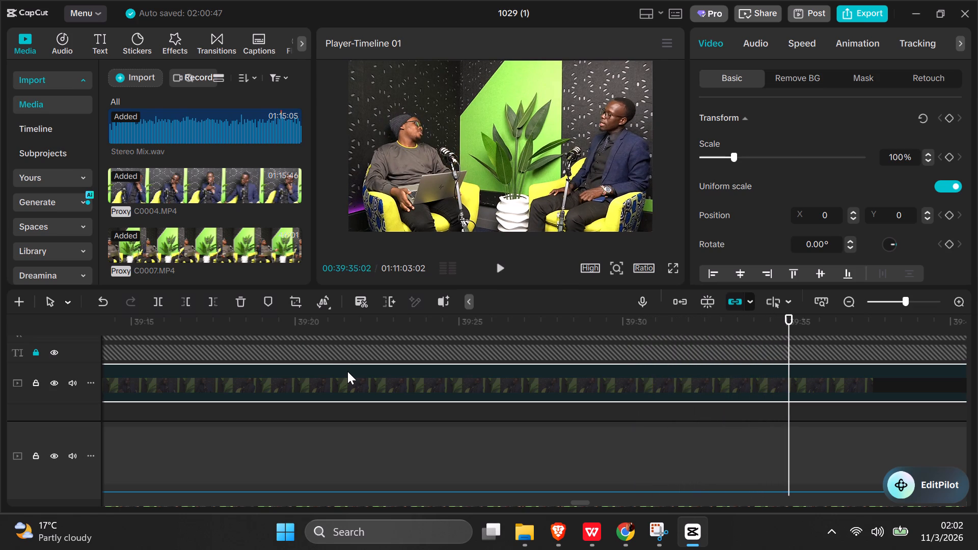
{"action": "left_click", "coordinate": [163, 302]}
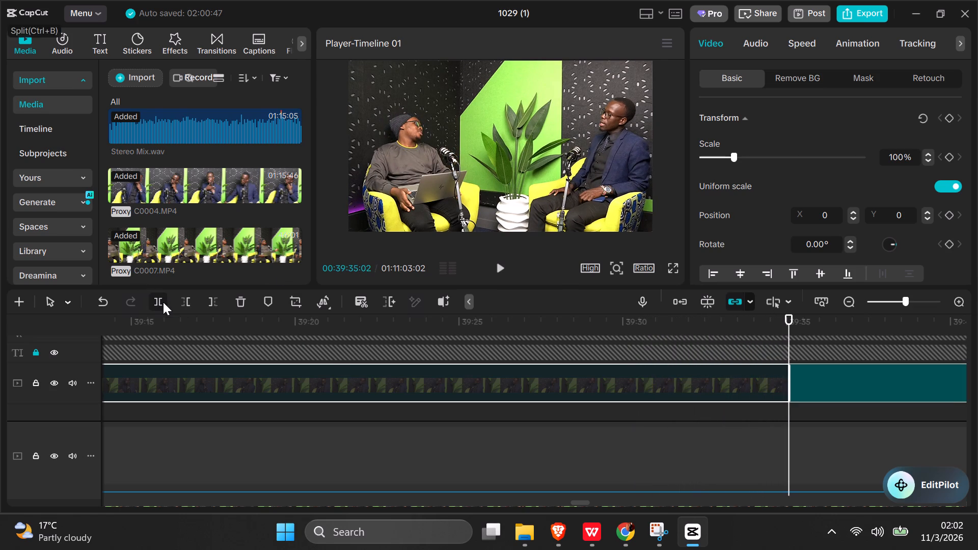
Play the interview on from 00:39:35:02 to look for the next camera cut point.
{"action": "key", "text": "space"}
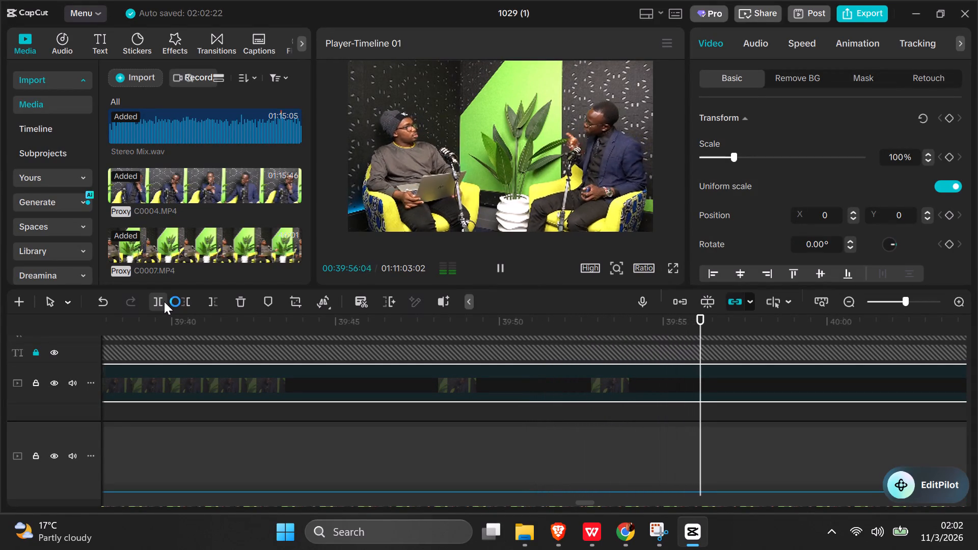
{"action": "key", "text": "space"}
{"action": "key", "text": "space"}
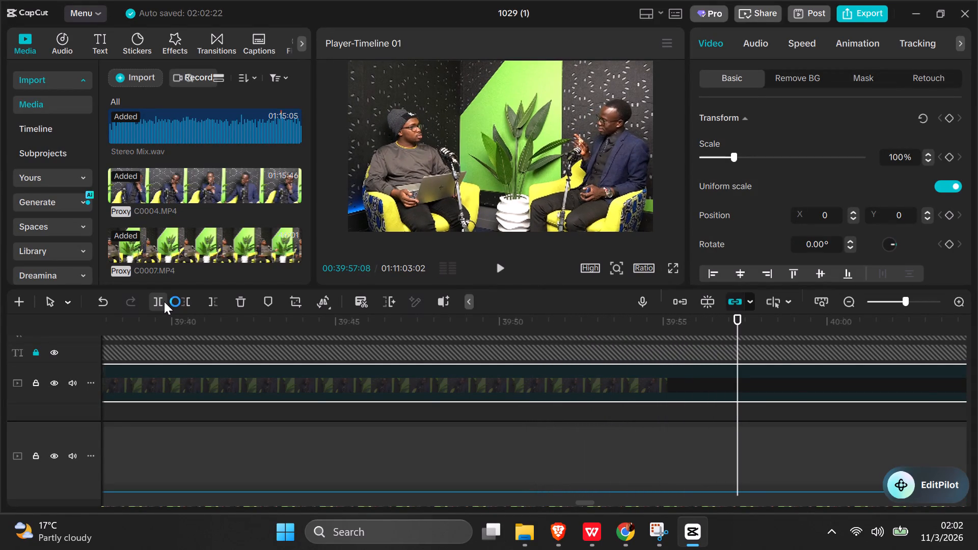
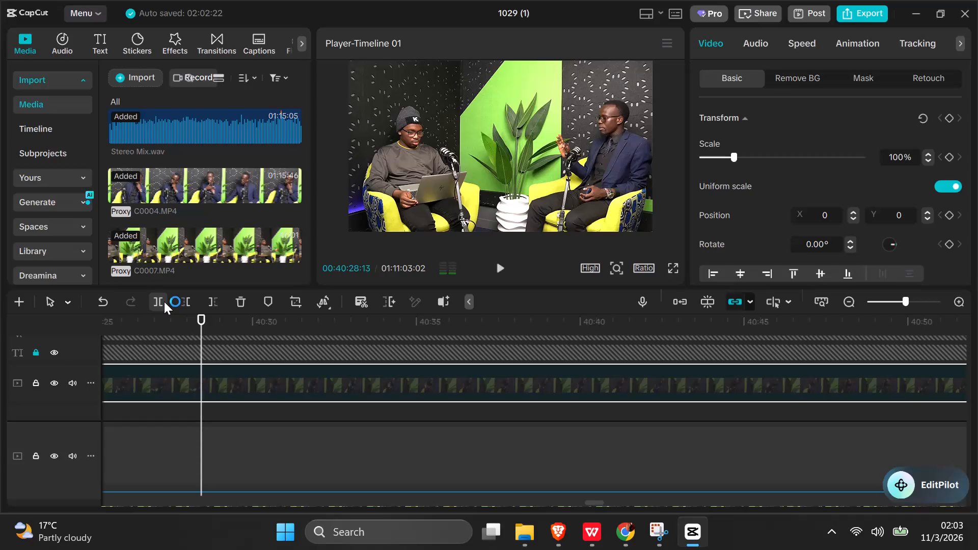
Play the interview on from 00:40:28:13, replaying the passage before 00:41:00, and split the disabled C0004.MP4 clip at 00:40:59:00.
{"action": "key", "text": "space"}
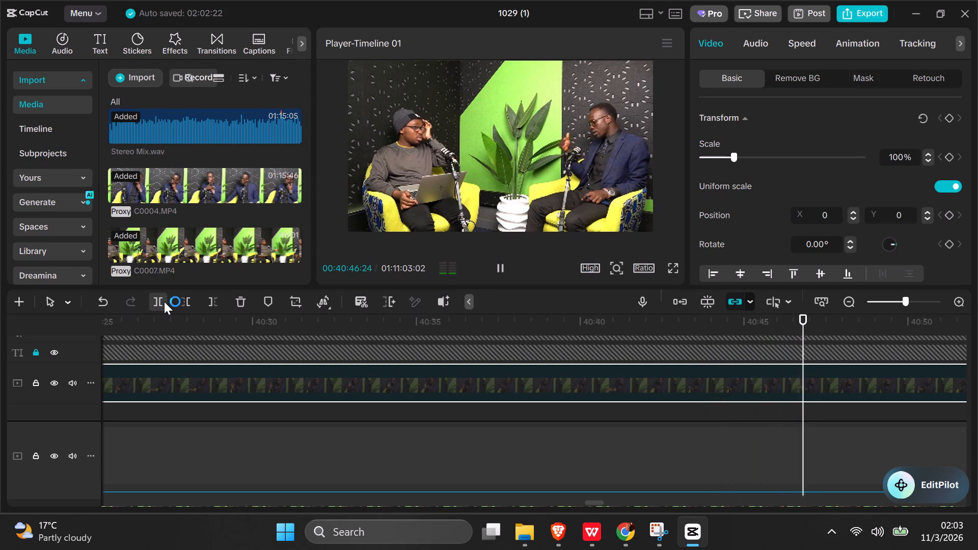
{"action": "key", "text": "space"}
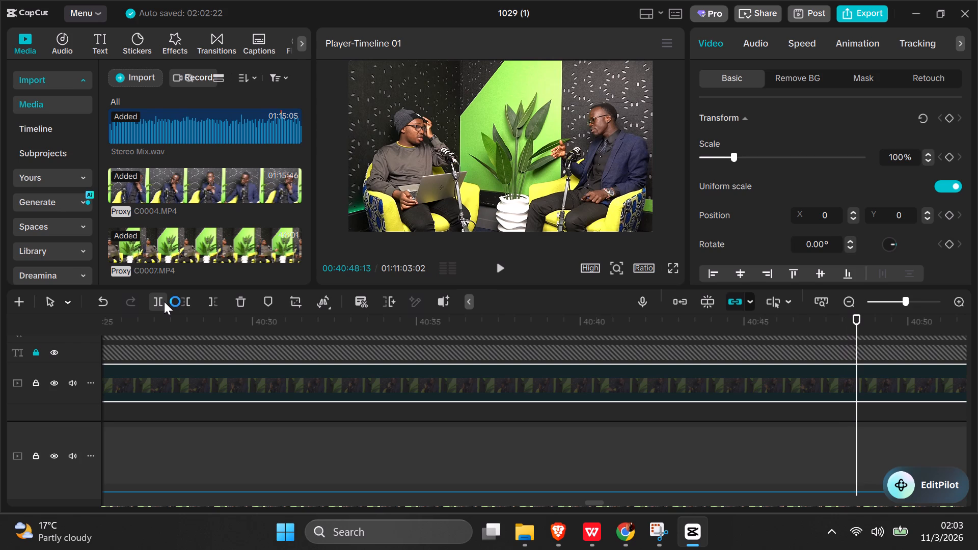
{"action": "key", "text": "space"}
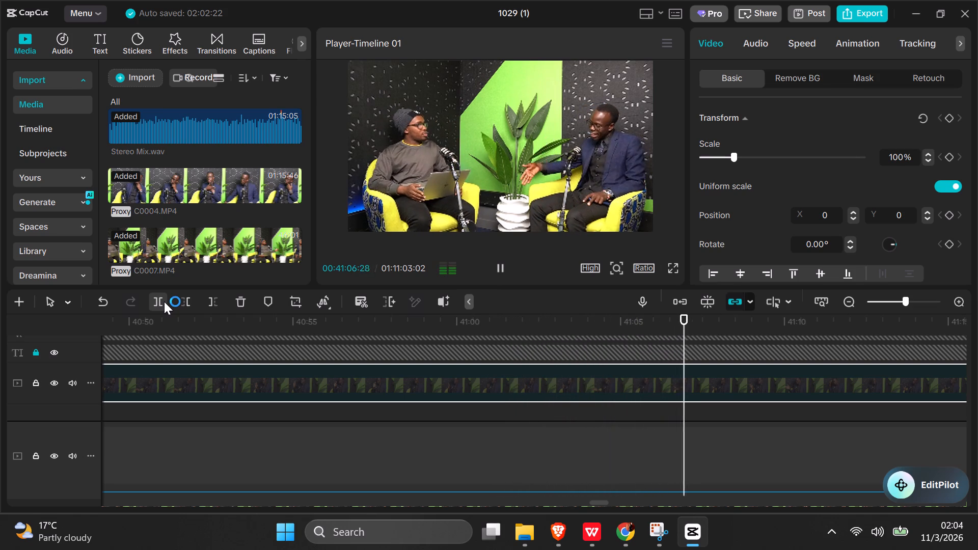
{"action": "key", "text": "space"}
{"action": "left_click", "coordinate": [303, 420]}
{"action": "key", "text": "space"}
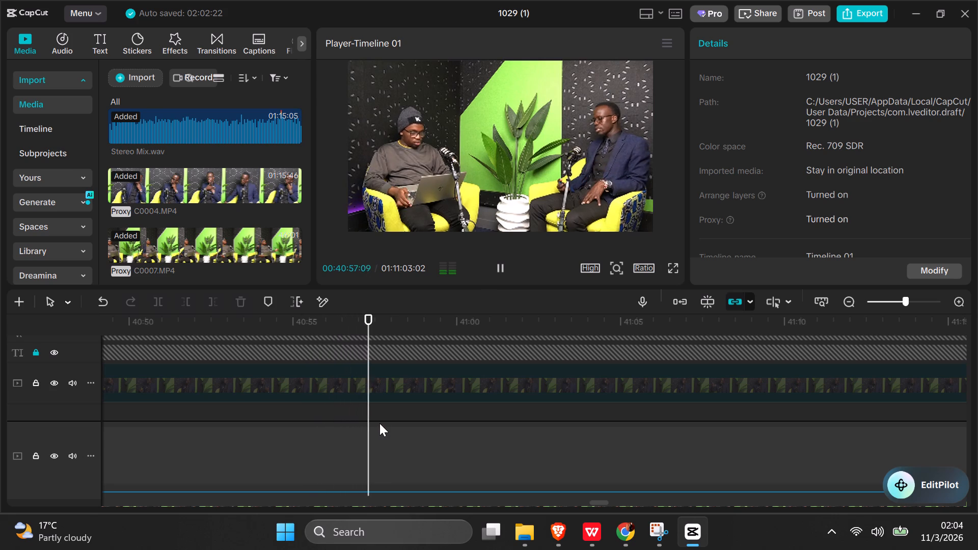
{"action": "left_click", "coordinate": [354, 379]}
{"action": "key", "text": "space"}
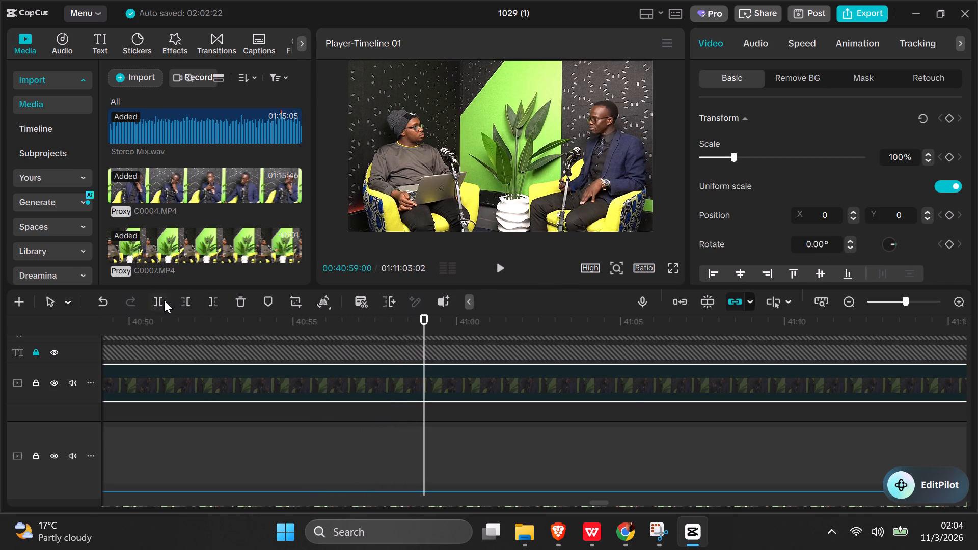
{"action": "left_click", "coordinate": [164, 300]}
Enable the C0004.MP4 segment that ends at the 00:40:59:00 cut.
{"action": "left_click", "coordinate": [344, 386]}
{"action": "right_click", "coordinate": [345, 386]}
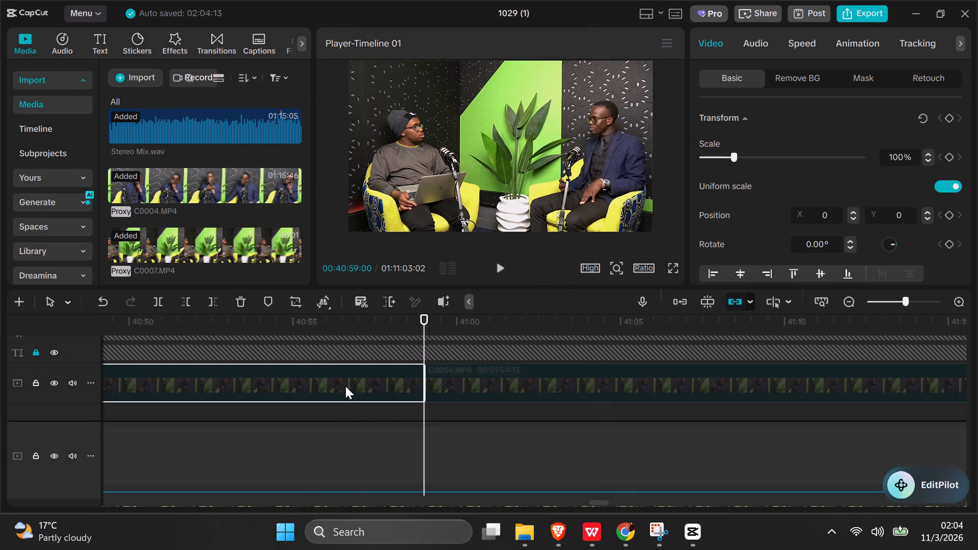
{"action": "left_click", "coordinate": [395, 471]}
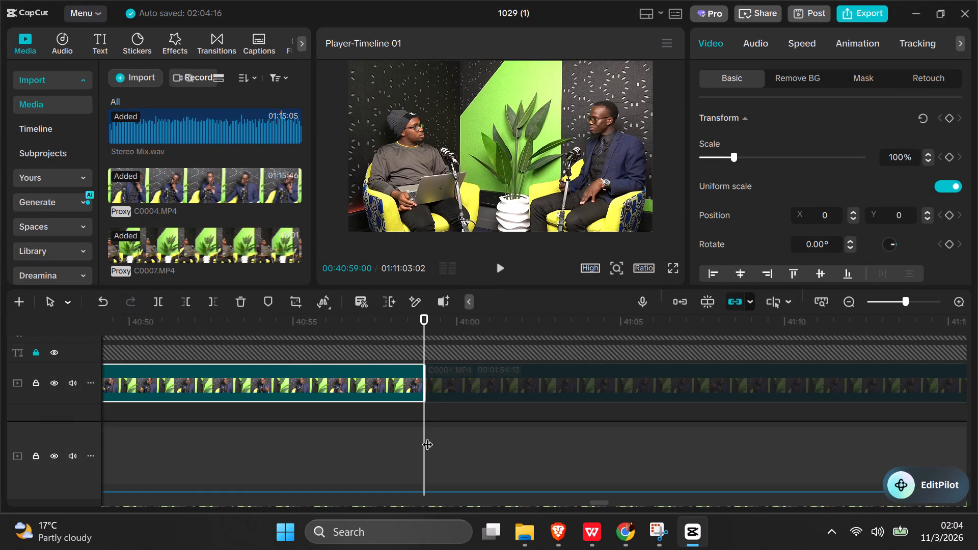
Select the disabled C0004.MP4 segment after 00:40:59:00 and play the interview on to look for the next camera cut point.
{"action": "left_click", "coordinate": [454, 390]}
{"action": "key", "text": "space"}
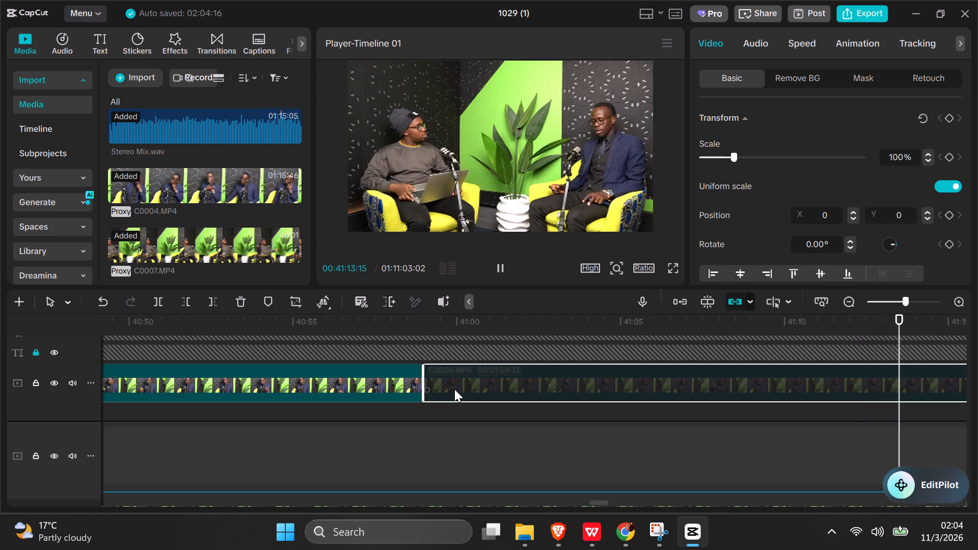
{"action": "key", "text": "space"}
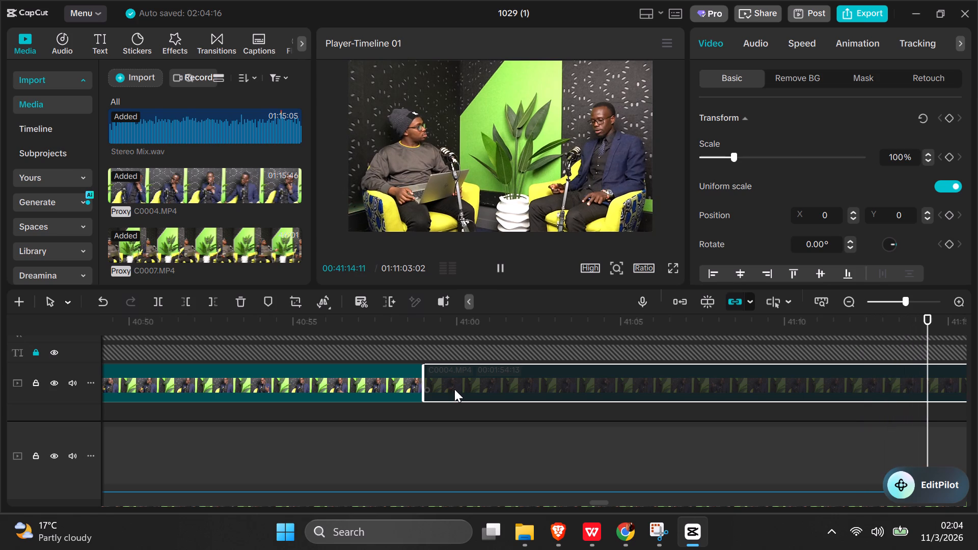
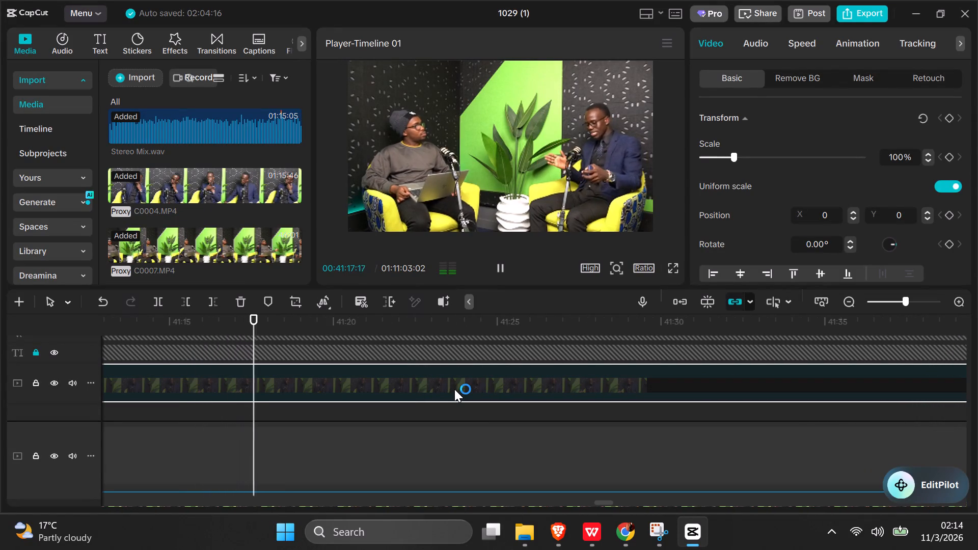
Replay the interview from about 00:41:05 and split the disabled C0004.MP4 clip at 00:41:08:05.
{"action": "key", "text": "space"}
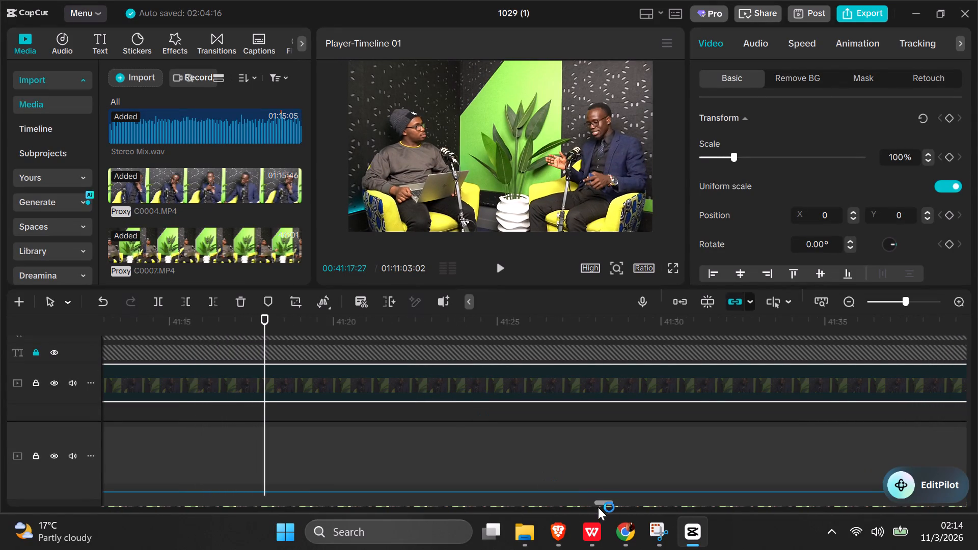
{"action": "left_click", "coordinate": [598, 504]}
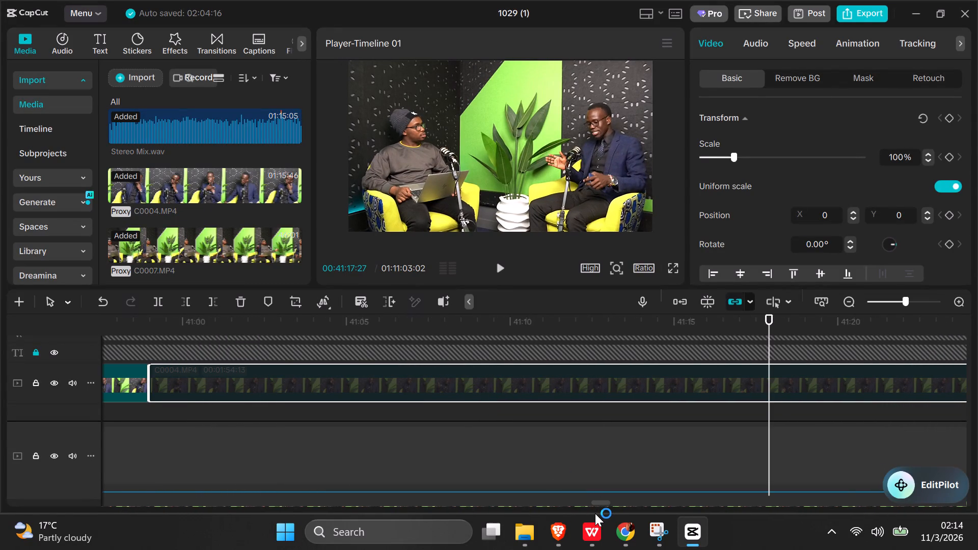
{"action": "left_click", "coordinate": [346, 429]}
{"action": "key", "text": "space"}
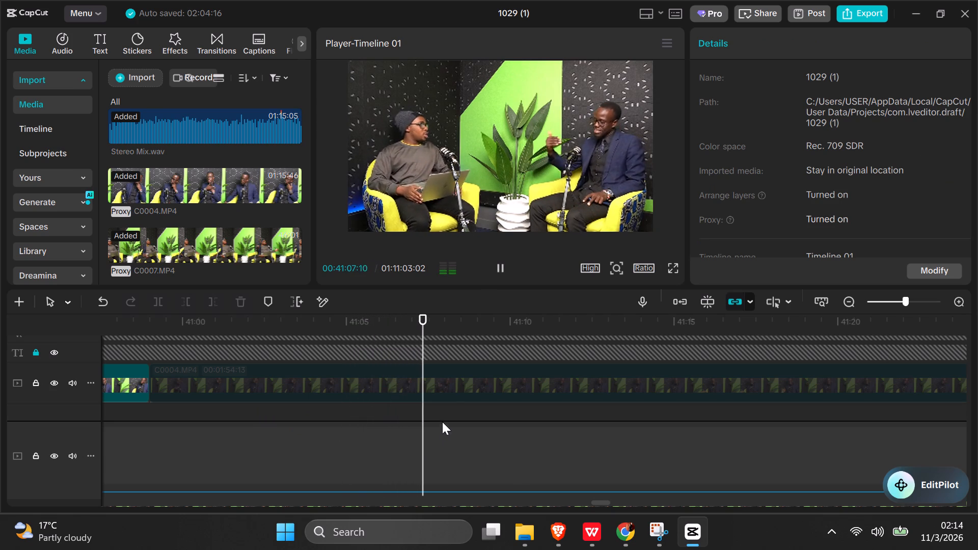
{"action": "key", "text": "space"}
{"action": "left_click", "coordinate": [475, 378]}
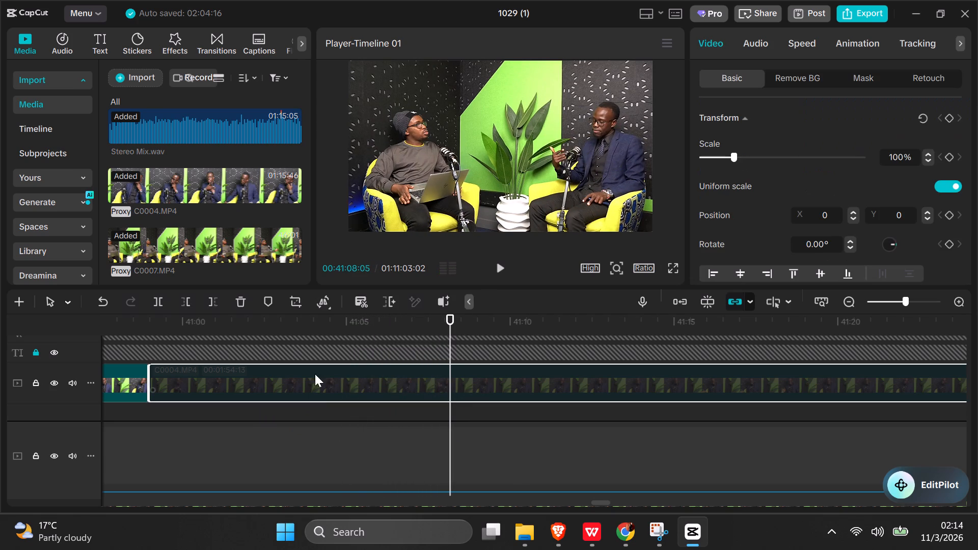
{"action": "left_click", "coordinate": [159, 301]}
Play the interview on from 00:41:08:05, replaying the passage around 00:41:52, and split the disabled C0004.MP4 clip at 00:41:51:24.
{"action": "key", "text": "space"}
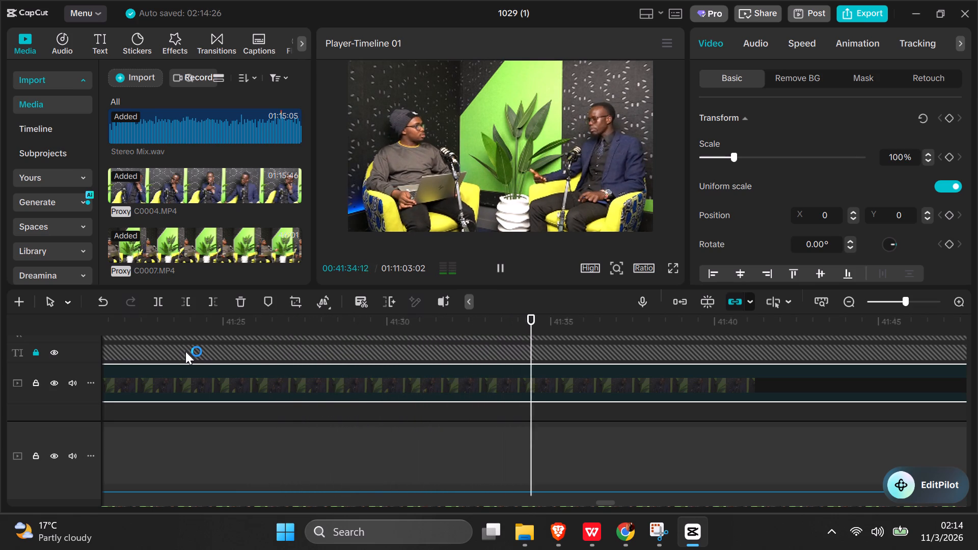
{"action": "key", "text": "space"}
{"action": "key", "text": "space"}
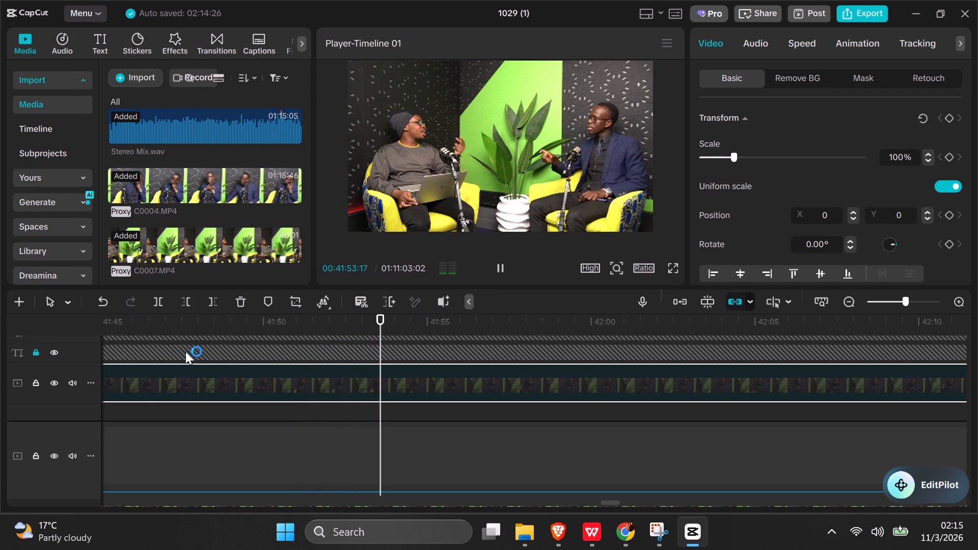
{"action": "key", "text": "space"}
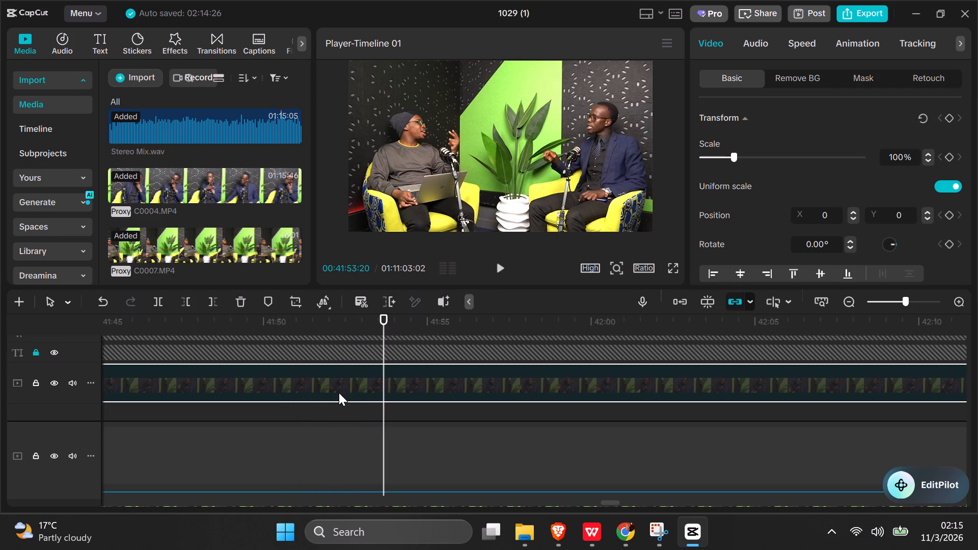
{"action": "left_click", "coordinate": [335, 413]}
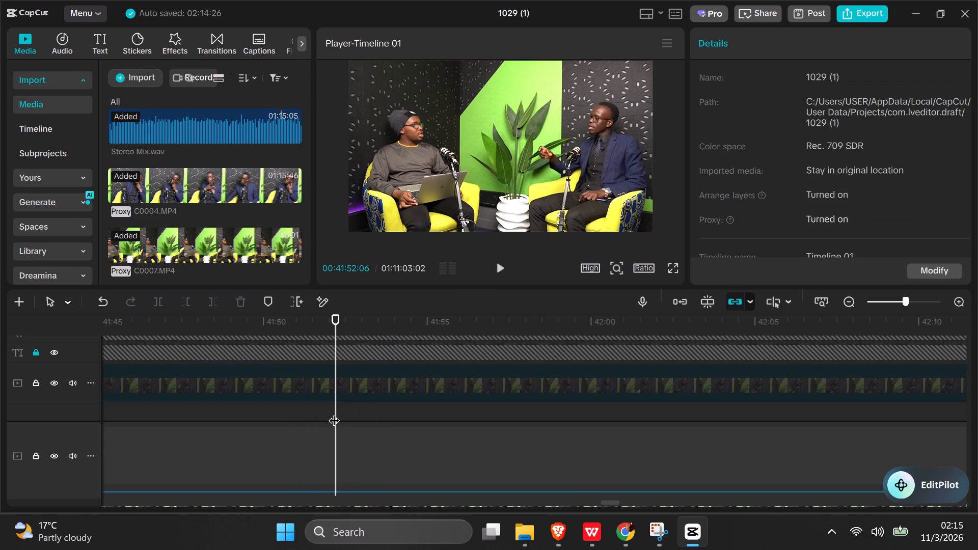
{"action": "key", "text": "space"}
{"action": "key", "text": "space"}
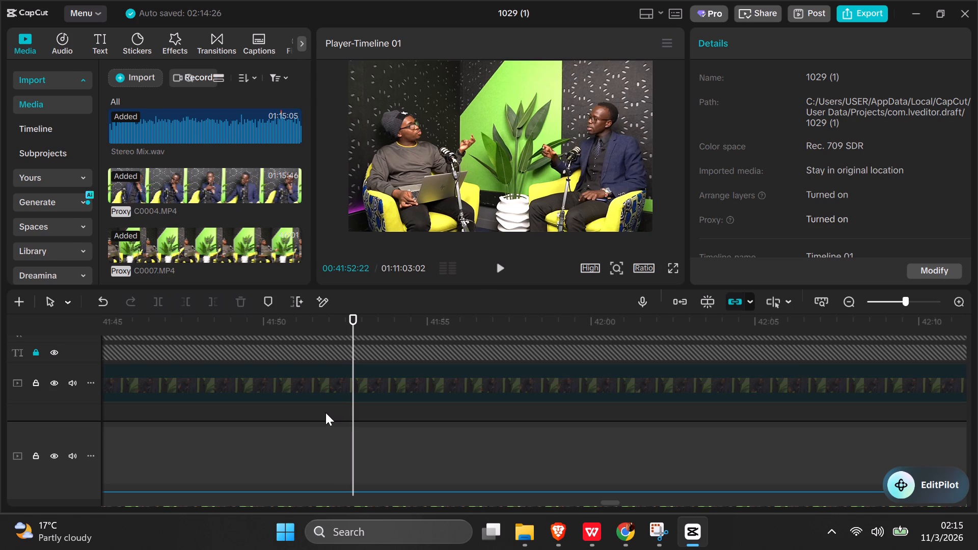
{"action": "left_click", "coordinate": [310, 410]}
{"action": "key", "text": "space"}
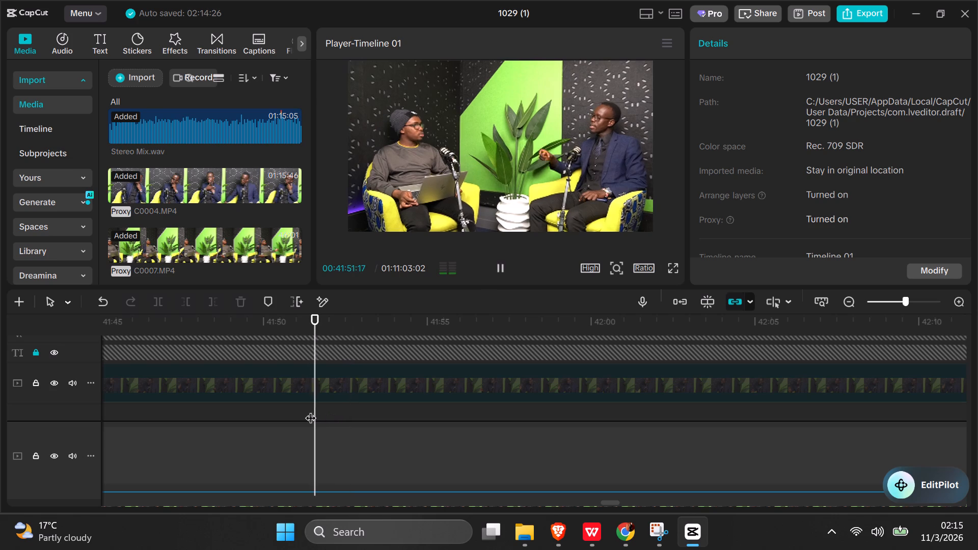
{"action": "key", "text": "space"}
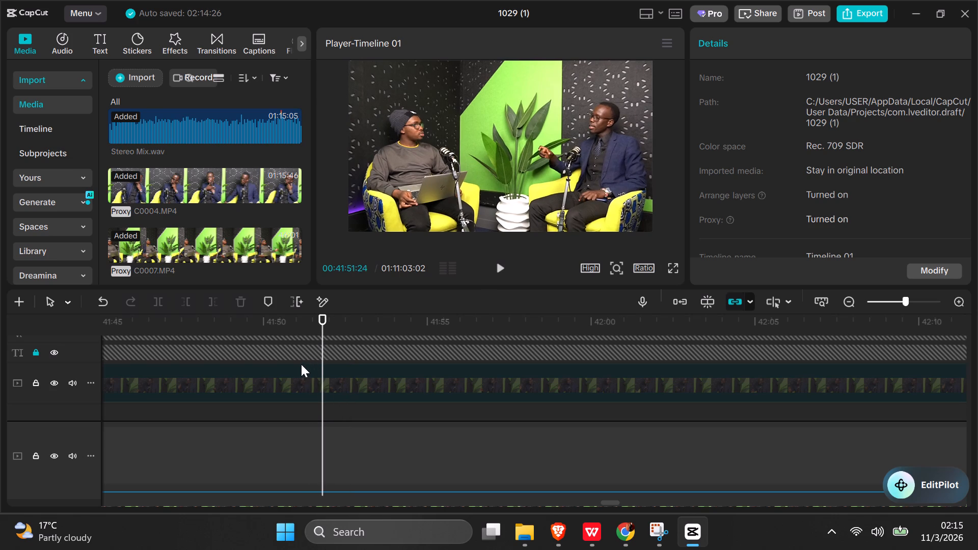
{"action": "left_click", "coordinate": [300, 368]}
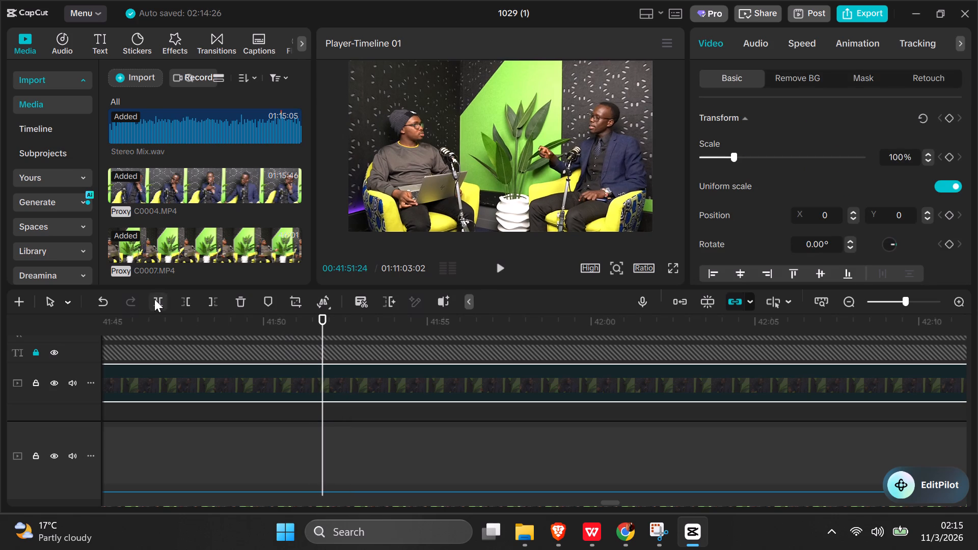
{"action": "left_click", "coordinate": [155, 299]}
Enable the C0004.MP4 segment that ends at the 00:41:51:24 cut.
{"action": "left_click", "coordinate": [254, 381]}
{"action": "right_click", "coordinate": [254, 381]}
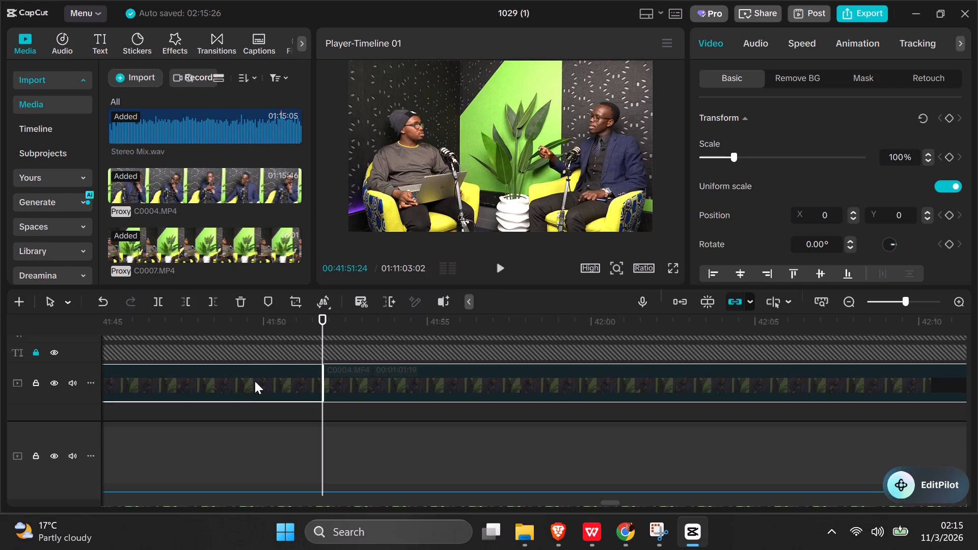
{"action": "left_click", "coordinate": [336, 482]}
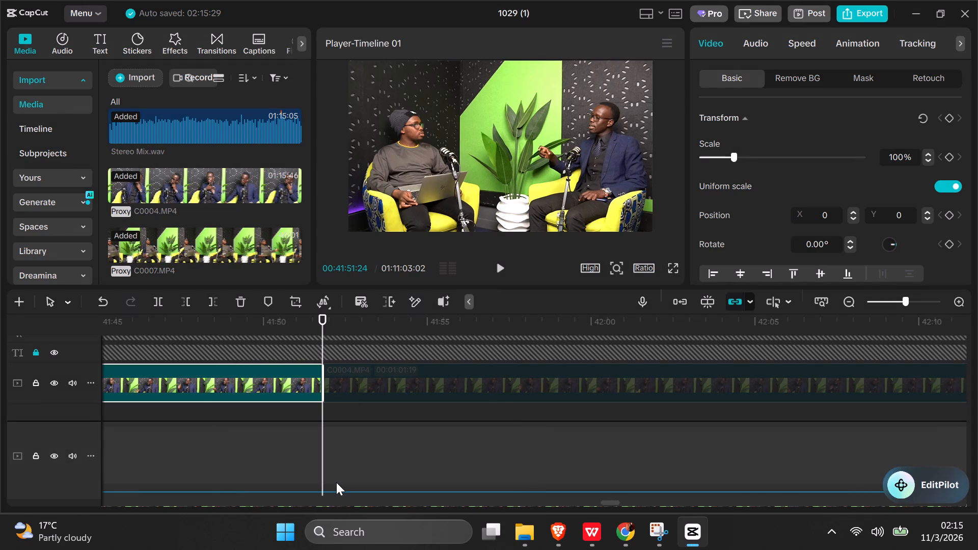
Play the interview on from 00:41:51:24, replaying the passage around 00:42:01, and split the disabled C0004.MP4 clip at 00:42:00:21.
{"action": "key", "text": "space"}
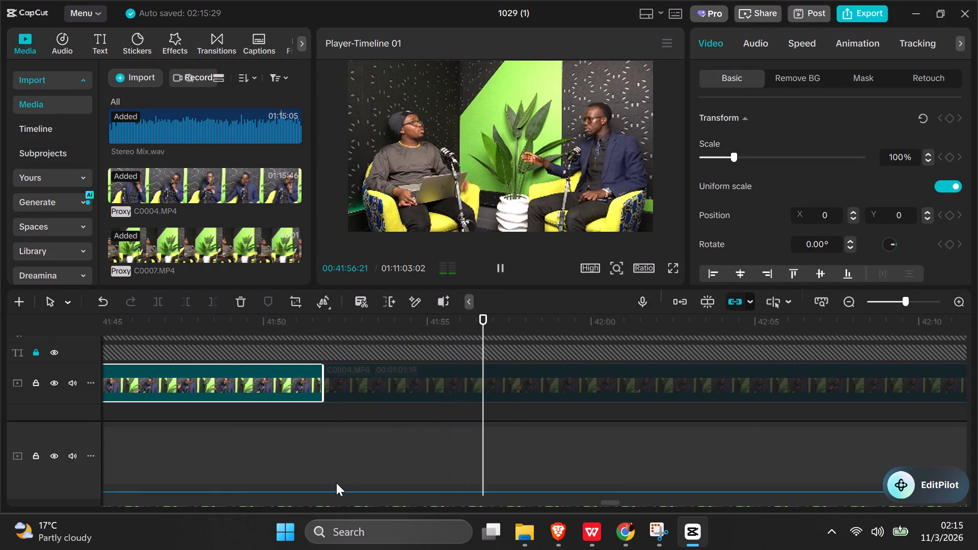
{"action": "key", "text": "space"}
{"action": "key", "text": "space"}
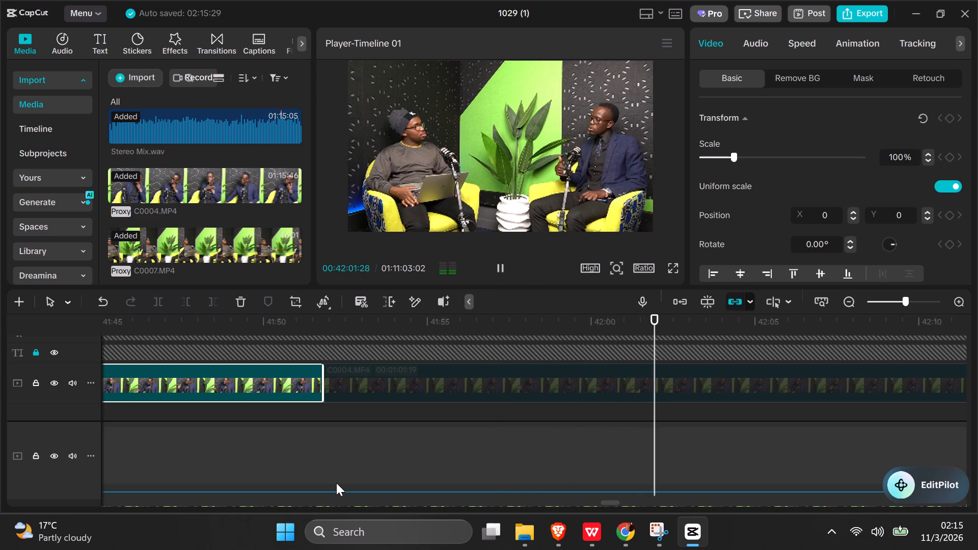
{"action": "key", "text": "space"}
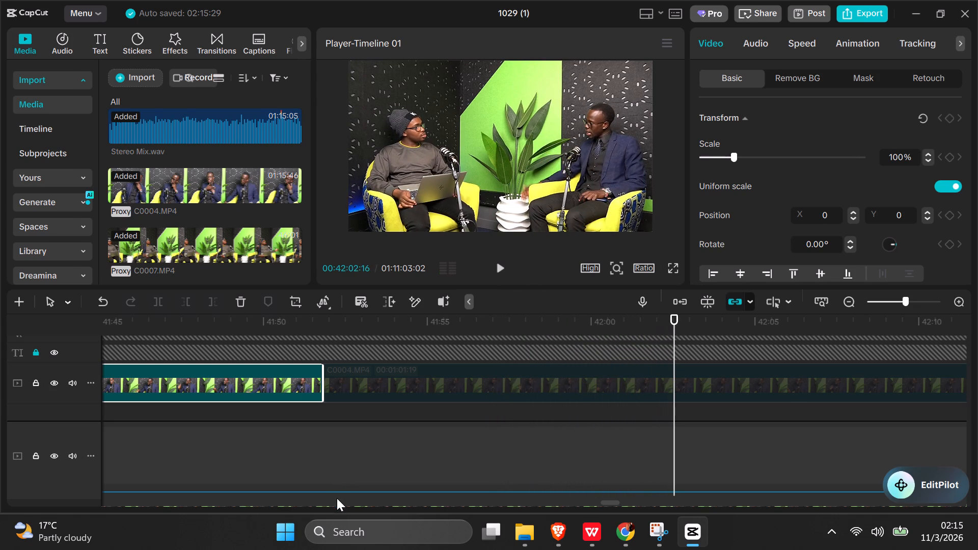
{"action": "left_click", "coordinate": [654, 412]}
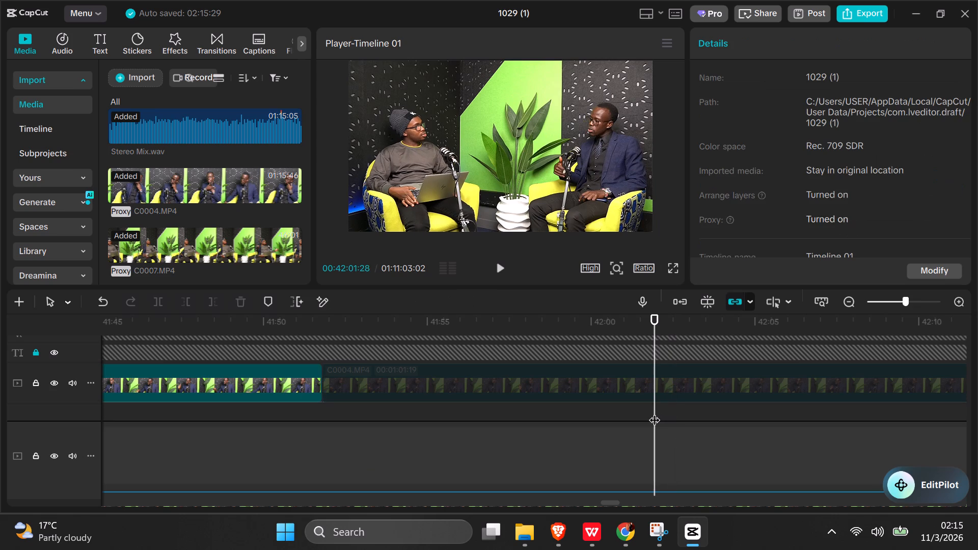
{"action": "key", "text": "space"}
{"action": "key", "text": "space"}
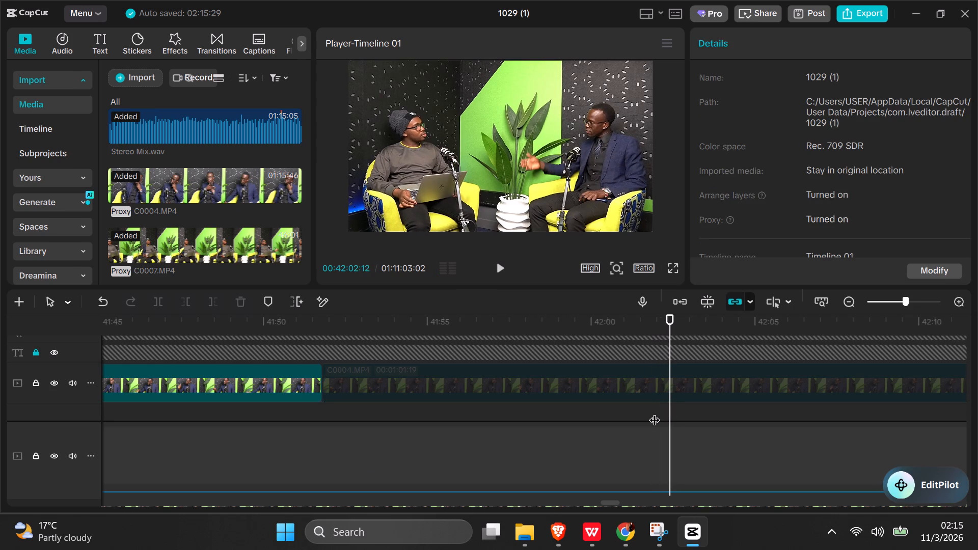
{"action": "left_click", "coordinate": [629, 414]}
{"action": "key", "text": "space"}
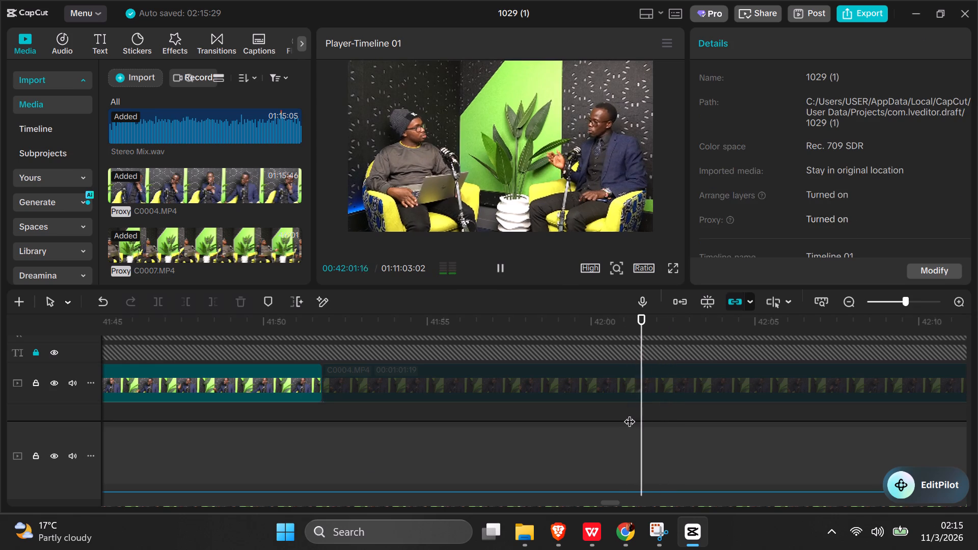
{"action": "key", "text": "space"}
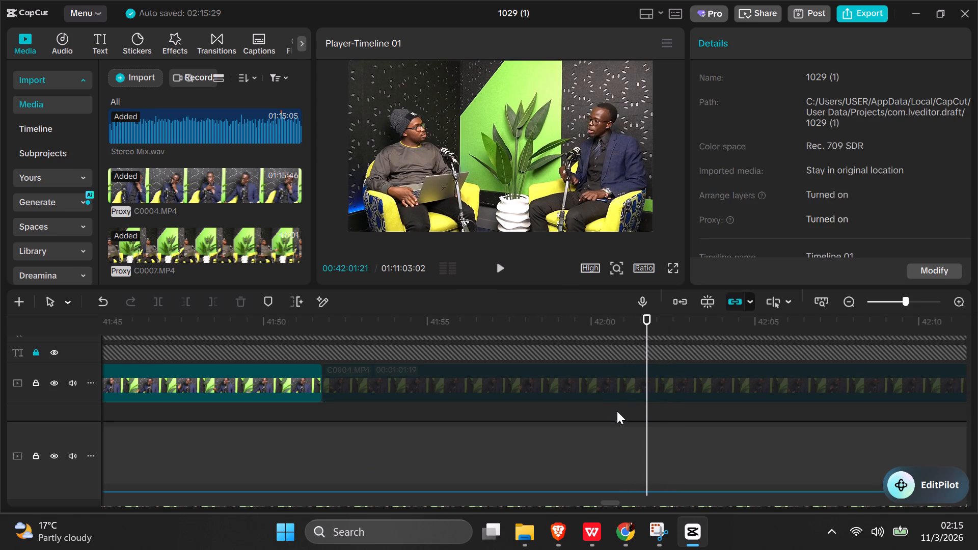
{"action": "left_click", "coordinate": [612, 407]}
{"action": "key", "text": "space"}
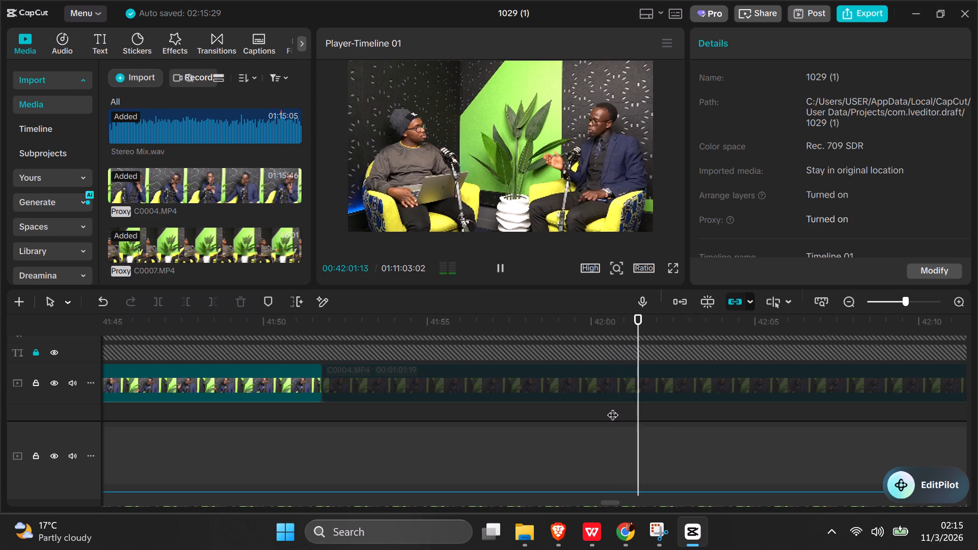
{"action": "key", "text": "space"}
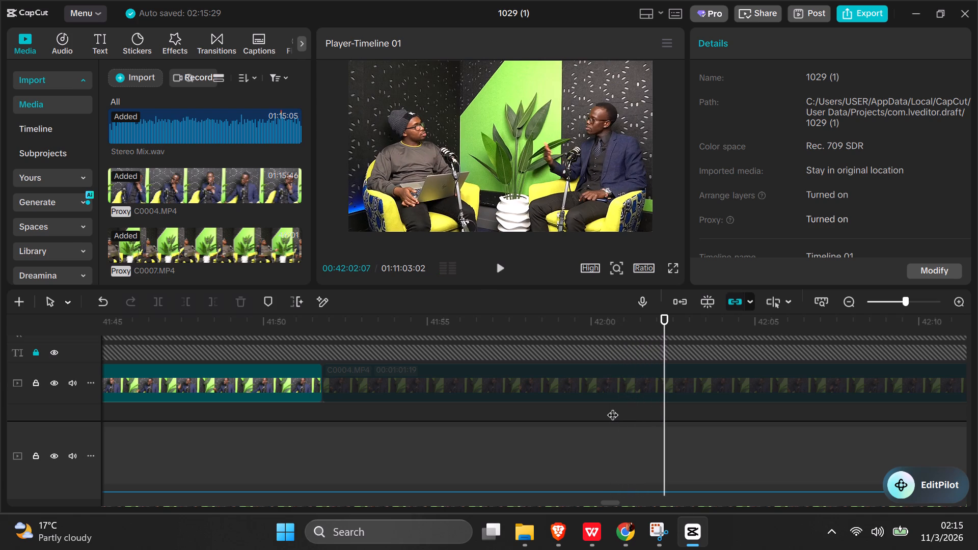
{"action": "left_click", "coordinate": [614, 405]}
{"action": "key", "text": "space"}
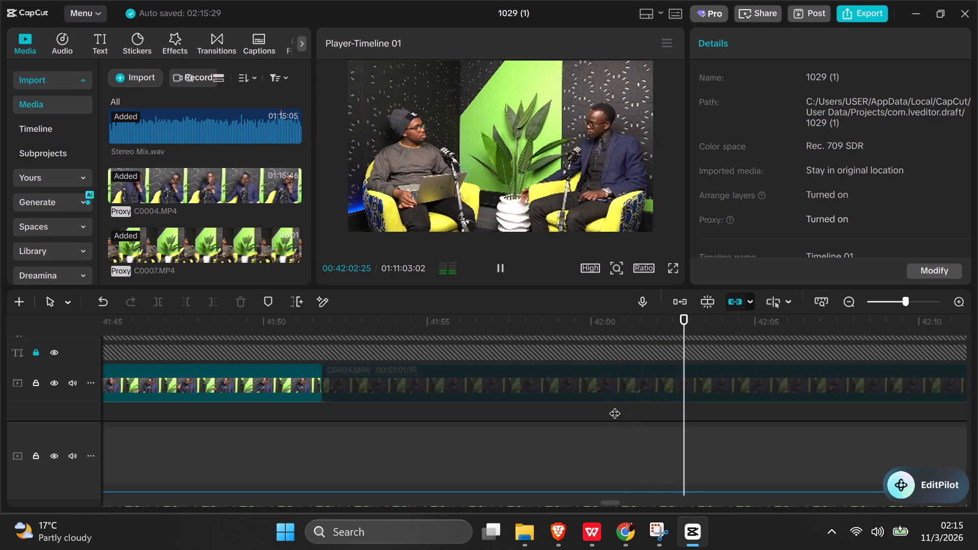
{"action": "left_click", "coordinate": [614, 405]}
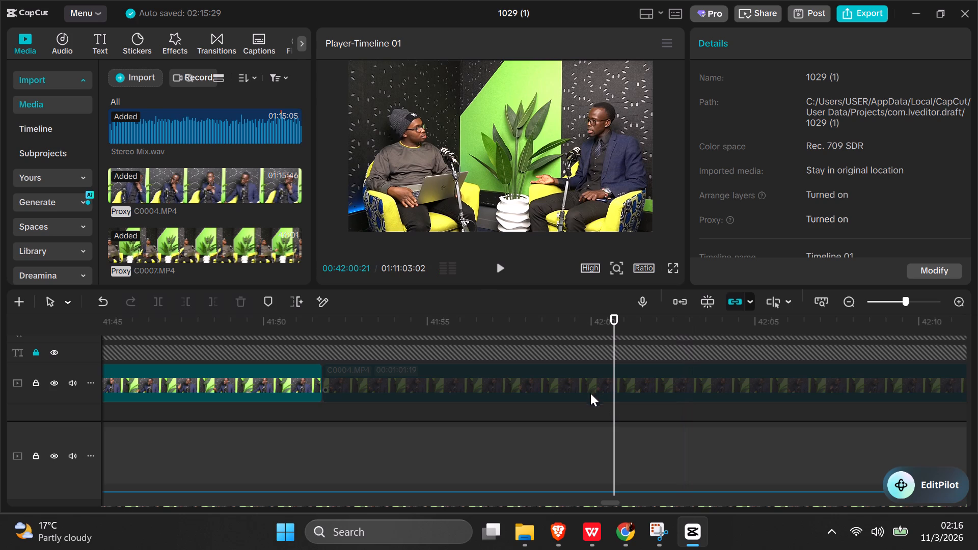
{"action": "left_click", "coordinate": [573, 388]}
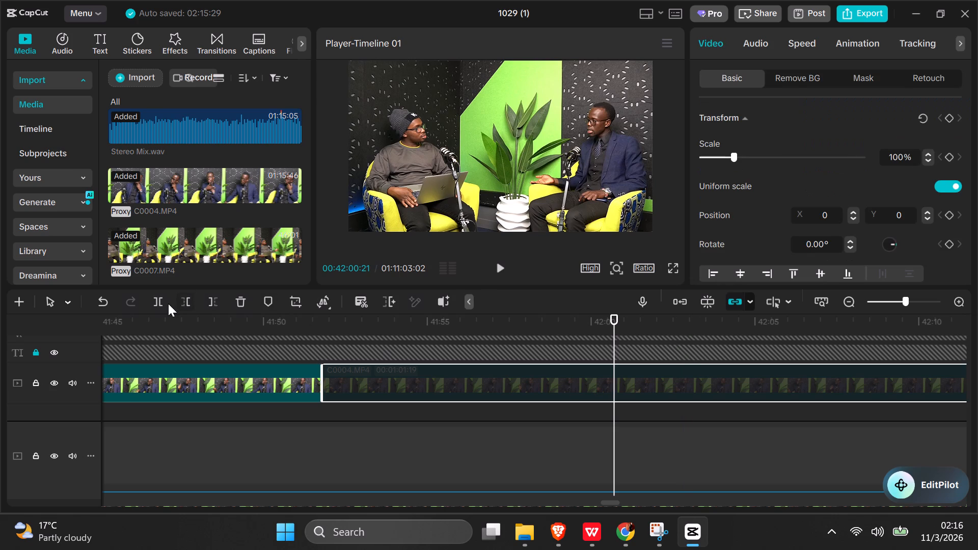
{"action": "left_click", "coordinate": [159, 302]}
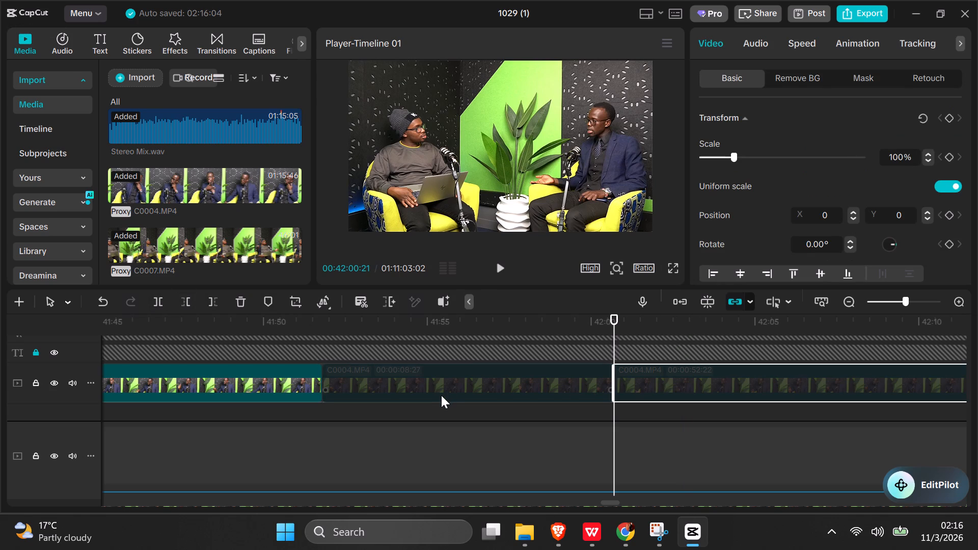
Play the interview on from 00:42:00:21 to look for the next camera cut point.
{"action": "key", "text": "space"}
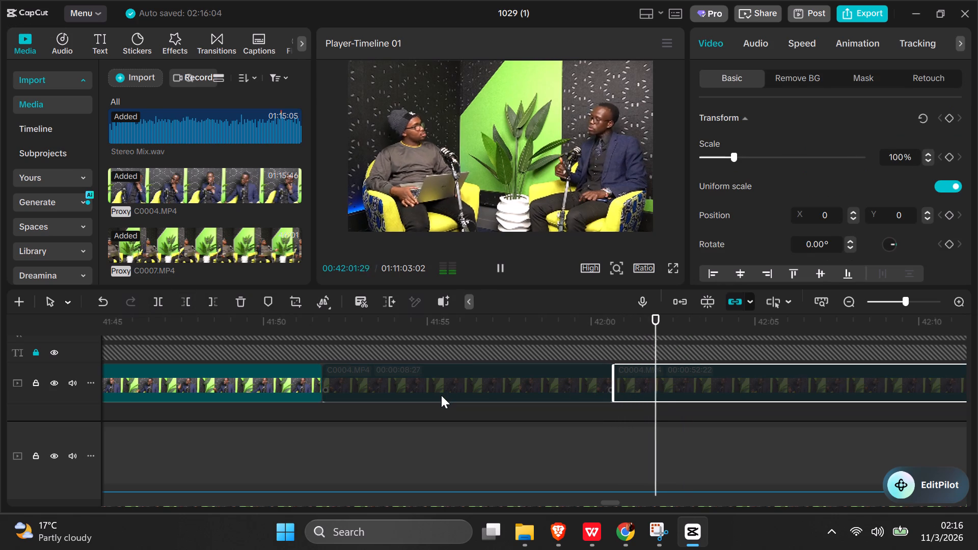
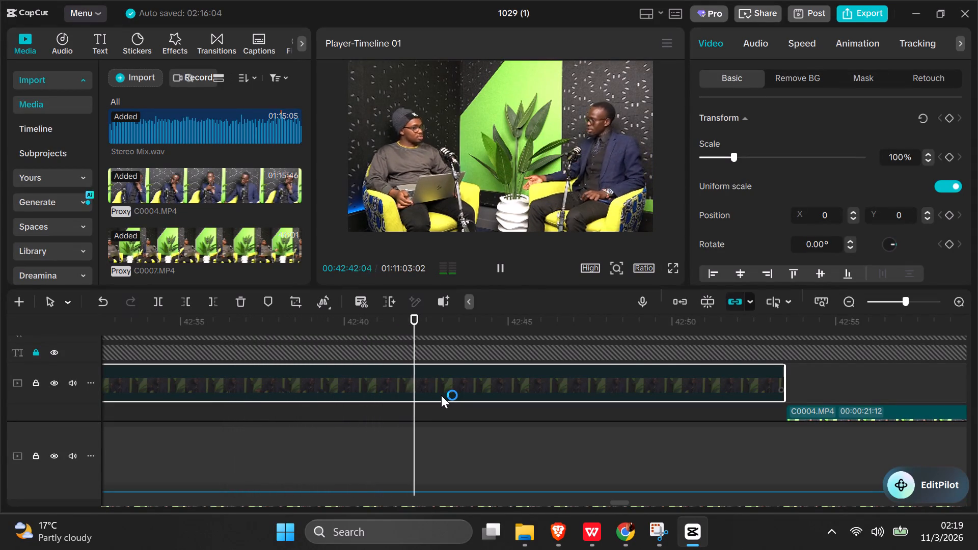
Play the interview on from 00:42:42:04 and examine the stacked camera tracks around the clip boundaries near 00:43:15.
{"action": "scroll", "coordinate": [838, 409], "scroll_direction": "down", "scroll_amount": 2}
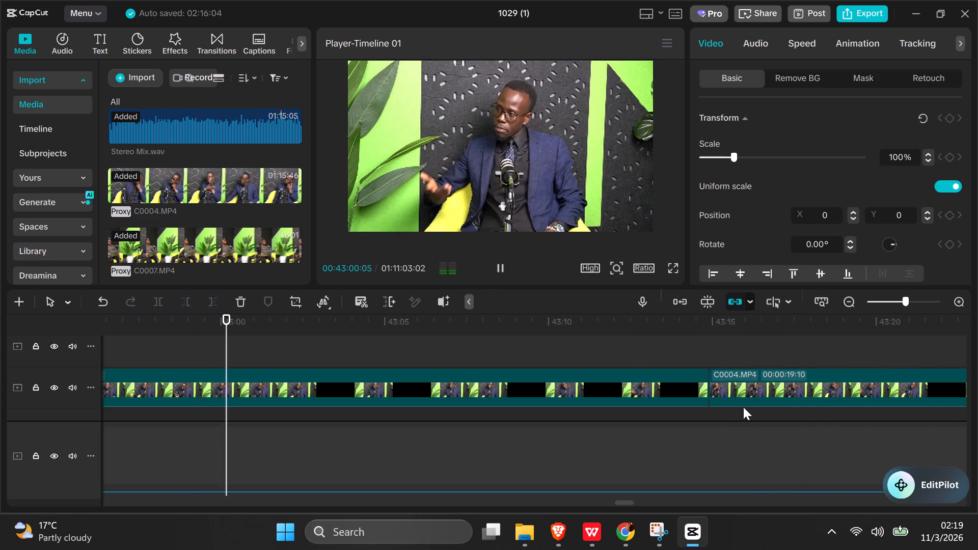
{"action": "scroll", "coordinate": [634, 354], "scroll_direction": "down", "scroll_amount": 4}
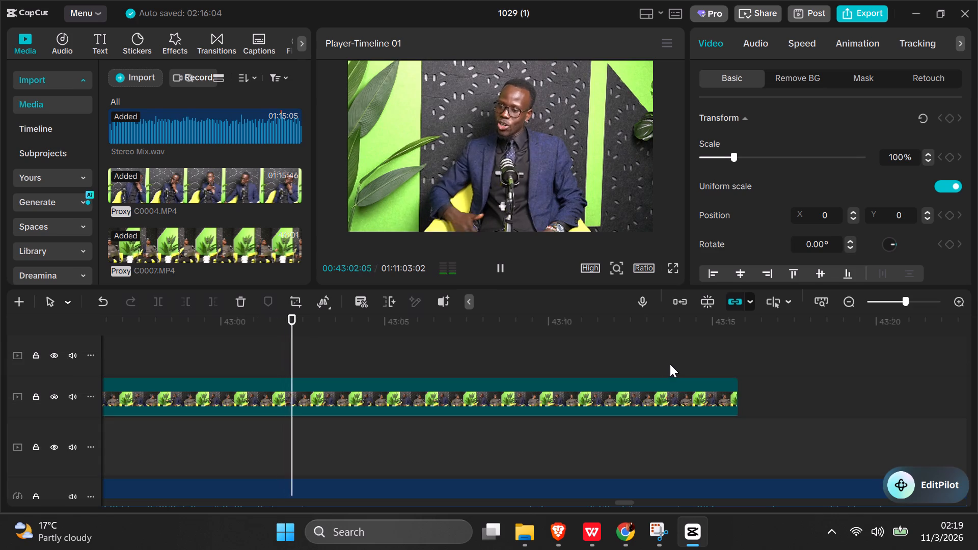
{"action": "scroll", "coordinate": [749, 376], "scroll_direction": "up", "scroll_amount": 2}
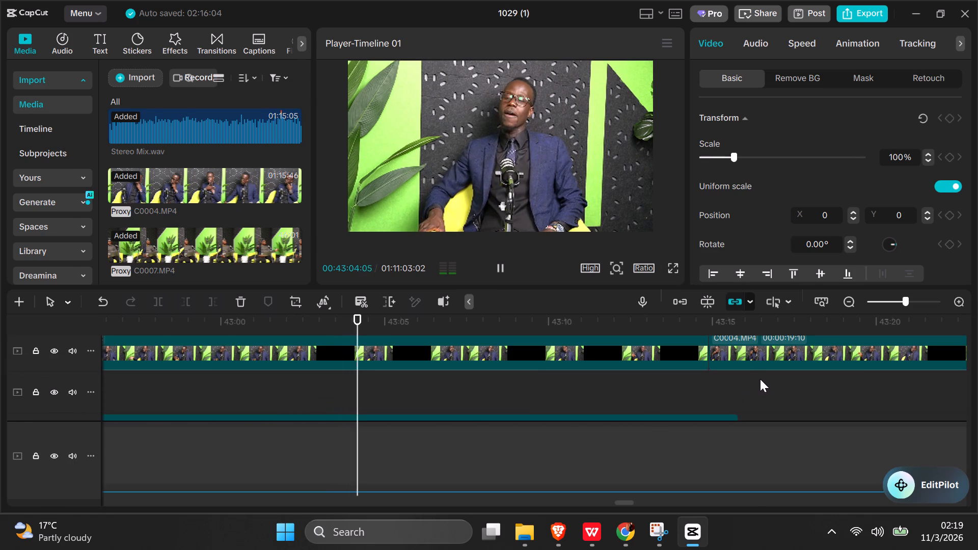
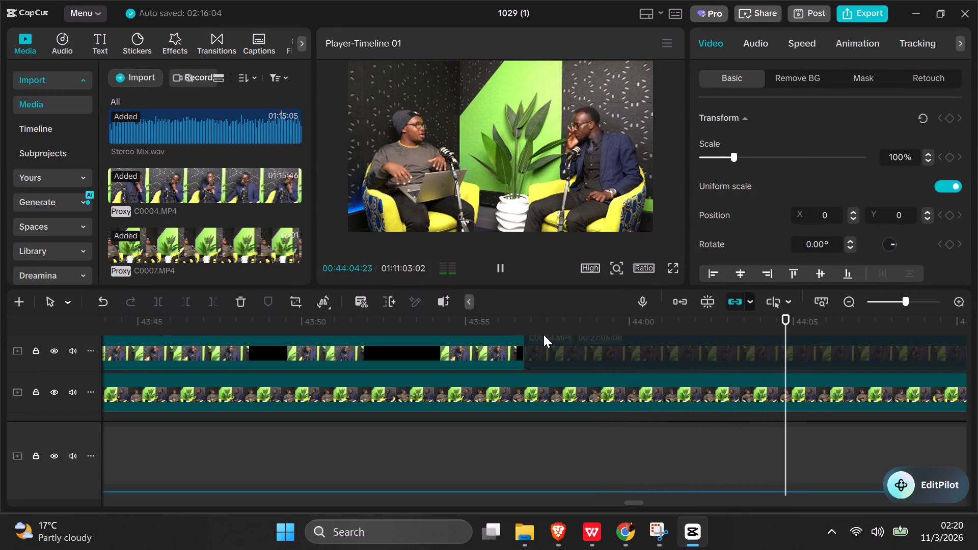
Examine the frames around the C0004.MP4 clip boundary near 00:43:56:24, and play the interview on from there to about 00:44:14.
{"action": "left_click", "coordinate": [526, 326]}
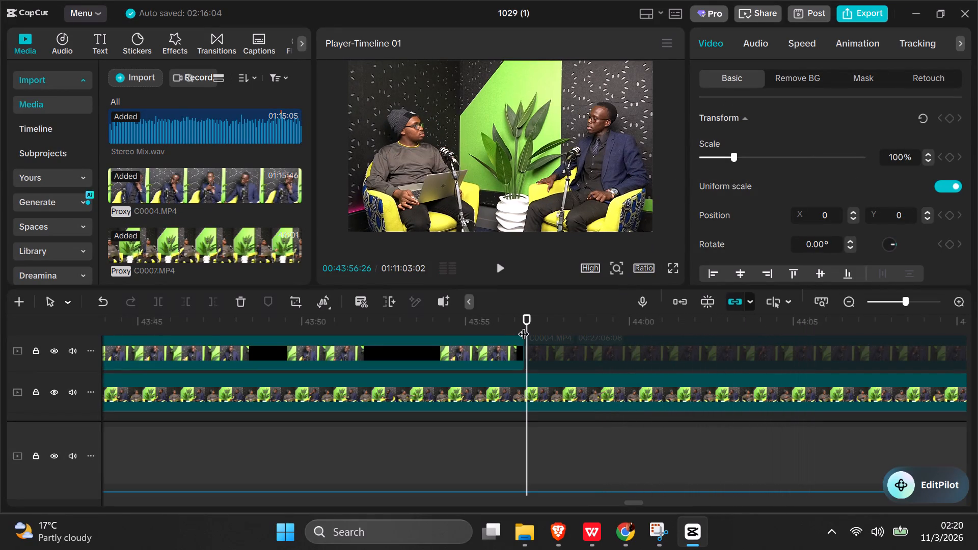
{"action": "left_click", "coordinate": [524, 326]}
{"action": "left_click", "coordinate": [528, 323]}
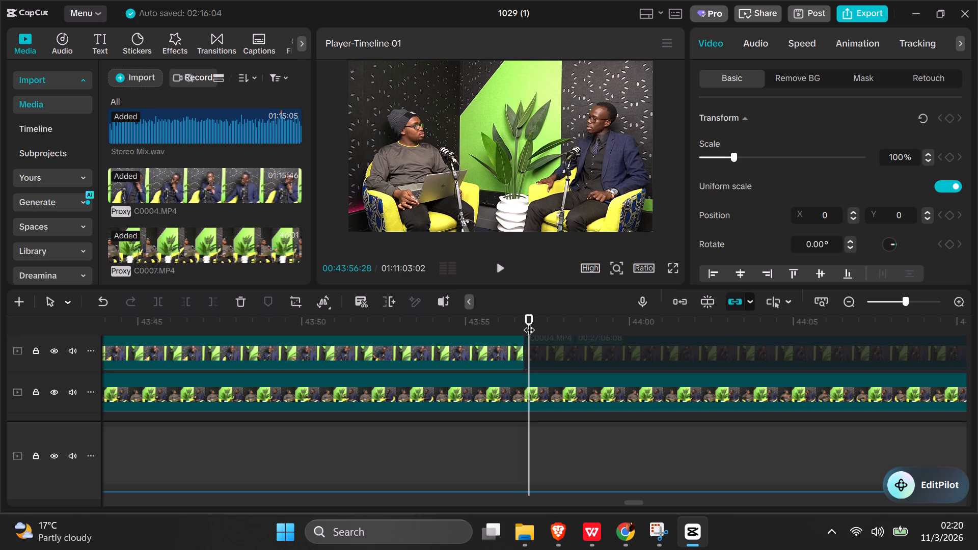
{"action": "left_click", "coordinate": [518, 324]}
{"action": "left_click", "coordinate": [524, 321]}
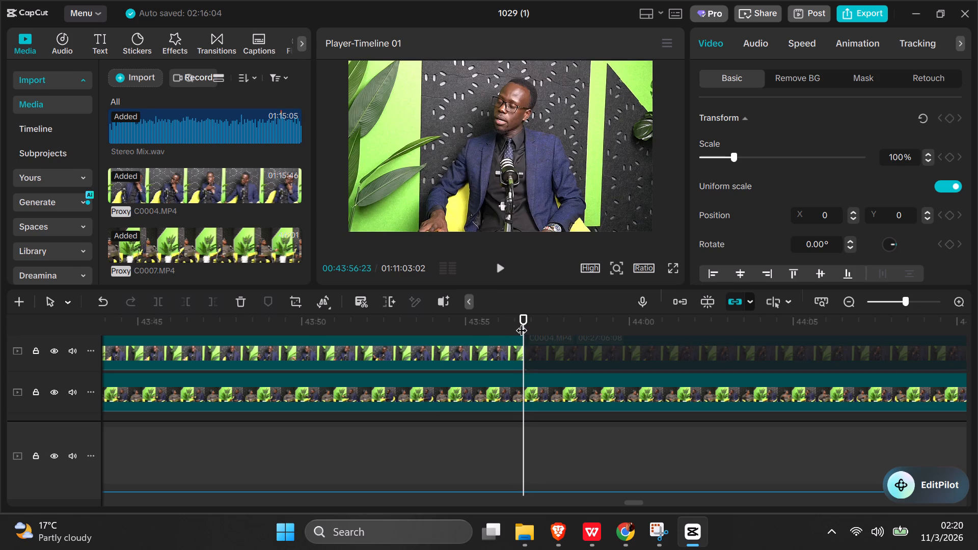
{"action": "key", "text": "Right"}
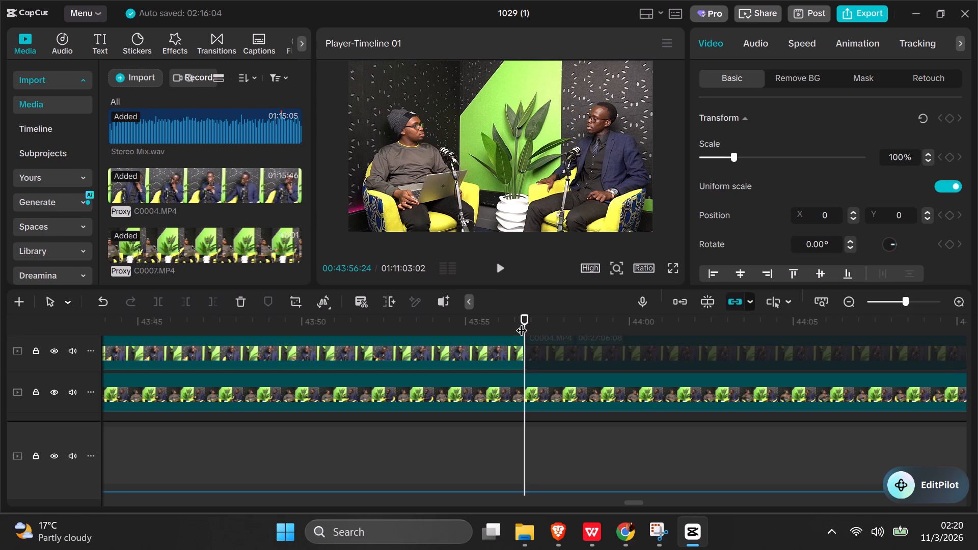
{"action": "key", "text": "space"}
{"action": "key", "text": "space"}
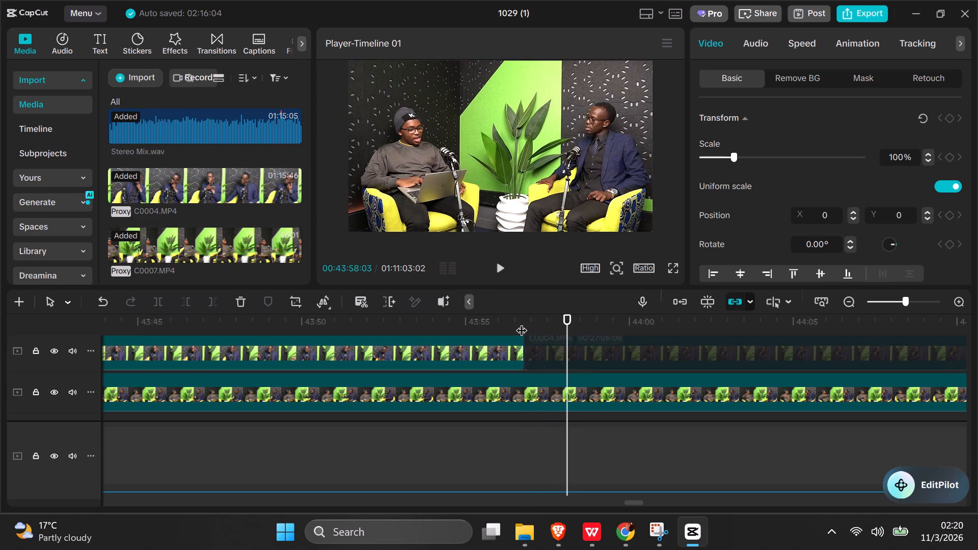
{"action": "key", "text": "space"}
{"action": "key", "text": "space"}
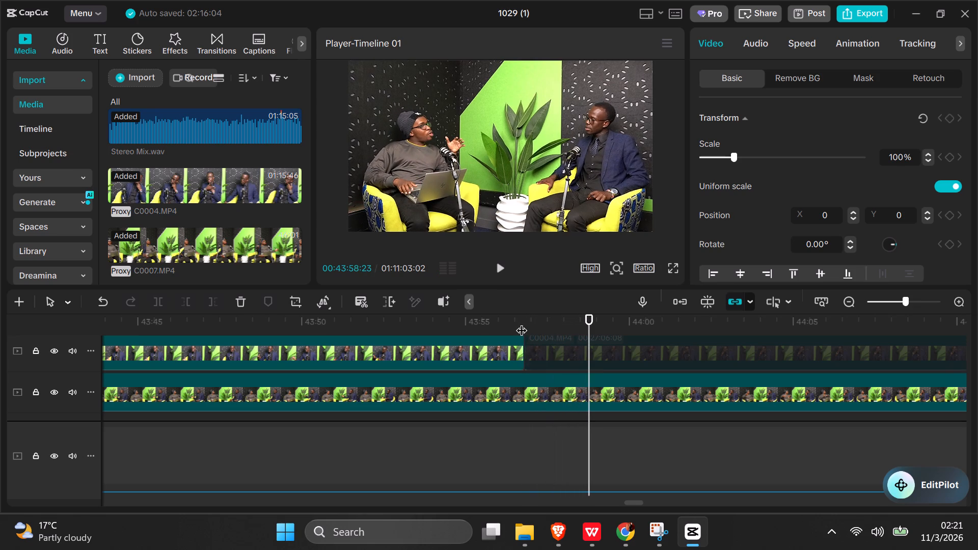
{"action": "key", "text": "space"}
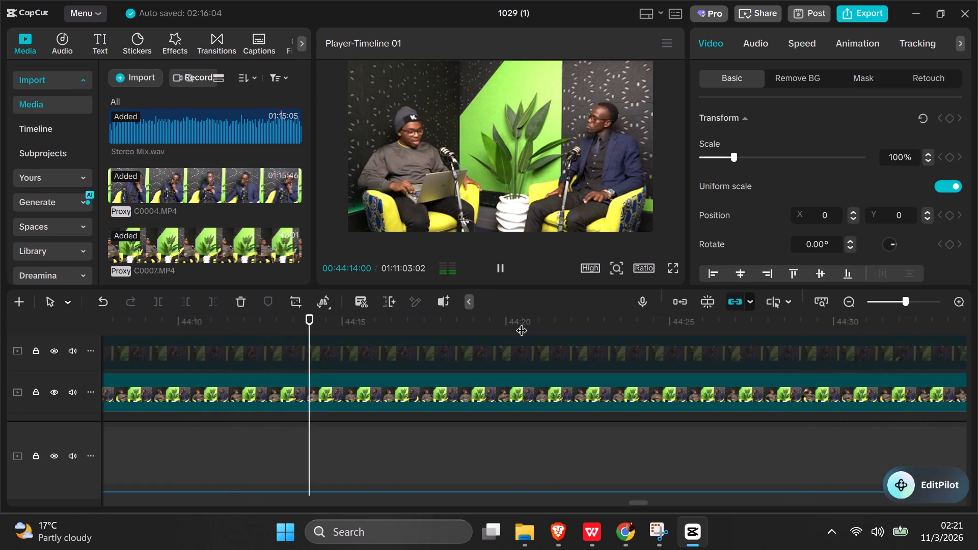
{"action": "key", "text": "space"}
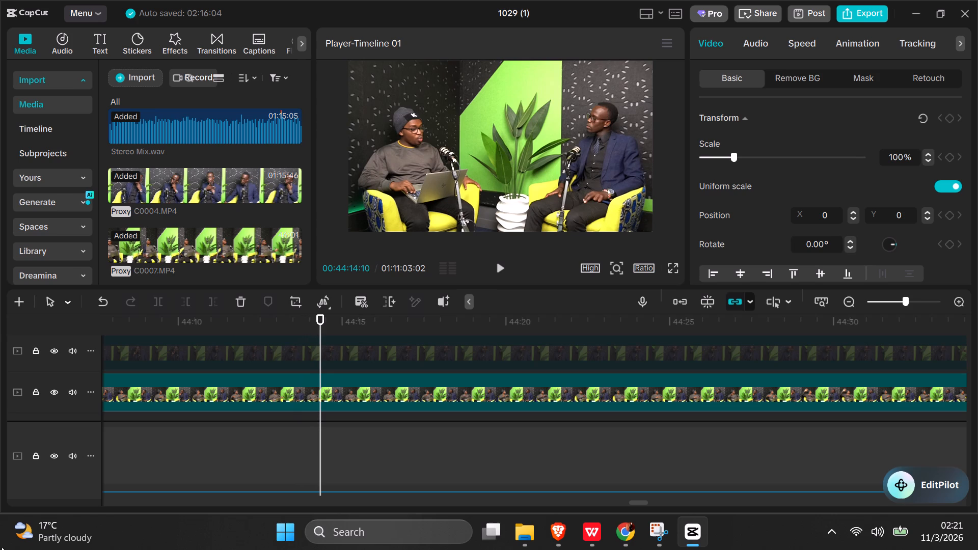
Return to about 00:43:57 and replay the conversation past 00:44:10 to review the shot over the disabled C0004.MP4 segment.
{"action": "left_click", "coordinate": [130, 337]}
{"action": "left_click", "coordinate": [120, 326]}
{"action": "left_click_drag", "start_coordinate": [119, 324], "coordinate": [76, 333]}
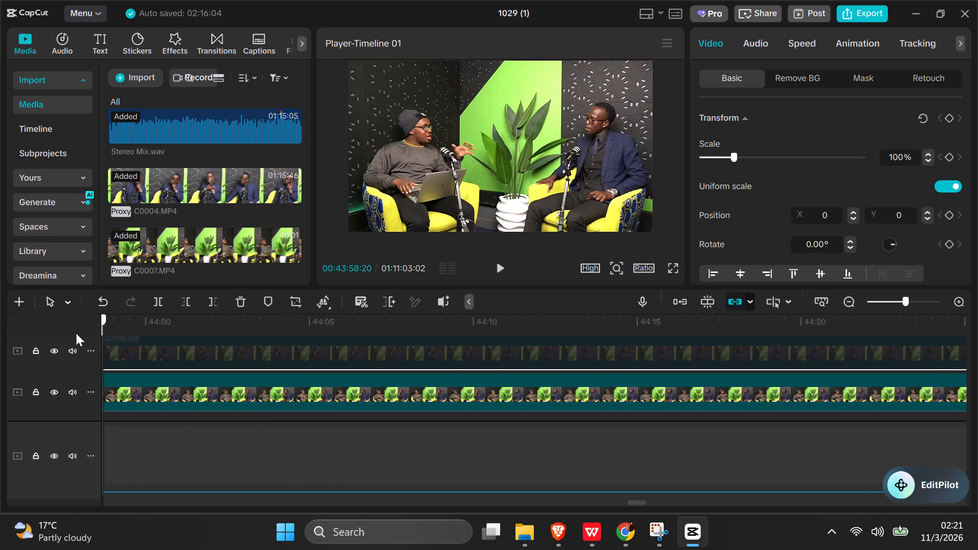
{"action": "key", "text": "space"}
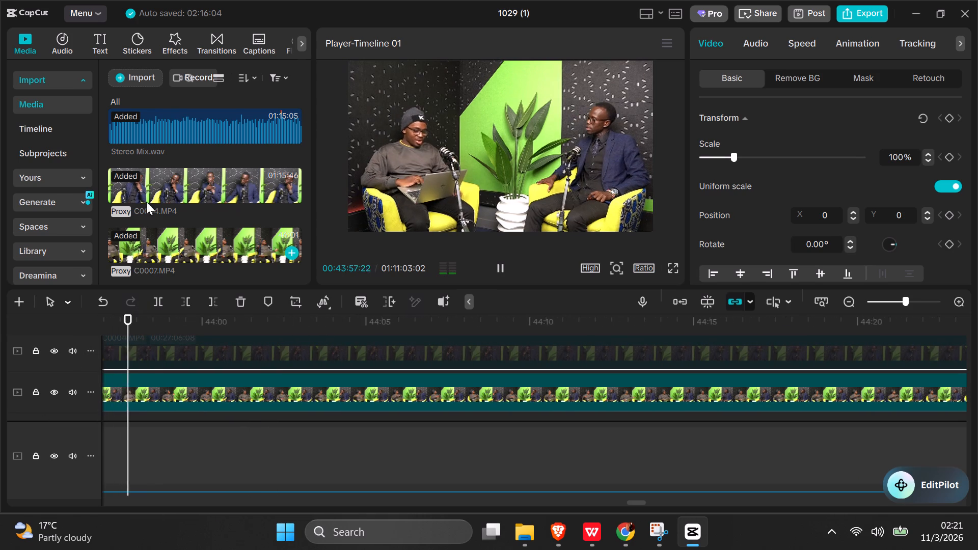
{"action": "left_click", "coordinate": [288, 342]}
{"action": "left_click", "coordinate": [289, 341]}
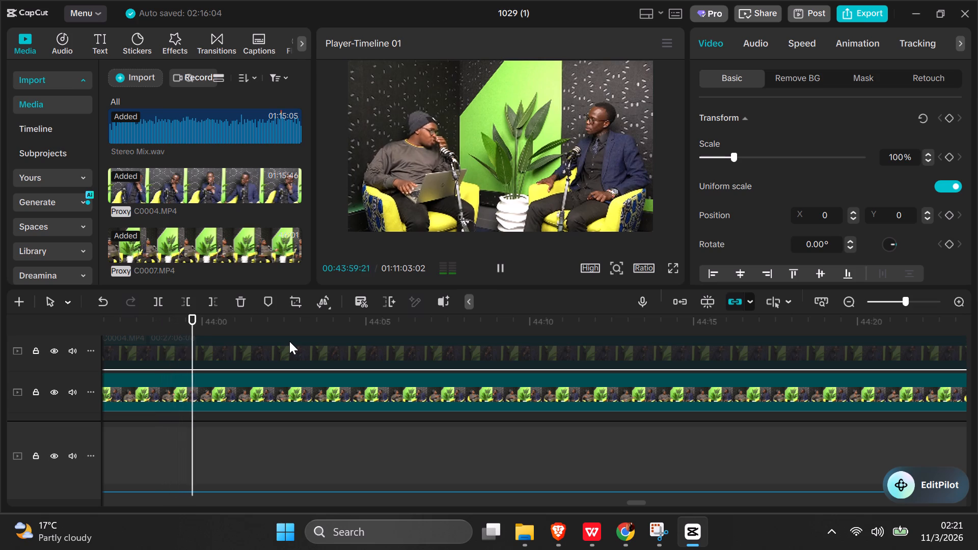
{"action": "left_click", "coordinate": [310, 342]}
{"action": "left_click_drag", "start_coordinate": [313, 349], "coordinate": [314, 362]}
{"action": "left_click", "coordinate": [314, 361]}
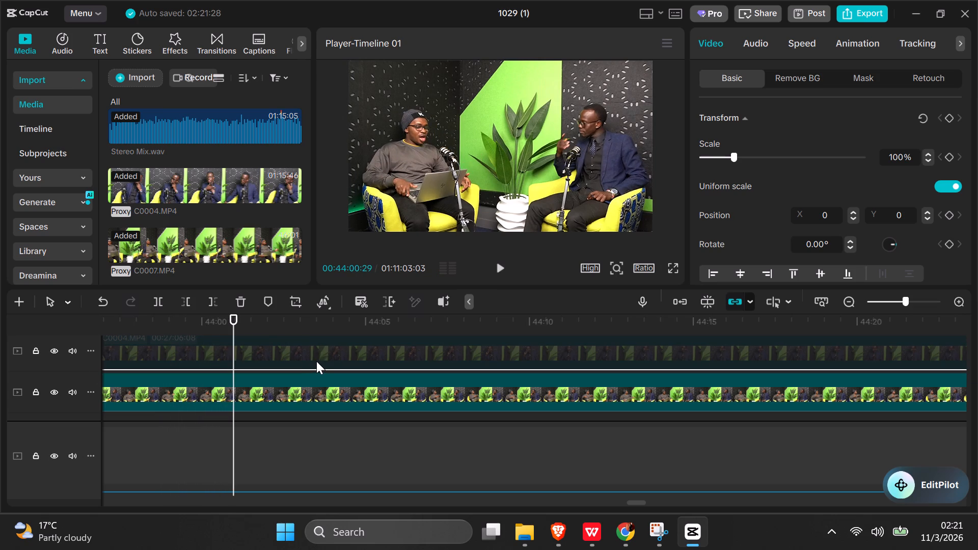
{"action": "scroll", "coordinate": [316, 360], "scroll_direction": "down", "scroll_amount": 2}
{"action": "scroll", "coordinate": [318, 352], "scroll_direction": "up", "scroll_amount": 4}
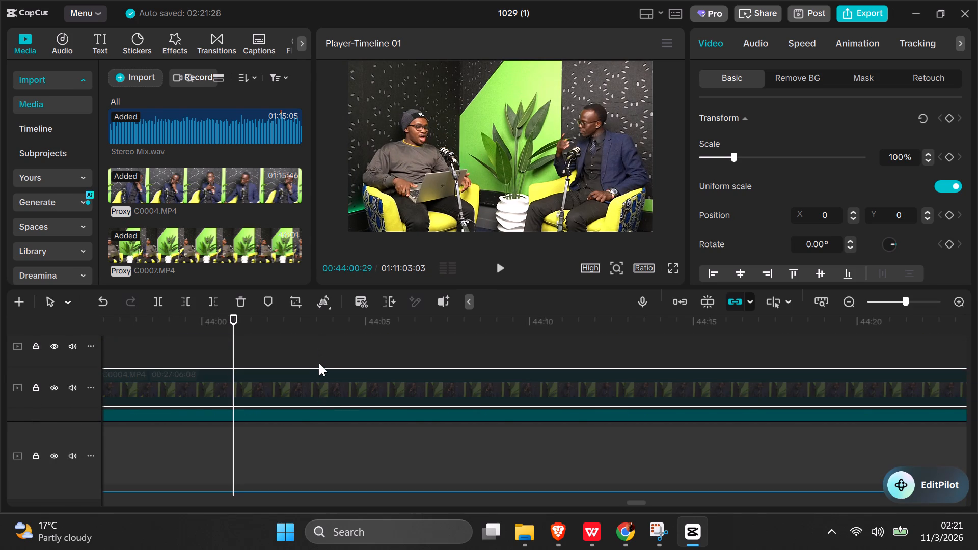
{"action": "scroll", "coordinate": [327, 394], "scroll_direction": "down", "scroll_amount": 2}
{"action": "key", "text": "space"}
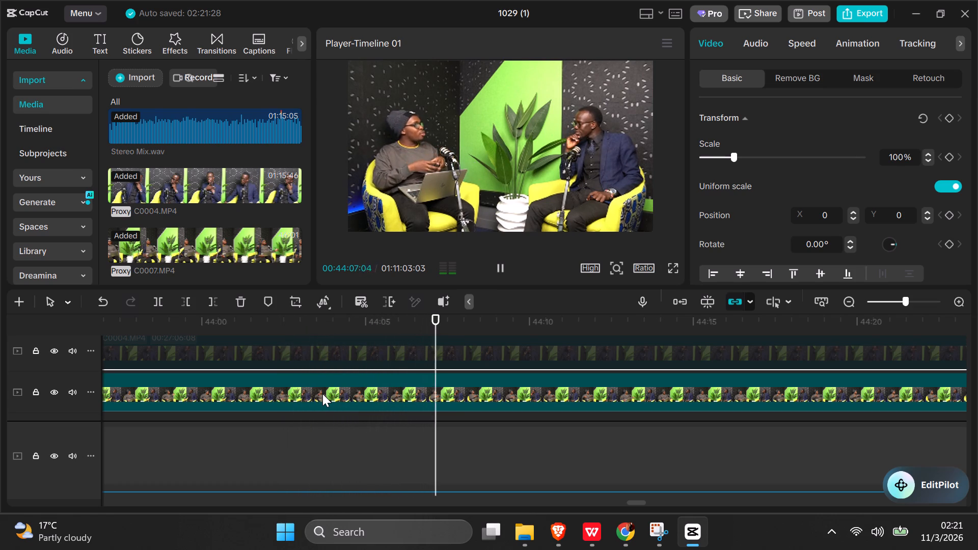
{"action": "key", "text": "space"}
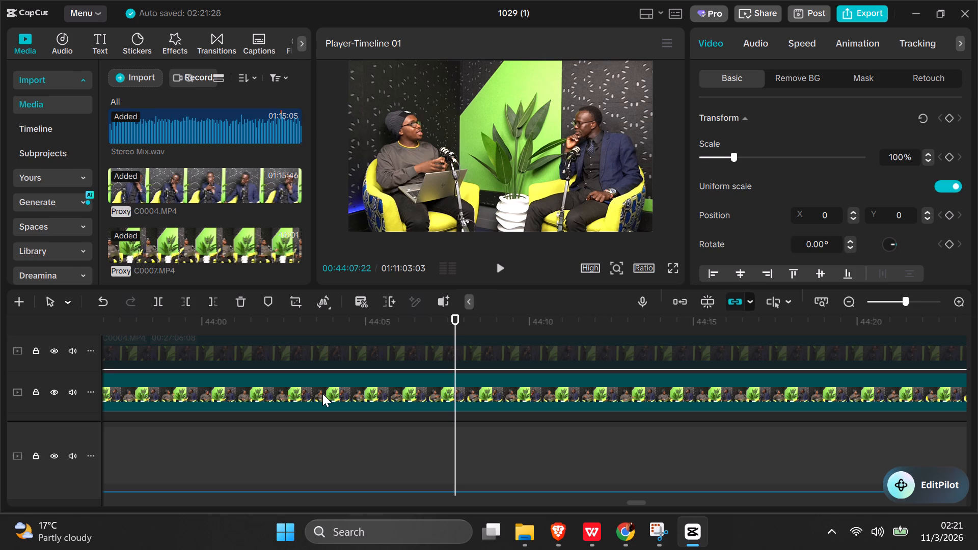
{"action": "key", "text": "space"}
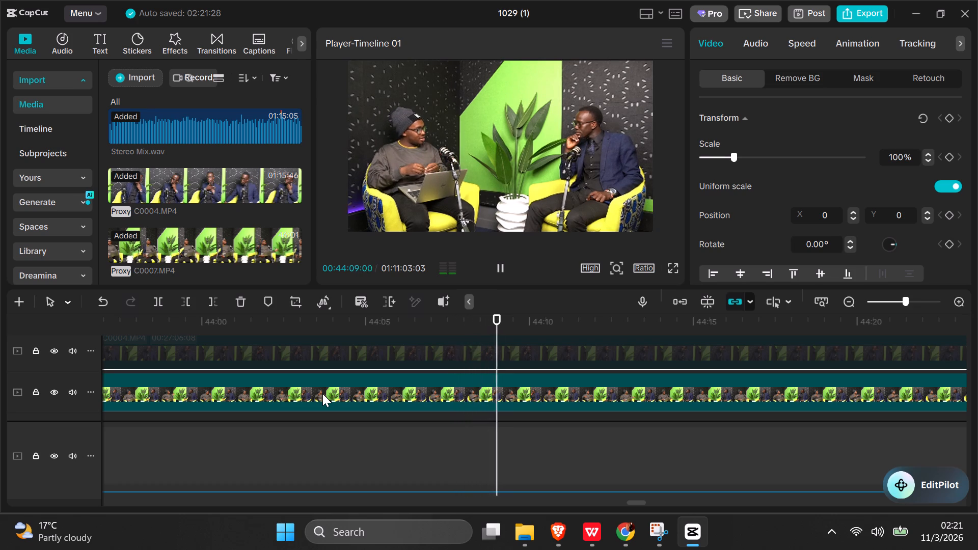
{"action": "key", "text": "space"}
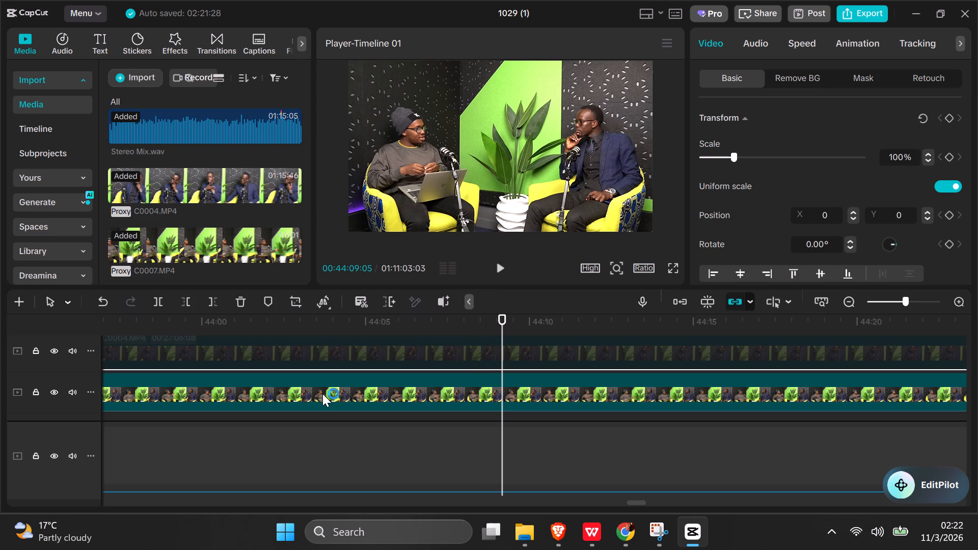
{"action": "key", "text": "space"}
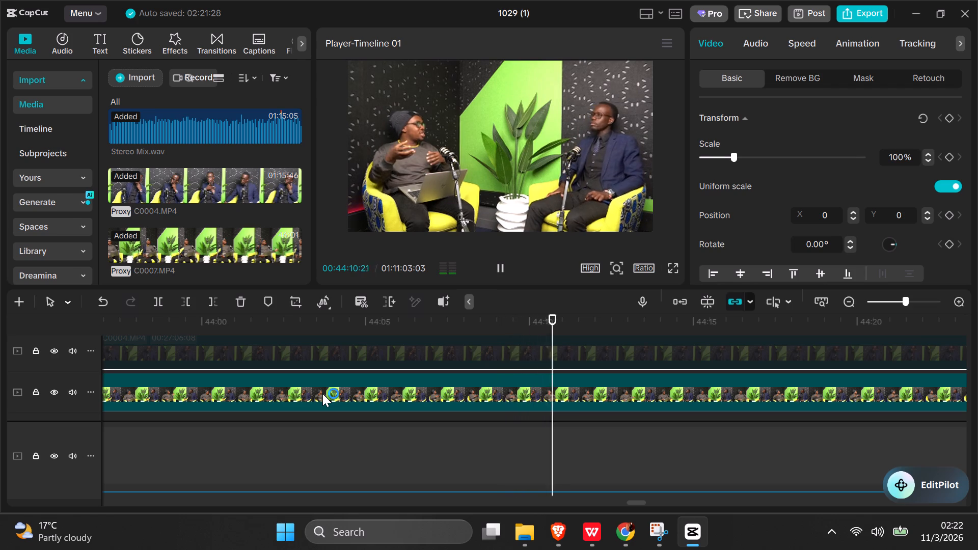
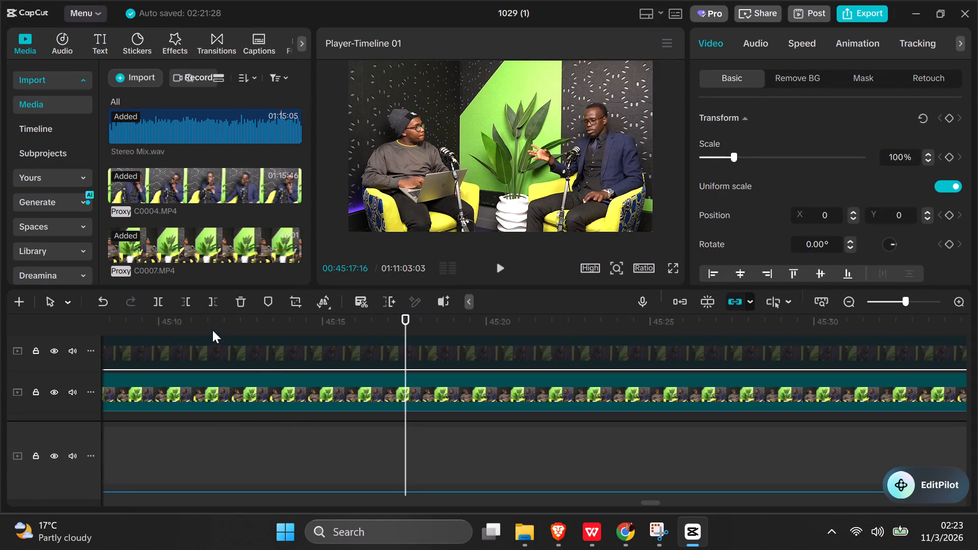
Split the disabled C0004.MP4 clip at 00:45:17:16.
{"action": "left_click", "coordinate": [270, 350]}
{"action": "left_click", "coordinate": [288, 343]}
{"action": "scroll", "coordinate": [381, 356], "scroll_direction": "down", "scroll_amount": 1}
{"action": "scroll", "coordinate": [396, 369], "scroll_direction": "up", "scroll_amount": 2}
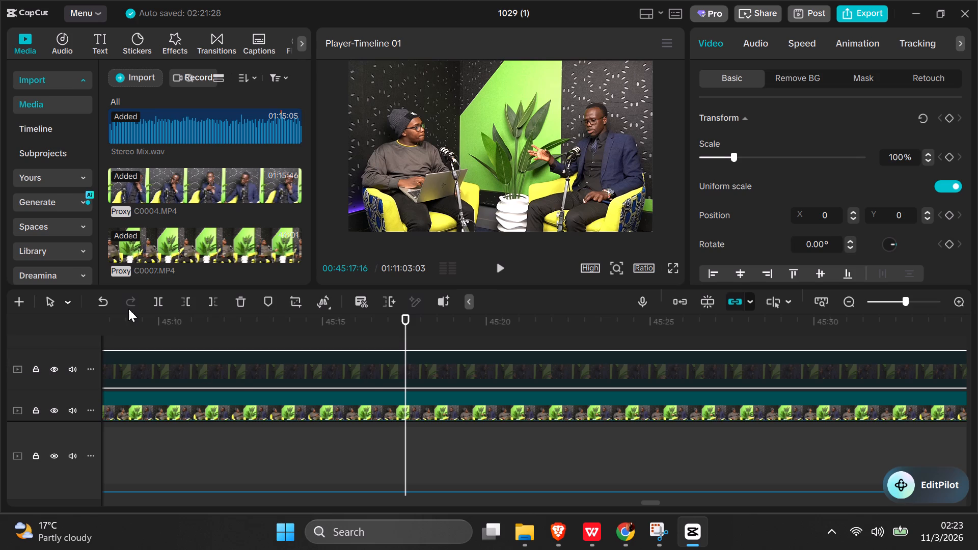
{"action": "left_click", "coordinate": [161, 306]}
{"action": "left_click", "coordinate": [154, 301]}
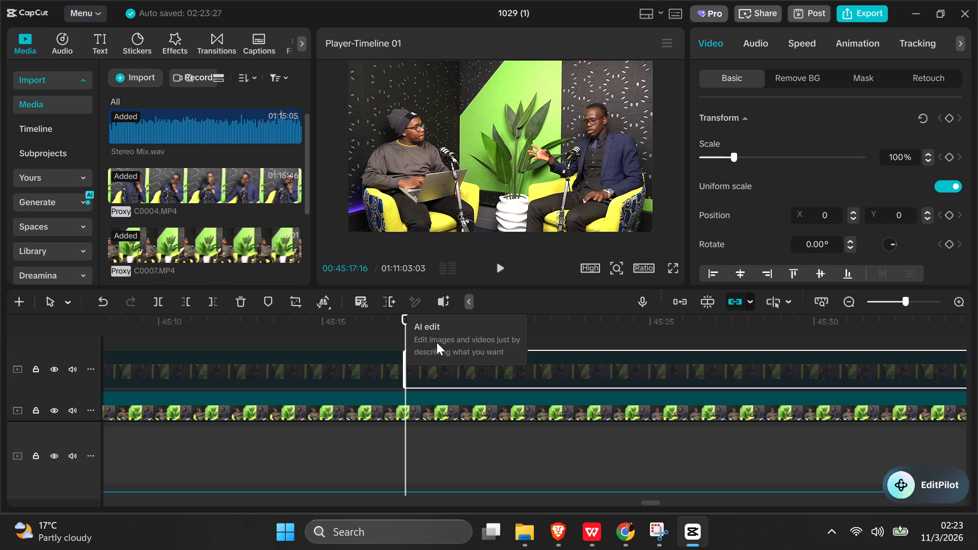
Turn on timeline auto snapping and play the interview on from the new C0004.MP4 cut to about 00:45:19.
{"action": "key", "text": "space"}
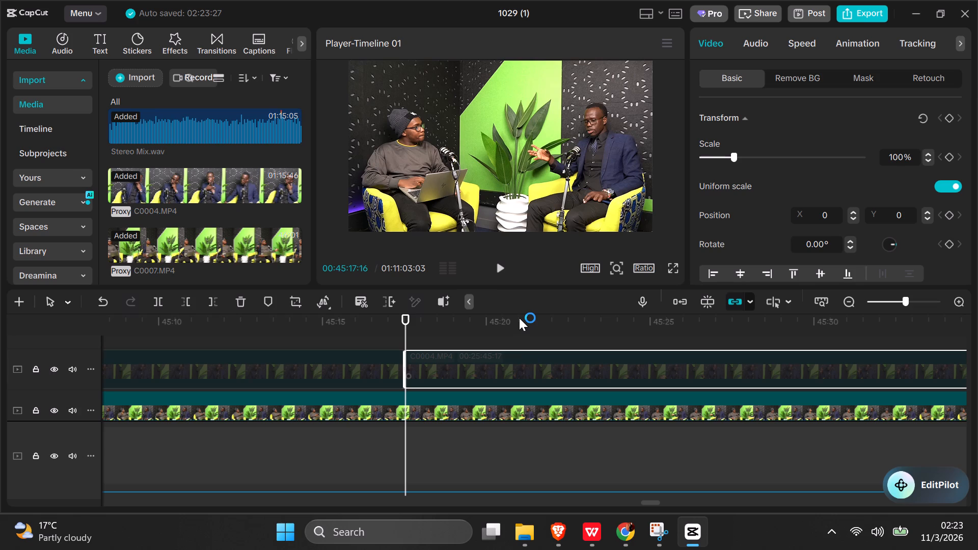
{"action": "type", "text": "n"}
{"action": "key", "text": "space"}
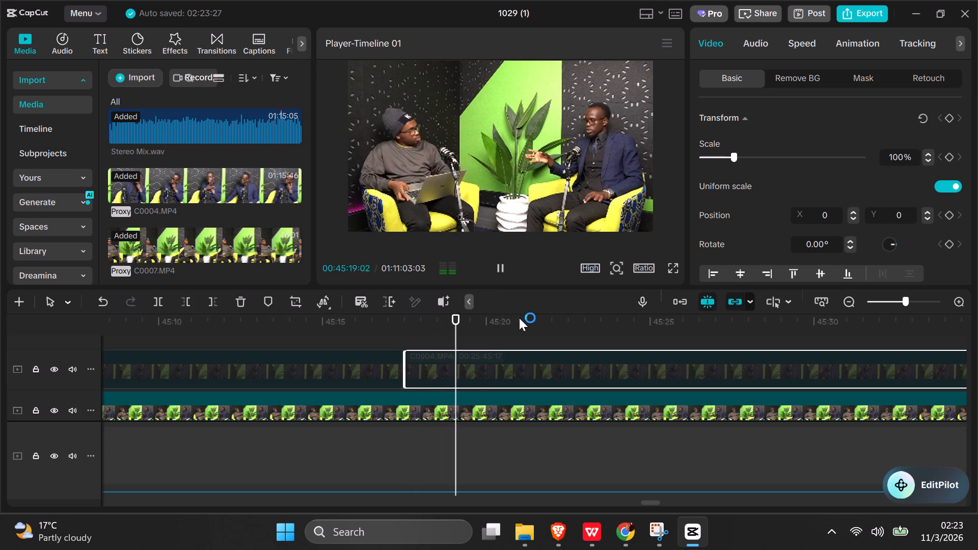
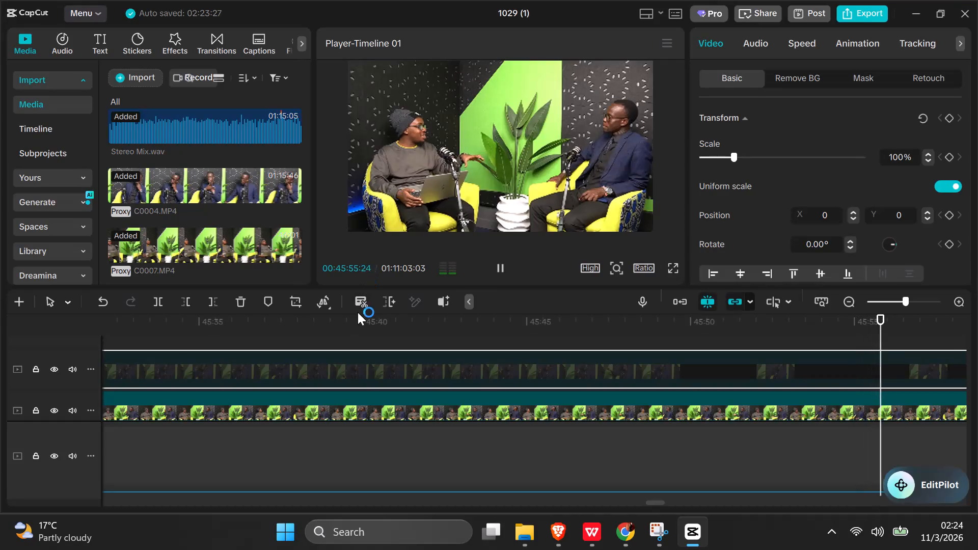
Replay the interview from about 00:45:39 and split the disabled C0004.MP4 clip at 00:45:42:05.
{"action": "left_click", "coordinate": [337, 333]}
{"action": "key", "text": "space"}
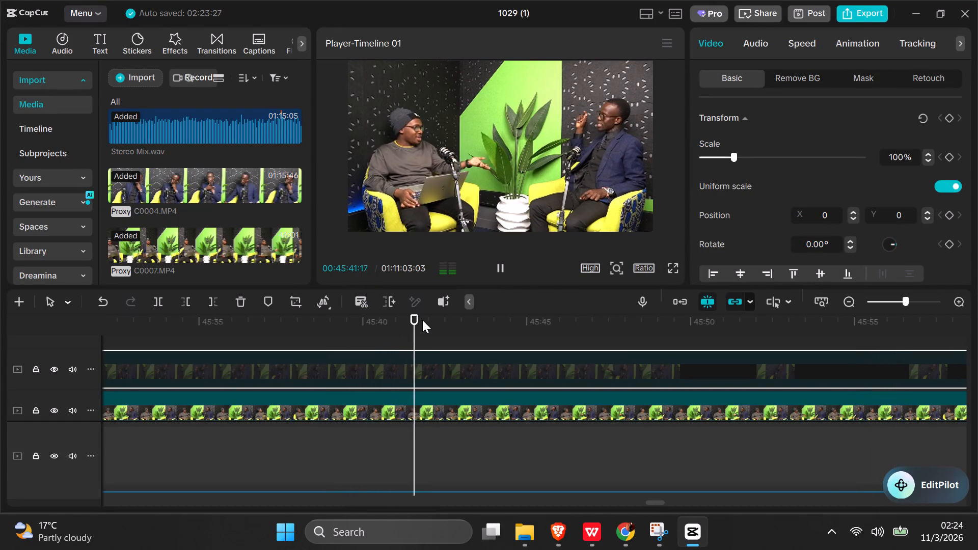
{"action": "key", "text": "space"}
{"action": "left_click", "coordinate": [415, 365]}
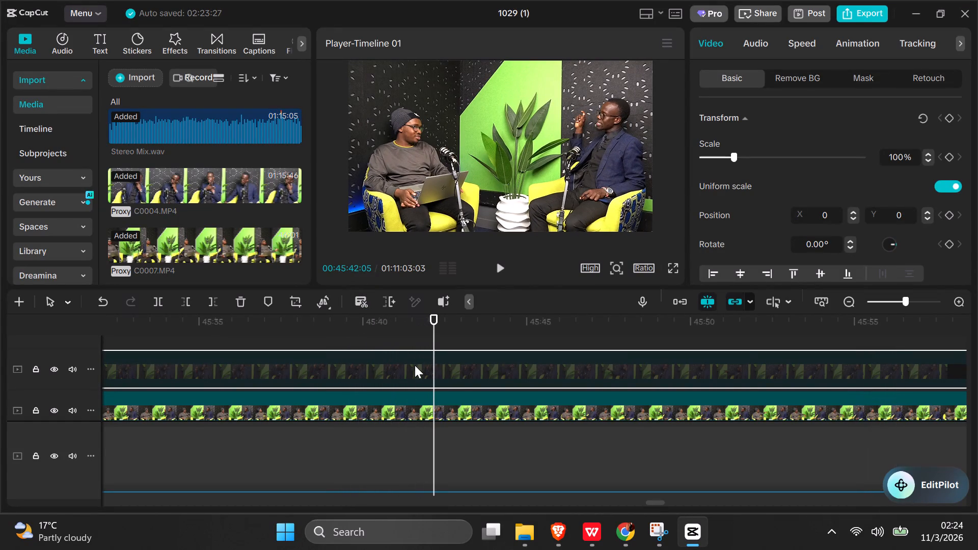
{"action": "left_click", "coordinate": [410, 366]}
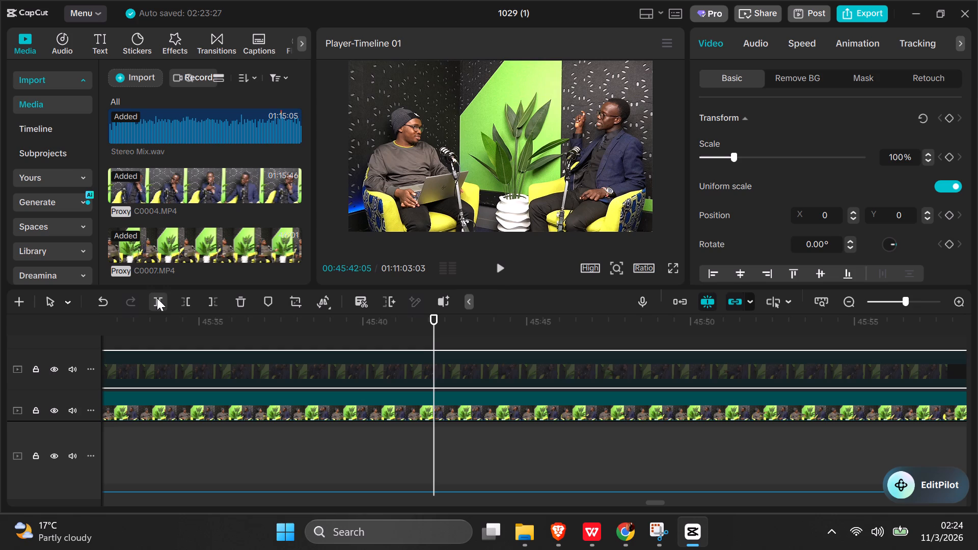
{"action": "left_click", "coordinate": [157, 298]}
Activate the disabled C0004.MP4 segment that ends at the 00:45:42:05 cut.
{"action": "left_click", "coordinate": [298, 370]}
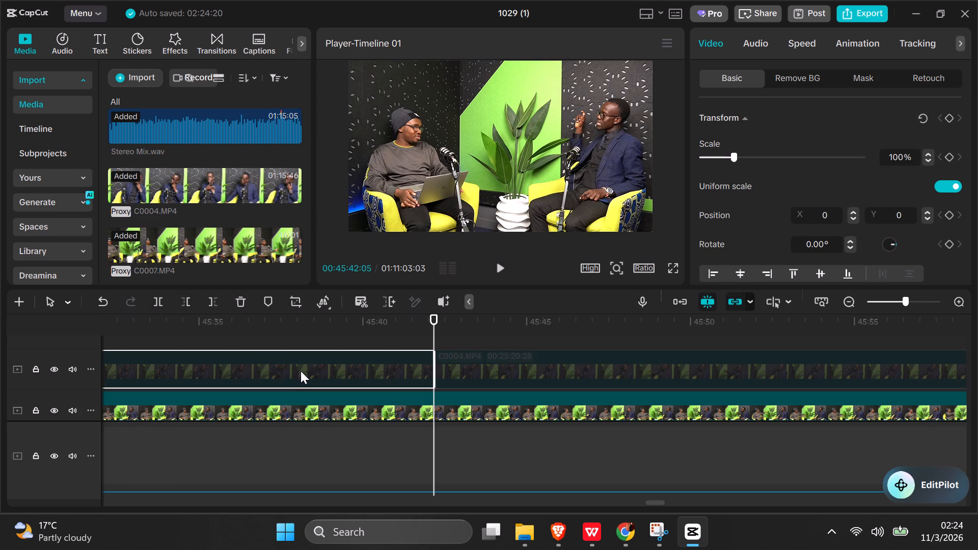
{"action": "right_click", "coordinate": [309, 363]}
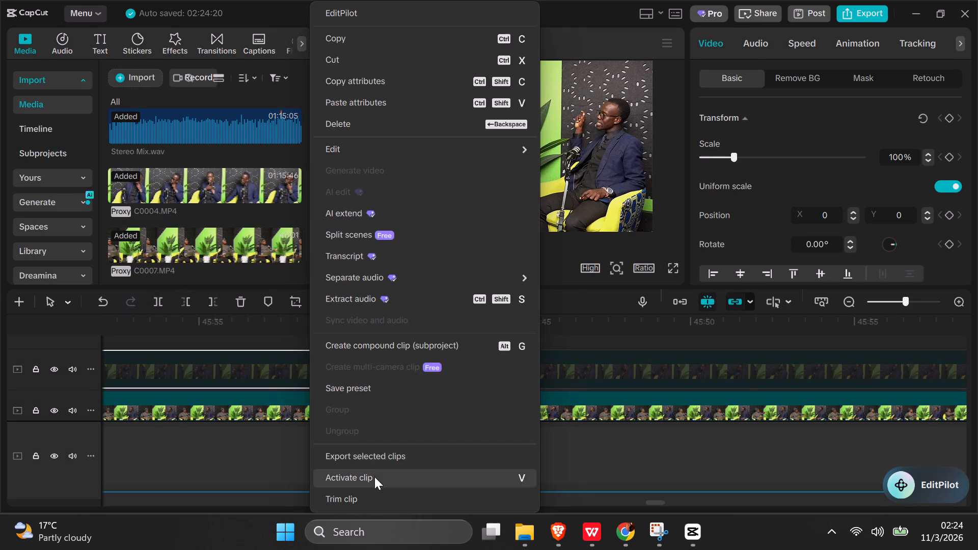
{"action": "left_click", "coordinate": [374, 478]}
Replay the passage after the C0004.MP4 cut to find the edit point, and split the C0008.MP4 clip at 00:45:42:20.
{"action": "left_click", "coordinate": [387, 340]}
{"action": "key", "text": "space"}
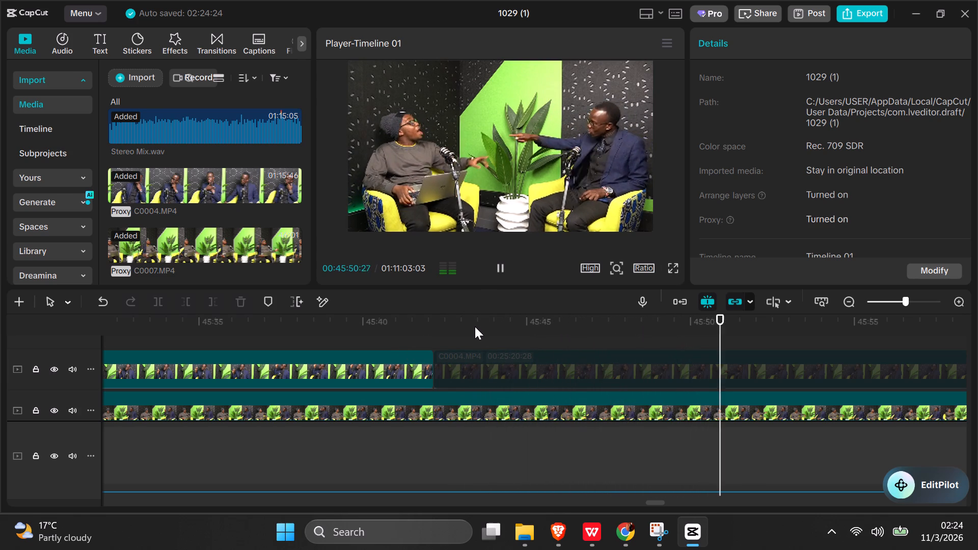
{"action": "left_click", "coordinate": [475, 326]}
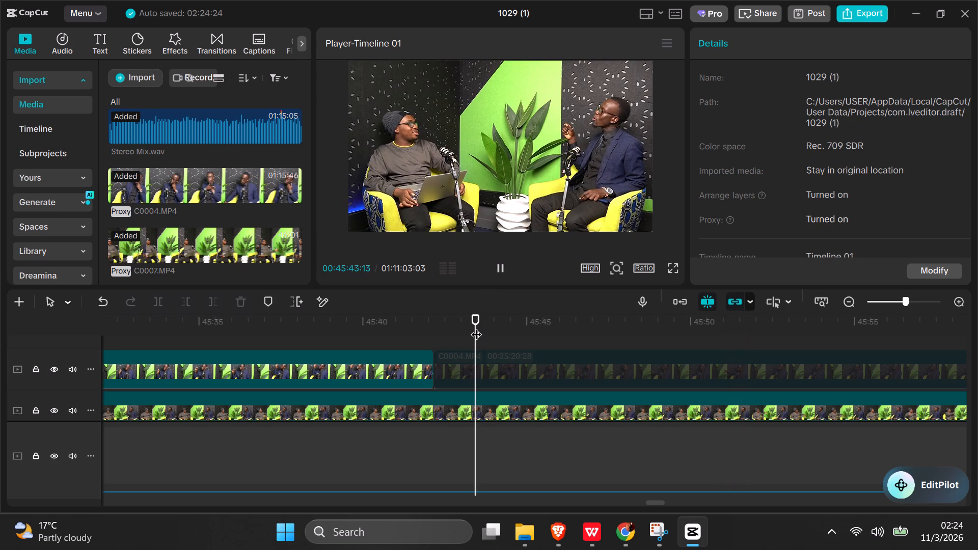
{"action": "left_click", "coordinate": [464, 336]}
{"action": "key", "text": "space"}
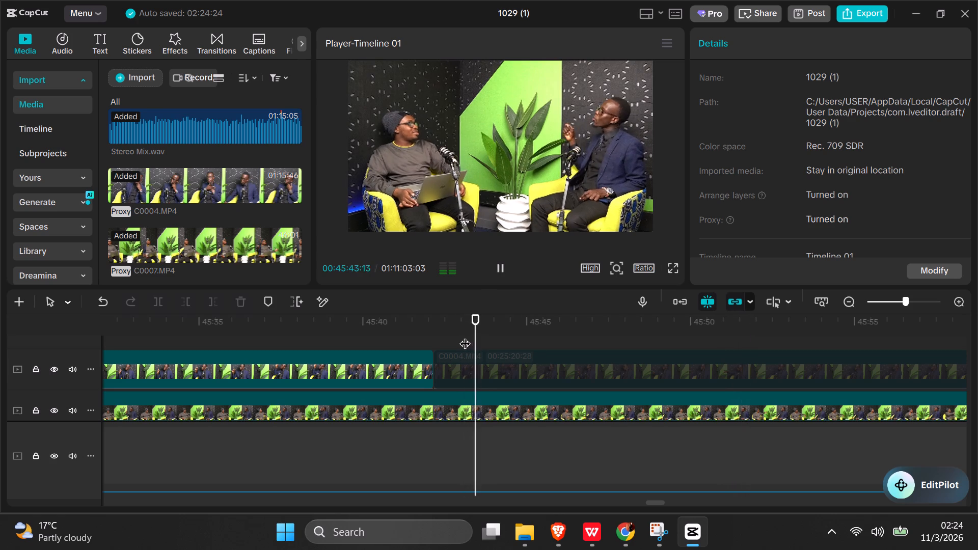
{"action": "left_click", "coordinate": [466, 334]}
{"action": "key", "text": "space"}
{"action": "key", "text": "space"}
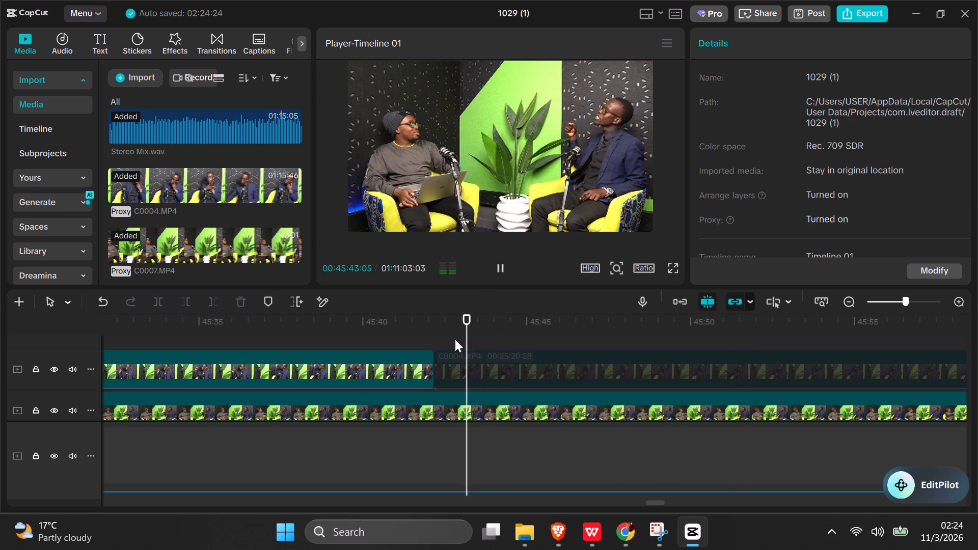
{"action": "left_click", "coordinate": [455, 339]}
{"action": "key", "text": "space"}
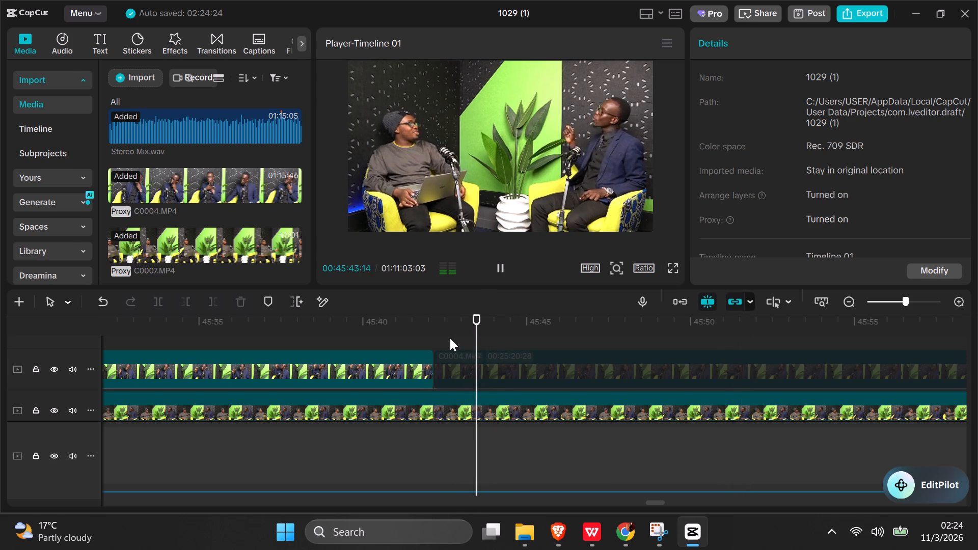
{"action": "left_click", "coordinate": [450, 338]}
{"action": "key", "text": "space"}
{"action": "left_click", "coordinate": [450, 338]}
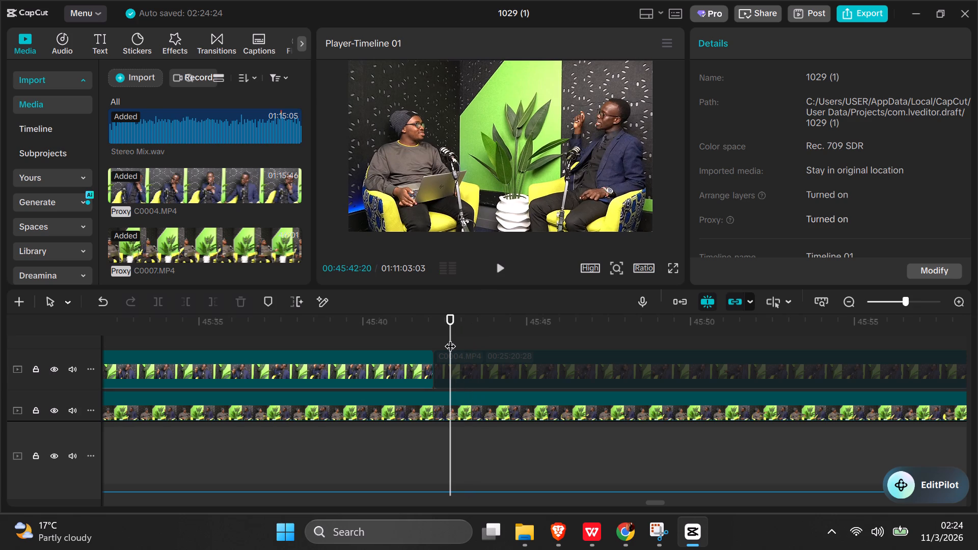
{"action": "scroll", "coordinate": [450, 338], "scroll_direction": "down", "scroll_amount": 2}
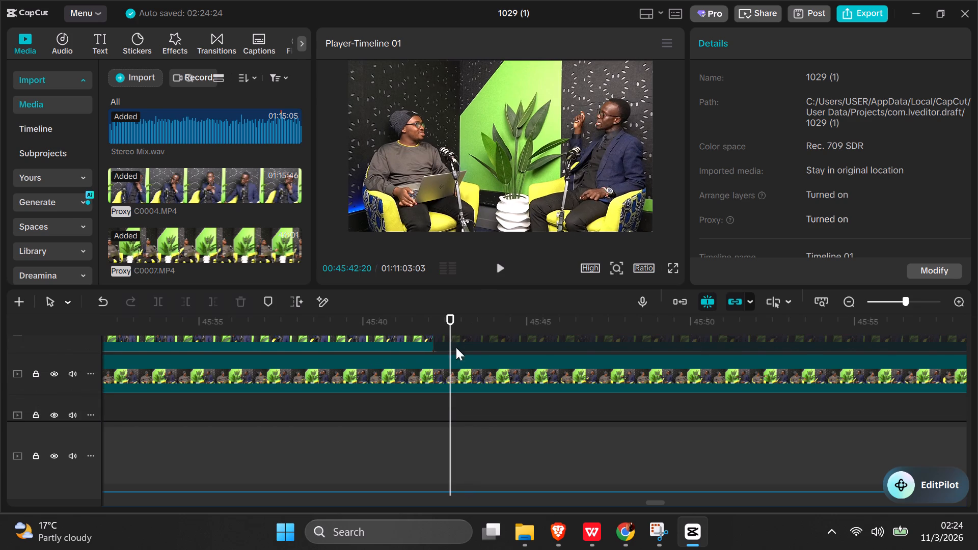
{"action": "left_click", "coordinate": [458, 361]}
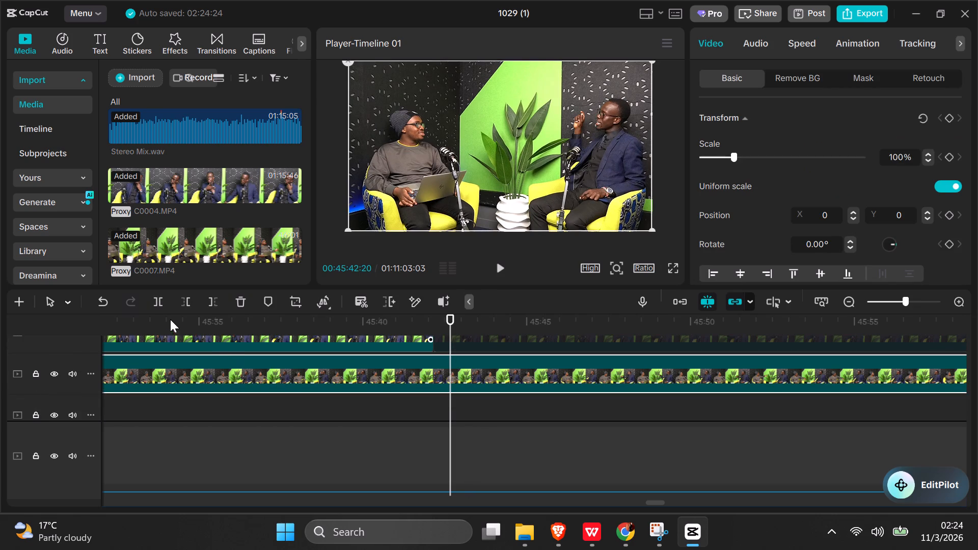
{"action": "left_click", "coordinate": [161, 308]}
Split the Stereo Mix.wav audio clip at 00:45:42:20, in line with the C0008.MP4 cut.
{"action": "scroll", "coordinate": [437, 393], "scroll_direction": "down", "scroll_amount": 2}
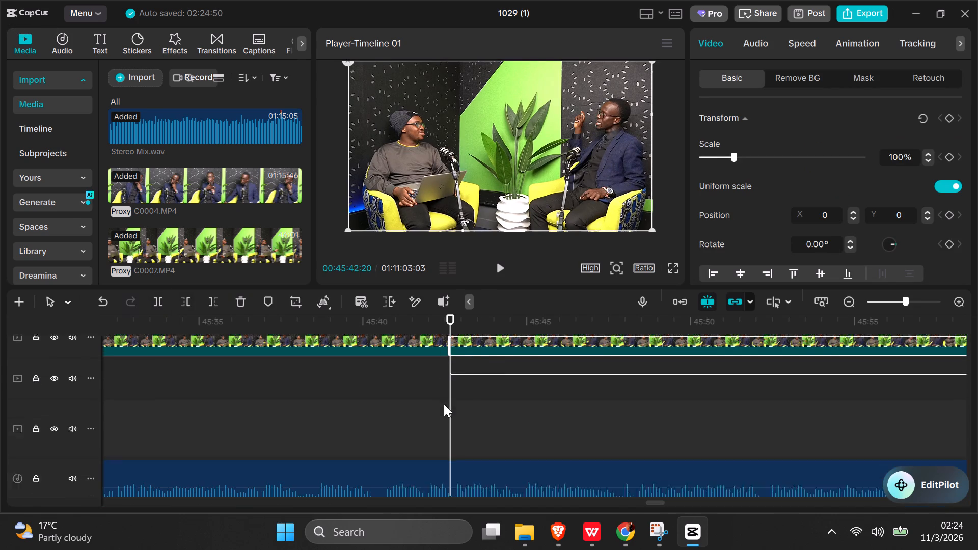
{"action": "scroll", "coordinate": [444, 404], "scroll_direction": "down", "scroll_amount": 1}
{"action": "left_click", "coordinate": [450, 445]}
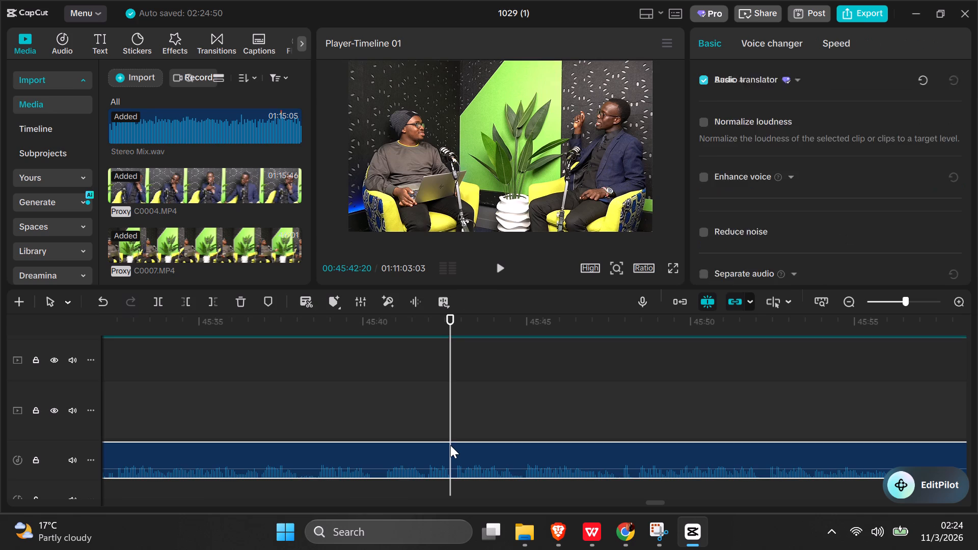
{"action": "left_click", "coordinate": [165, 304]}
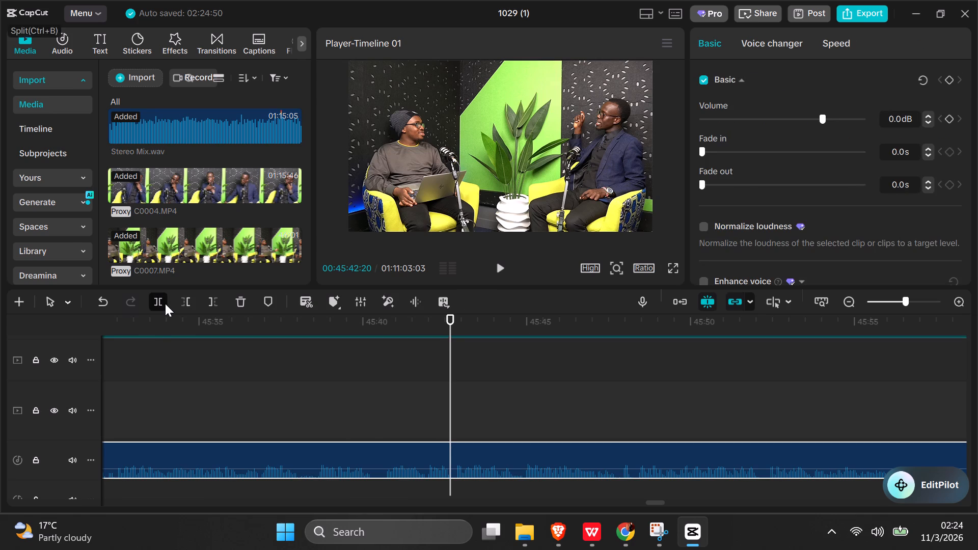
Play on from the new audio cut and split the Stereo Mix.wav clip again at 00:45:47:26.
{"action": "key", "text": "space"}
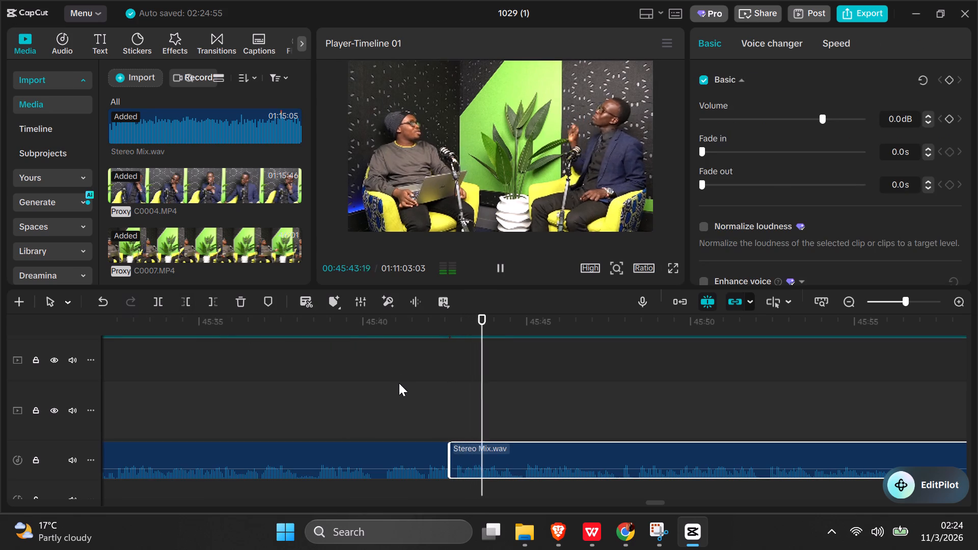
{"action": "key", "text": "space"}
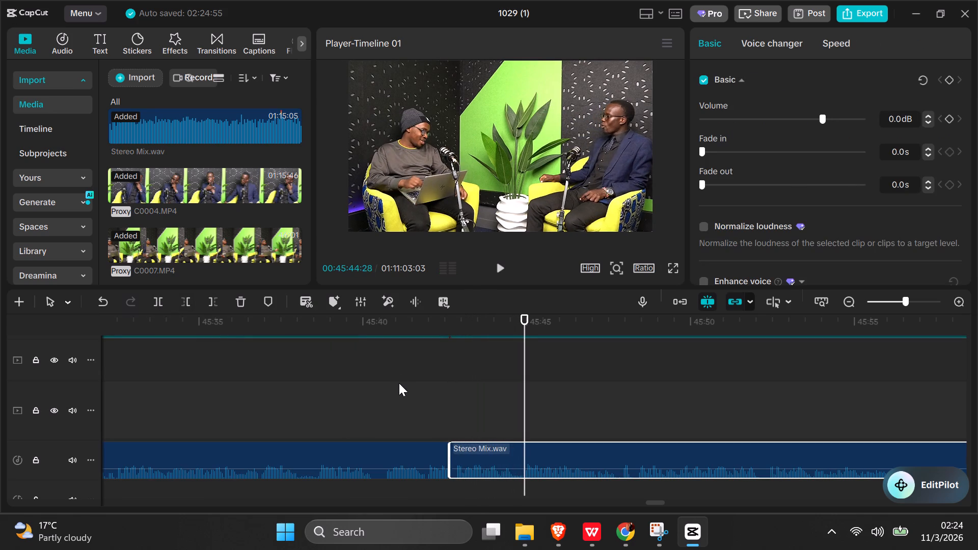
{"action": "key", "text": "space"}
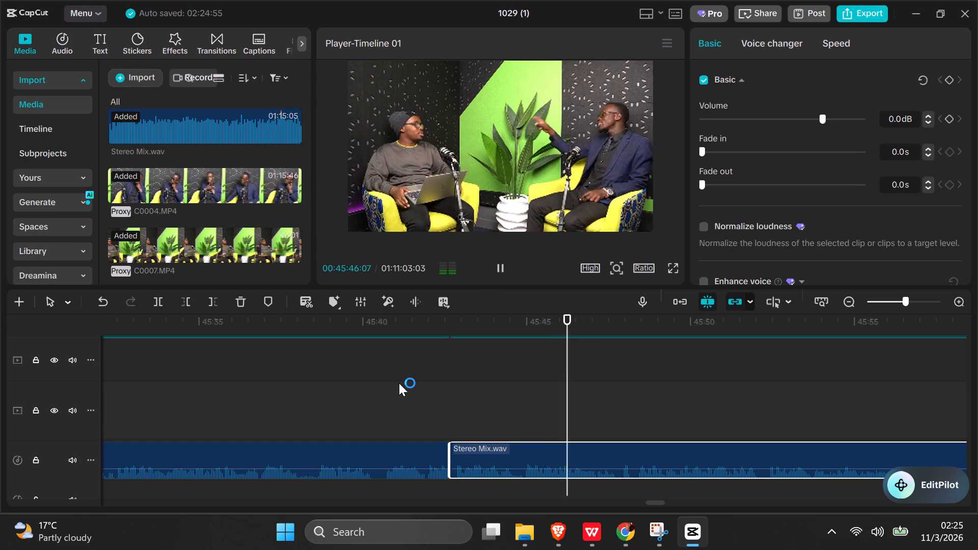
{"action": "key", "text": "space"}
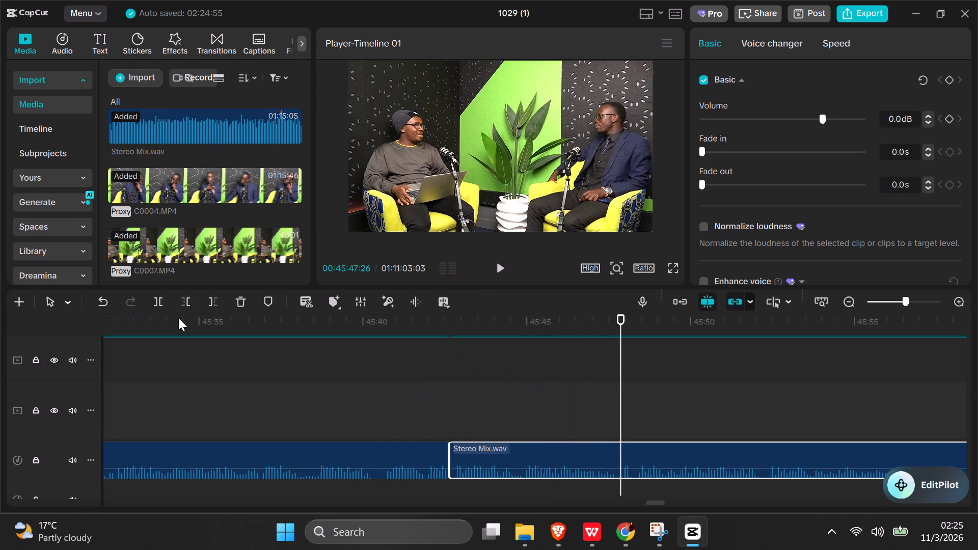
{"action": "left_click", "coordinate": [158, 304]}
Split the C0008.MP4 clip at 00:45:47:26, in line with the second audio cut.
{"action": "scroll", "coordinate": [540, 375], "scroll_direction": "up", "scroll_amount": 3}
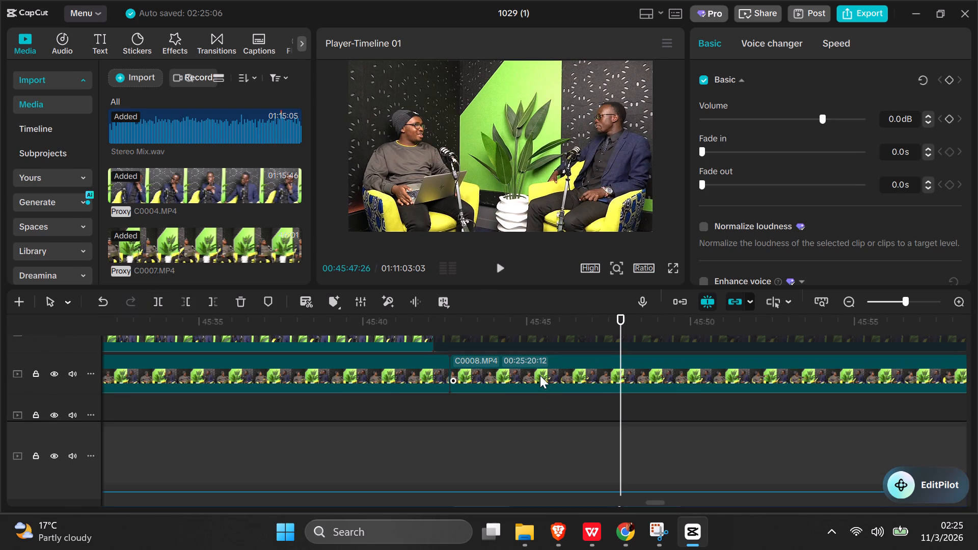
{"action": "left_click", "coordinate": [551, 370]}
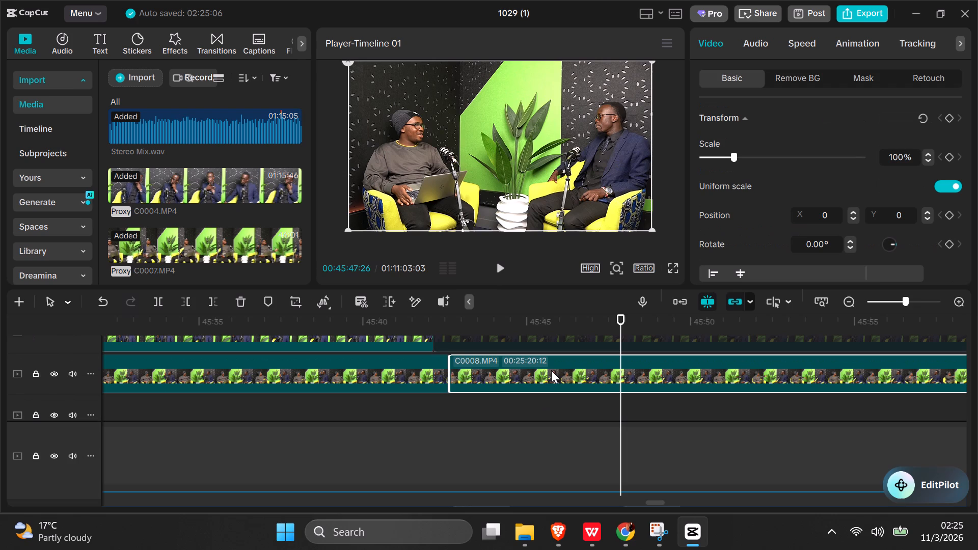
{"action": "left_click", "coordinate": [157, 302]}
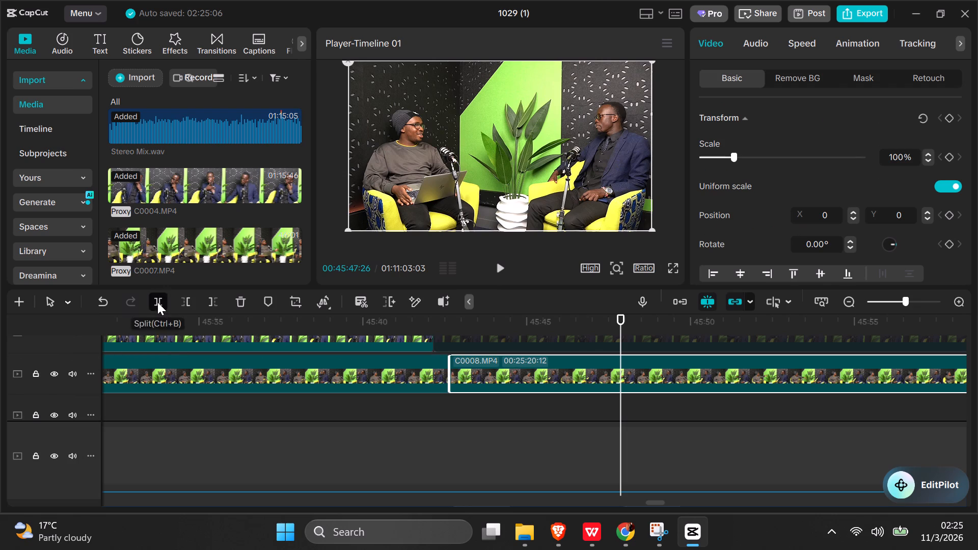
Replay the moments after the 00:45:47:26 cut to refine the edit point, and split the following C0008.MP4 segment at 00:45:48:07.
{"action": "key", "text": "space"}
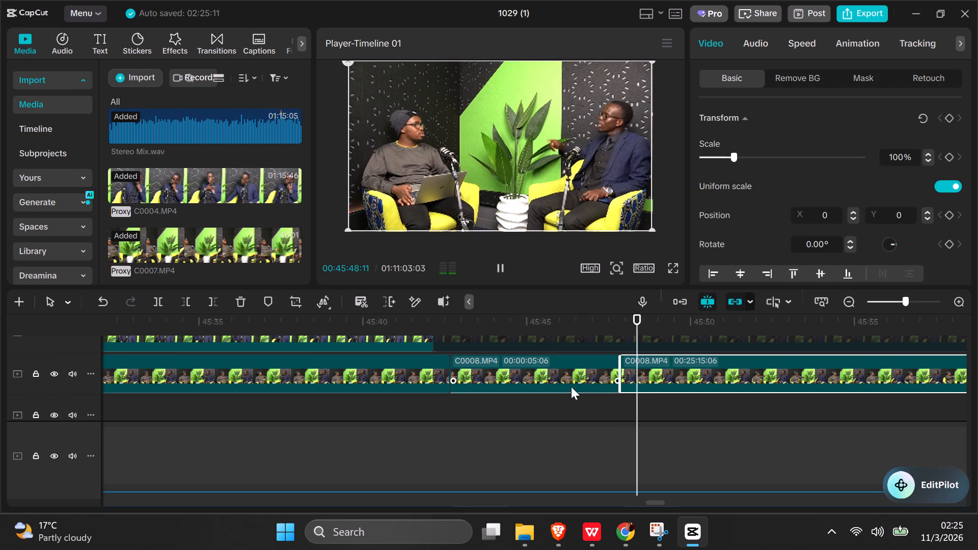
{"action": "key", "text": "space"}
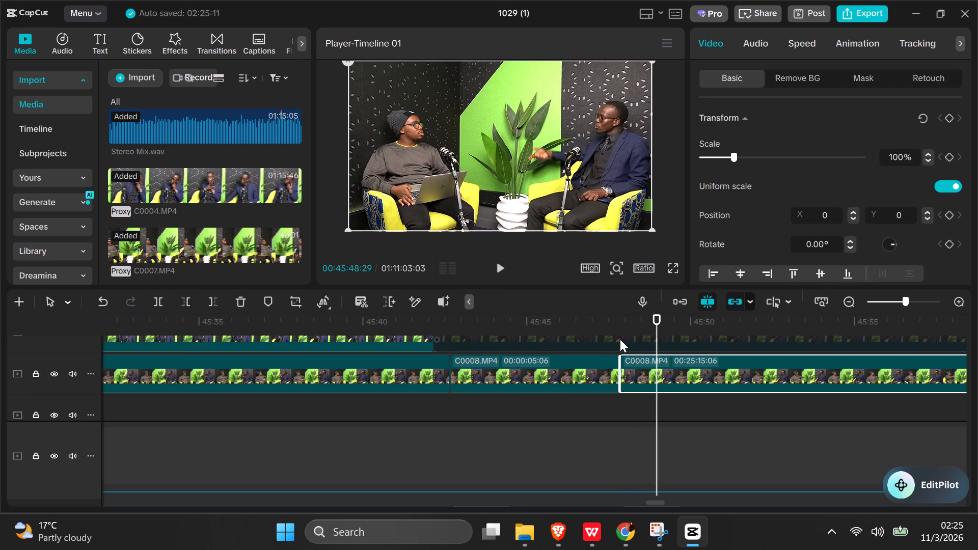
{"action": "left_click", "coordinate": [621, 339]}
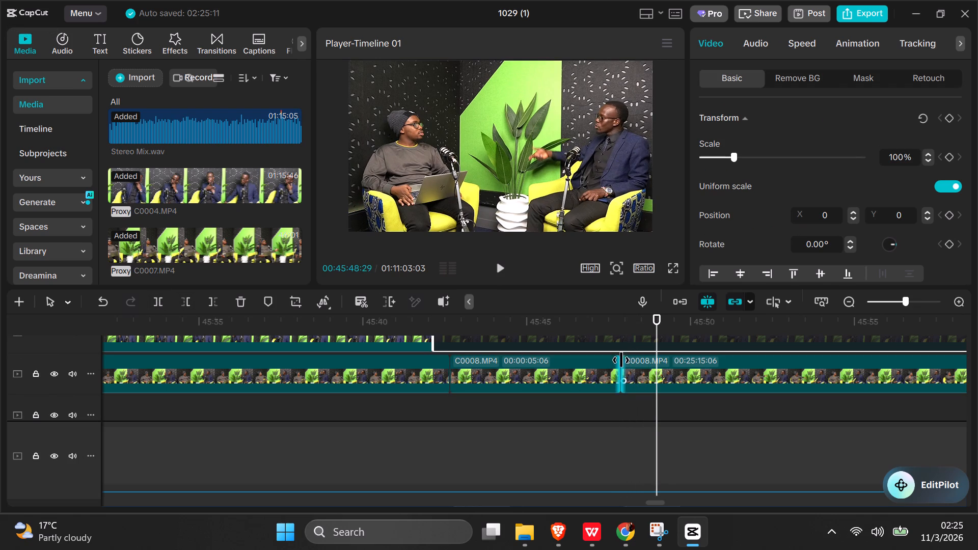
{"action": "scroll", "coordinate": [621, 360], "scroll_direction": "up", "scroll_amount": 1}
{"action": "left_click", "coordinate": [628, 332]}
{"action": "key", "text": "space"}
{"action": "left_click", "coordinate": [628, 331]}
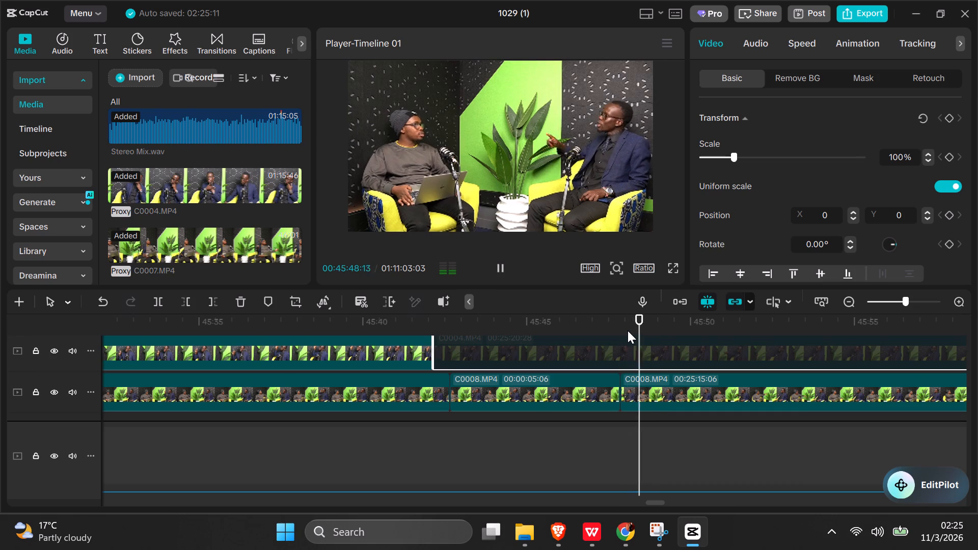
{"action": "left_click", "coordinate": [629, 328]}
{"action": "key", "text": "space"}
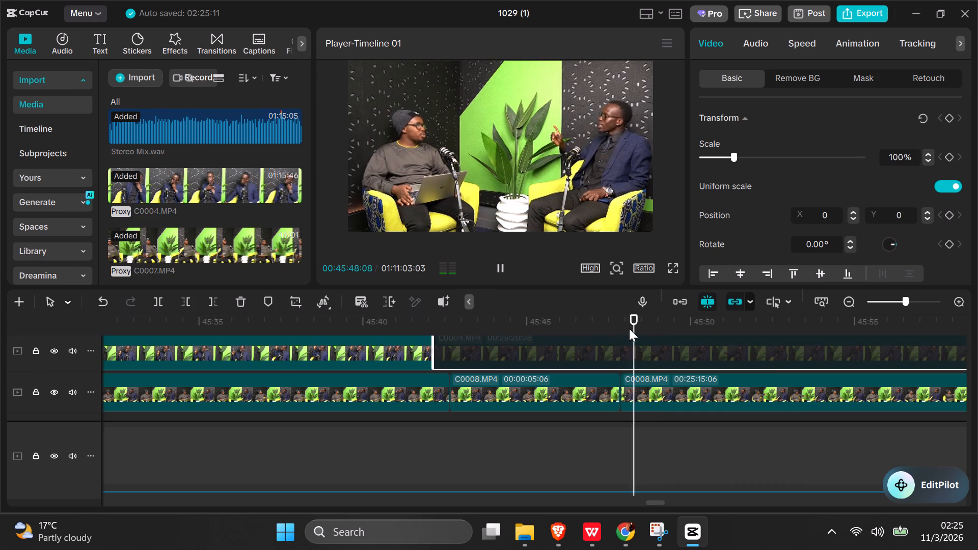
{"action": "left_click", "coordinate": [629, 328]}
{"action": "key", "text": "space"}
{"action": "left_click", "coordinate": [629, 328]}
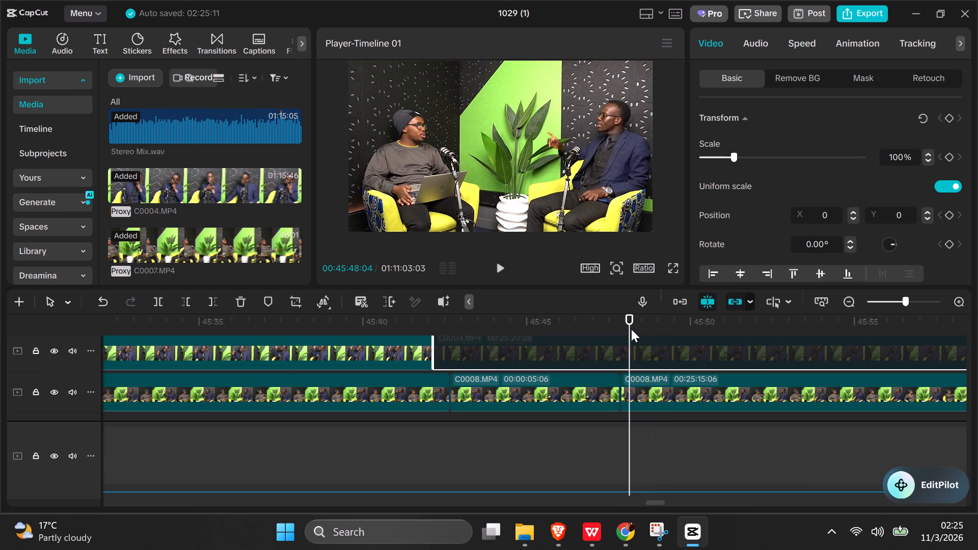
{"action": "left_click", "coordinate": [632, 327]}
{"action": "key", "text": "Right"}
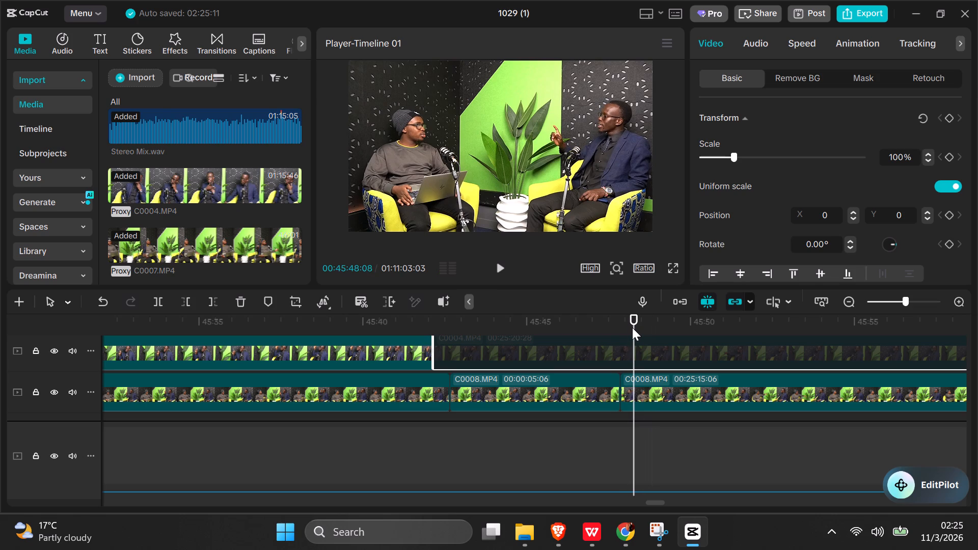
{"action": "key", "text": "space"}
{"action": "left_click", "coordinate": [632, 327]}
{"action": "key", "text": "space"}
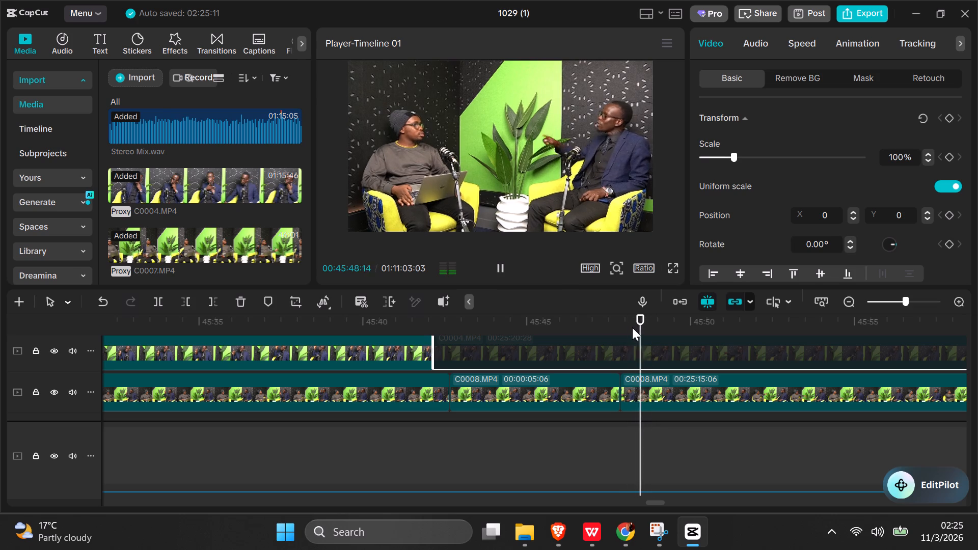
{"action": "left_click", "coordinate": [632, 327]}
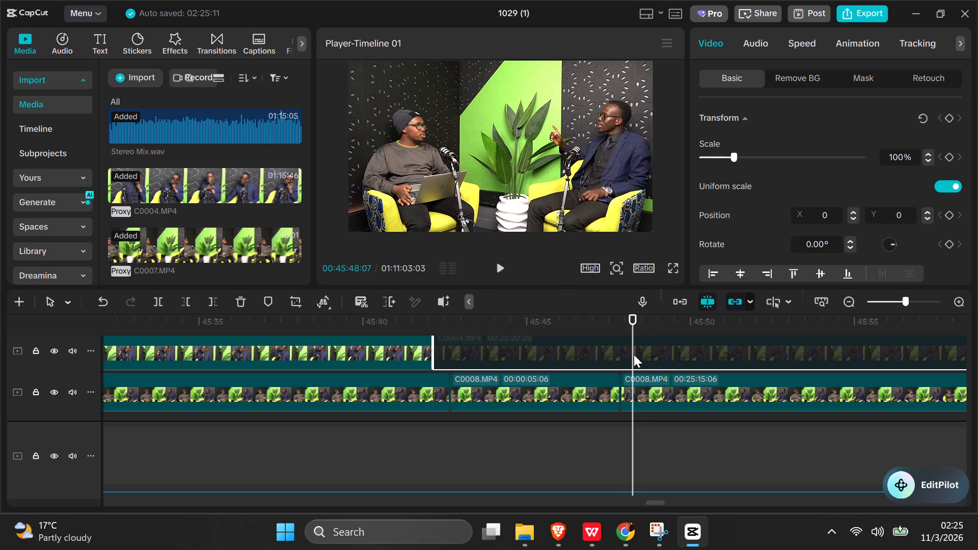
{"action": "left_click", "coordinate": [639, 379]}
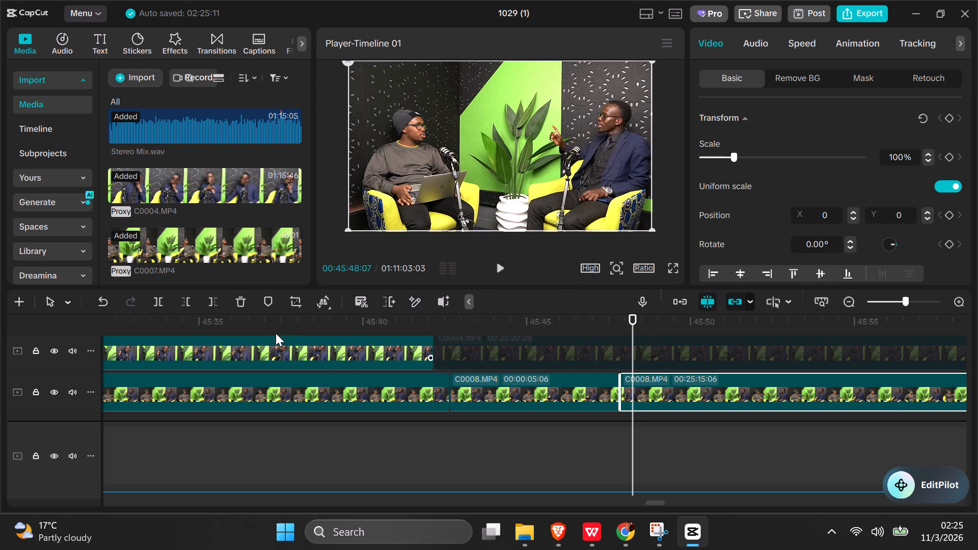
{"action": "left_click", "coordinate": [160, 304]}
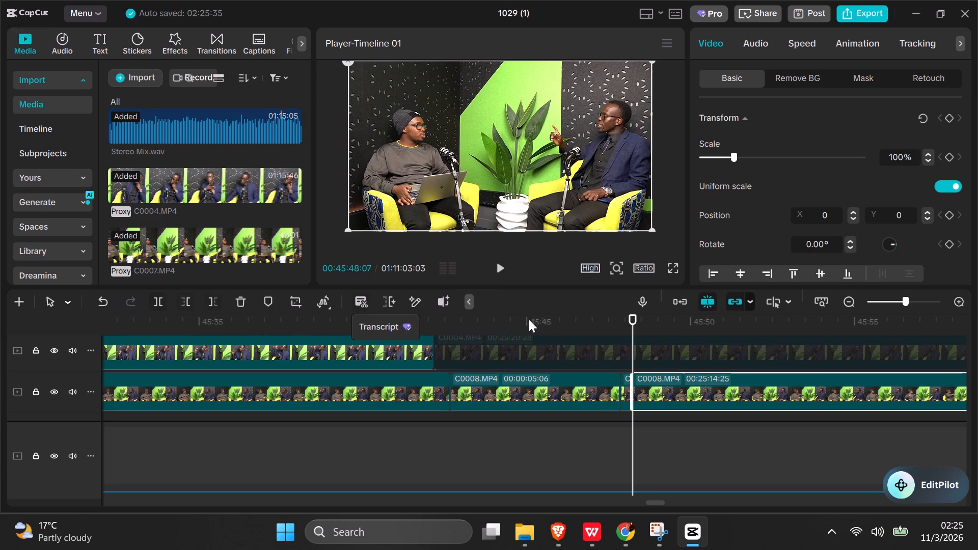
Split the Stereo Mix.wav clip at 00:45:48:07, in line with the C0008.MP4 cut.
{"action": "scroll", "coordinate": [592, 344], "scroll_direction": "down", "scroll_amount": 5}
{"action": "left_click", "coordinate": [646, 432]}
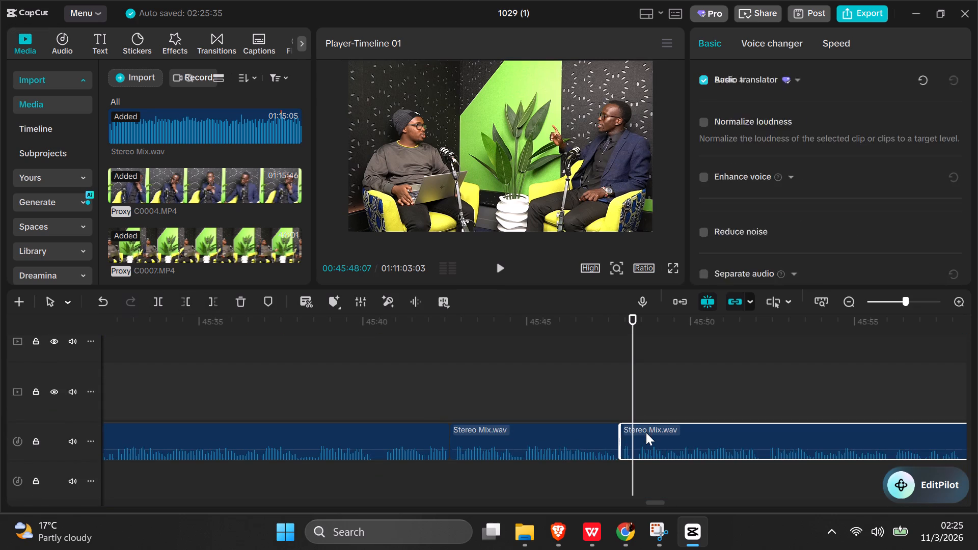
{"action": "left_click", "coordinate": [157, 304]}
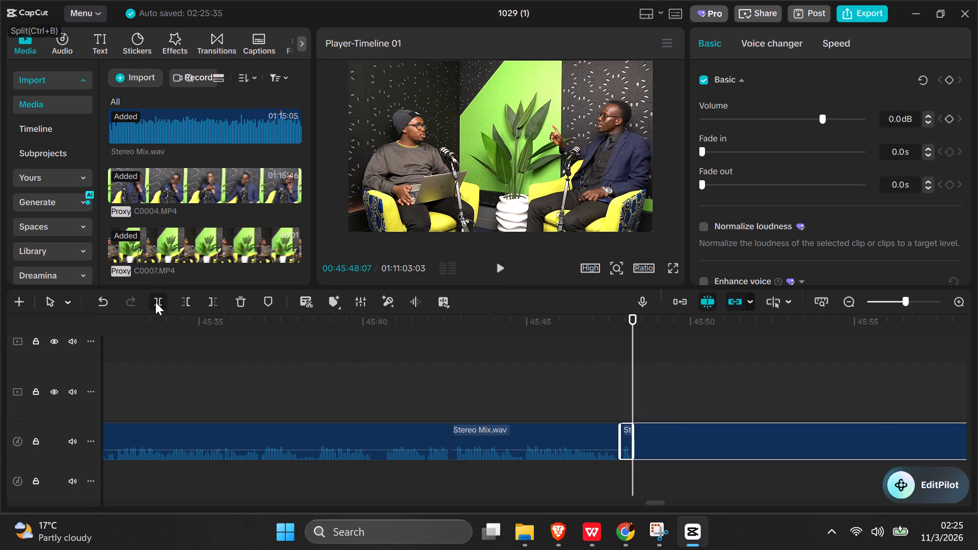
Play on from the 00:45:48:07 cut and replay the moments around 00:45:51 to review the passage.
{"action": "key", "text": "space"}
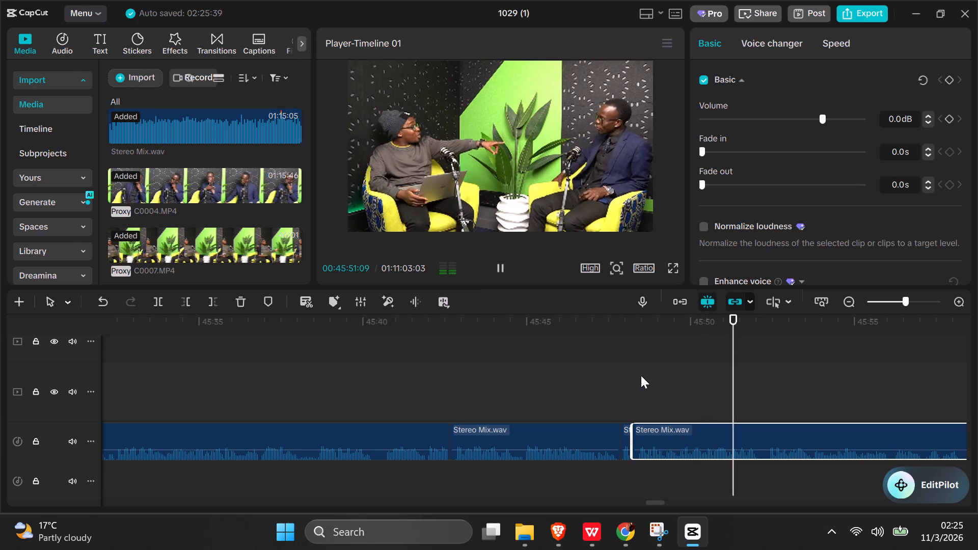
{"action": "key", "text": "space"}
{"action": "left_click", "coordinate": [711, 374]}
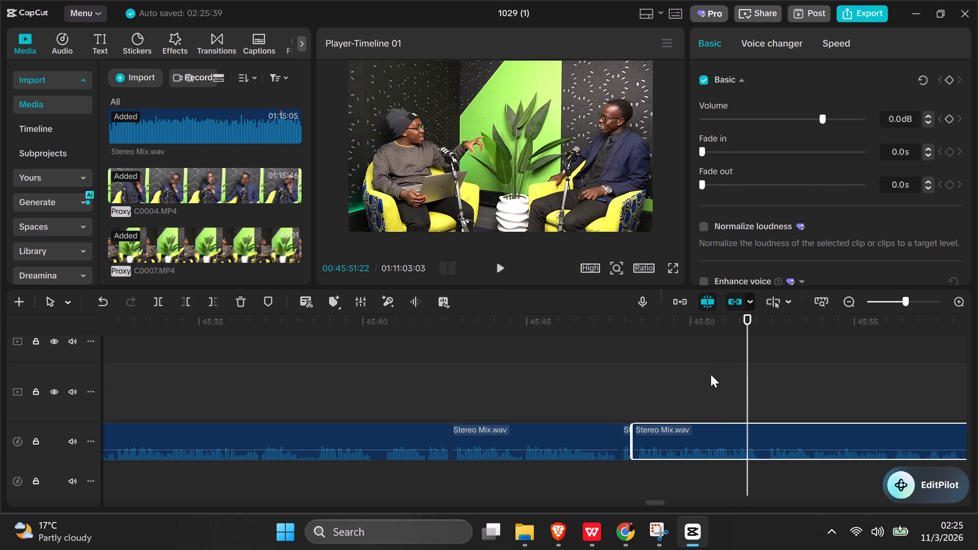
{"action": "key", "text": "space"}
{"action": "key", "text": "space"}
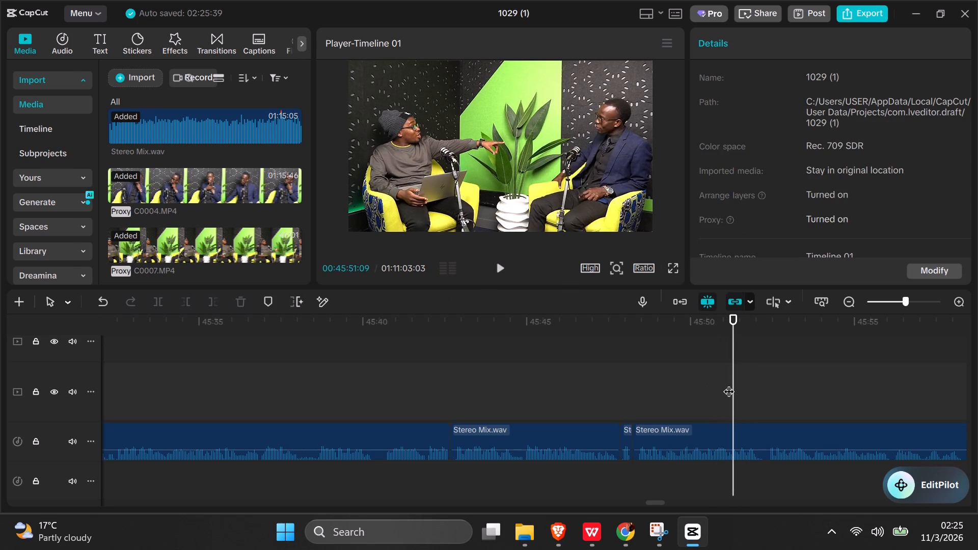
{"action": "left_click", "coordinate": [713, 386]}
{"action": "key", "text": "space"}
{"action": "key", "text": "space"}
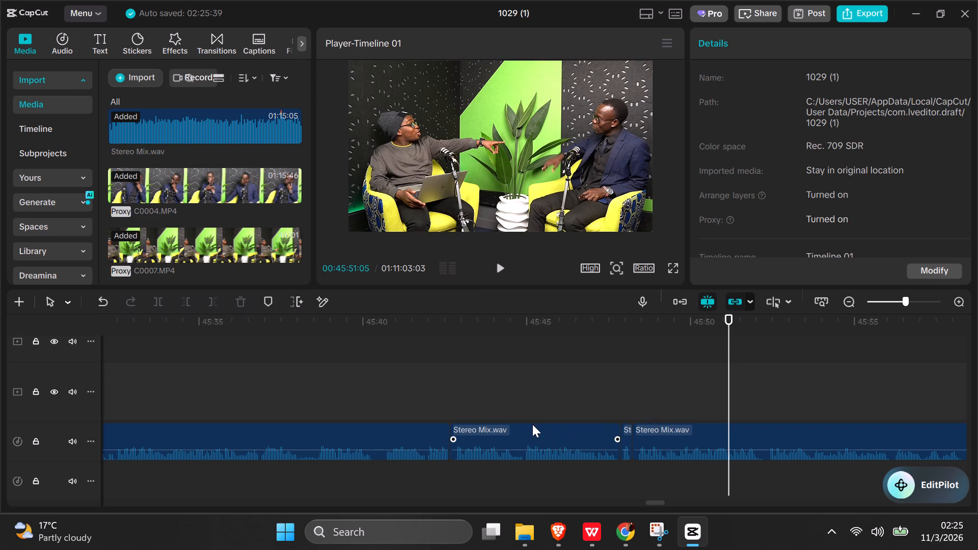
Copy the C0008.MP4 segment between 00:45:42:20 and 00:45:47:26 and paste it at 00:00:22:15, where the intro's last C0007.MP4 clip ends.
{"action": "scroll", "coordinate": [490, 430], "scroll_direction": "up", "scroll_amount": 5}
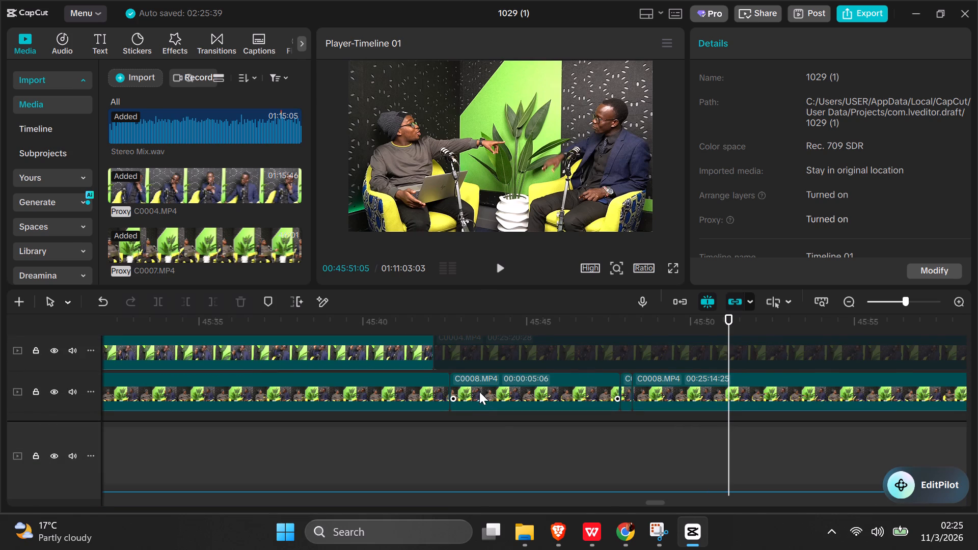
{"action": "left_click", "coordinate": [480, 390]}
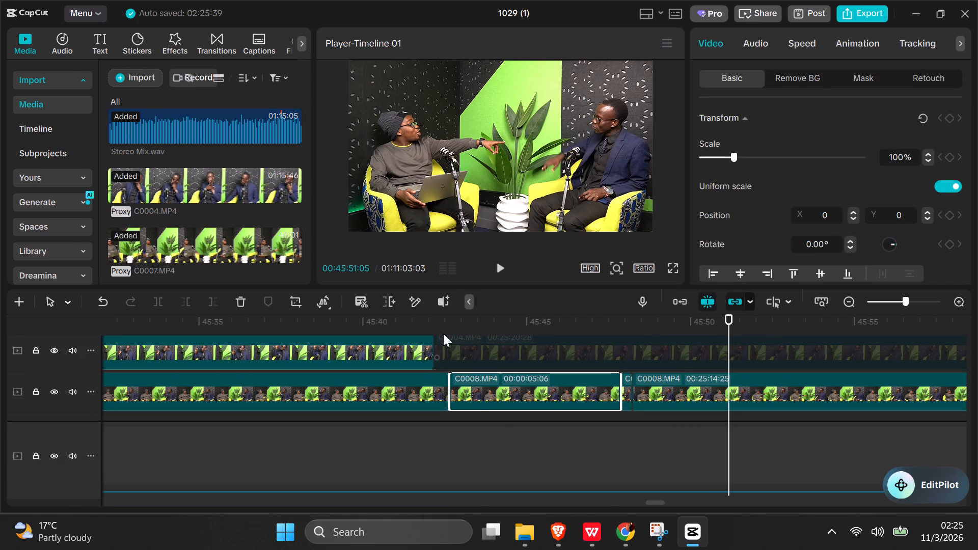
{"action": "left_click", "coordinate": [447, 324]}
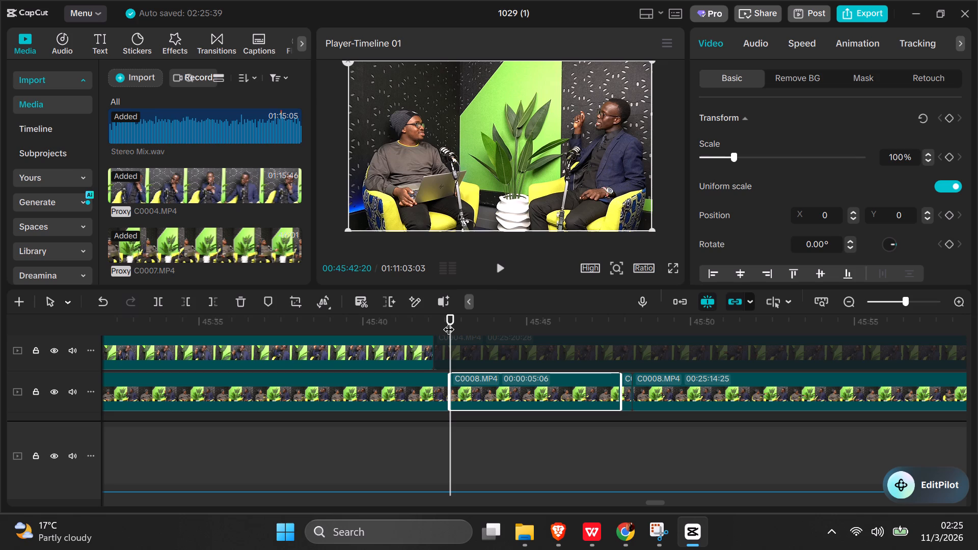
{"action": "key", "text": "ctrl+c"}
{"action": "key", "text": "ctrl+c"}
{"action": "left_click_drag", "start_coordinate": [650, 506], "coordinate": [0, 544]}
{"action": "scroll", "coordinate": [484, 353], "scroll_direction": "down", "scroll_amount": 4}
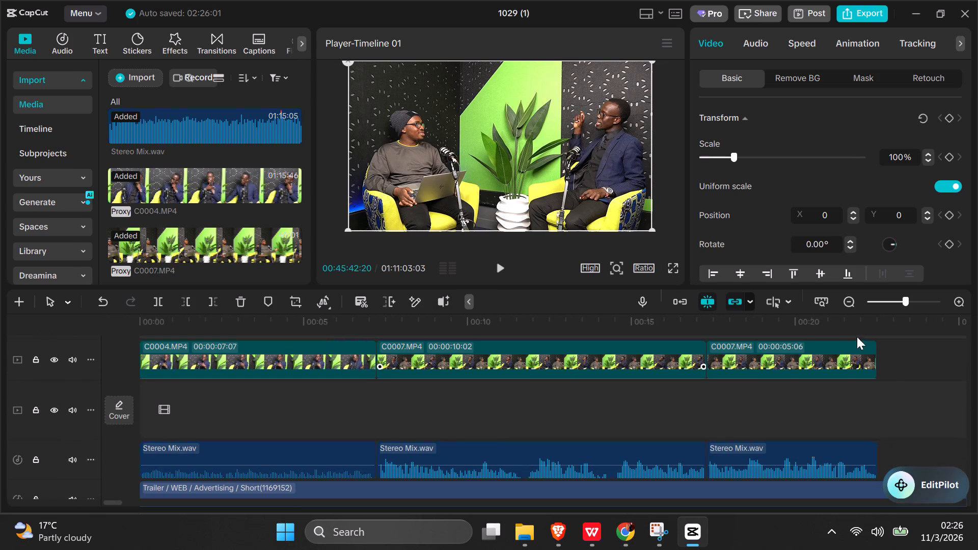
{"action": "left_click", "coordinate": [878, 386]}
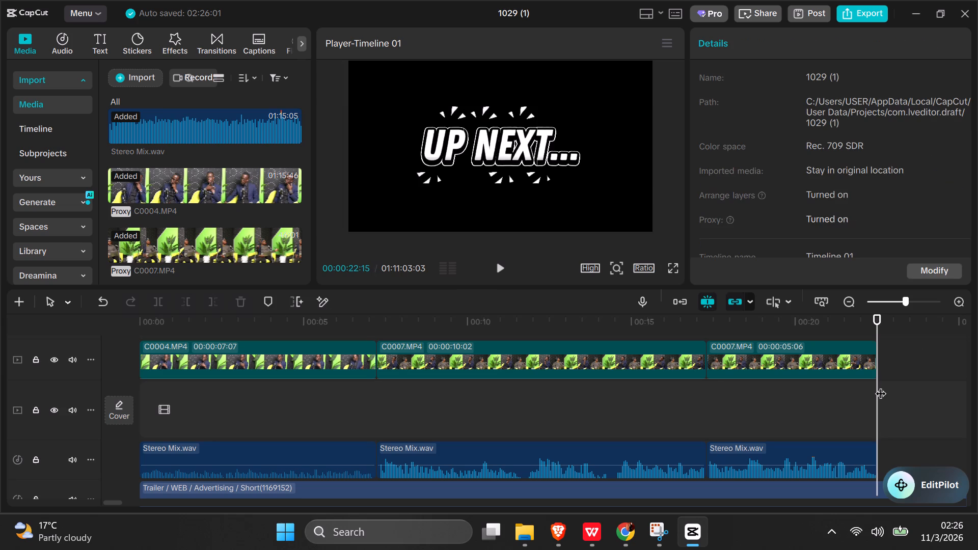
{"action": "key", "text": "Left"}
{"action": "key", "text": "Right"}
{"action": "key", "text": "ctrl+v"}
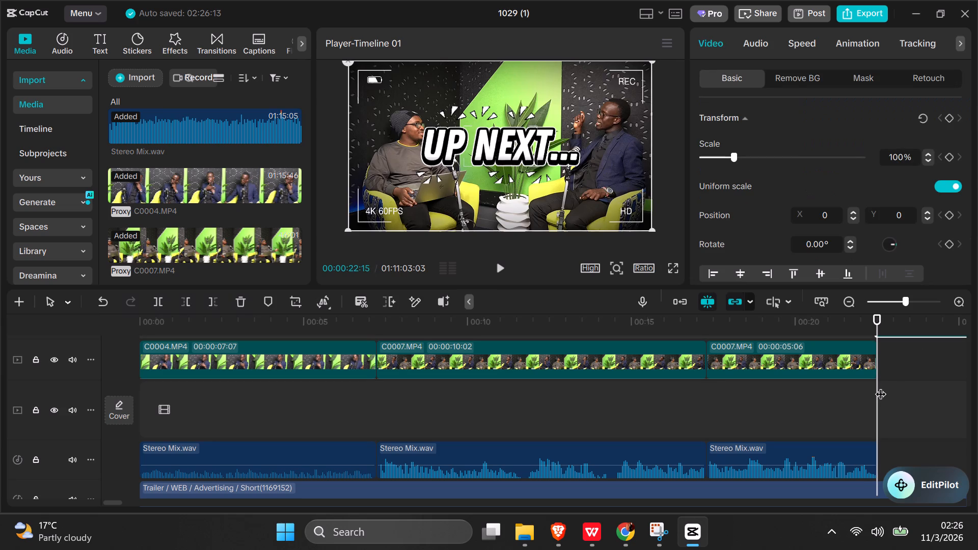
Move the pasted C0008.MP4 segment down onto the intro clips' track, directly after the last C0007.MP4 clip.
{"action": "scroll", "coordinate": [885, 380], "scroll_direction": "up", "scroll_amount": 2}
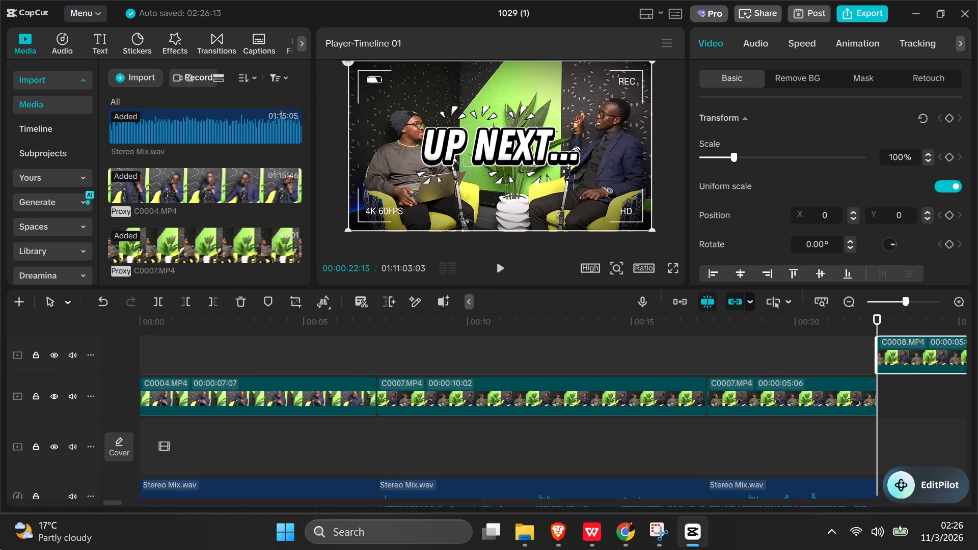
{"action": "left_click_drag", "start_coordinate": [107, 502], "coordinate": [112, 501]}
{"action": "left_click", "coordinate": [112, 501]}
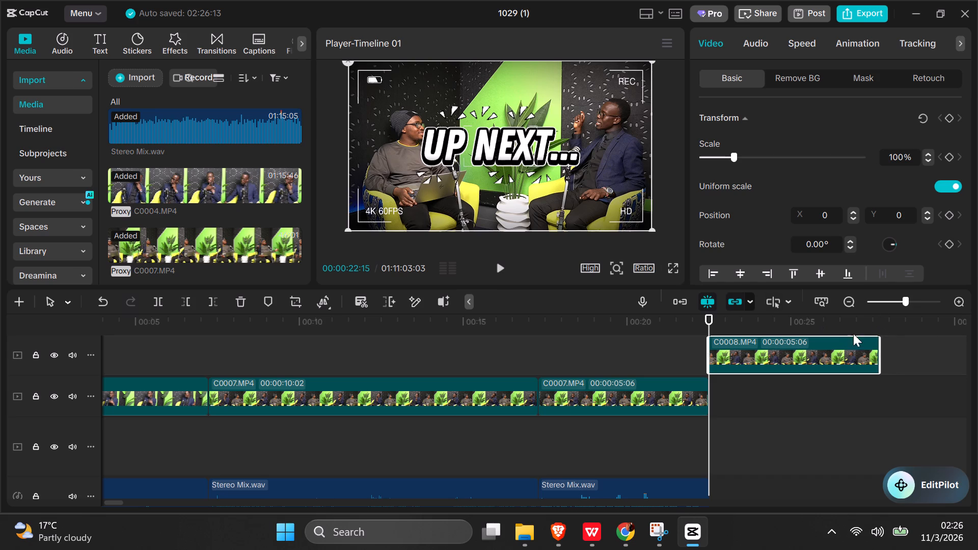
{"action": "left_click", "coordinate": [801, 352]}
{"action": "left_click_drag", "start_coordinate": [795, 356], "coordinate": [792, 390]}
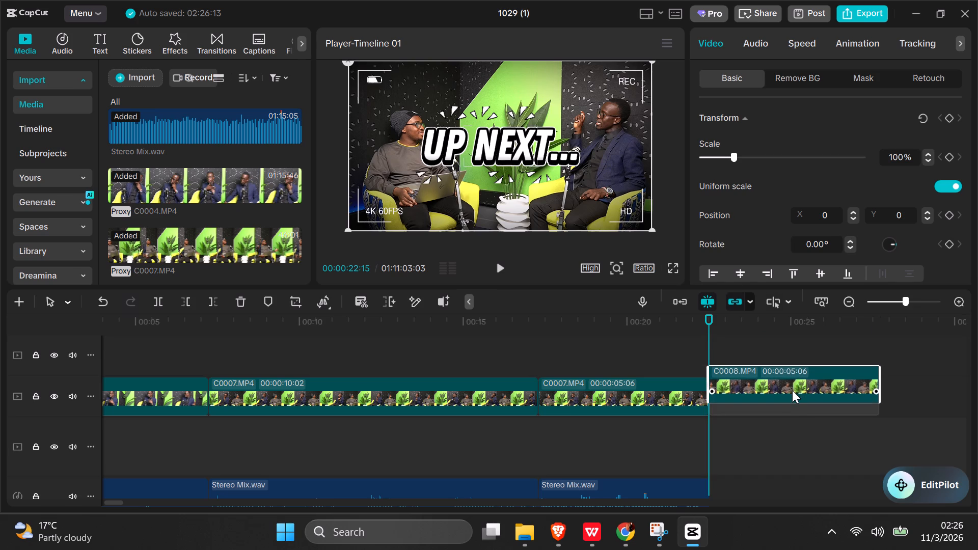
{"action": "left_click_drag", "start_coordinate": [792, 390], "coordinate": [794, 397]}
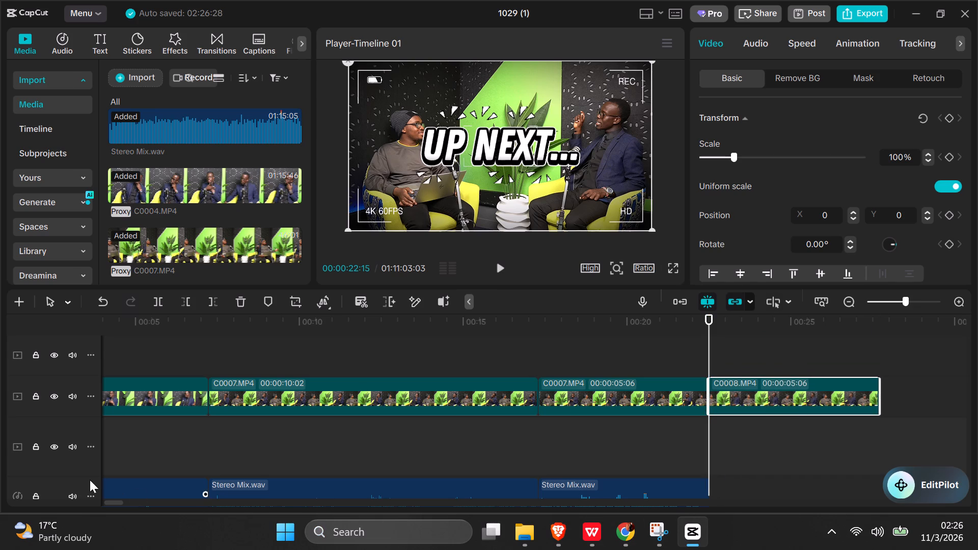
Copy the matching Stereo Mix.wav segment between 00:45:42:20 and 00:45:47:26 and paste it at 00:00:22:15 in the intro.
{"action": "left_click_drag", "start_coordinate": [117, 504], "coordinate": [451, 503]}
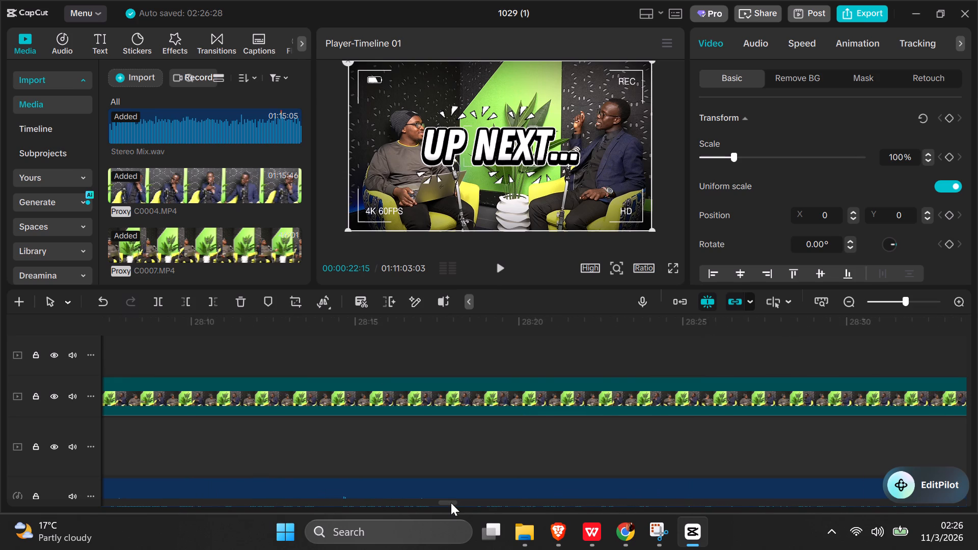
{"action": "left_click_drag", "start_coordinate": [451, 503], "coordinate": [676, 496]}
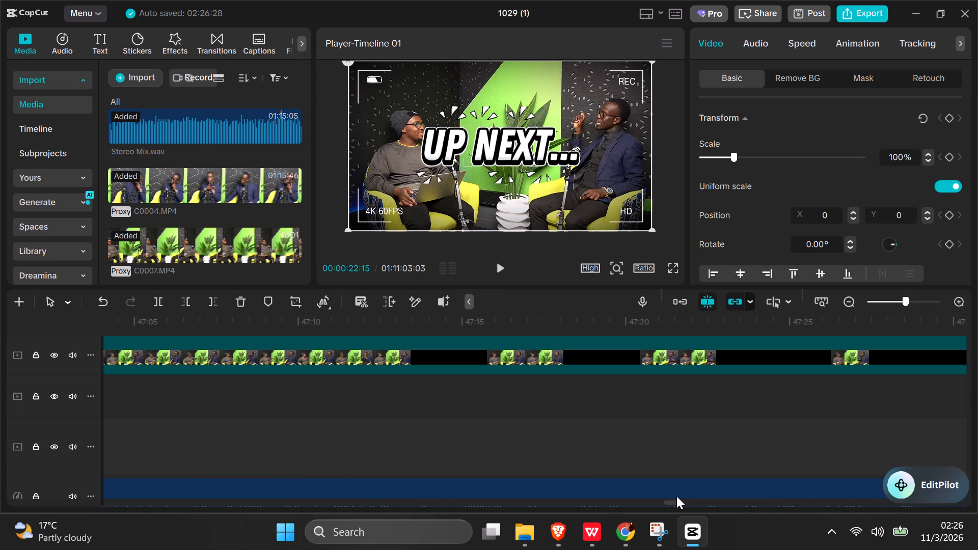
{"action": "left_click_drag", "start_coordinate": [676, 496], "coordinate": [623, 509]}
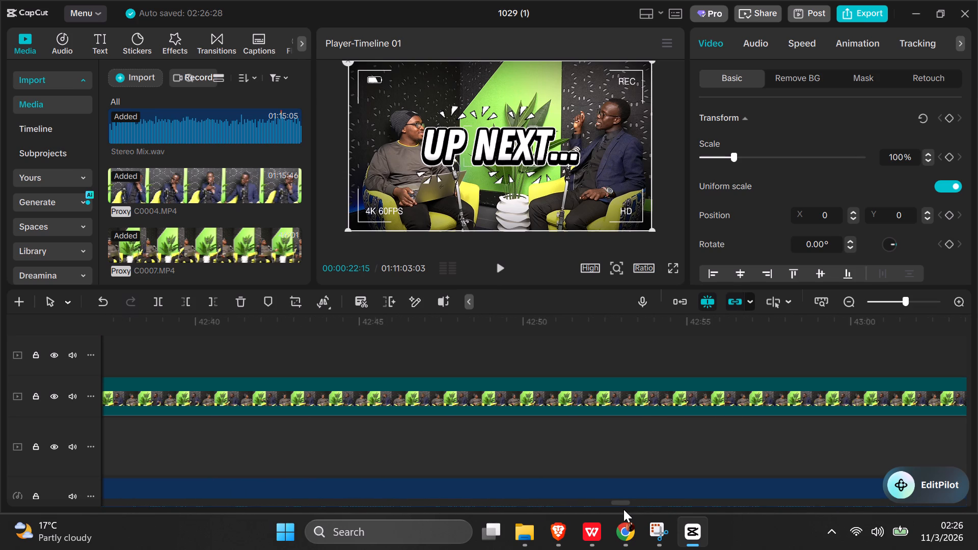
{"action": "left_click_drag", "start_coordinate": [623, 509], "coordinate": [634, 509]}
{"action": "scroll", "coordinate": [447, 436], "scroll_direction": "down", "scroll_amount": 4}
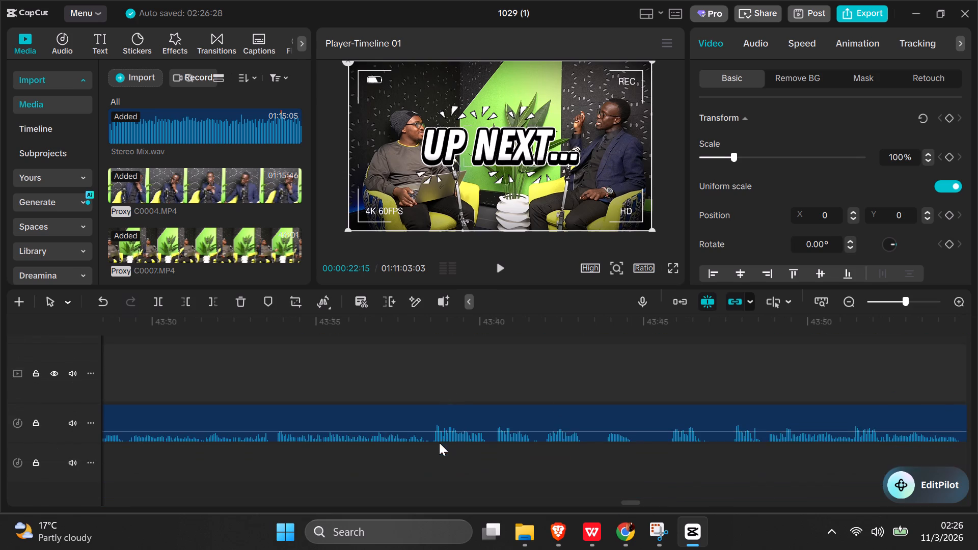
{"action": "scroll", "coordinate": [439, 444], "scroll_direction": "up", "scroll_amount": 6}
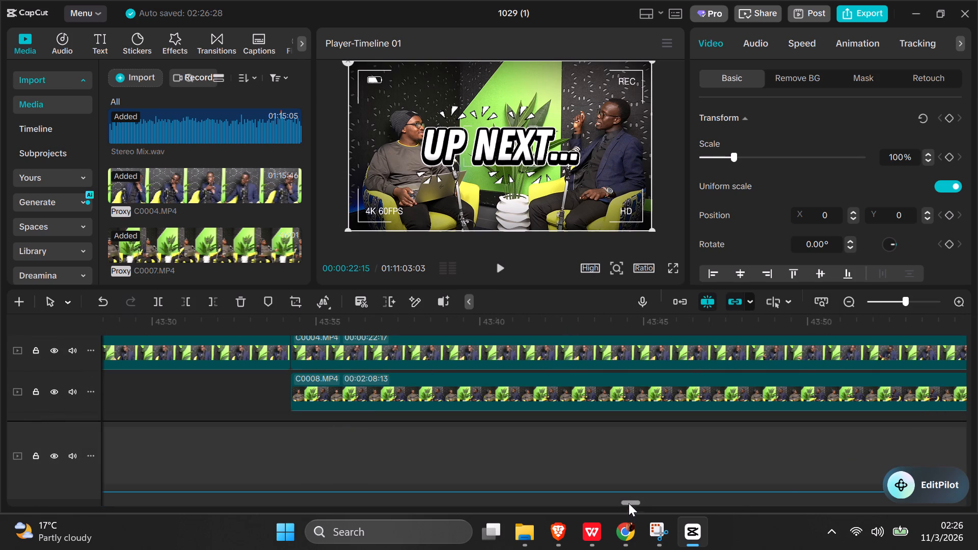
{"action": "left_click_drag", "start_coordinate": [628, 501], "coordinate": [636, 498]}
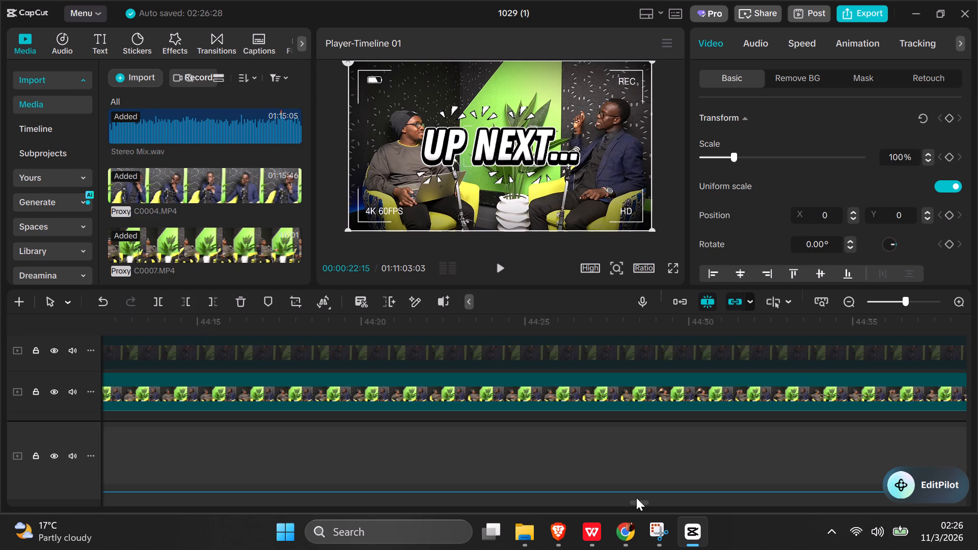
{"action": "left_click_drag", "start_coordinate": [636, 498], "coordinate": [650, 494]}
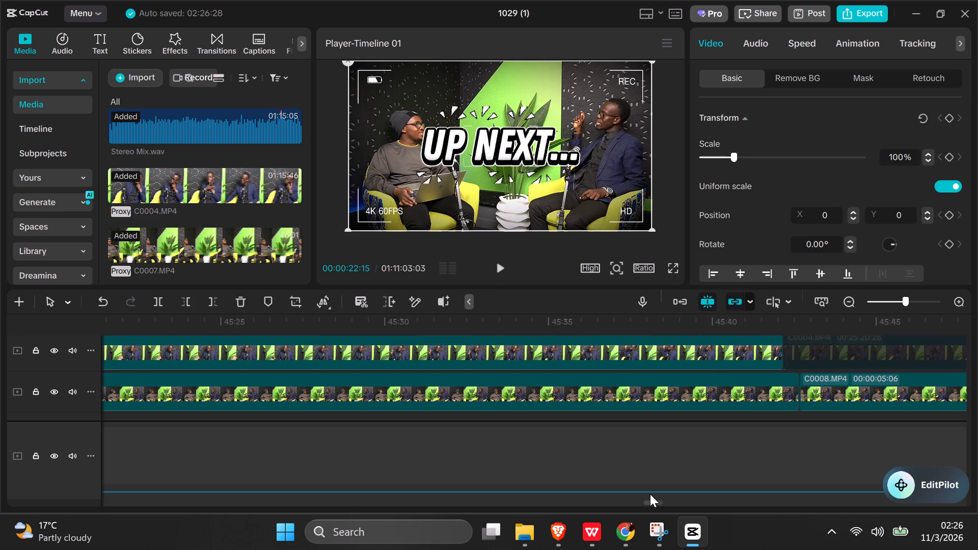
{"action": "left_click_drag", "start_coordinate": [650, 494], "coordinate": [652, 493]}
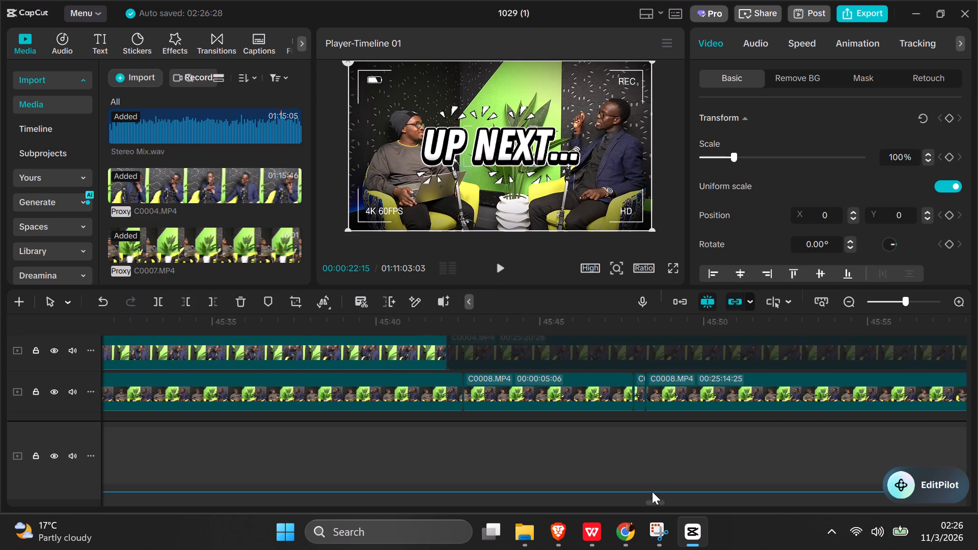
{"action": "scroll", "coordinate": [600, 435], "scroll_direction": "down", "scroll_amount": 5}
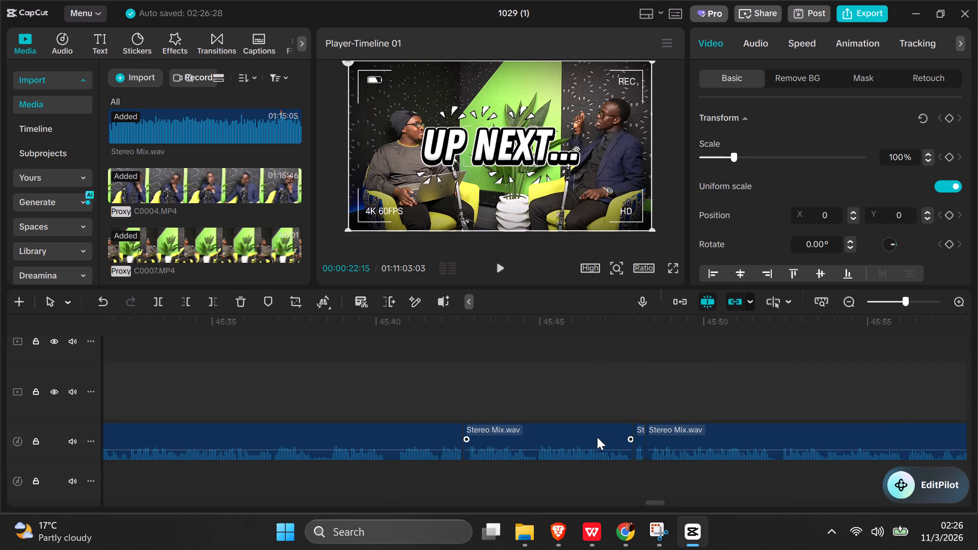
{"action": "left_click", "coordinate": [582, 452]}
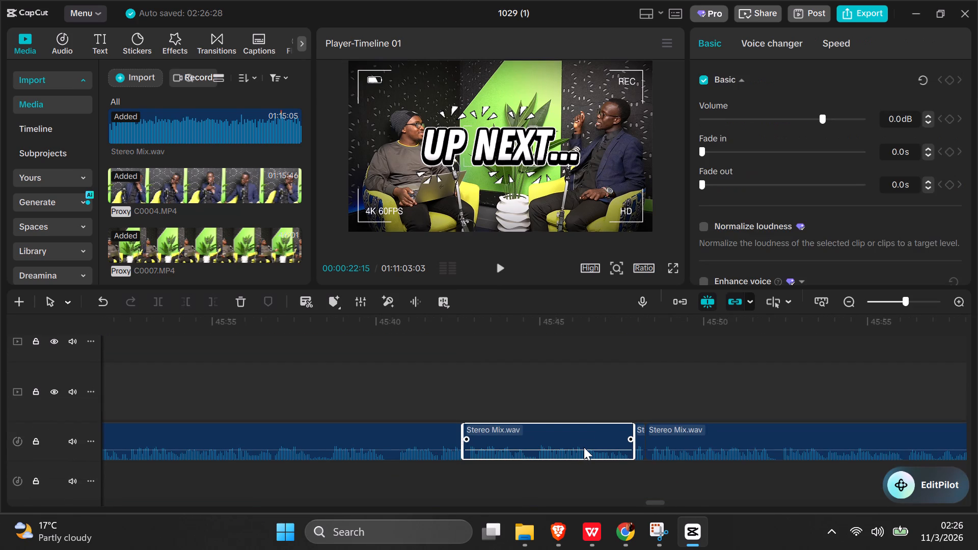
{"action": "key", "text": "ctrl+c"}
{"action": "key", "text": "ctrl+v"}
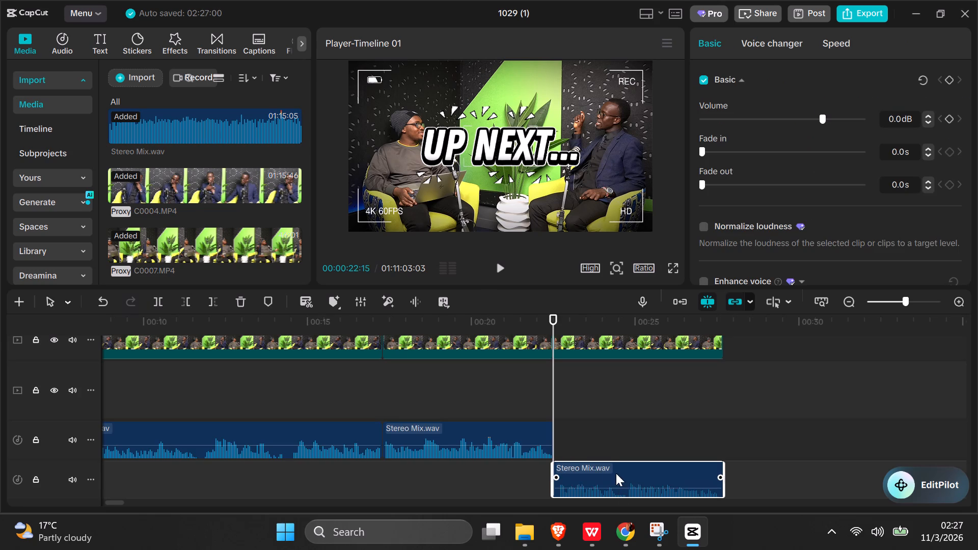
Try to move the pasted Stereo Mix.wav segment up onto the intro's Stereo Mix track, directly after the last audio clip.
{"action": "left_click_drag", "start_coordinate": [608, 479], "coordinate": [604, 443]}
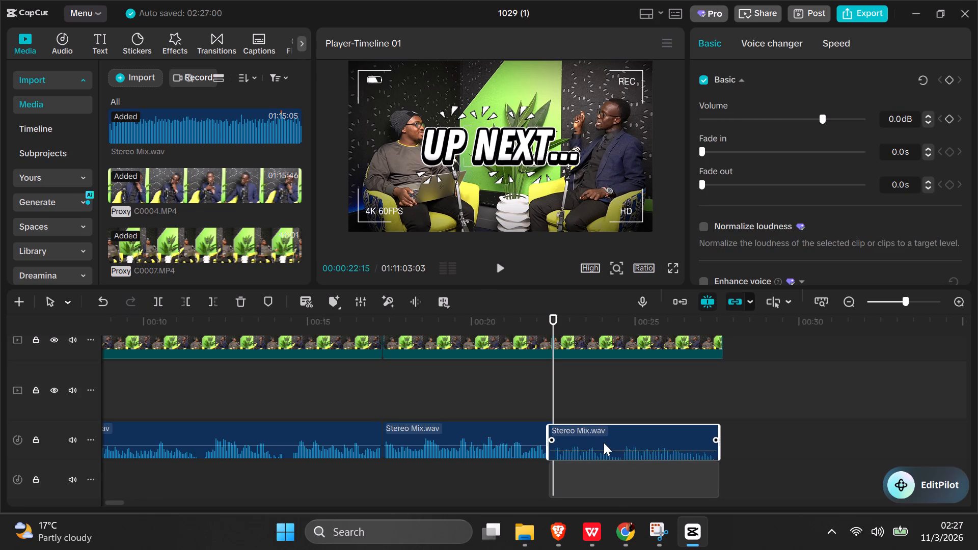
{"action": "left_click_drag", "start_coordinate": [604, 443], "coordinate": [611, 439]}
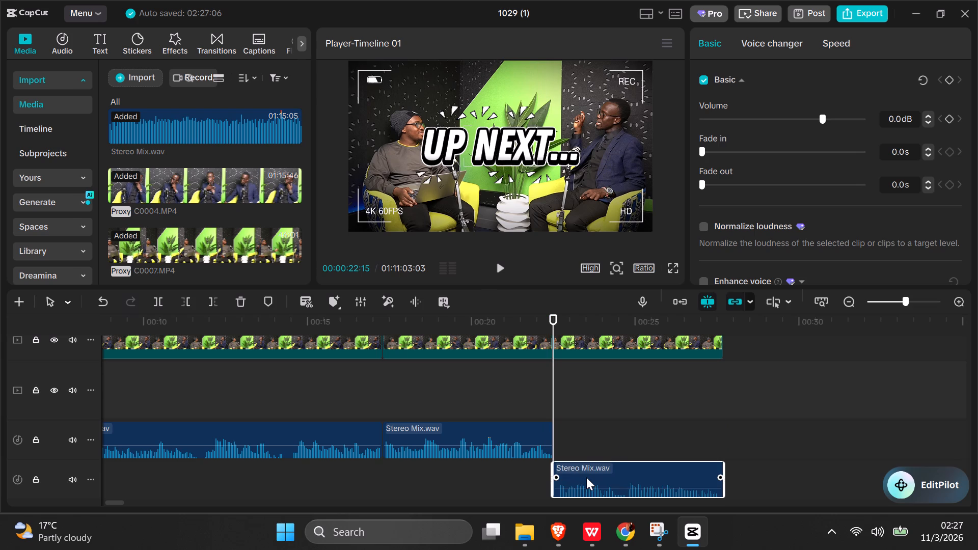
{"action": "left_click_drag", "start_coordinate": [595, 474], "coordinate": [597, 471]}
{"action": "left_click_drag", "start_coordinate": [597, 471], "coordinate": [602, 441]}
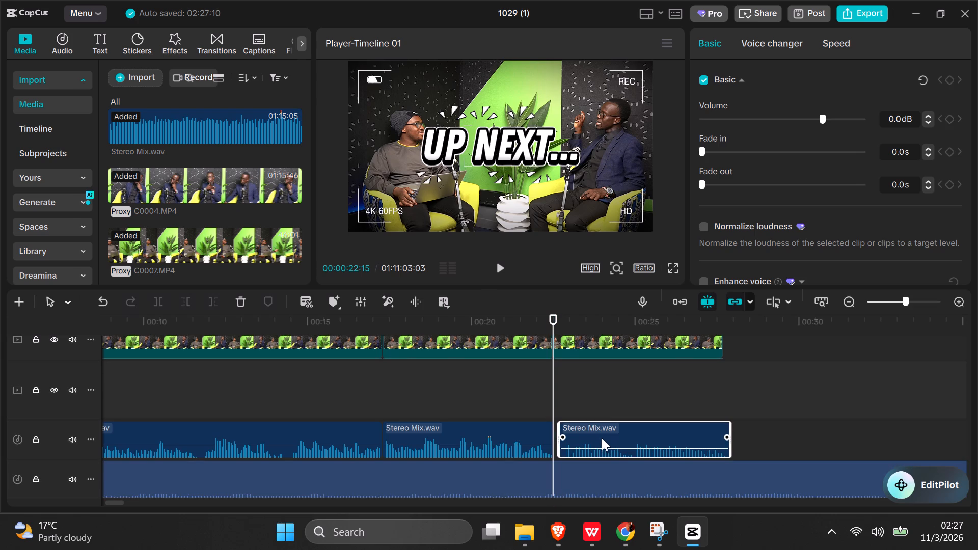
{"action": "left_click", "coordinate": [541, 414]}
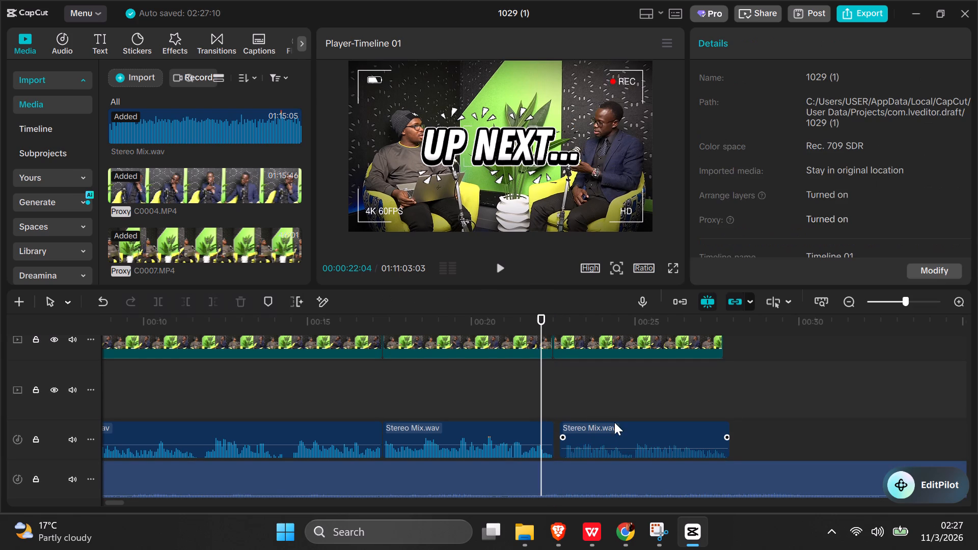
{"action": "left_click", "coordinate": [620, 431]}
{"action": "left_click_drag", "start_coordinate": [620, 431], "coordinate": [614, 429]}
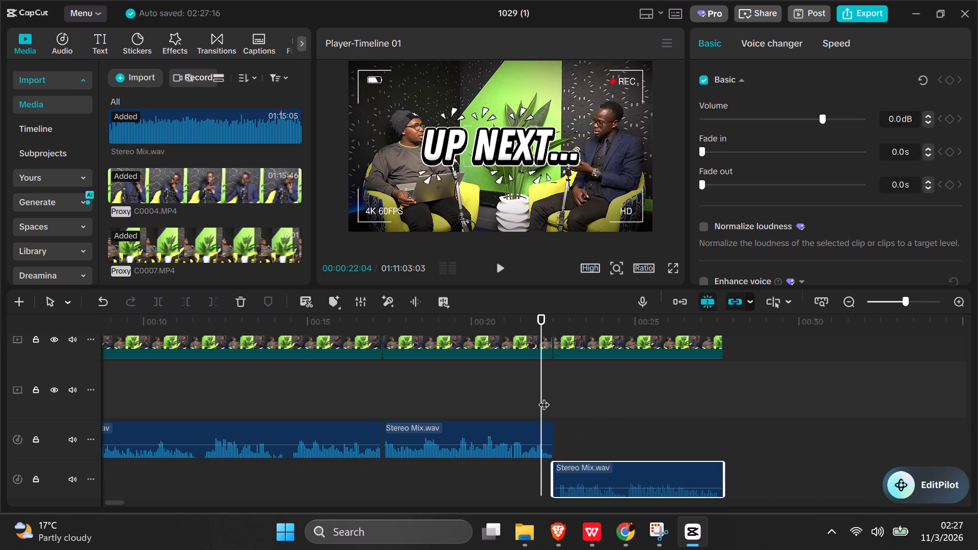
Play the intro from about 00:00:22:04 through the pasted C0008.MP4 passage, replaying the join to check how it sounds.
{"action": "key", "text": "space"}
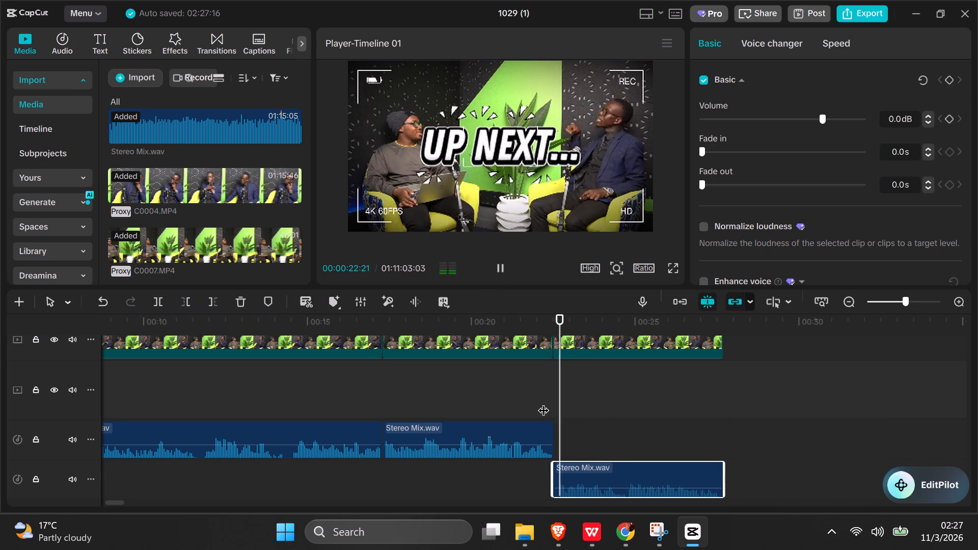
{"action": "left_click", "coordinate": [542, 407]}
{"action": "key", "text": "space"}
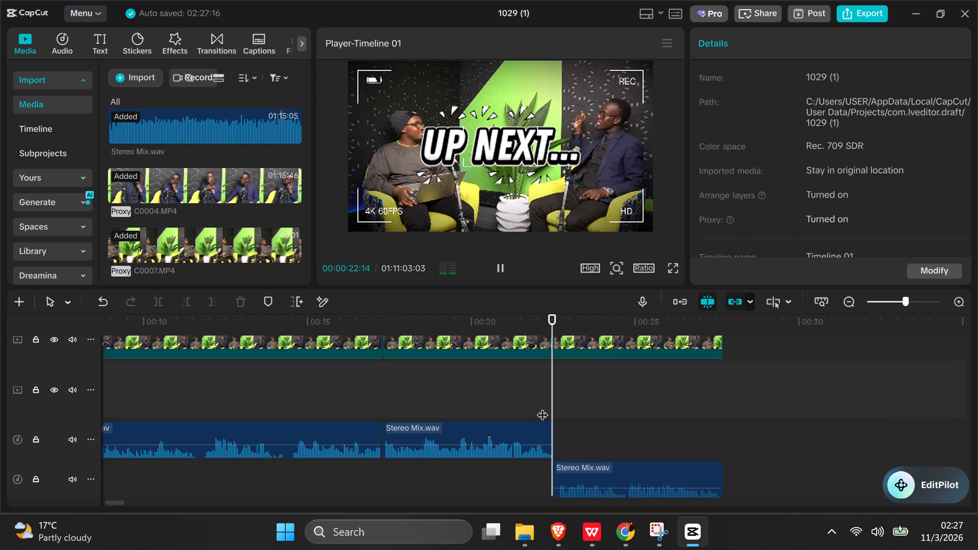
{"action": "left_click", "coordinate": [539, 403]}
{"action": "key", "text": "space"}
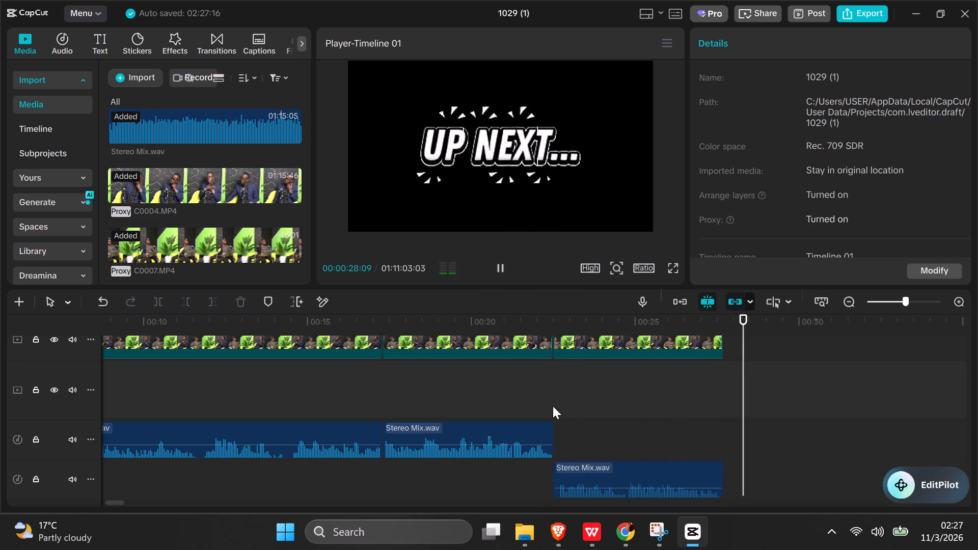
{"action": "key", "text": "space"}
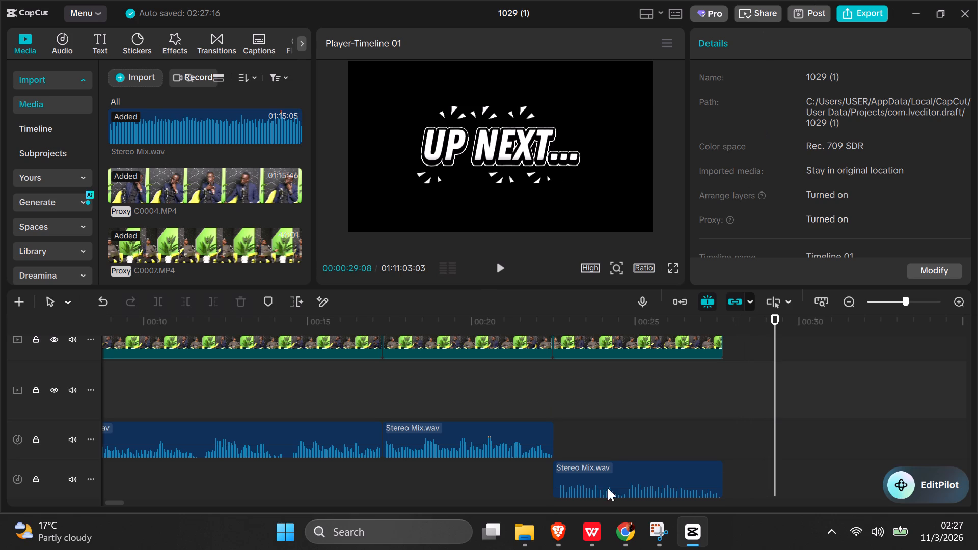
Raise the volume of the pasted Stereo Mix.wav segment in the intro to 6.0 dB.
{"action": "left_click", "coordinate": [626, 466]}
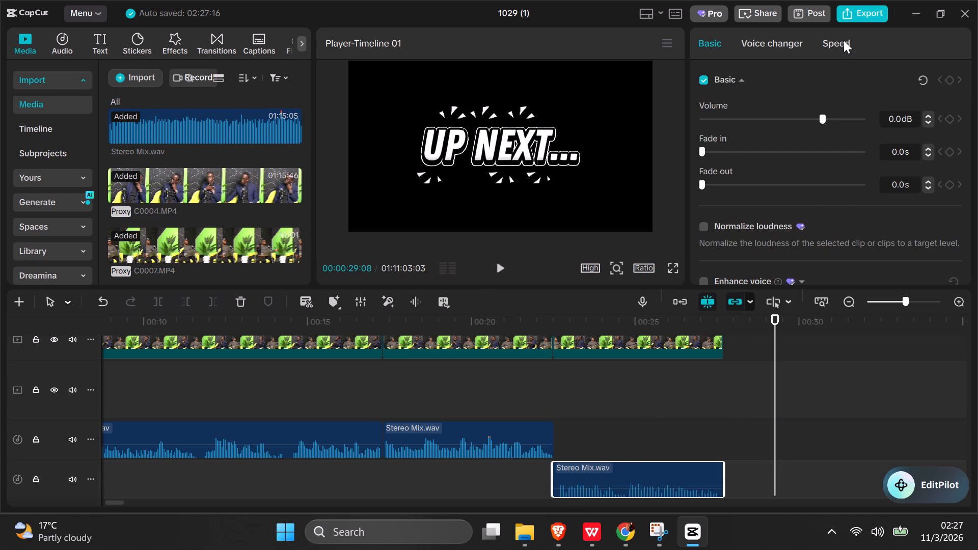
{"action": "left_click", "coordinate": [844, 40]}
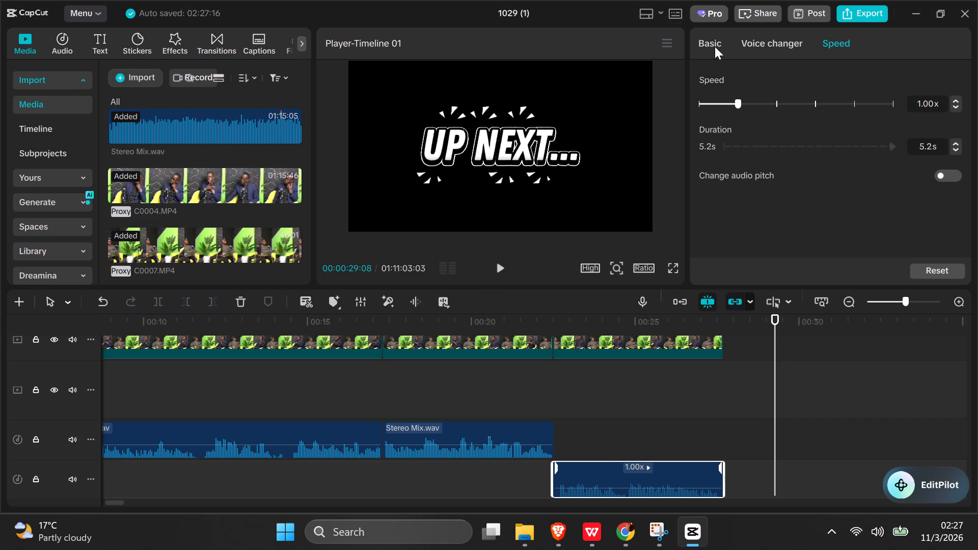
{"action": "left_click", "coordinate": [714, 46]}
{"action": "left_click", "coordinate": [835, 121]}
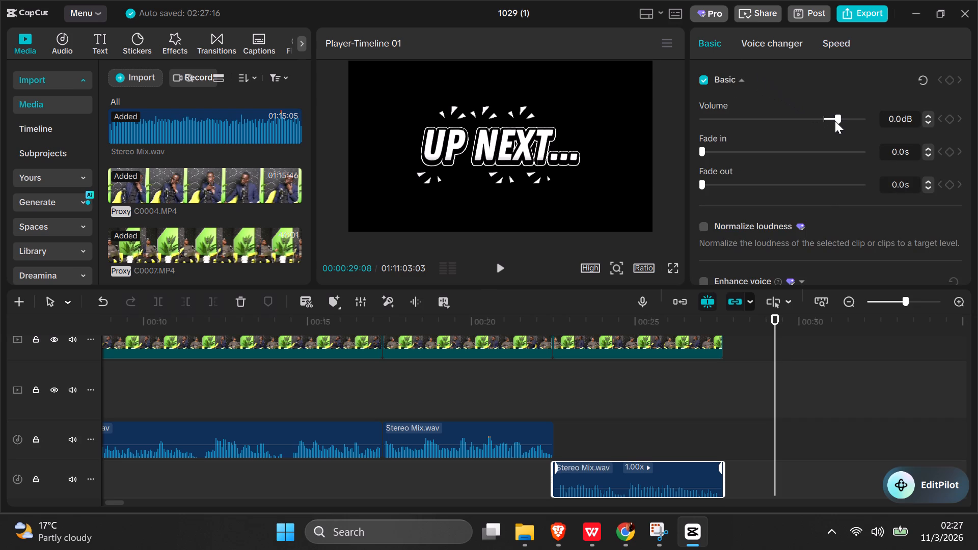
{"action": "left_click", "coordinate": [830, 116]}
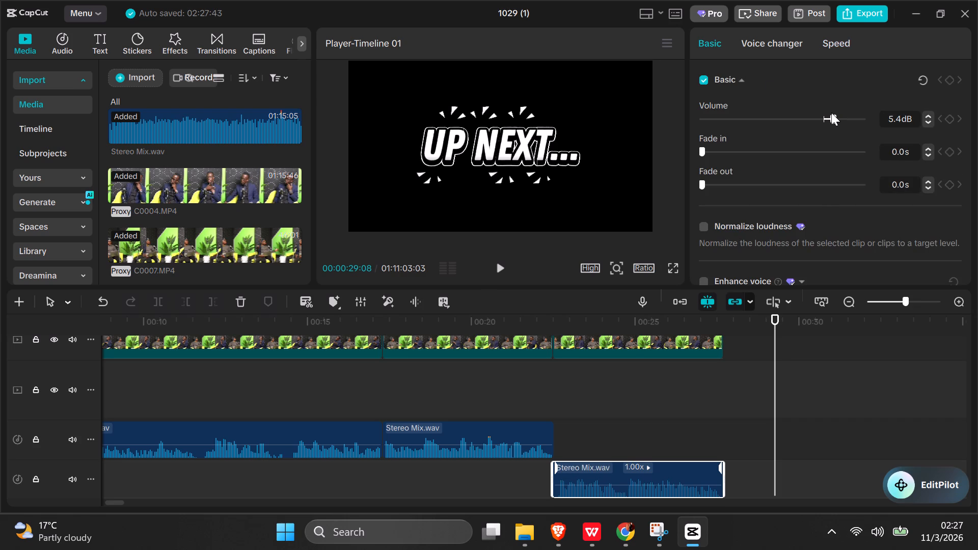
{"action": "double_click", "coordinate": [927, 118]}
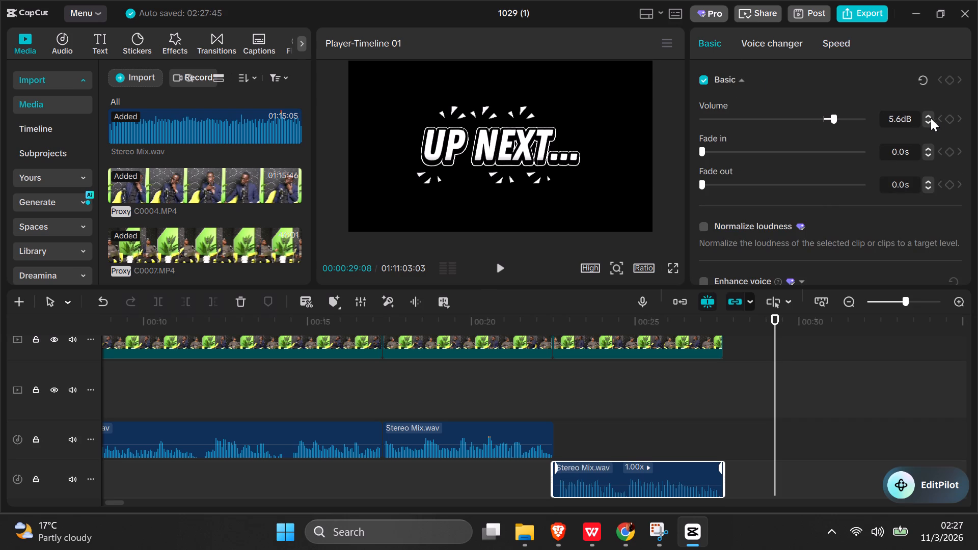
{"action": "left_click", "coordinate": [930, 118]}
{"action": "double_click", "coordinate": [929, 118]}
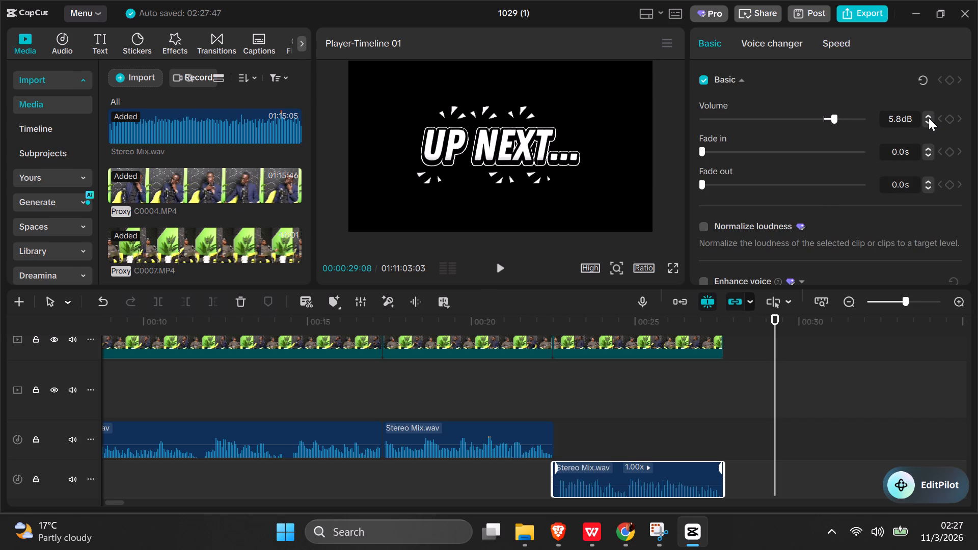
{"action": "left_click", "coordinate": [929, 118]}
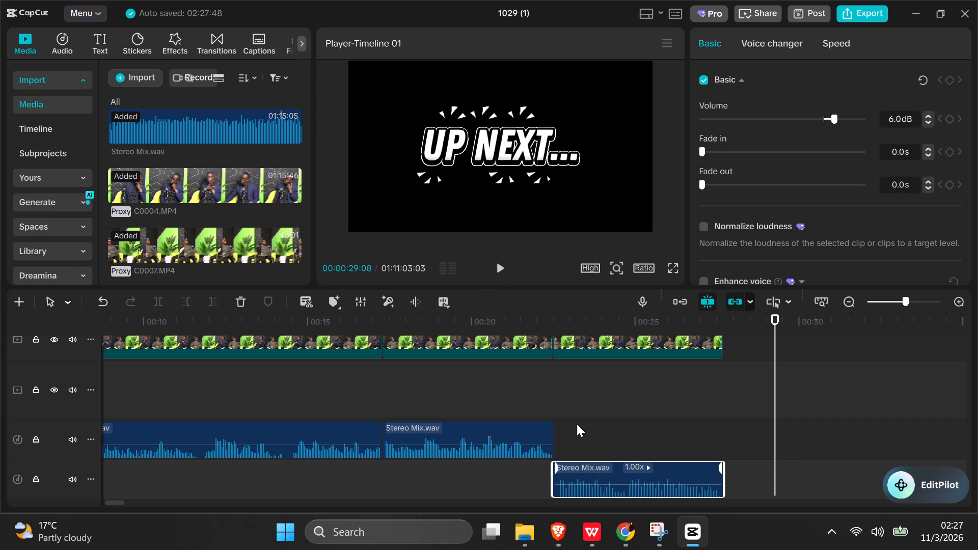
Move the pasted Stereo Mix.wav segment up onto the intro's Stereo Mix track, directly after the preceding audio clip.
{"action": "left_click", "coordinate": [962, 302]}
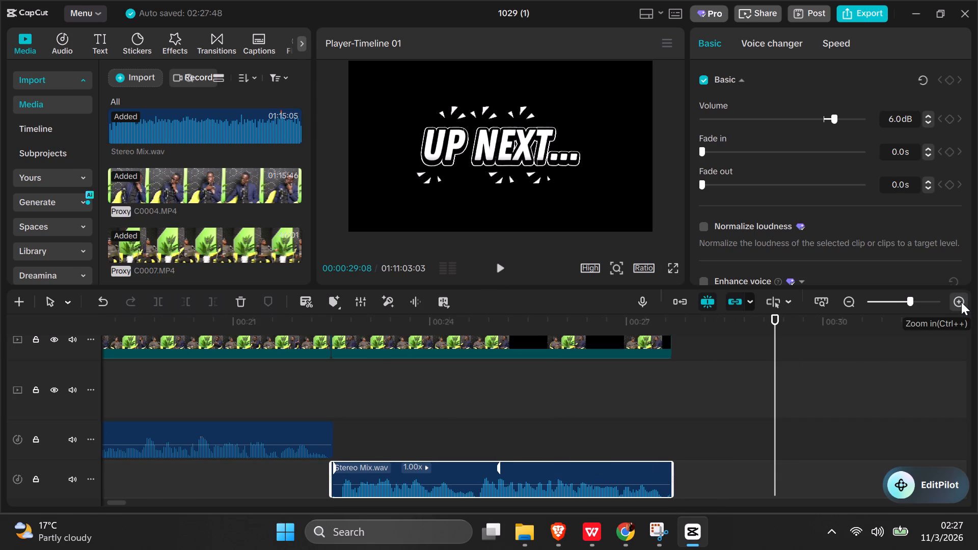
{"action": "left_click", "coordinate": [956, 302]}
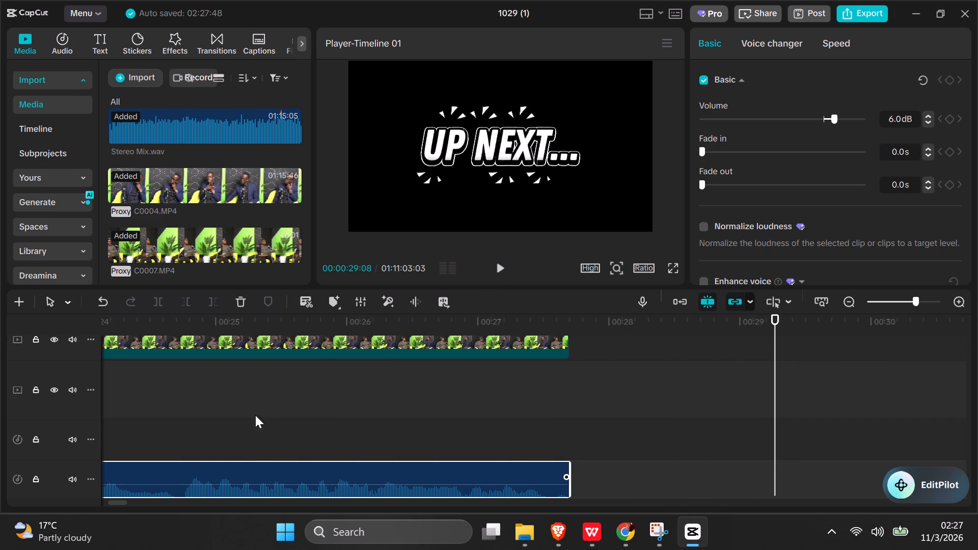
{"action": "left_click", "coordinate": [266, 307]}
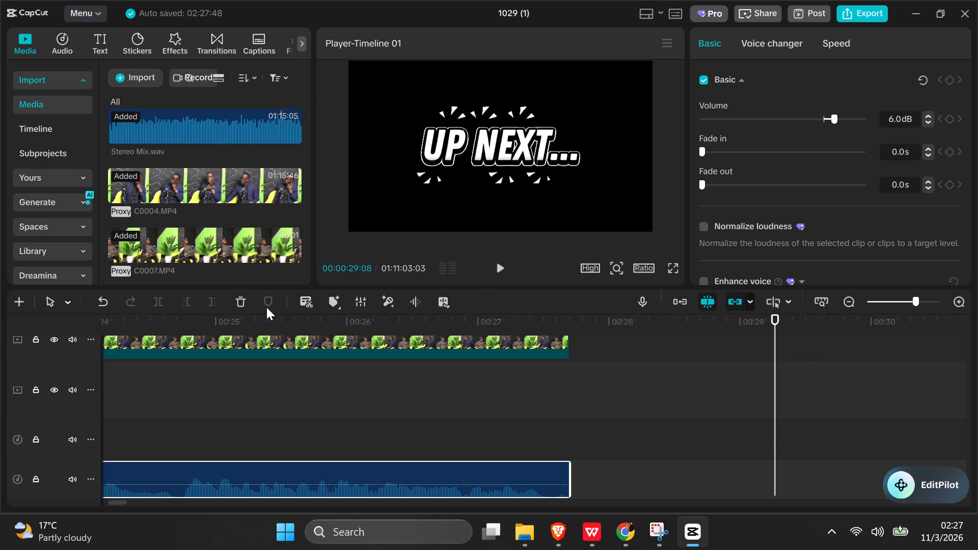
{"action": "left_click", "coordinate": [265, 314]}
{"action": "left_click_drag", "start_coordinate": [265, 316], "coordinate": [186, 314]}
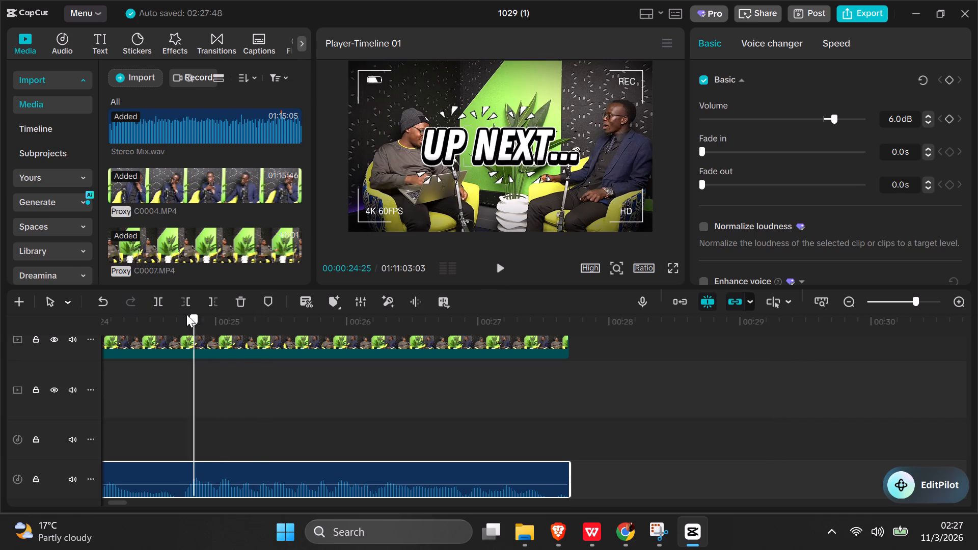
{"action": "left_click_drag", "start_coordinate": [186, 314], "coordinate": [154, 338]}
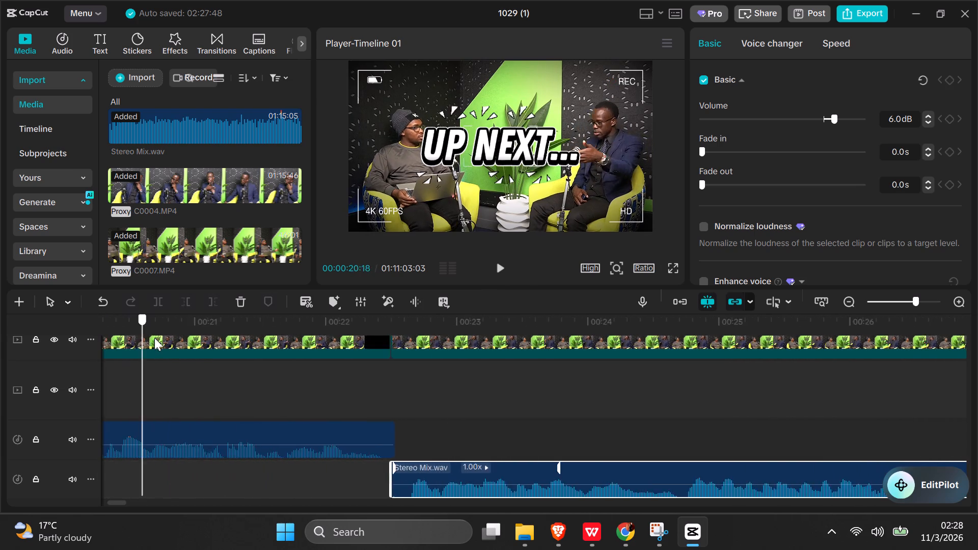
{"action": "left_click_drag", "start_coordinate": [154, 338], "coordinate": [390, 320]}
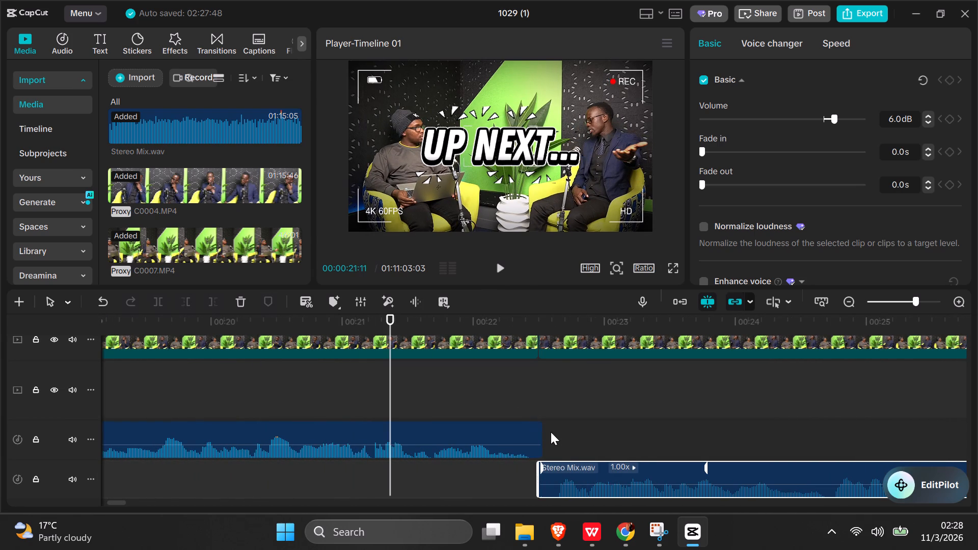
{"action": "left_click", "coordinate": [579, 471]}
{"action": "left_click_drag", "start_coordinate": [579, 470], "coordinate": [587, 445]}
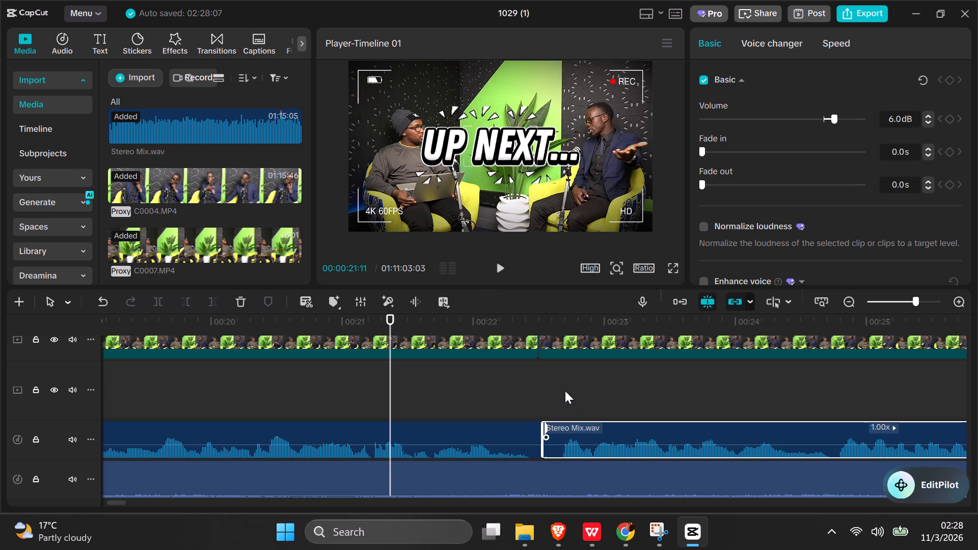
Replay the join from 00:00:22:13 and the intro from its start into the added passage to review the teaser.
{"action": "left_click", "coordinate": [530, 377]}
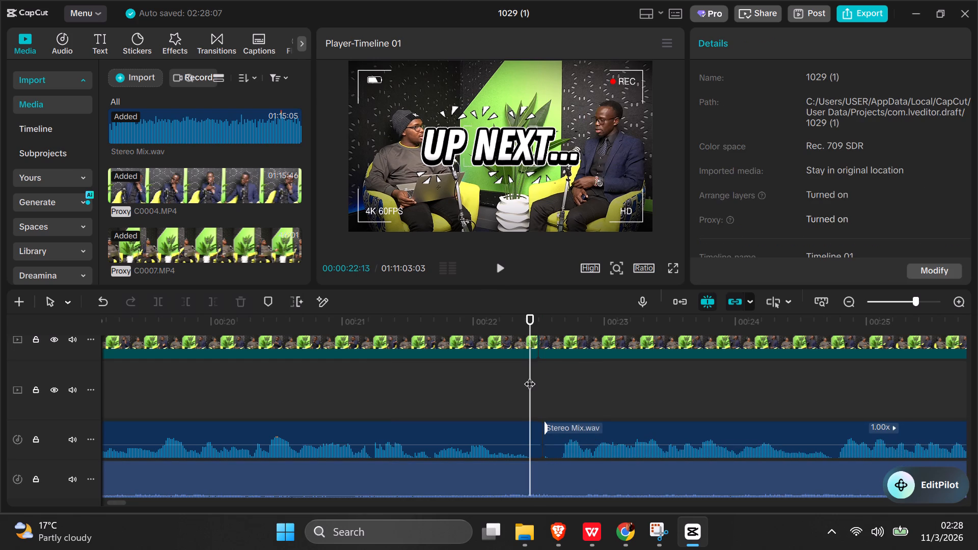
{"action": "key", "text": "space"}
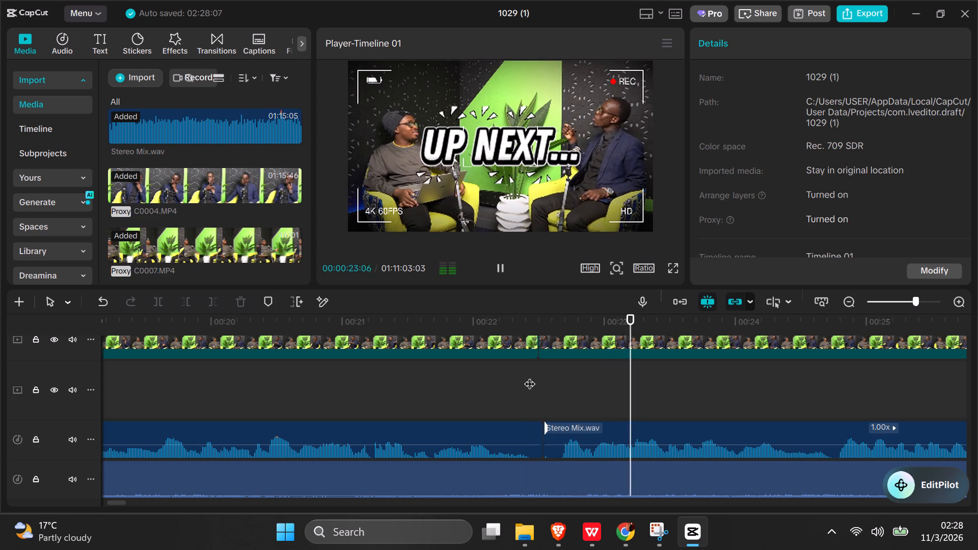
{"action": "left_click", "coordinate": [529, 376]}
{"action": "key", "text": "space"}
{"action": "left_click", "coordinate": [529, 376]}
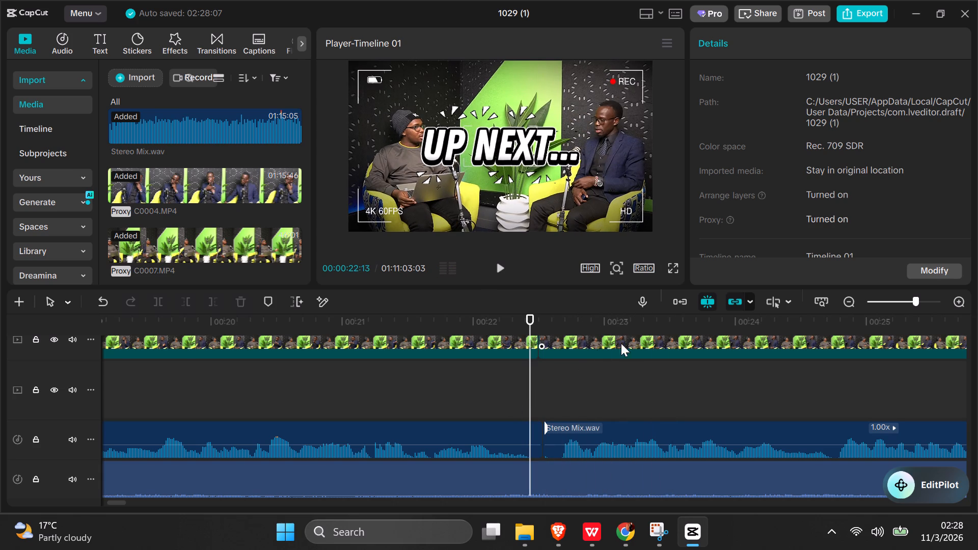
{"action": "triple_click", "coordinate": [843, 300]}
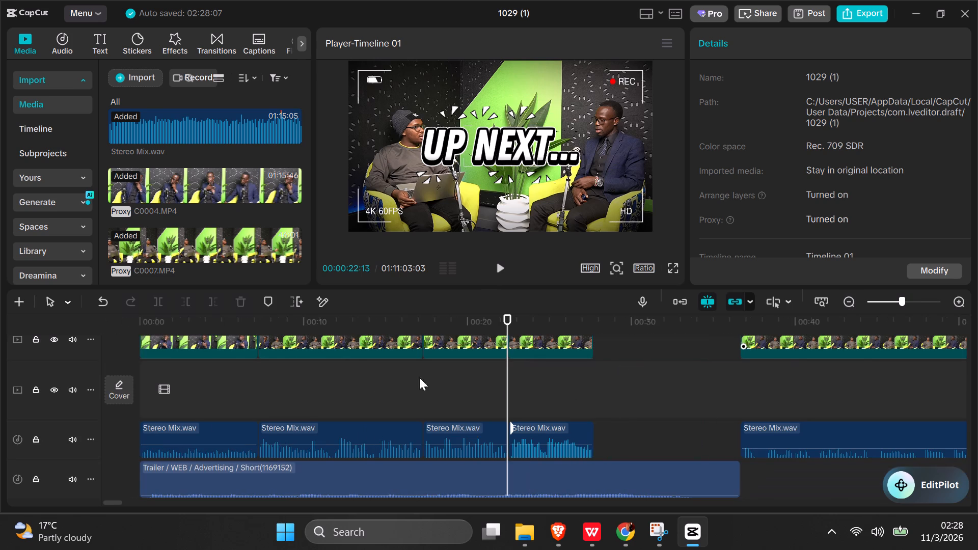
{"action": "left_click", "coordinate": [190, 370]}
{"action": "left_click_drag", "start_coordinate": [190, 370], "coordinate": [96, 381]}
{"action": "left_click", "coordinate": [96, 381]}
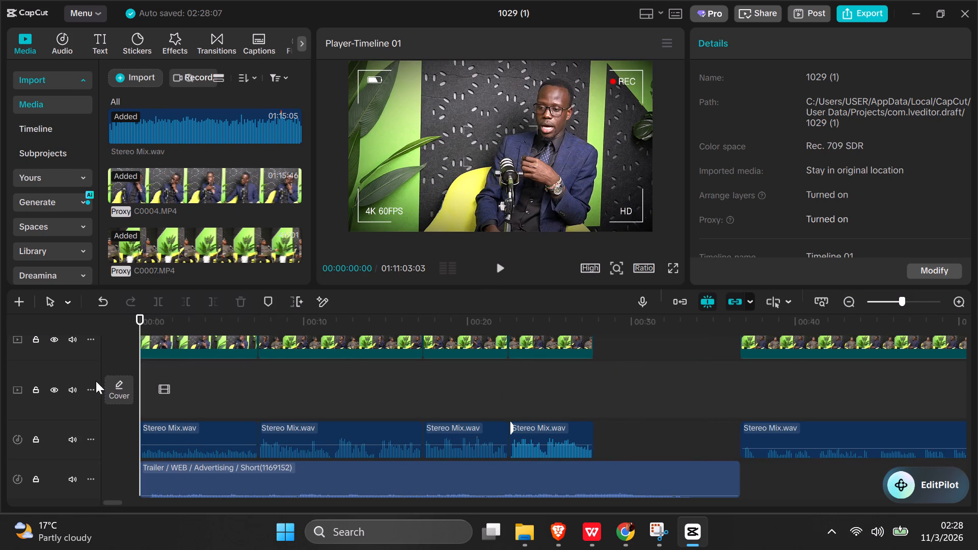
{"action": "key", "text": "space"}
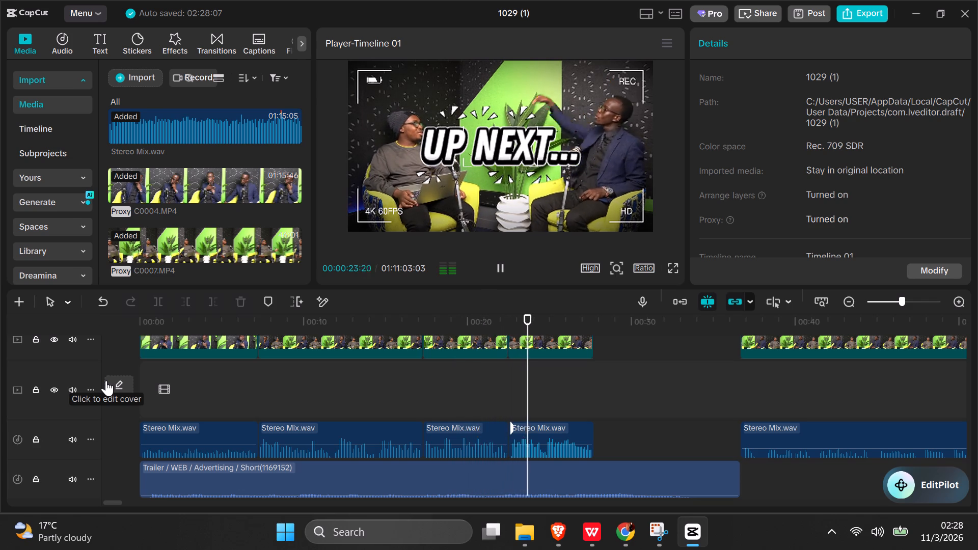
{"action": "key", "text": "space"}
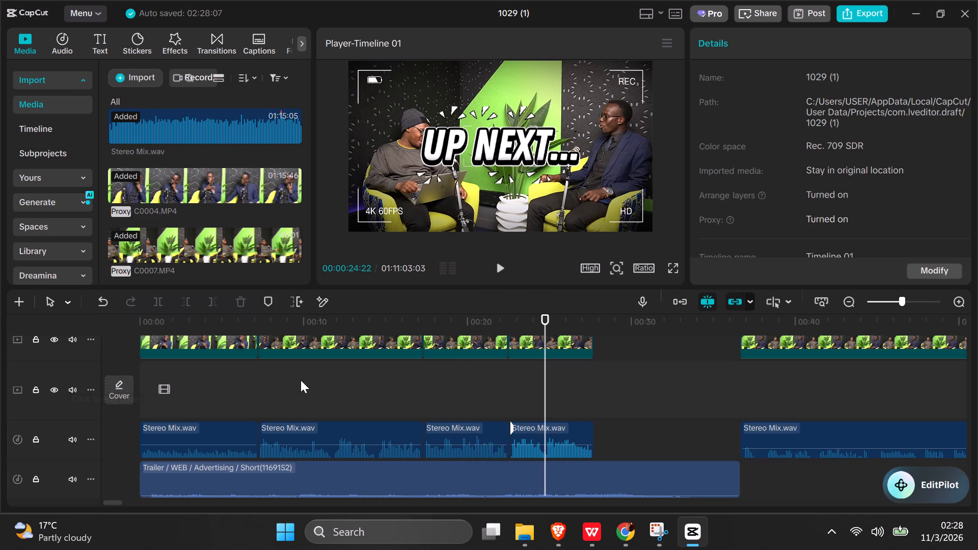
Lift the intro's third Stereo Mix.wav segment out of its slot and shift the longer second segment to end at the last intro segment.
{"action": "left_click", "coordinate": [441, 436]}
{"action": "left_click_drag", "start_coordinate": [442, 436], "coordinate": [247, 428]}
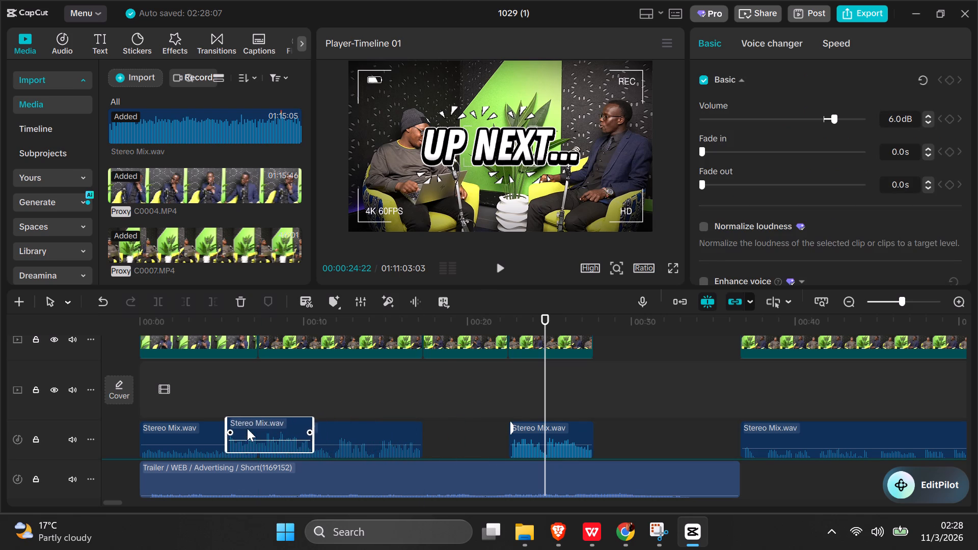
{"action": "left_click_drag", "start_coordinate": [247, 428], "coordinate": [257, 403]}
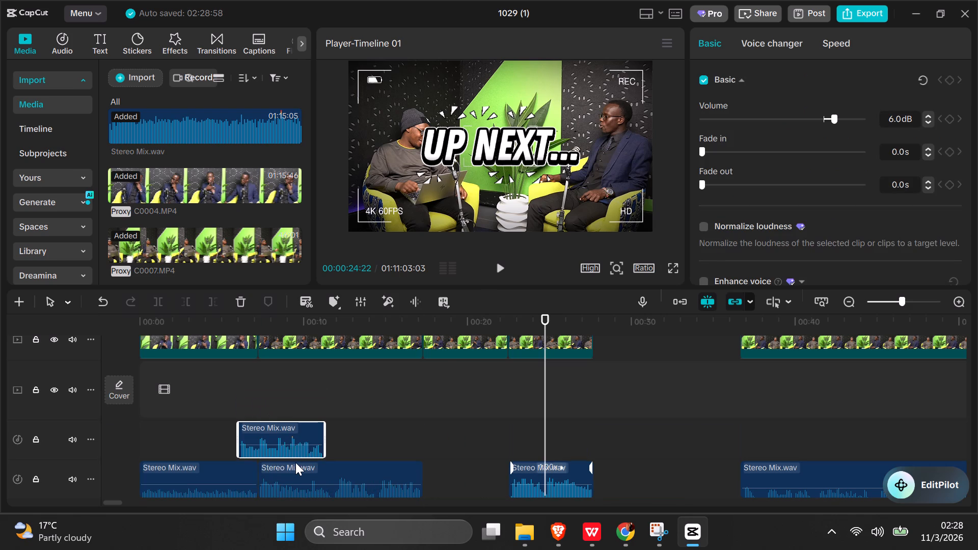
{"action": "left_click_drag", "start_coordinate": [298, 468], "coordinate": [351, 469]}
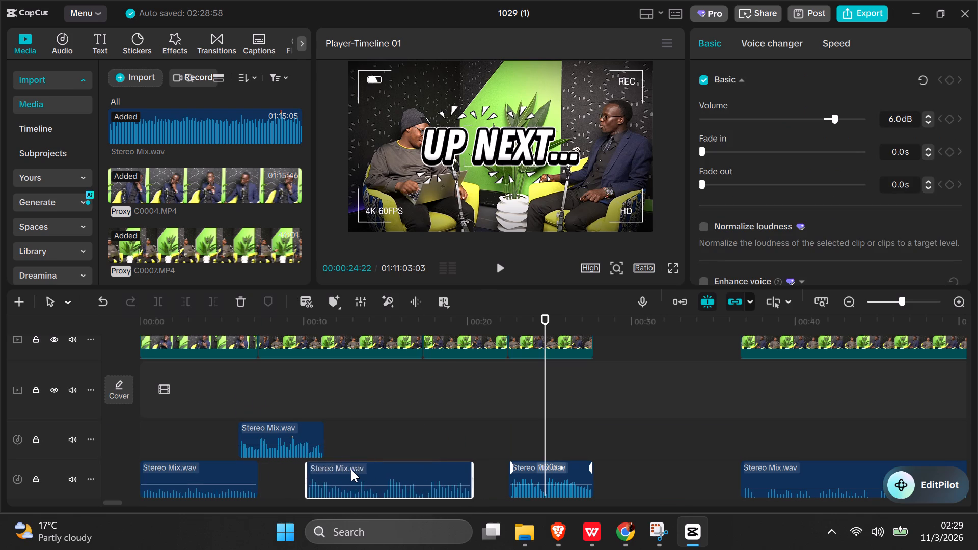
{"action": "left_click_drag", "start_coordinate": [351, 469], "coordinate": [385, 470]}
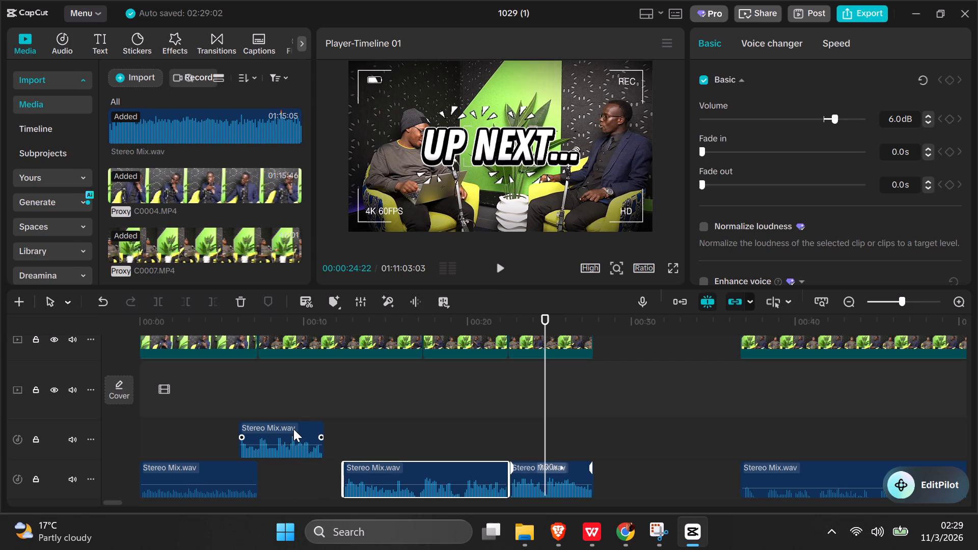
Place the lifted short Stereo Mix.wav segment directly after the first intro segment on the same audio track.
{"action": "left_click", "coordinate": [293, 429]}
{"action": "left_click_drag", "start_coordinate": [293, 429], "coordinate": [312, 468]}
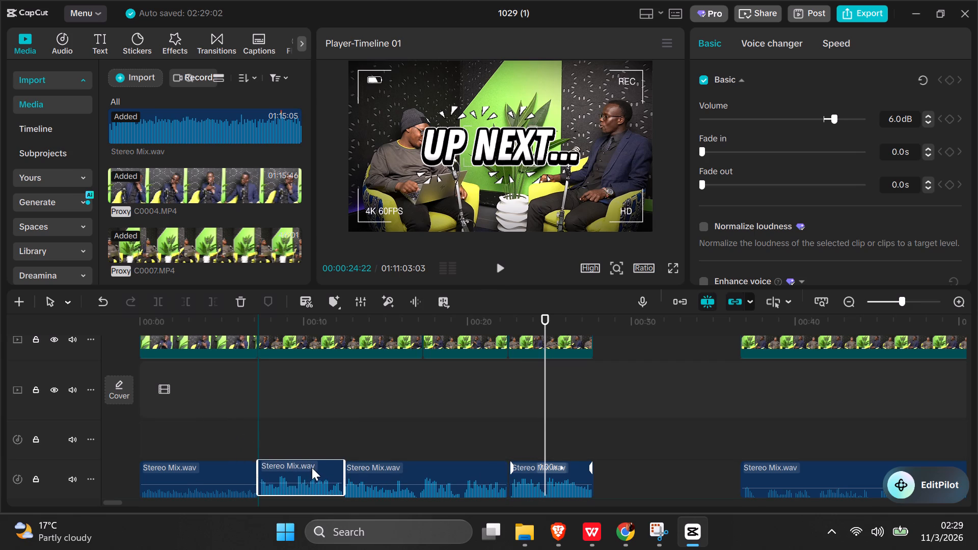
{"action": "left_click_drag", "start_coordinate": [312, 468], "coordinate": [313, 469]}
{"action": "left_click_drag", "start_coordinate": [312, 471], "coordinate": [312, 456]}
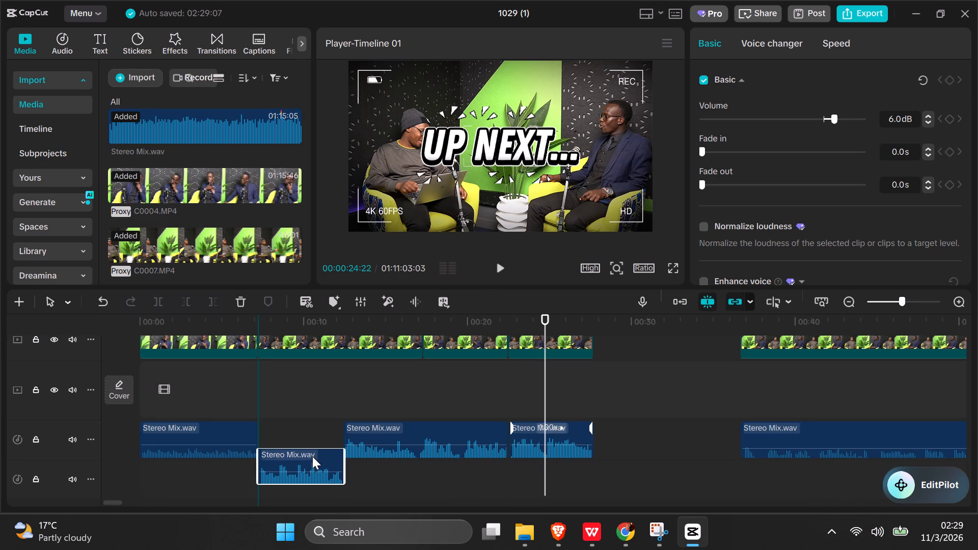
{"action": "left_click_drag", "start_coordinate": [312, 456], "coordinate": [317, 438]}
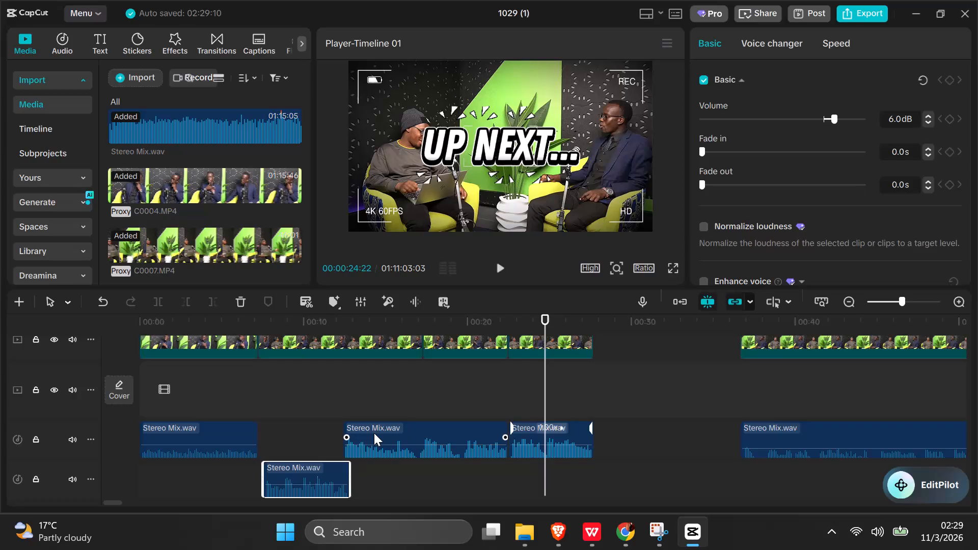
{"action": "left_click", "coordinate": [388, 429]}
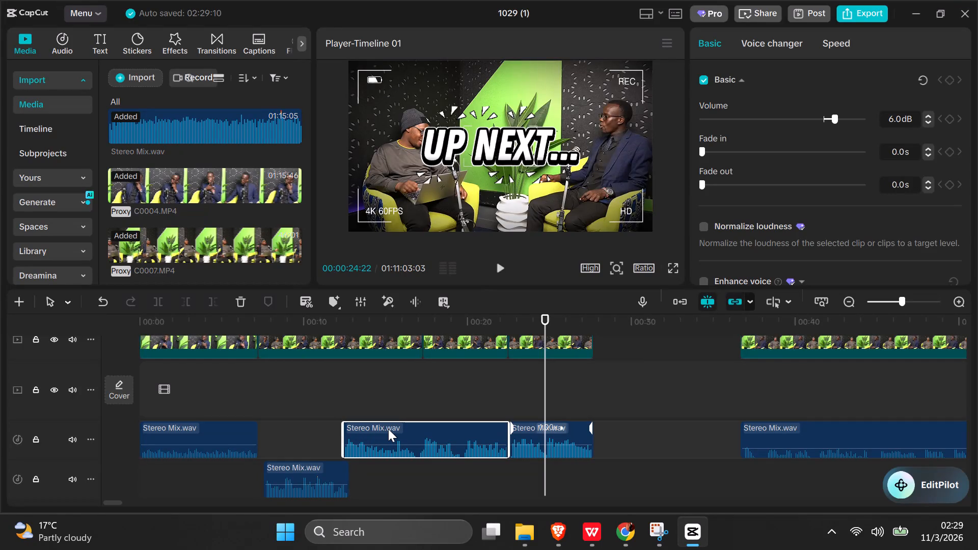
{"action": "left_click_drag", "start_coordinate": [388, 430], "coordinate": [394, 431]}
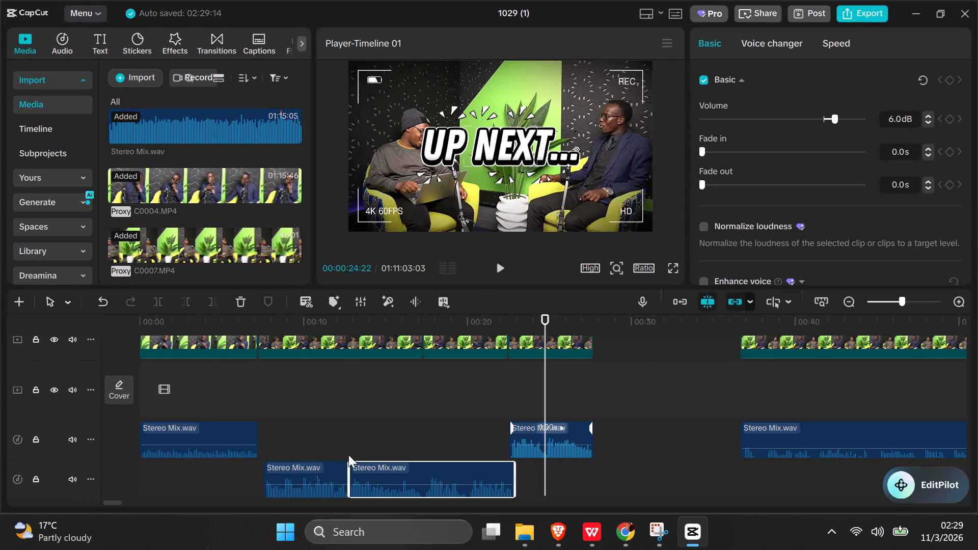
{"action": "left_click", "coordinate": [318, 469]}
{"action": "left_click_drag", "start_coordinate": [318, 470], "coordinate": [316, 448]}
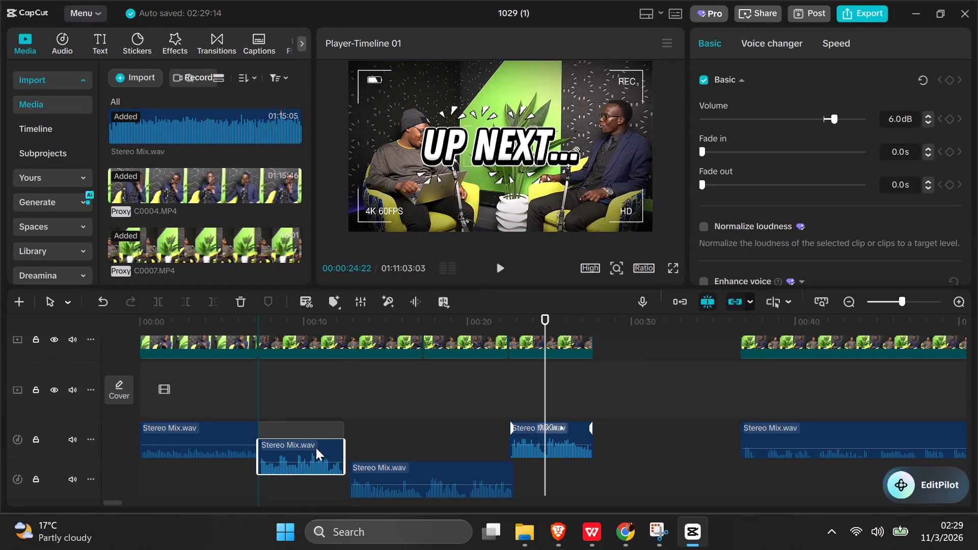
{"action": "left_click_drag", "start_coordinate": [316, 448], "coordinate": [315, 447]}
Fit the longer Stereo Mix.wav segment directly after the short one on the same track, with the last intro segment starting at its end.
{"action": "left_click", "coordinate": [375, 465]}
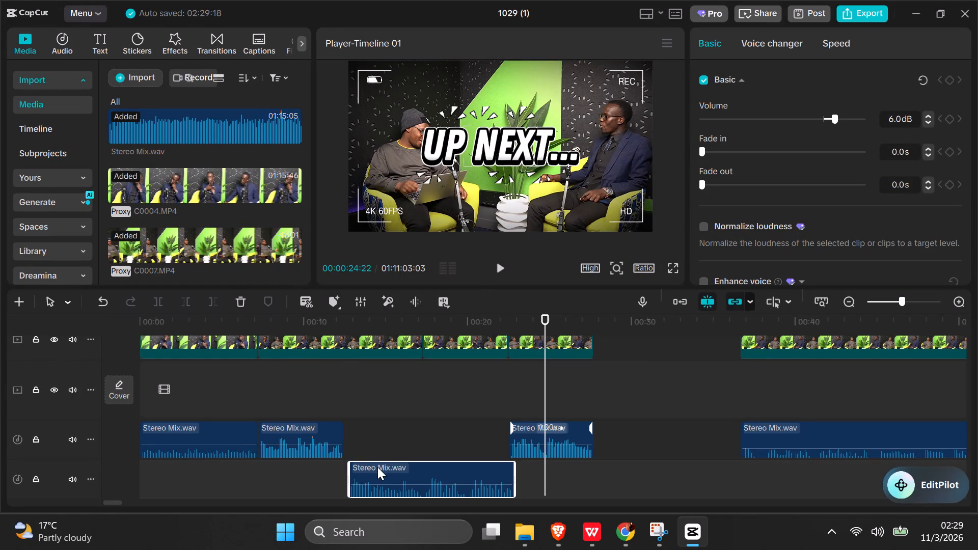
{"action": "left_click_drag", "start_coordinate": [378, 467], "coordinate": [377, 433]}
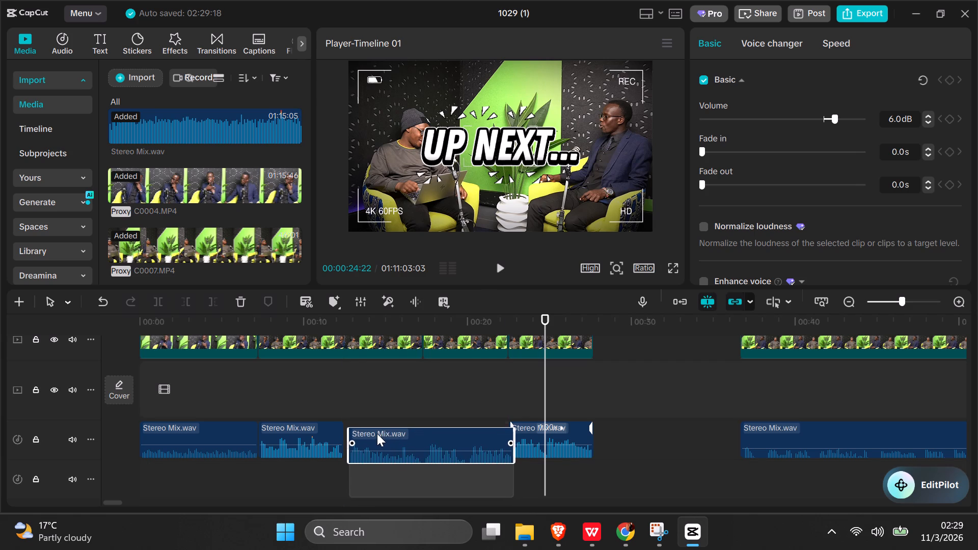
{"action": "left_click_drag", "start_coordinate": [377, 433], "coordinate": [375, 426]}
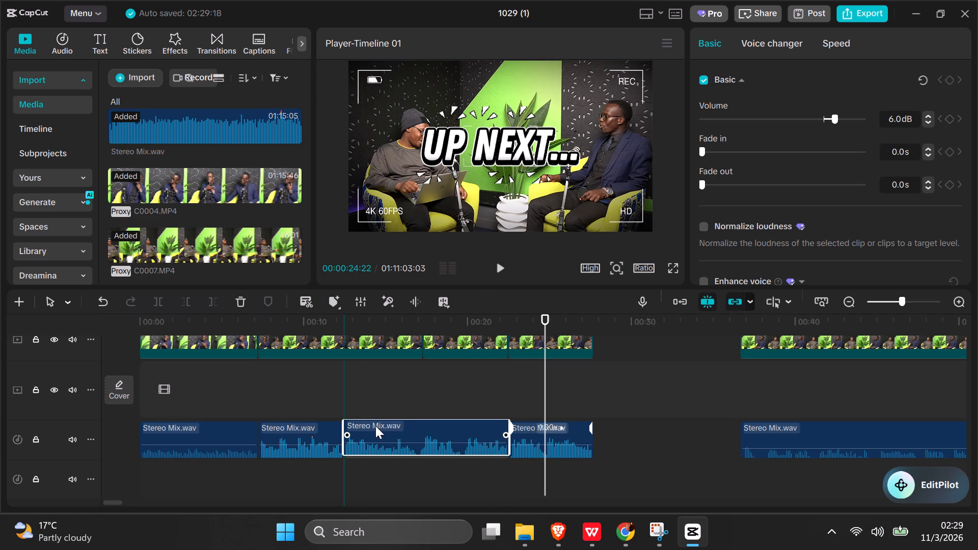
{"action": "left_click_drag", "start_coordinate": [375, 426], "coordinate": [375, 426]}
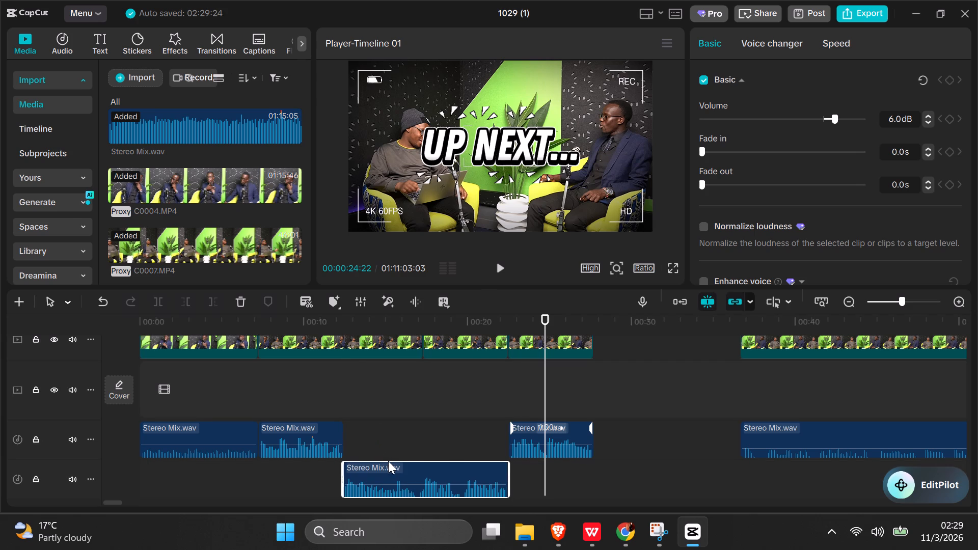
{"action": "left_click", "coordinate": [518, 437]}
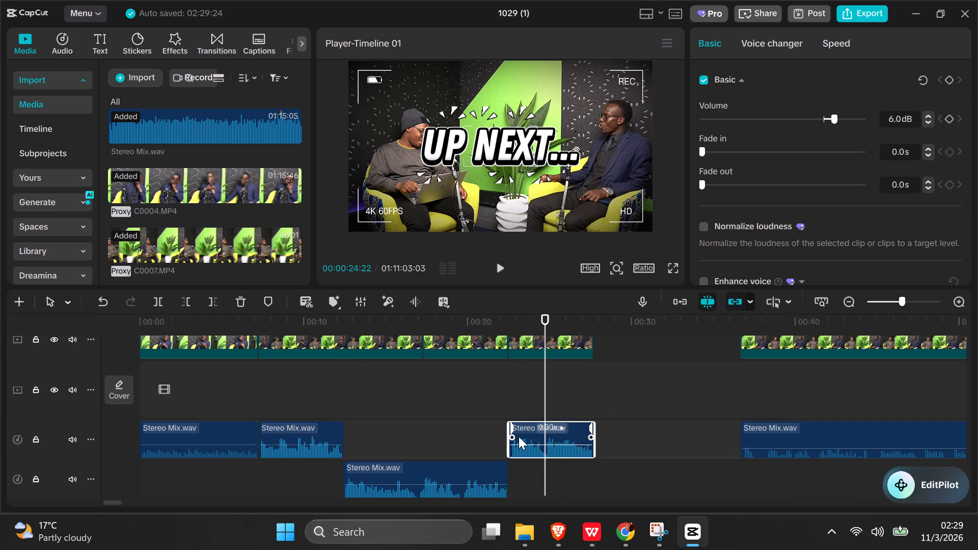
{"action": "left_click_drag", "start_coordinate": [519, 436], "coordinate": [532, 433]}
{"action": "left_click", "coordinate": [461, 466]}
{"action": "left_click_drag", "start_coordinate": [462, 471], "coordinate": [464, 467]}
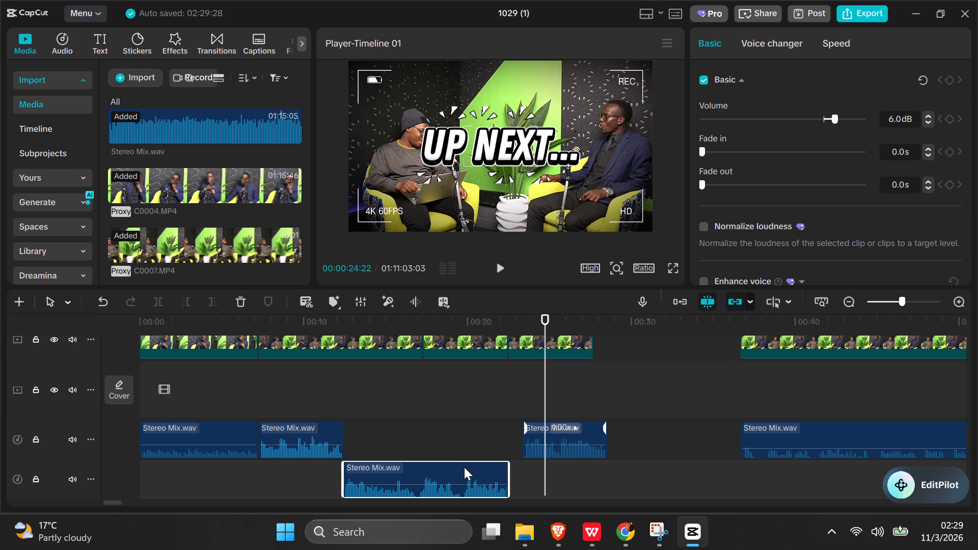
{"action": "left_click_drag", "start_coordinate": [464, 467], "coordinate": [468, 446]}
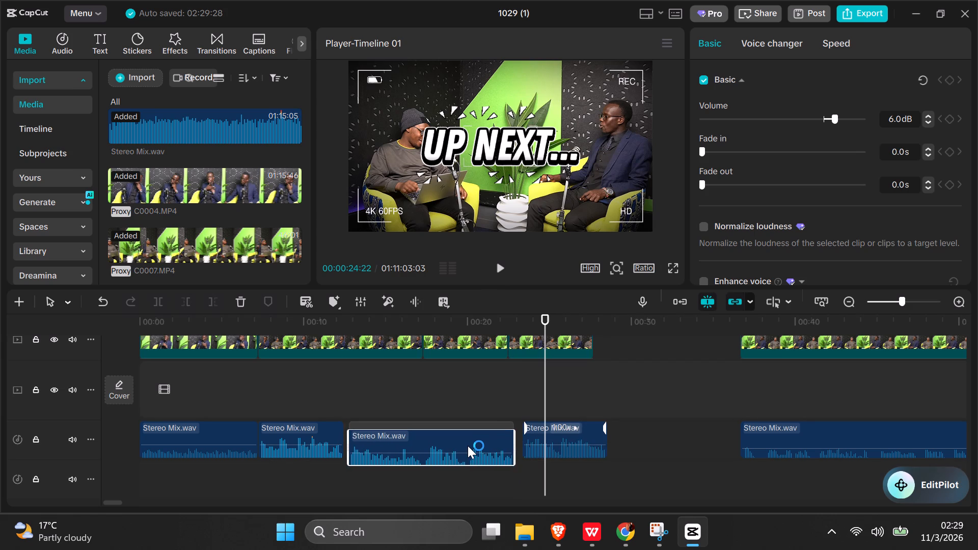
{"action": "left_click_drag", "start_coordinate": [468, 446], "coordinate": [470, 438]}
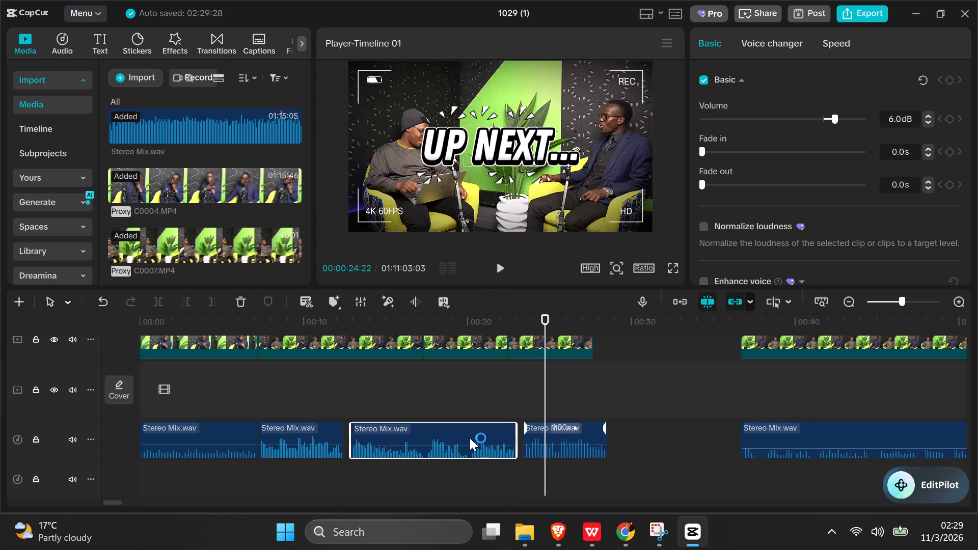
{"action": "left_click_drag", "start_coordinate": [470, 438], "coordinate": [467, 432]}
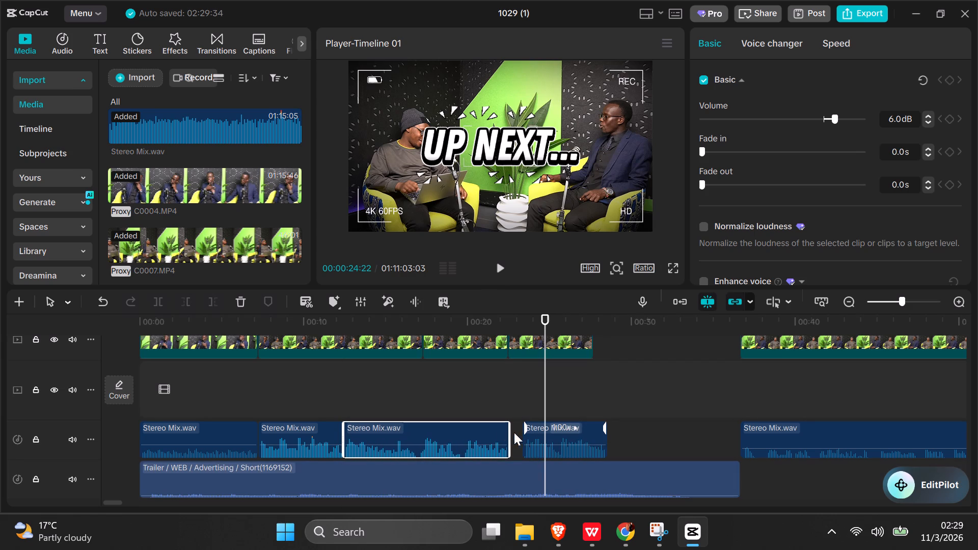
{"action": "left_click", "coordinate": [534, 431]}
{"action": "left_click_drag", "start_coordinate": [534, 431], "coordinate": [527, 433]}
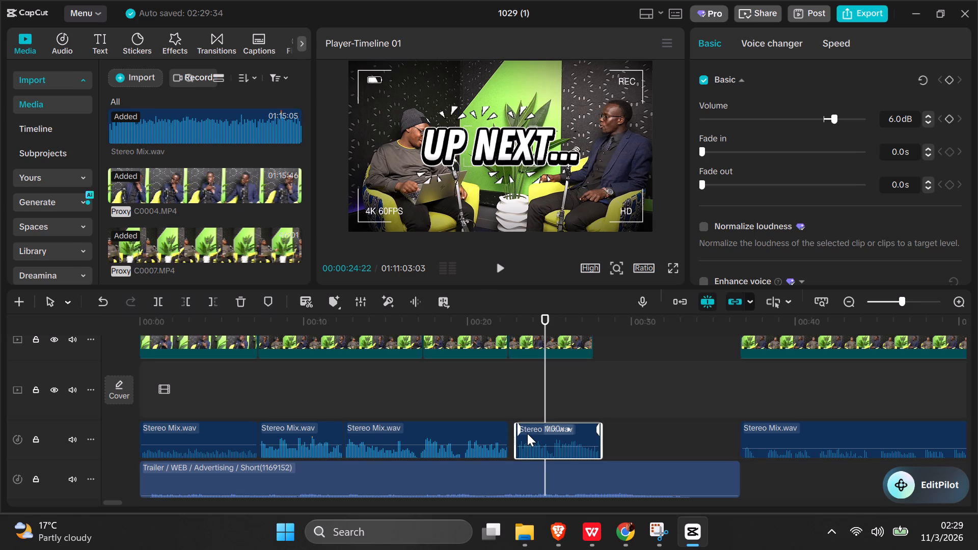
{"action": "left_click_drag", "start_coordinate": [527, 433], "coordinate": [523, 433]}
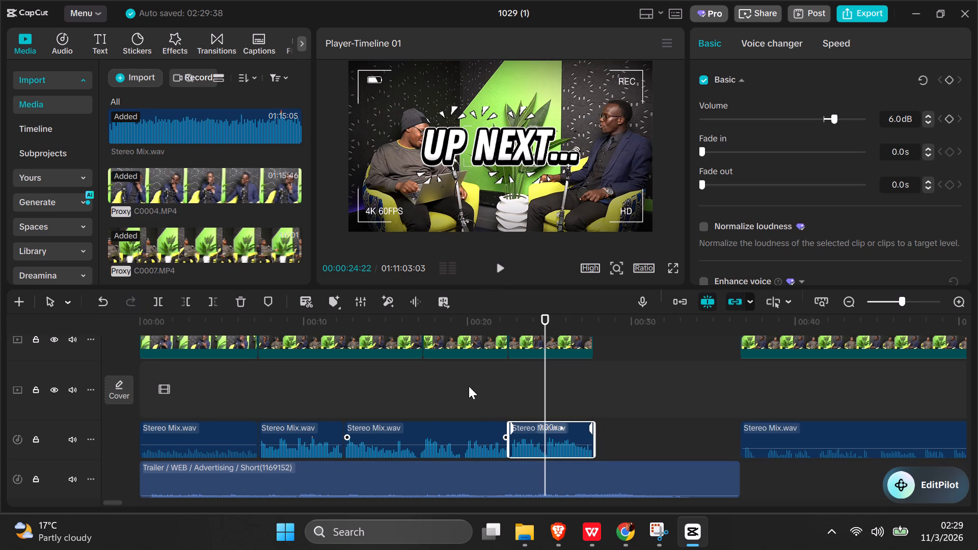
Reorder the intro's C0007.MP4 clips so the short one directly follows C0004.MP4 and the 00:00:10:02 clip sits one track above, ending at C0008.MP4.
{"action": "left_click", "coordinate": [460, 346]}
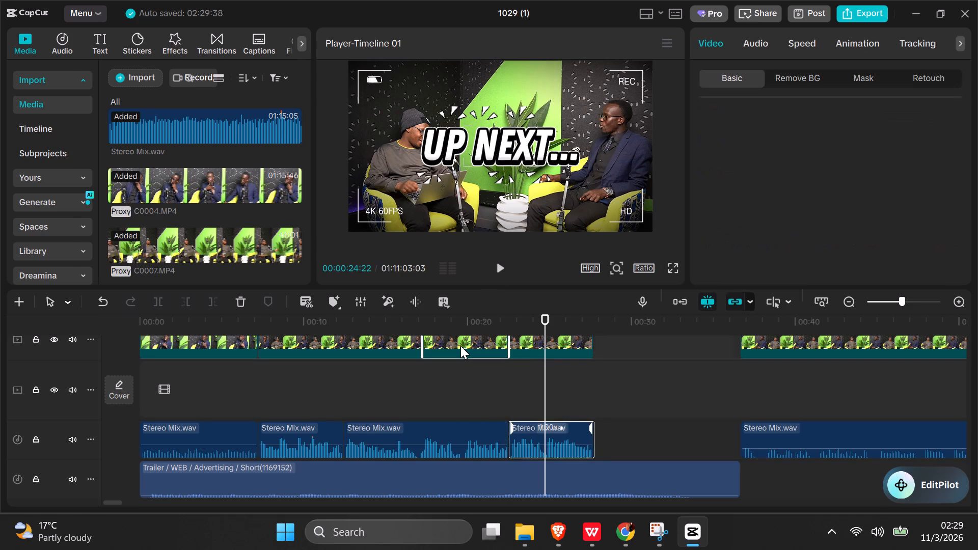
{"action": "left_click_drag", "start_coordinate": [460, 345], "coordinate": [282, 370]}
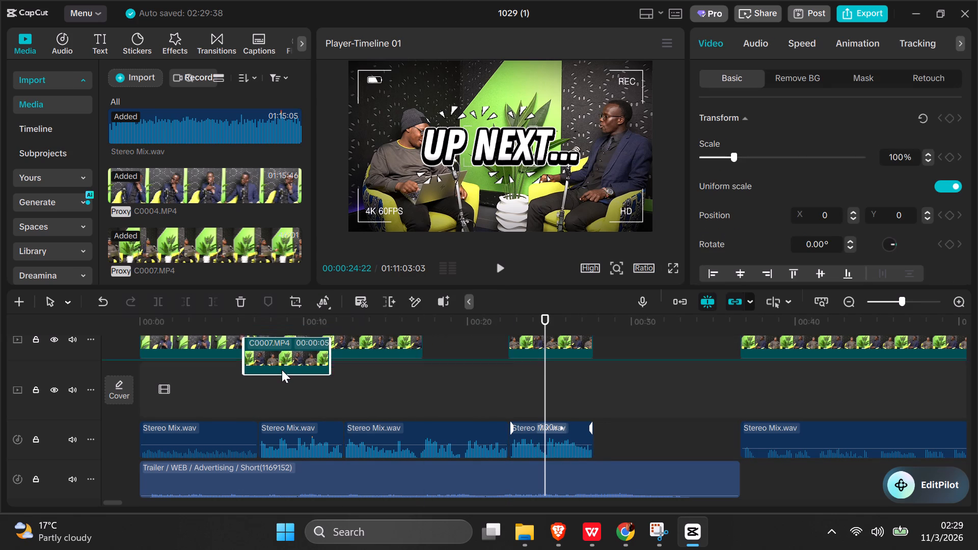
{"action": "left_click_drag", "start_coordinate": [282, 370], "coordinate": [282, 354]}
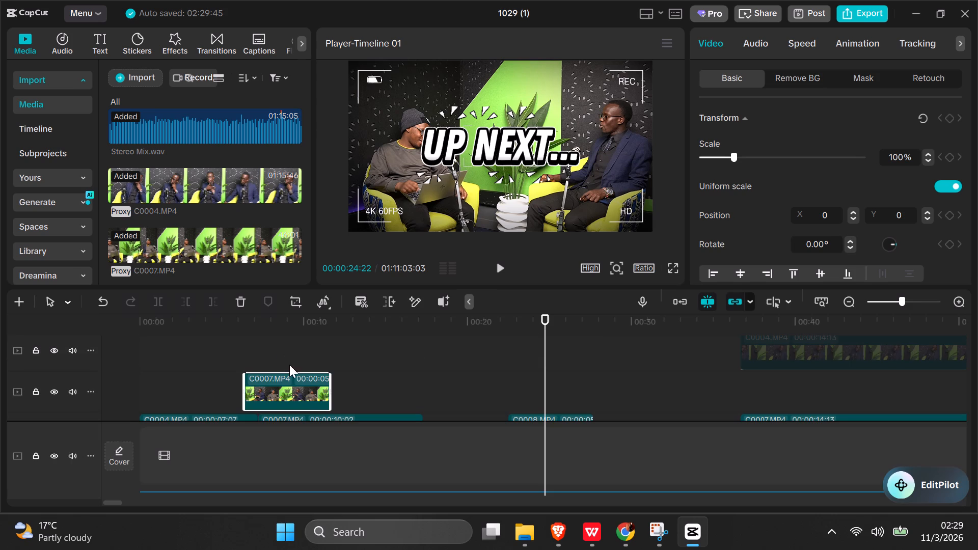
{"action": "left_click", "coordinate": [321, 417]}
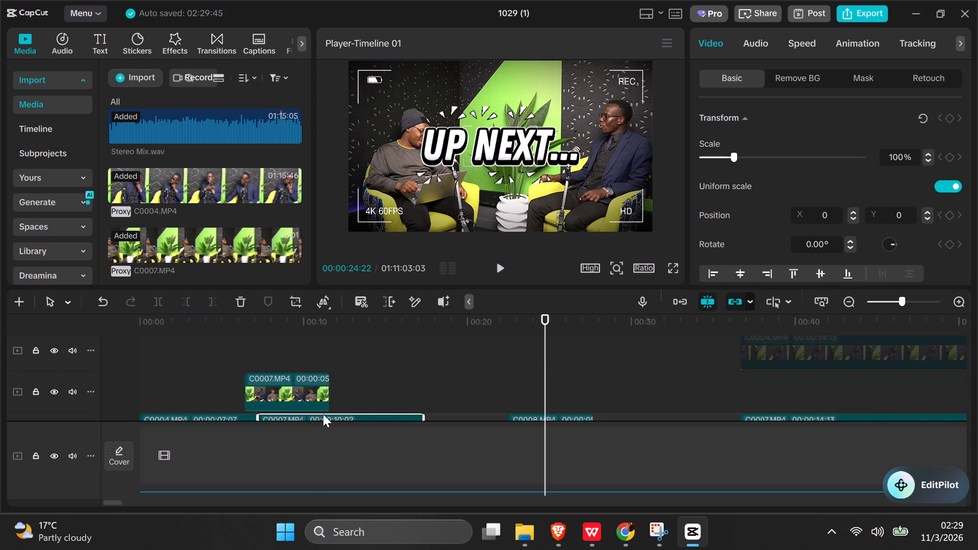
{"action": "scroll", "coordinate": [323, 414], "scroll_direction": "down", "scroll_amount": 1}
{"action": "left_click_drag", "start_coordinate": [326, 406], "coordinate": [403, 404]}
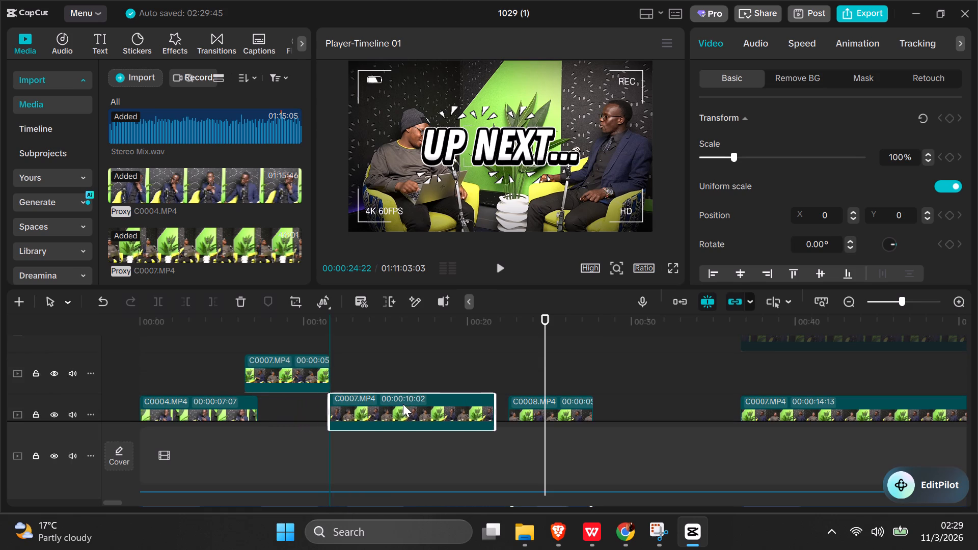
{"action": "left_click_drag", "start_coordinate": [403, 404], "coordinate": [409, 402]}
{"action": "left_click", "coordinate": [313, 372]}
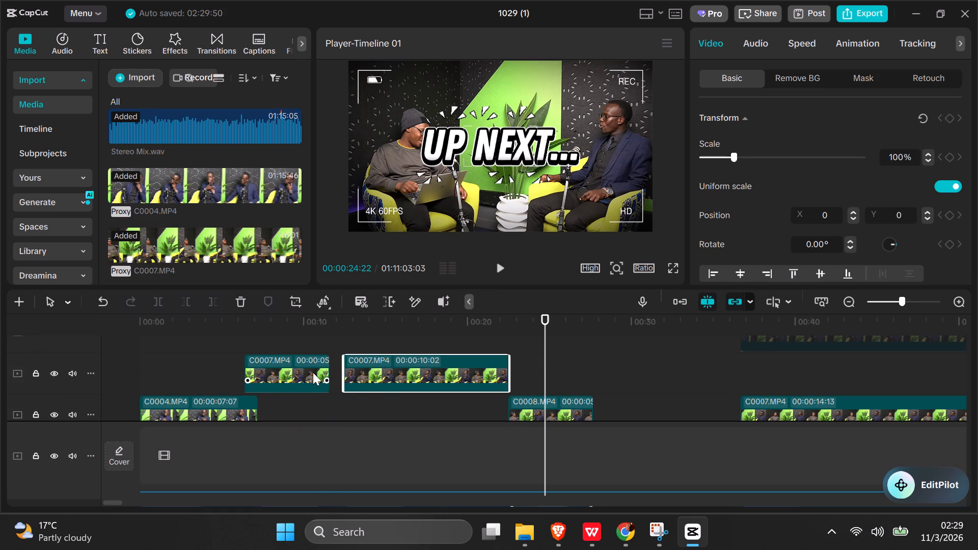
{"action": "left_click_drag", "start_coordinate": [306, 374], "coordinate": [319, 411]}
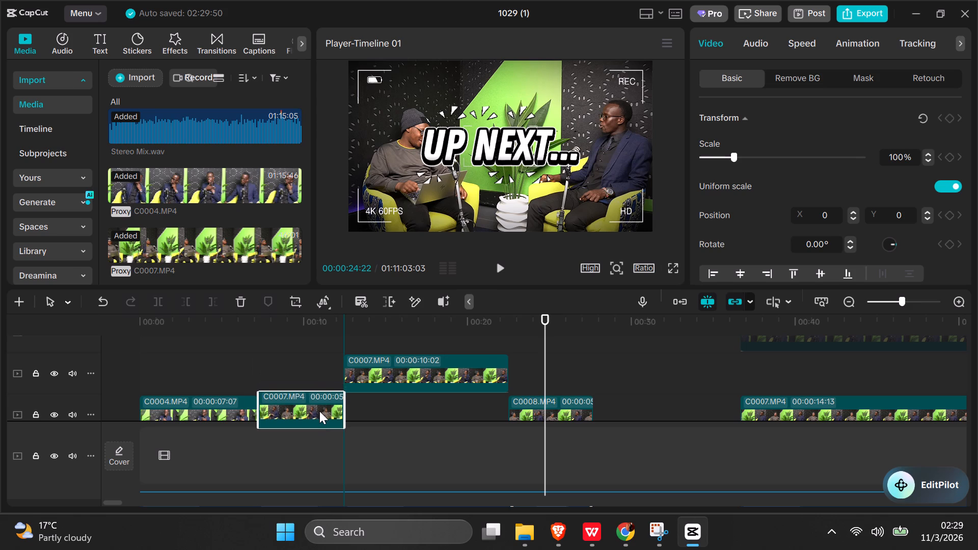
{"action": "left_click_drag", "start_coordinate": [319, 411], "coordinate": [322, 417]}
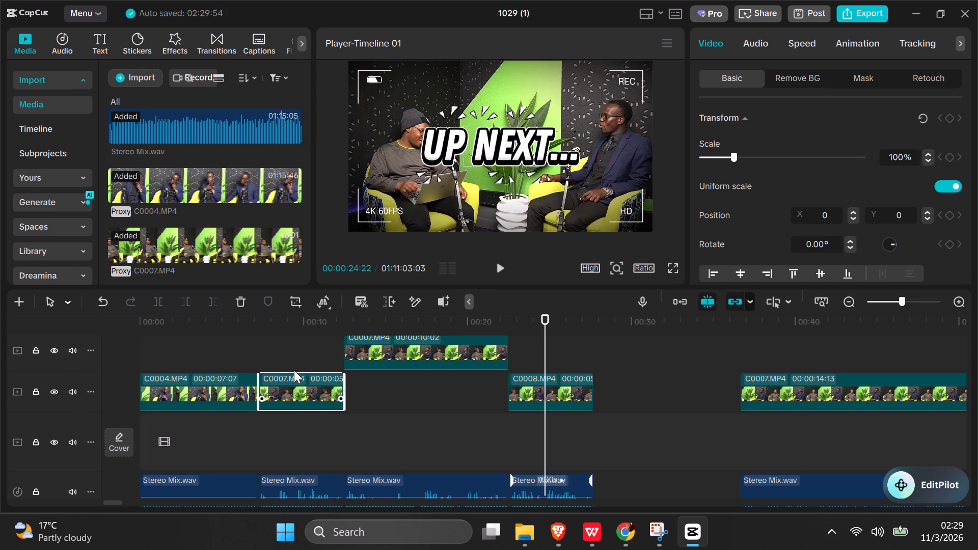
Close the small gap on the video track so the short C0007.MP4 clip starts exactly at the end of C0004.MP4.
{"action": "left_click", "coordinate": [288, 364]}
{"action": "left_click", "coordinate": [256, 355]}
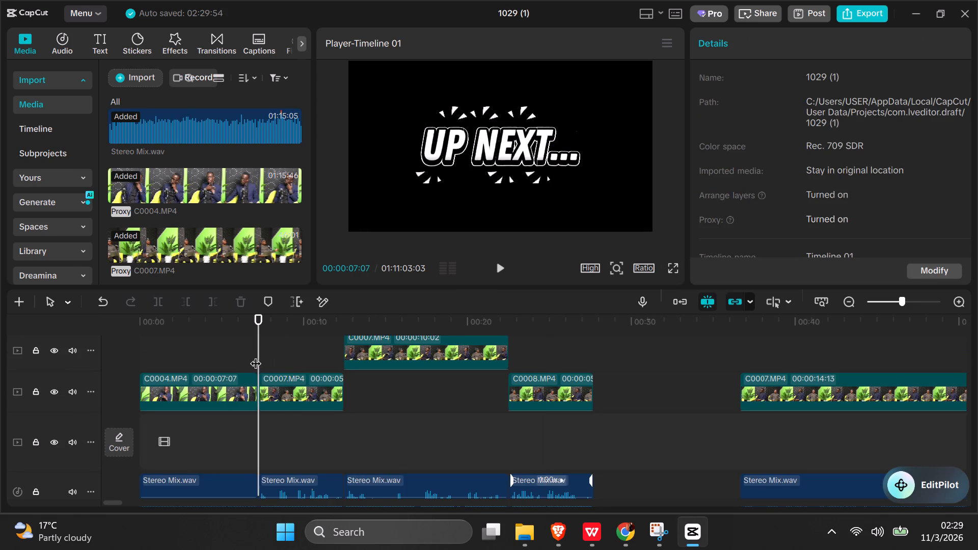
{"action": "left_click", "coordinate": [246, 354]}
{"action": "left_click", "coordinate": [290, 388]}
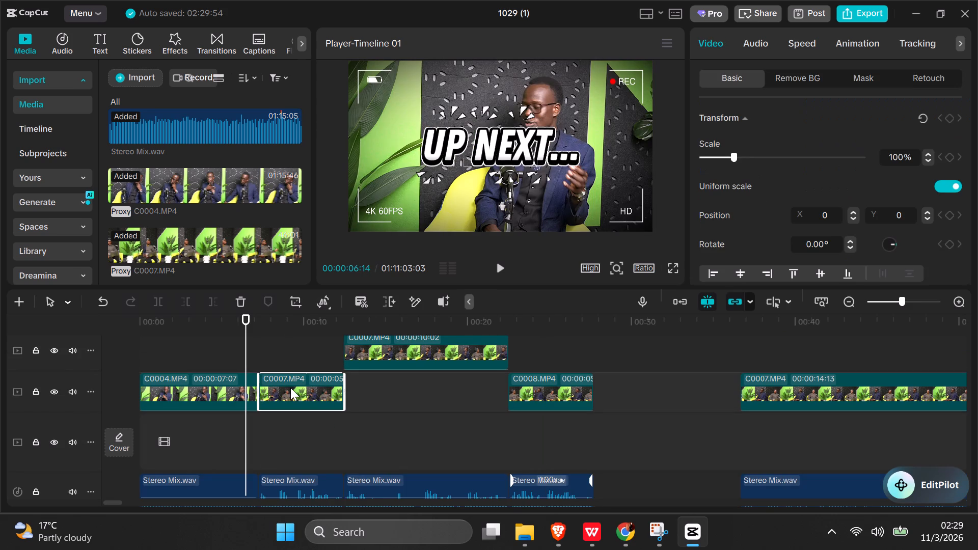
{"action": "left_click", "coordinate": [290, 388]}
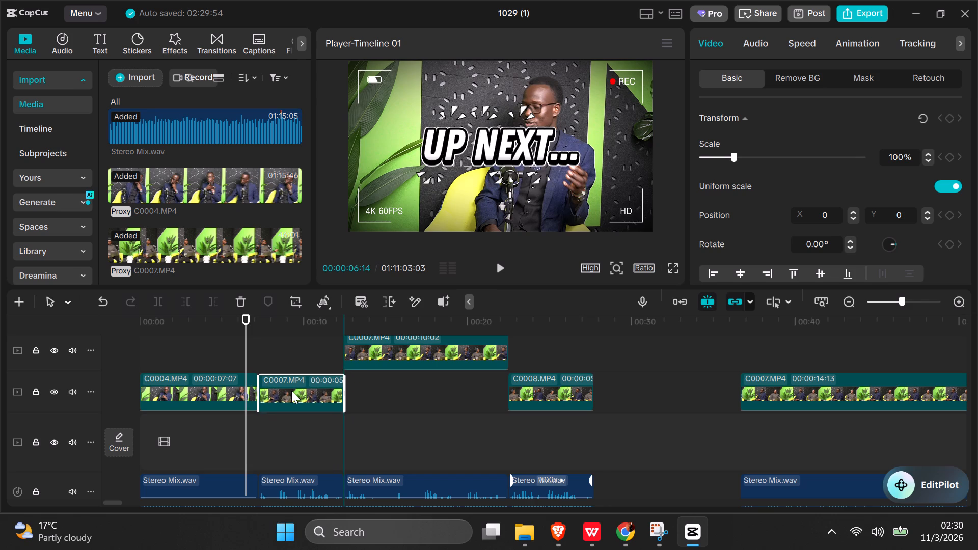
{"action": "left_click", "coordinate": [287, 353]}
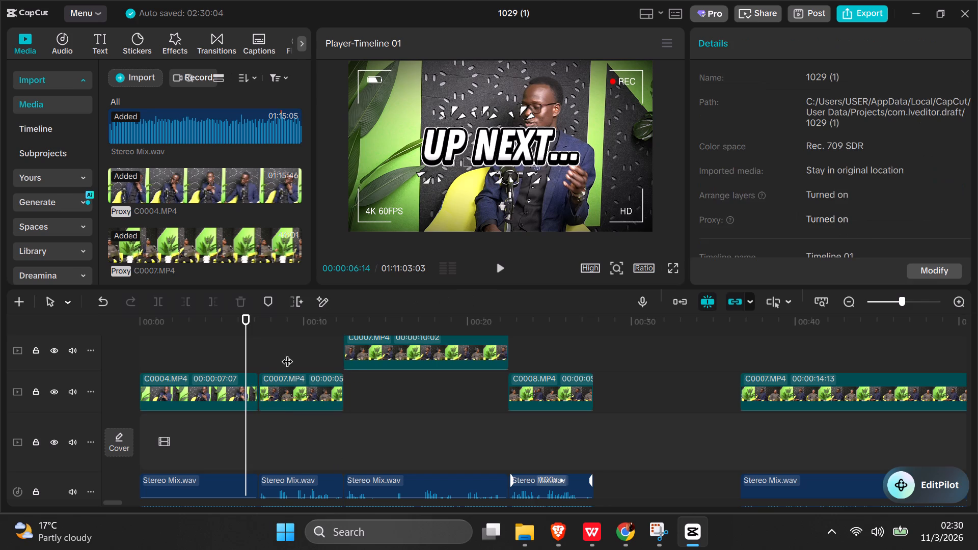
{"action": "left_click", "coordinate": [256, 350]}
{"action": "left_click", "coordinate": [250, 351]}
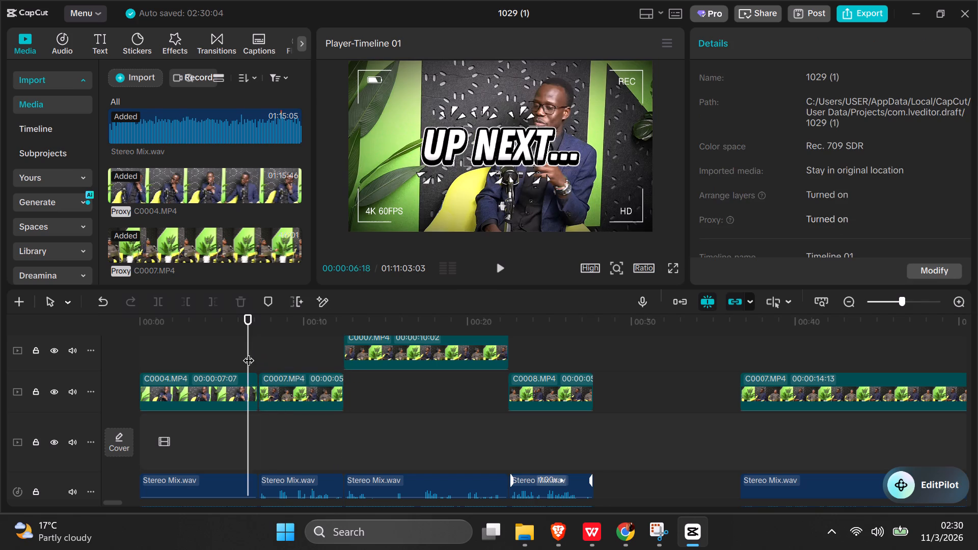
{"action": "left_click", "coordinate": [956, 298]}
{"action": "double_click", "coordinate": [956, 298]}
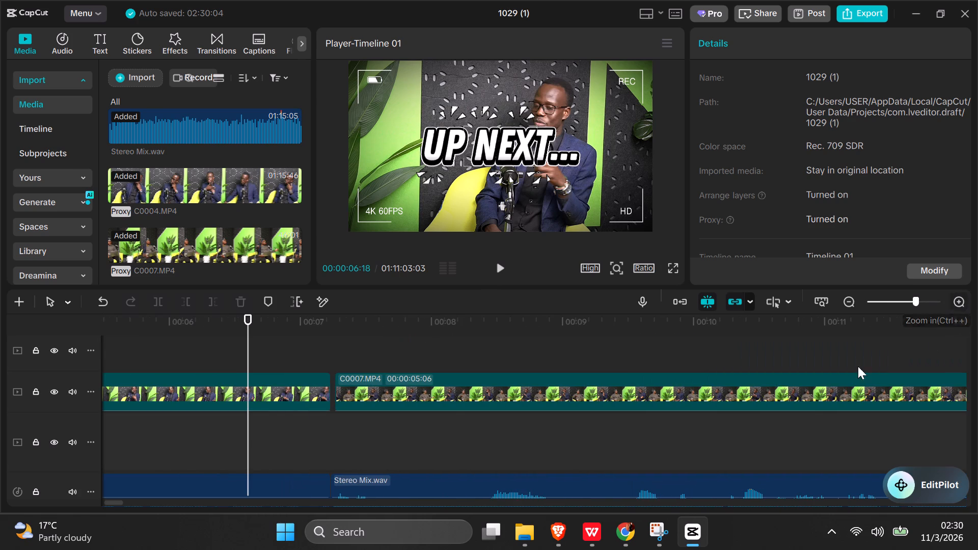
{"action": "left_click", "coordinate": [575, 393]}
{"action": "left_click_drag", "start_coordinate": [570, 392], "coordinate": [565, 393]}
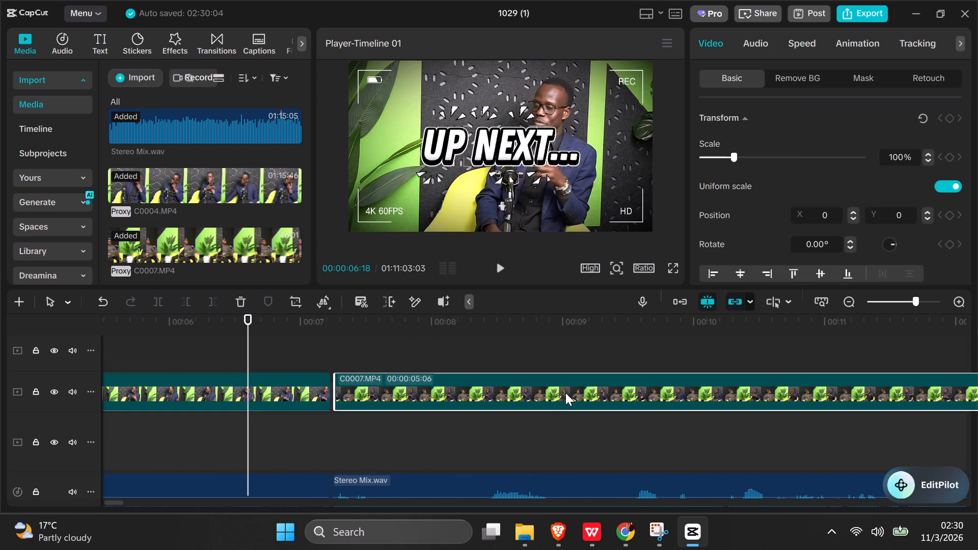
{"action": "left_click_drag", "start_coordinate": [565, 393], "coordinate": [563, 393]}
{"action": "left_click", "coordinate": [328, 350]}
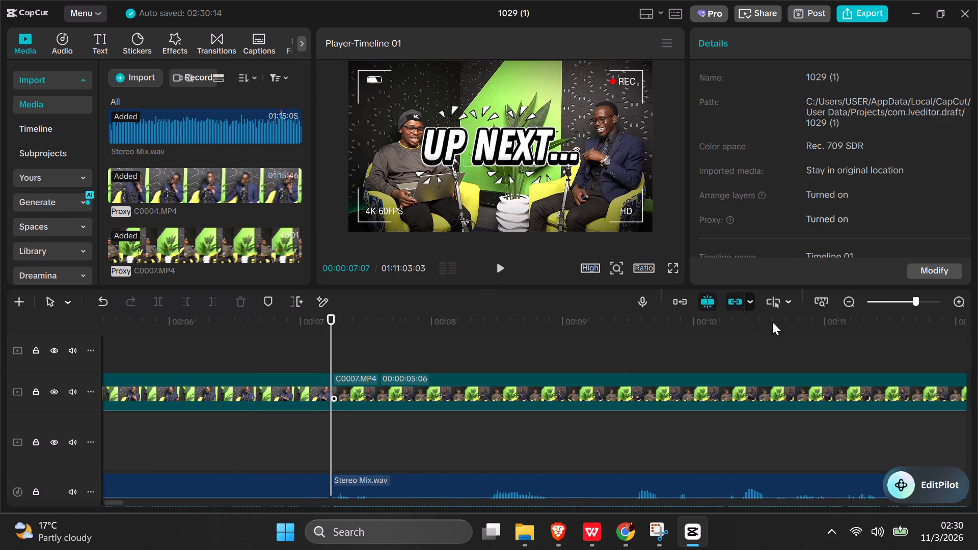
Shift C0008.MP4 slightly later and drop the 00:00:10:02 C0007.MP4 clip onto its track, between the short C0007.MP4 clip and C0008.MP4.
{"action": "left_click", "coordinate": [847, 298]}
{"action": "left_click", "coordinate": [847, 299]}
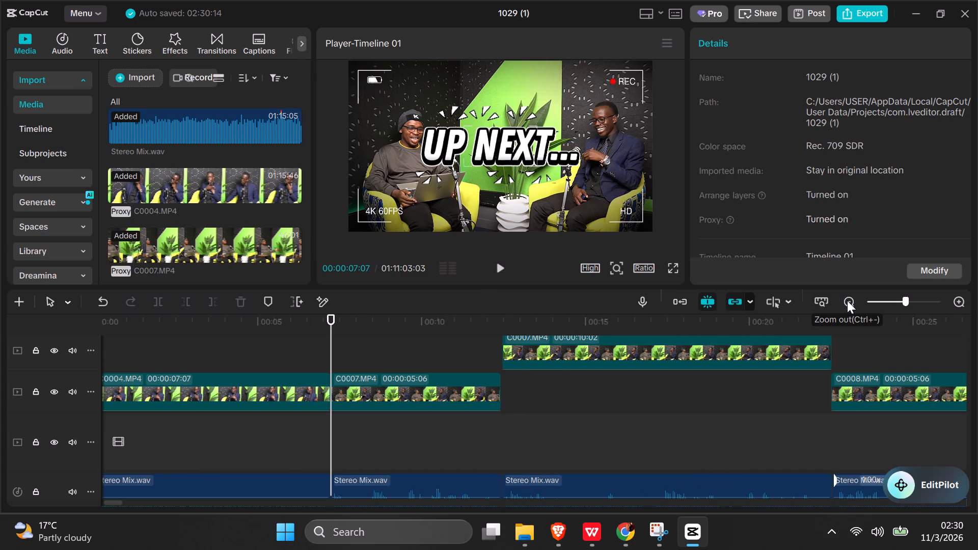
{"action": "left_click", "coordinate": [735, 350]}
{"action": "left_click_drag", "start_coordinate": [735, 351], "coordinate": [736, 356]}
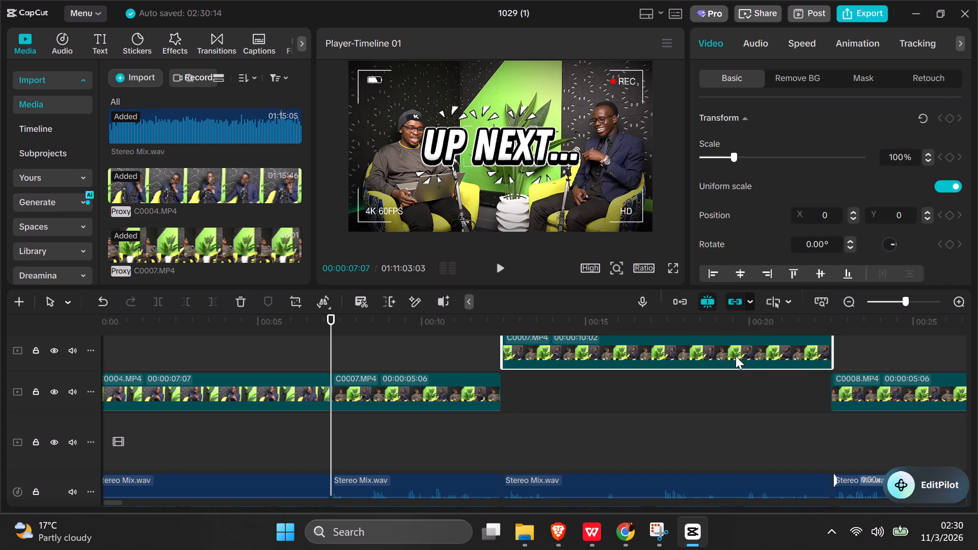
{"action": "left_click_drag", "start_coordinate": [736, 356], "coordinate": [740, 389]}
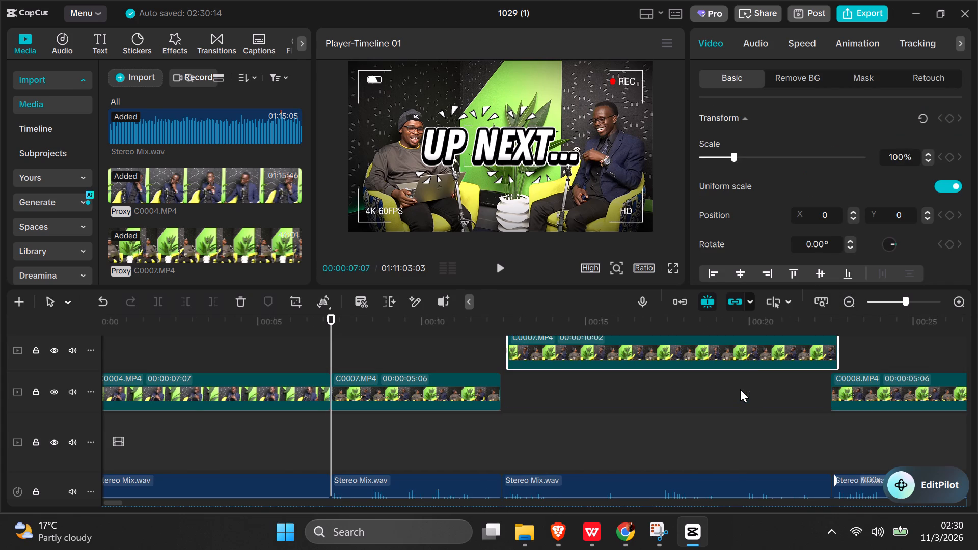
{"action": "left_click", "coordinate": [840, 385]}
{"action": "left_click_drag", "start_coordinate": [840, 386], "coordinate": [841, 387]}
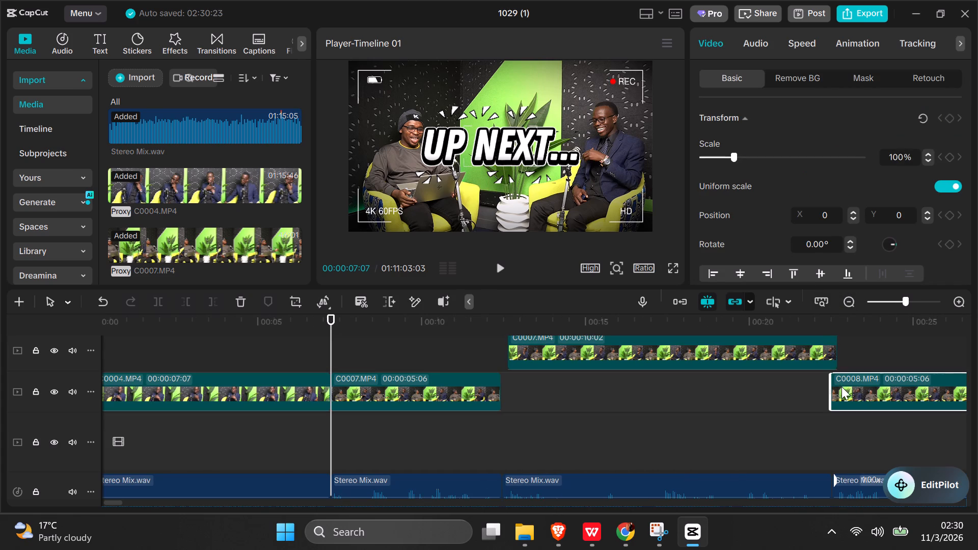
{"action": "left_click_drag", "start_coordinate": [841, 387], "coordinate": [854, 386]}
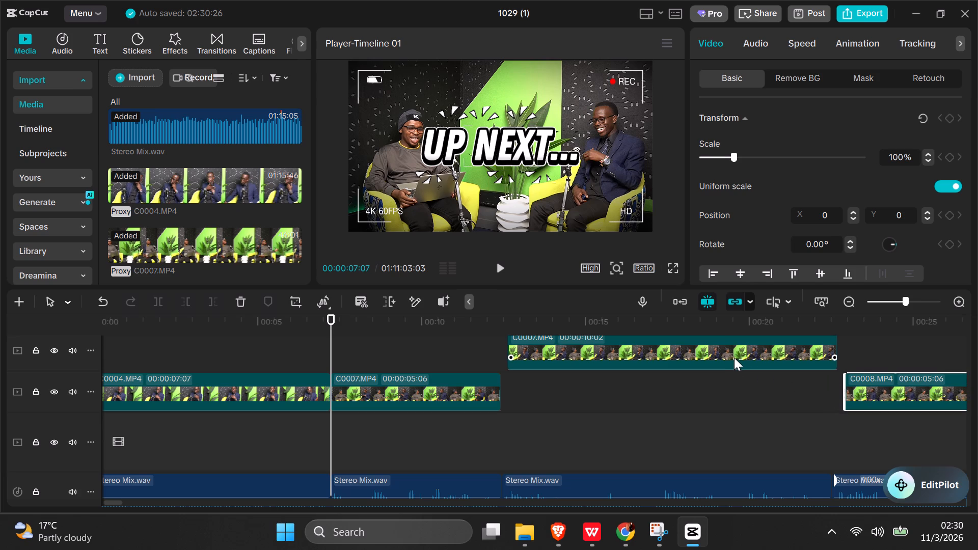
{"action": "left_click", "coordinate": [732, 355]}
{"action": "left_click_drag", "start_coordinate": [729, 352], "coordinate": [724, 386]}
Close the gap between the two intro C0007.MP4 clips so the 00:00:10:02 clip starts where the 00:00:05:06 clip ends.
{"action": "left_click", "coordinate": [955, 299]}
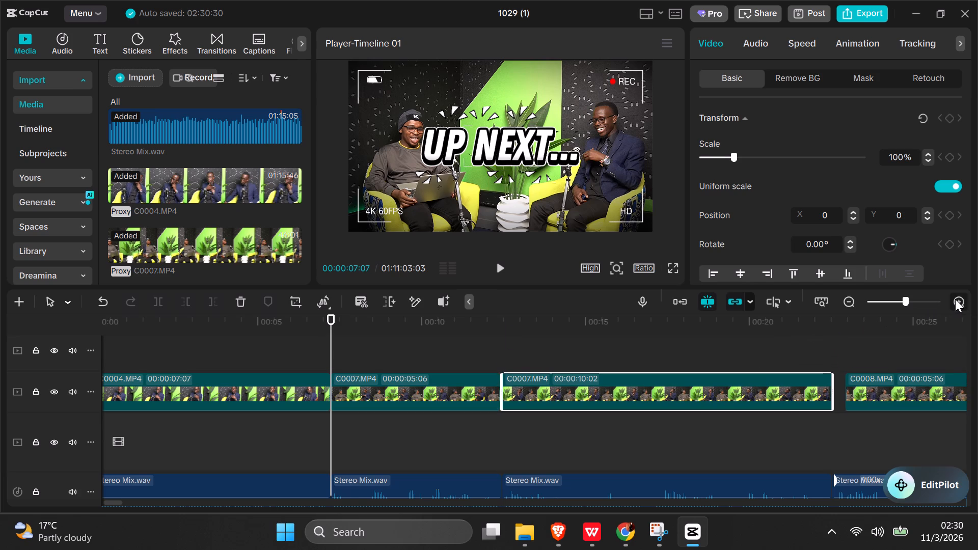
{"action": "left_click", "coordinate": [956, 299]}
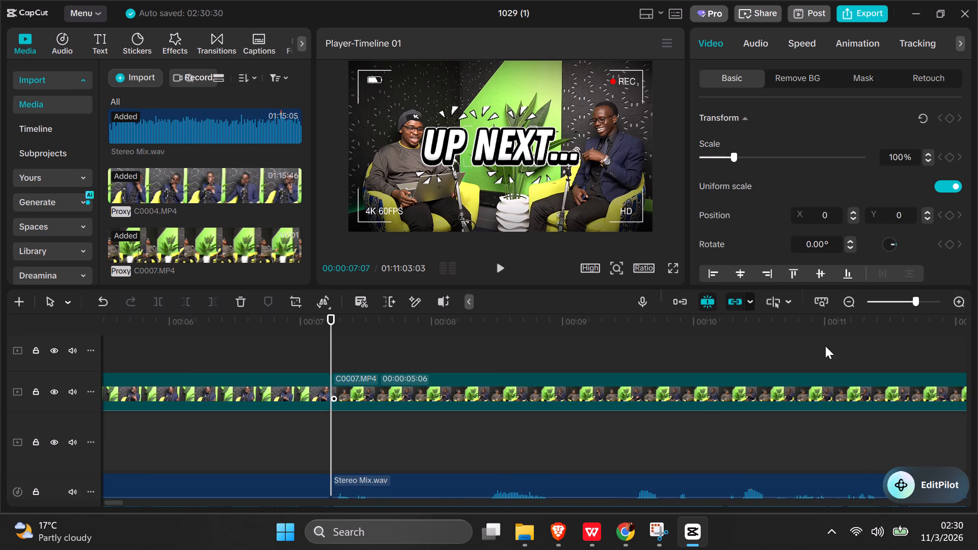
{"action": "left_click", "coordinate": [847, 310]}
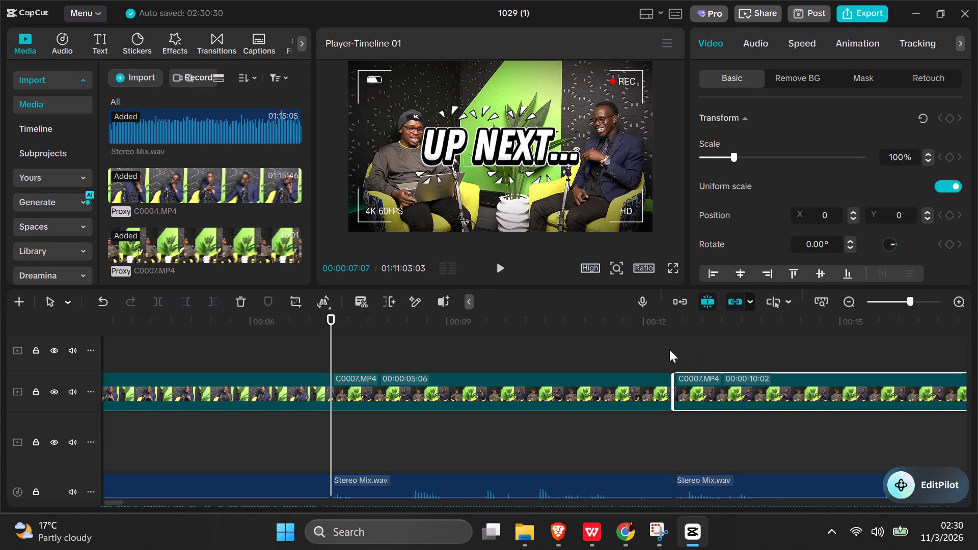
{"action": "left_click", "coordinate": [652, 349]}
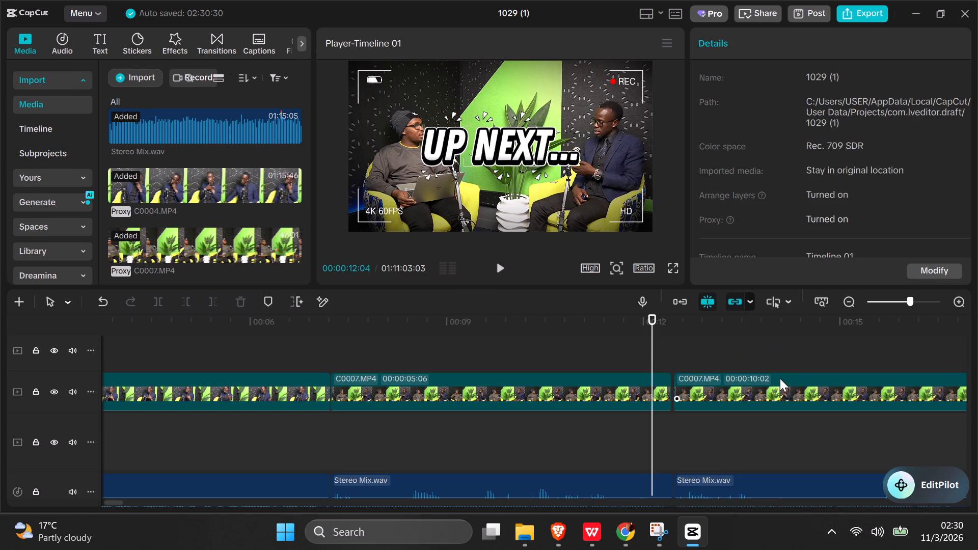
{"action": "left_click", "coordinate": [780, 379]}
{"action": "left_click_drag", "start_coordinate": [782, 378], "coordinate": [765, 379]}
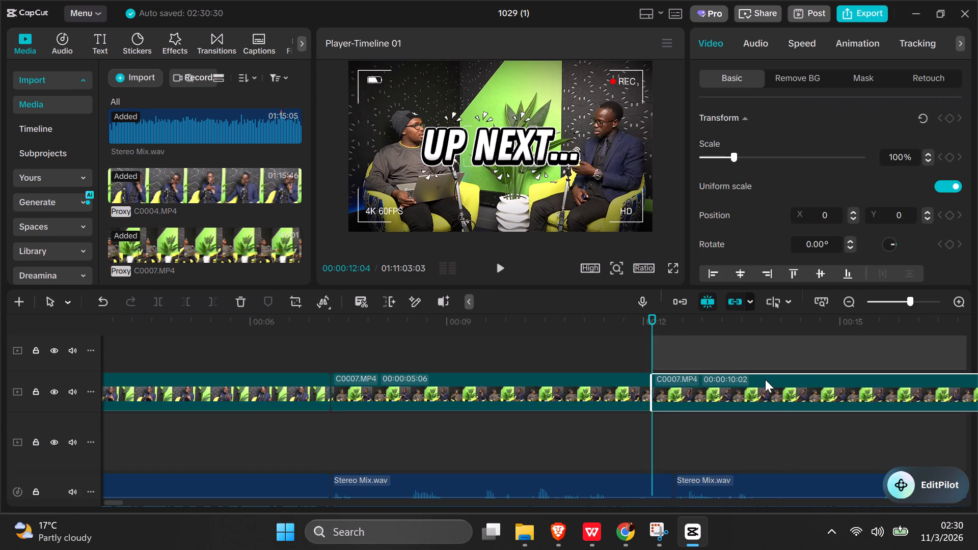
{"action": "left_click_drag", "start_coordinate": [765, 379], "coordinate": [778, 379]}
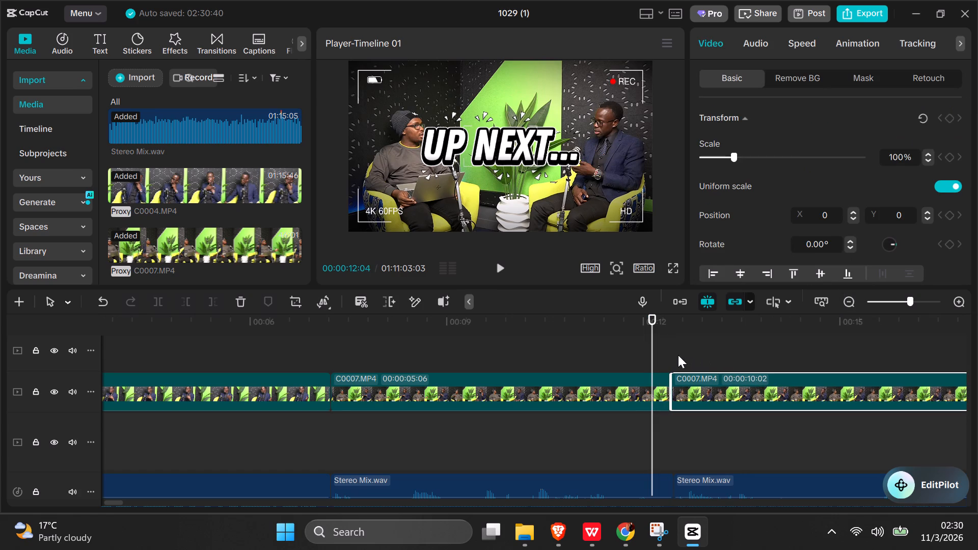
{"action": "left_click", "coordinate": [674, 354]}
{"action": "left_click", "coordinate": [668, 355]}
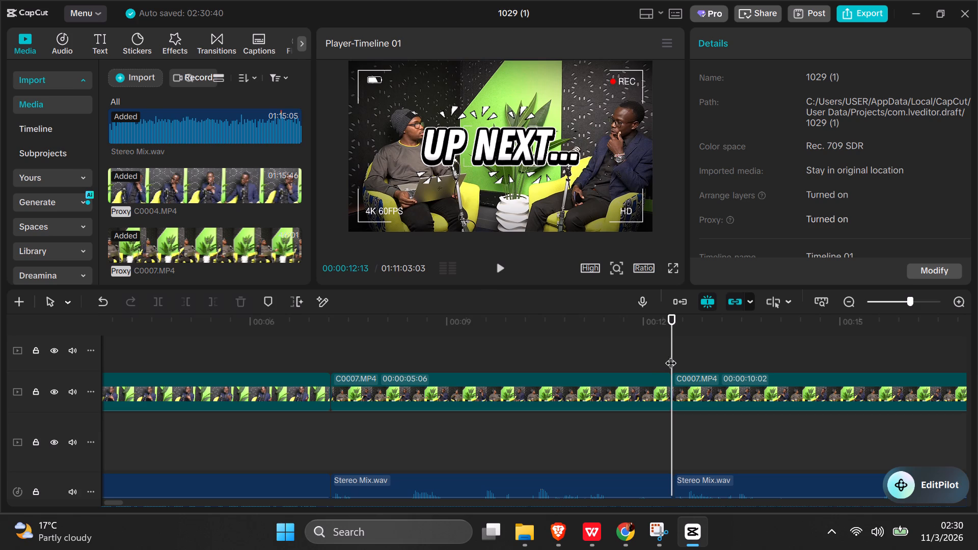
Attach C0008.MP4 directly to the end of the 00:00:10:02 C0007.MP4 clip and play back the intro across the join.
{"action": "key", "text": "space"}
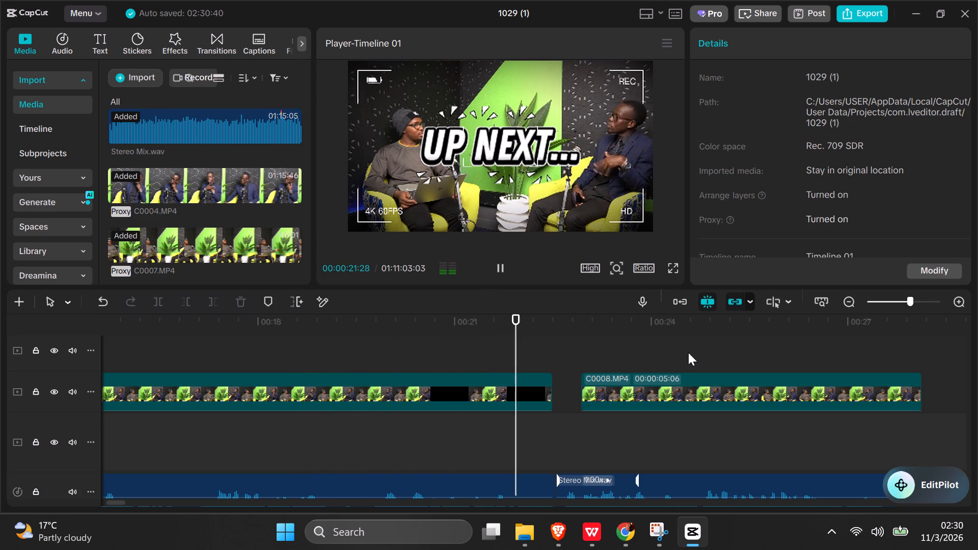
{"action": "key", "text": "space"}
{"action": "left_click", "coordinate": [690, 387]}
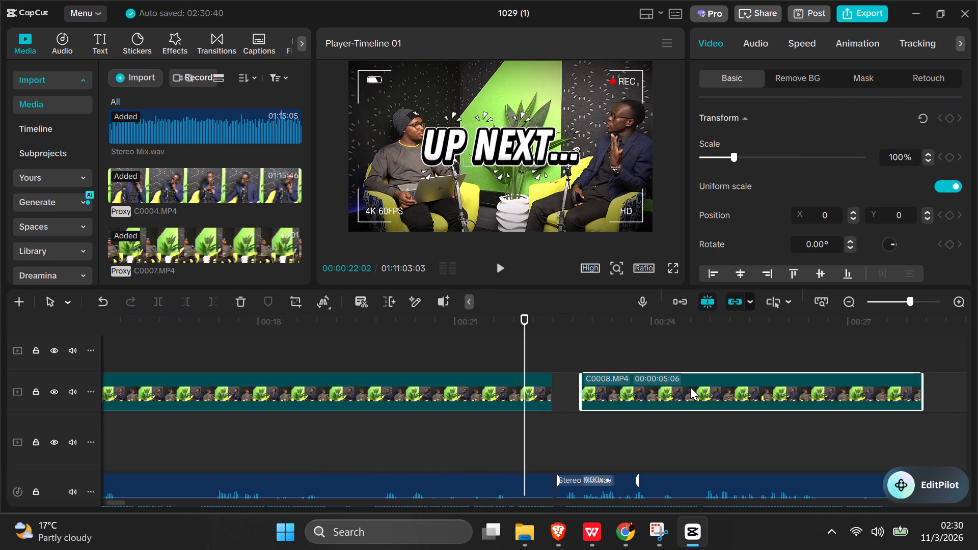
{"action": "left_click_drag", "start_coordinate": [690, 387], "coordinate": [666, 391]}
{"action": "key", "text": "space"}
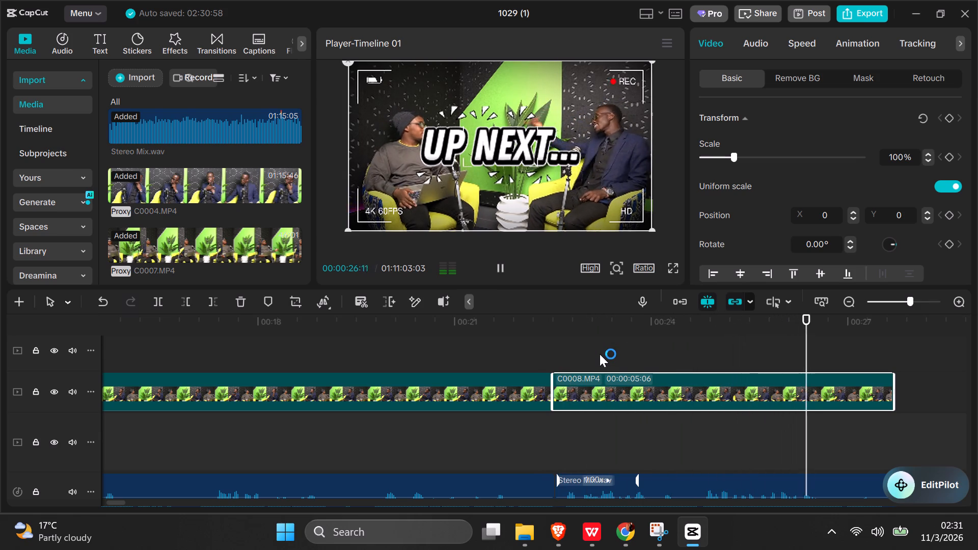
{"action": "key", "text": "space"}
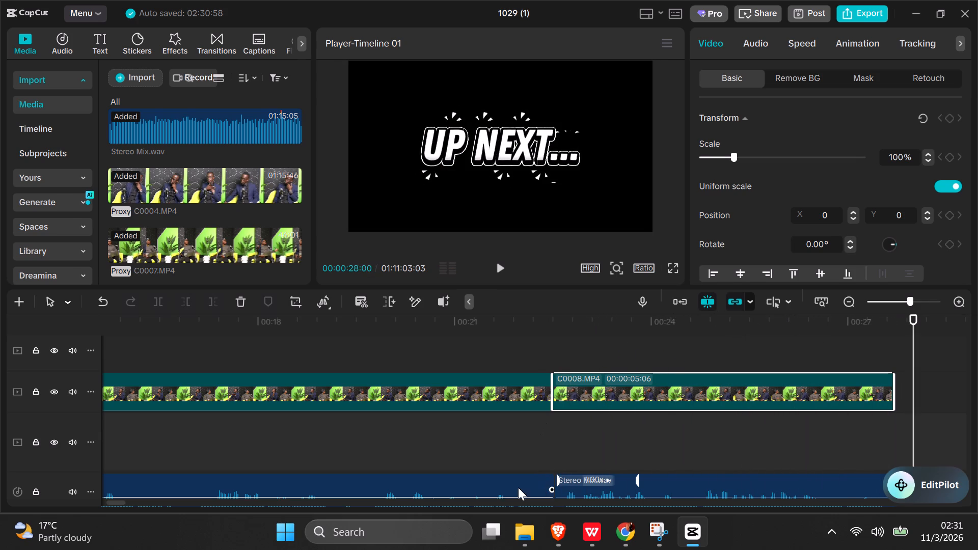
Examine the empty stretch between the intro's last clip and the start of the main interview, stepping the playhead to 00:00:36:19.
{"action": "left_click", "coordinate": [847, 303]}
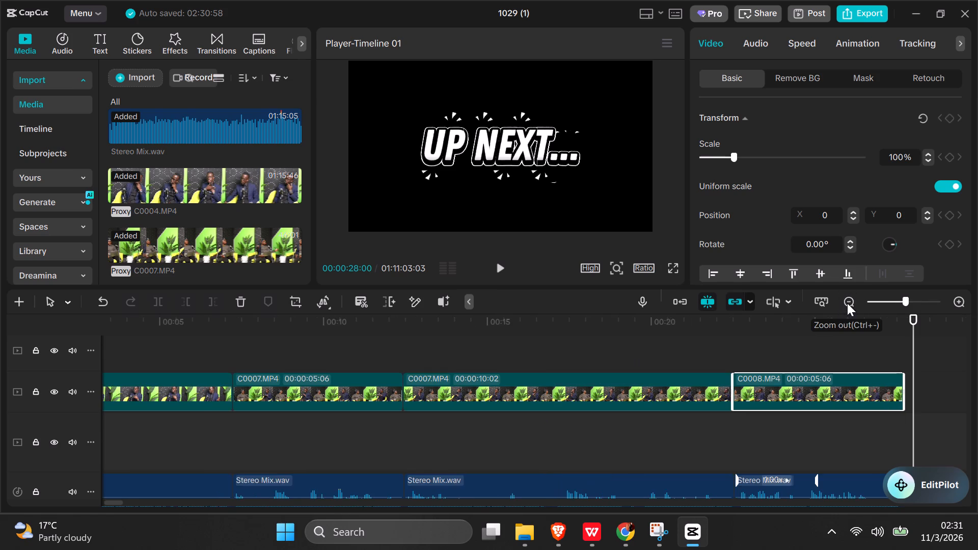
{"action": "left_click", "coordinate": [847, 303]}
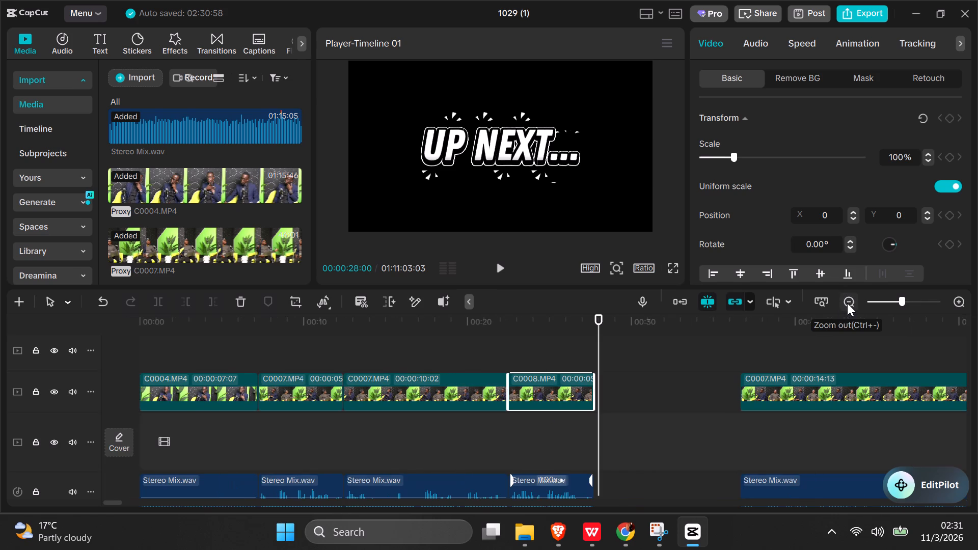
{"action": "scroll", "coordinate": [712, 374], "scroll_direction": "down", "scroll_amount": 3}
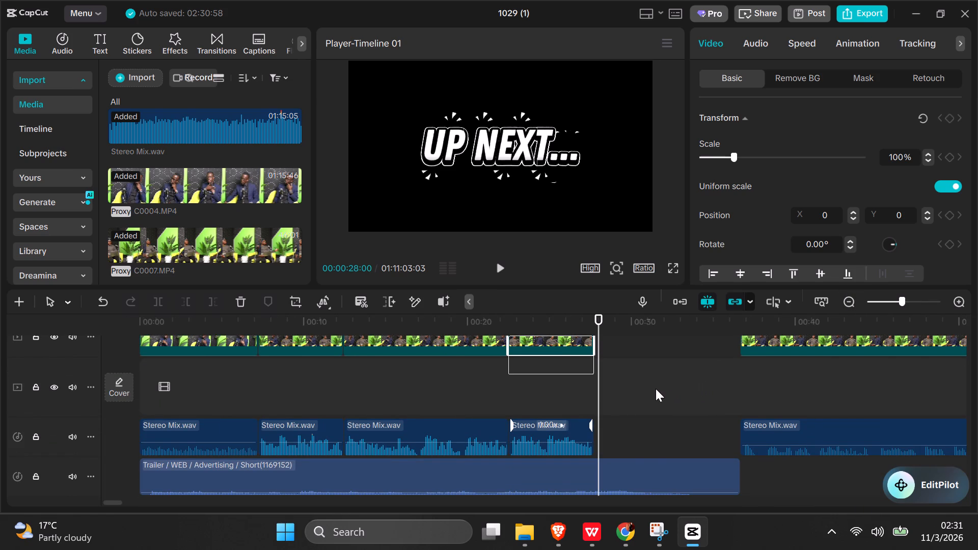
{"action": "left_click", "coordinate": [596, 392]}
{"action": "key", "text": "Left"}
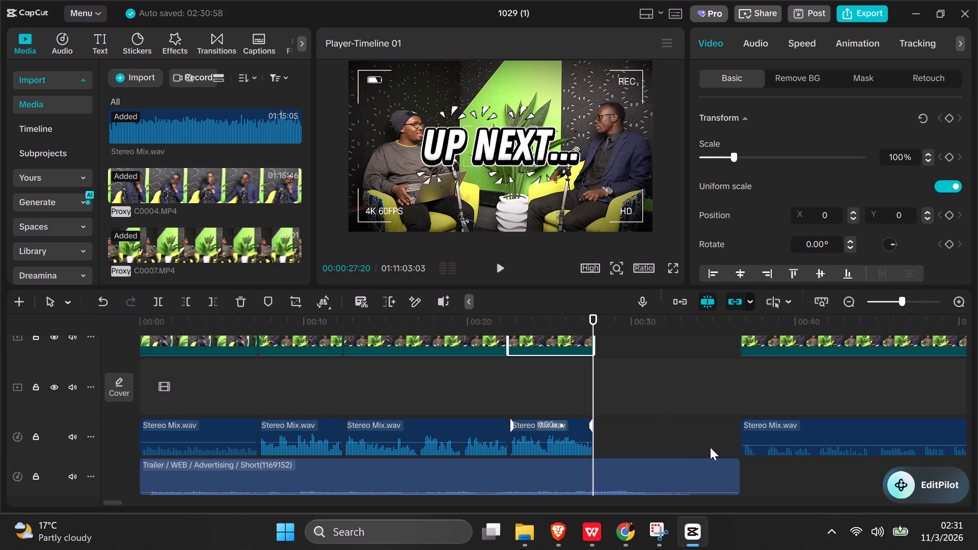
{"action": "left_click", "coordinate": [735, 435]}
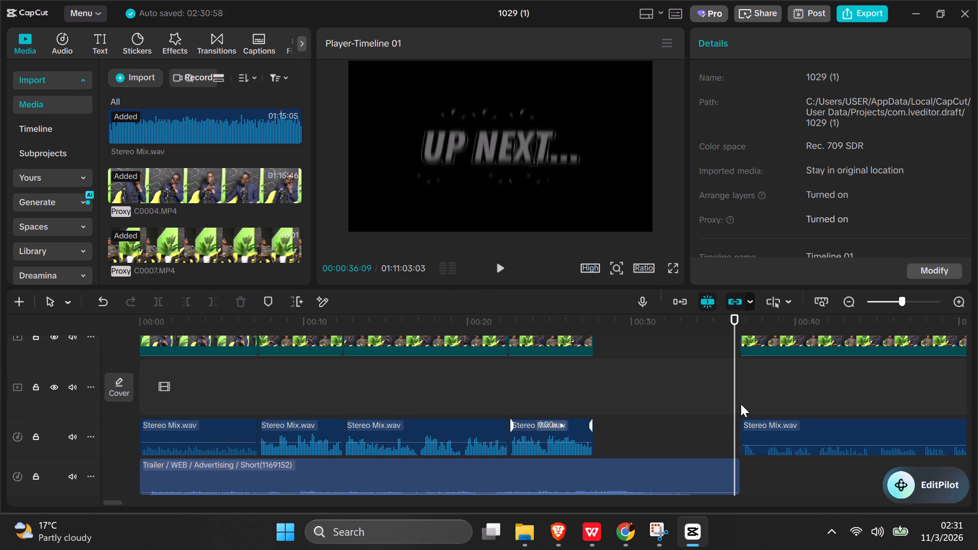
{"action": "key", "text": "Right"}
{"action": "key", "text": "Right"}
{"action": "key", "text": "Right"}
{"action": "key", "text": "Right"}
{"action": "key", "text": "Right"}
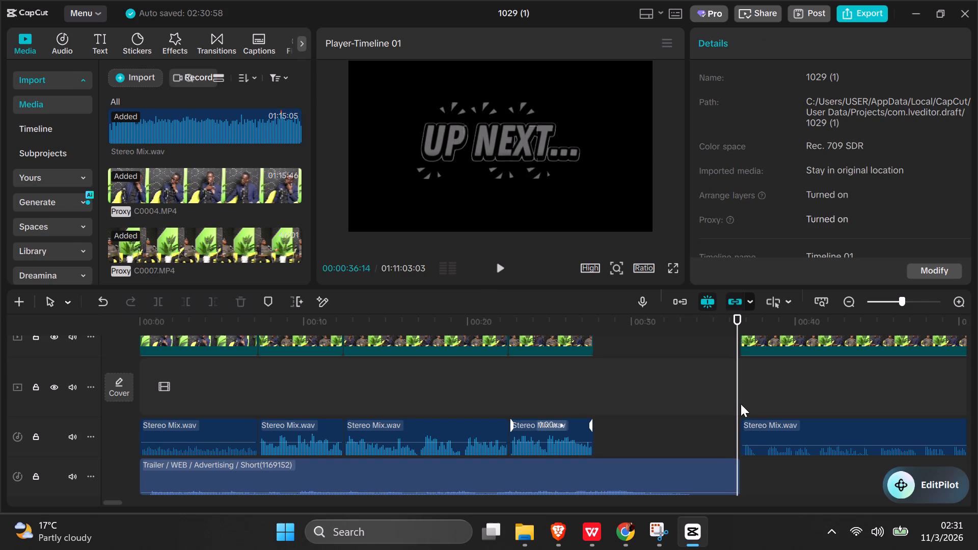
{"action": "key", "text": "Right"}
{"action": "key", "text": "Right"}
{"action": "key", "text": "Right"}
{"action": "key", "text": "Right"}
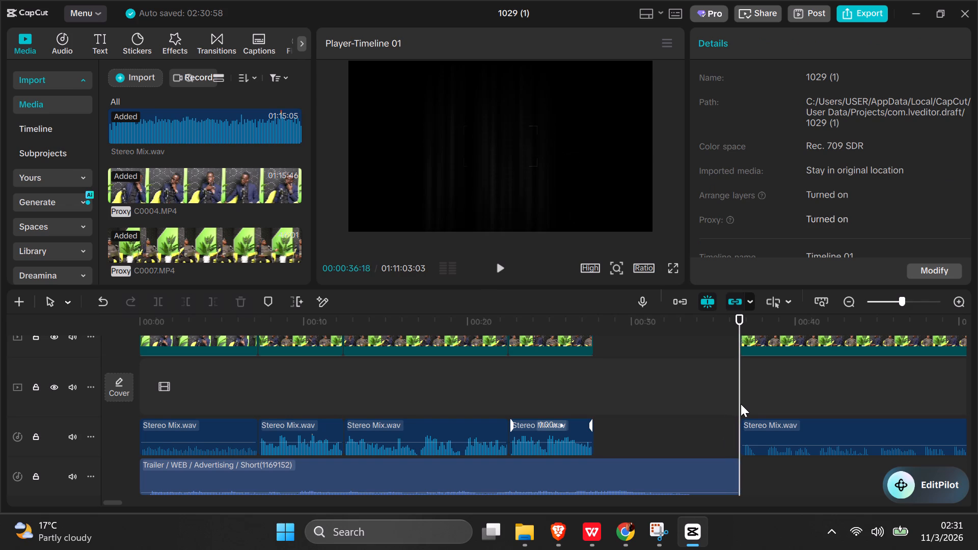
{"action": "key", "text": "Right"}
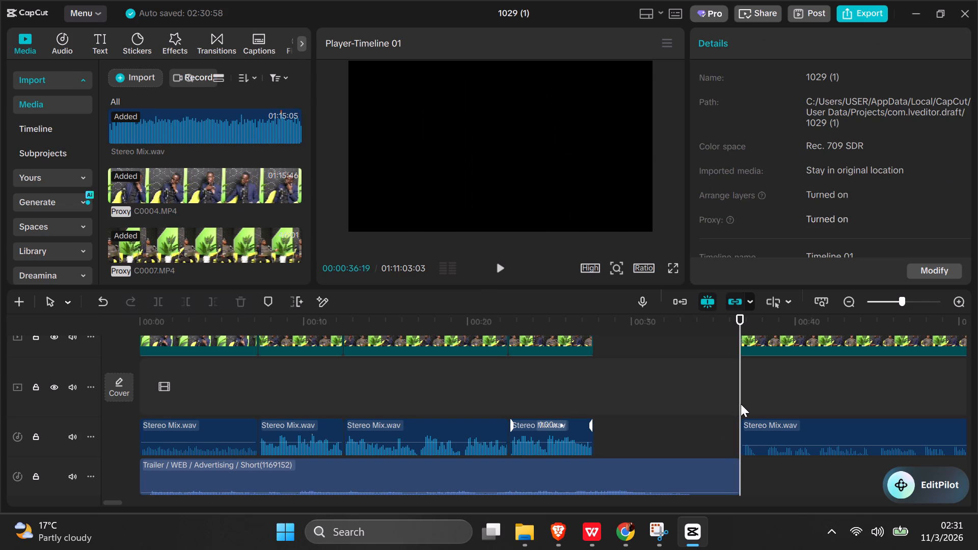
{"action": "key", "text": "Right"}
{"action": "key", "text": "Left"}
Look through the main interview's later part and play back the wide-shot footage from about 00:47:14.
{"action": "left_click_drag", "start_coordinate": [115, 503], "coordinate": [390, 512]}
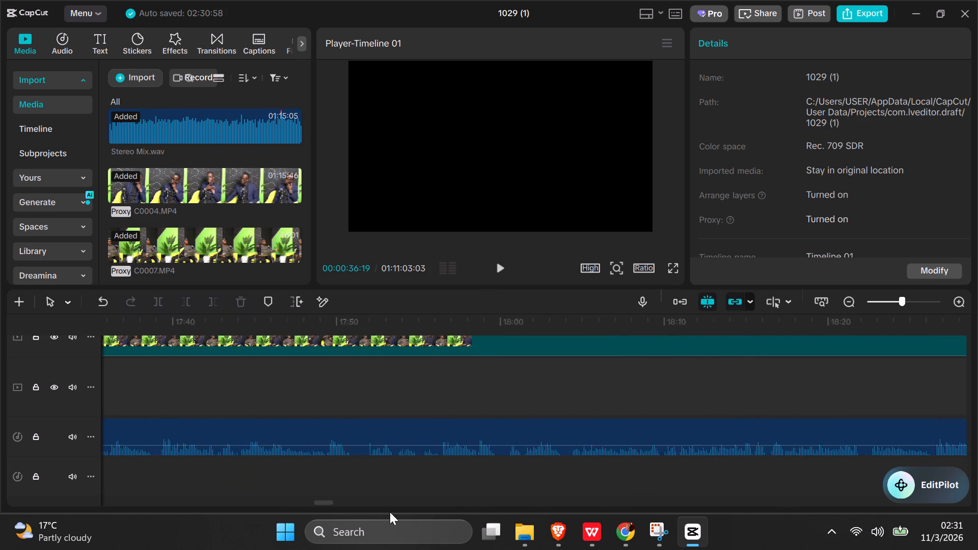
{"action": "left_click_drag", "start_coordinate": [390, 512], "coordinate": [640, 505]}
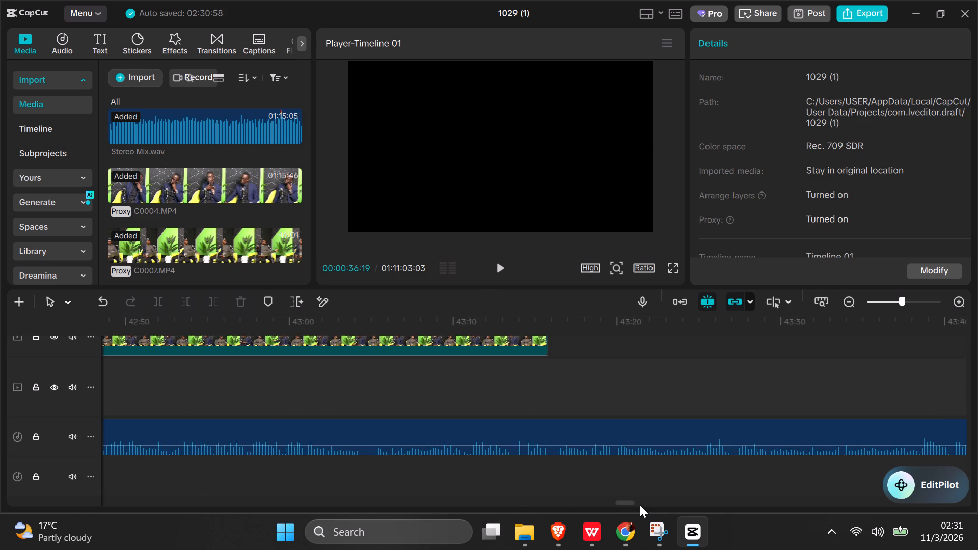
{"action": "left_click_drag", "start_coordinate": [640, 505], "coordinate": [678, 503]}
{"action": "scroll", "coordinate": [605, 416], "scroll_direction": "up", "scroll_amount": 3}
{"action": "scroll", "coordinate": [580, 413], "scroll_direction": "down", "scroll_amount": 7}
{"action": "scroll", "coordinate": [579, 413], "scroll_direction": "up", "scroll_amount": 5}
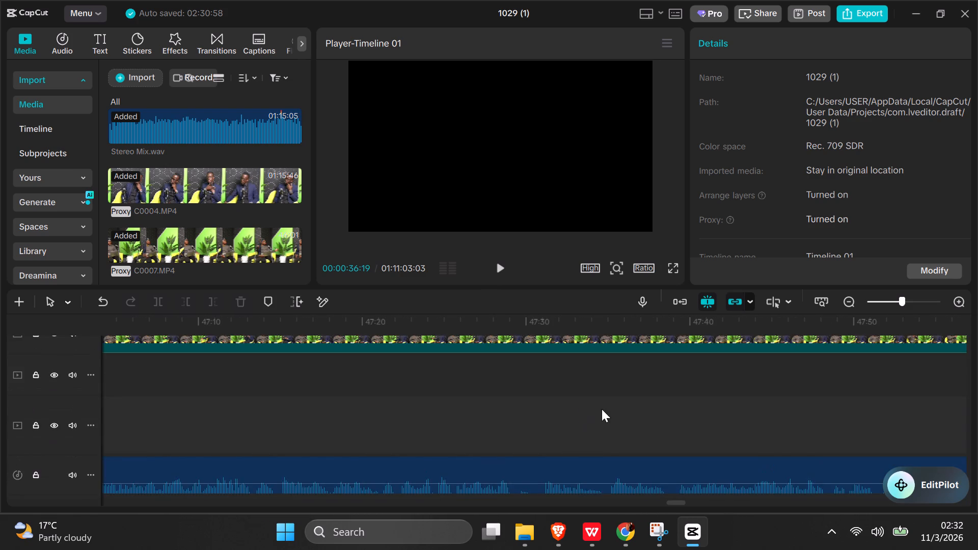
{"action": "scroll", "coordinate": [611, 405], "scroll_direction": "up", "scroll_amount": 6}
{"action": "scroll", "coordinate": [594, 397], "scroll_direction": "down", "scroll_amount": 3}
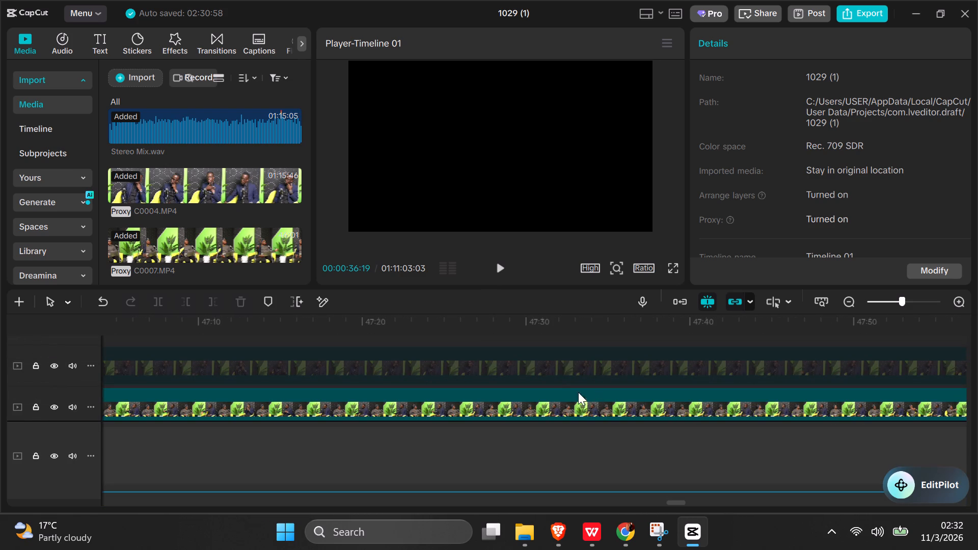
{"action": "left_click", "coordinate": [291, 330]}
{"action": "left_click_drag", "start_coordinate": [289, 329], "coordinate": [254, 342]}
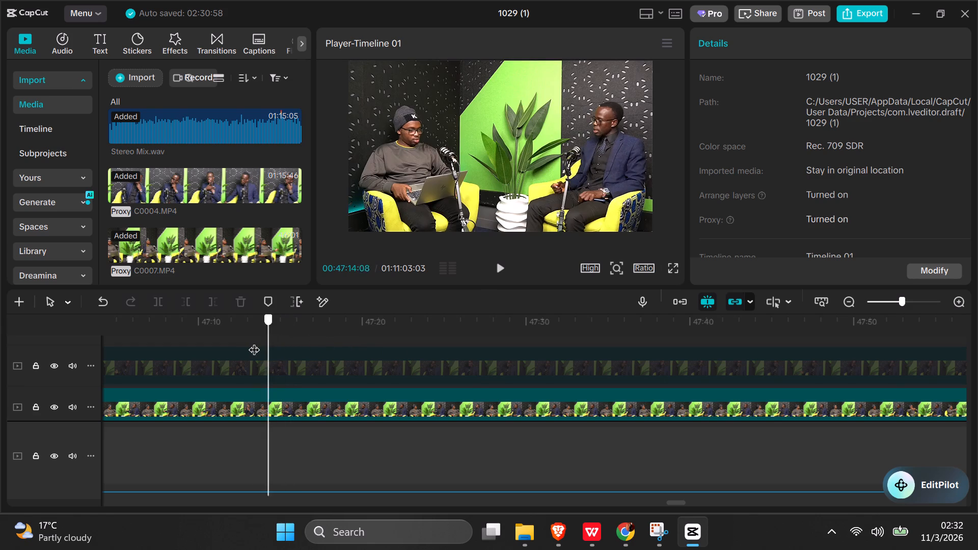
{"action": "left_click_drag", "start_coordinate": [254, 342], "coordinate": [253, 342]}
{"action": "key", "text": "space"}
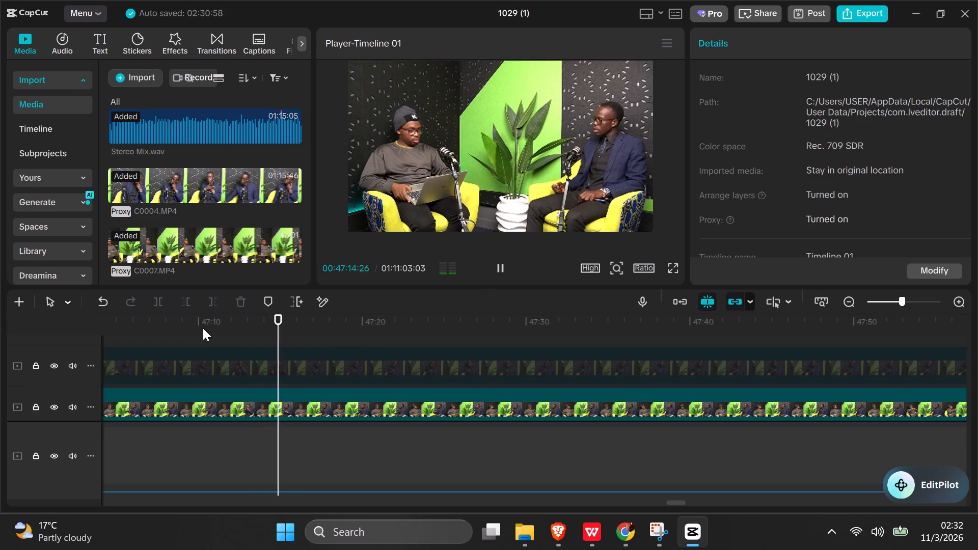
Scrub back through the interview and review the end of the 00:00:24:19 C0004.MP4 clip from about 00:45:39.
{"action": "left_click", "coordinate": [201, 329]}
{"action": "left_click_drag", "start_coordinate": [201, 330], "coordinate": [78, 332]}
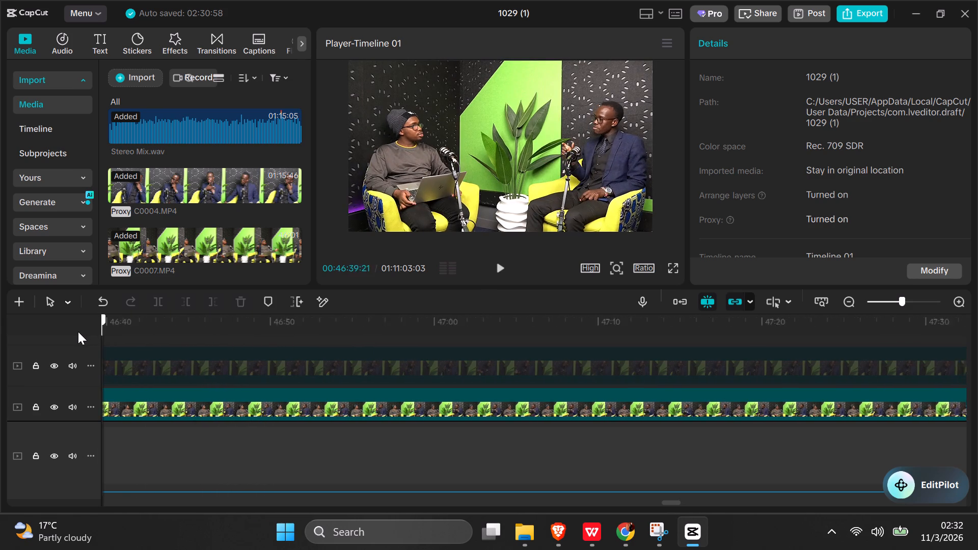
{"action": "left_click_drag", "start_coordinate": [78, 332], "coordinate": [147, 339]}
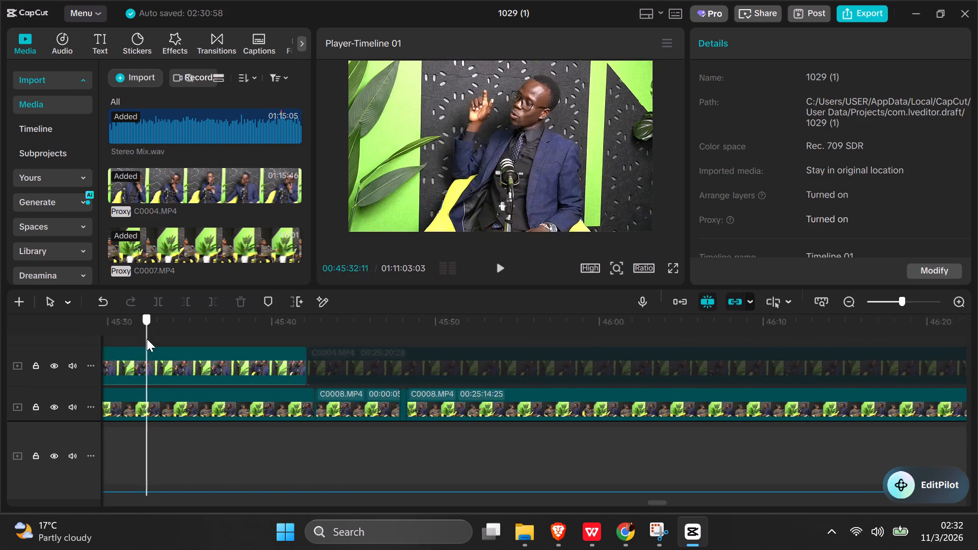
{"action": "left_click_drag", "start_coordinate": [147, 339], "coordinate": [214, 351]}
{"action": "left_click", "coordinate": [525, 334]}
{"action": "key", "text": "space"}
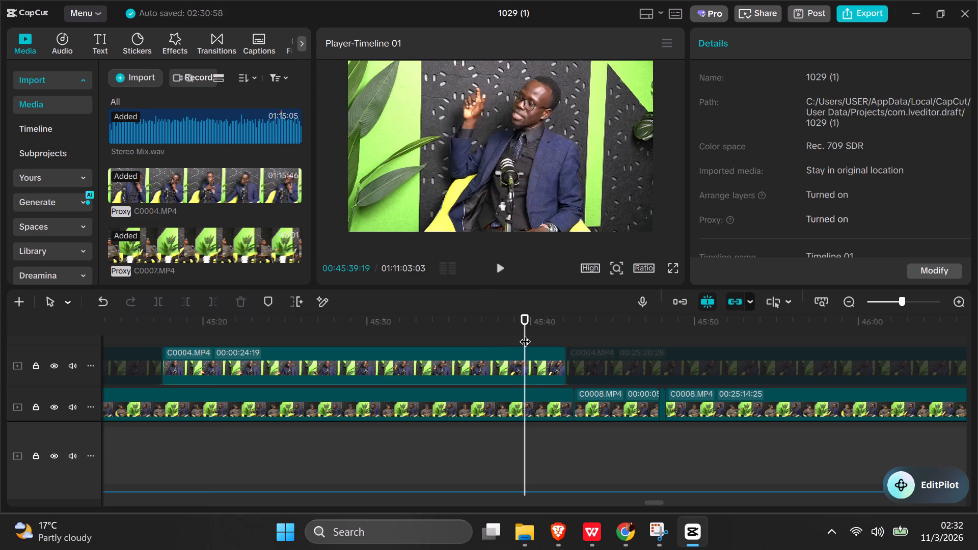
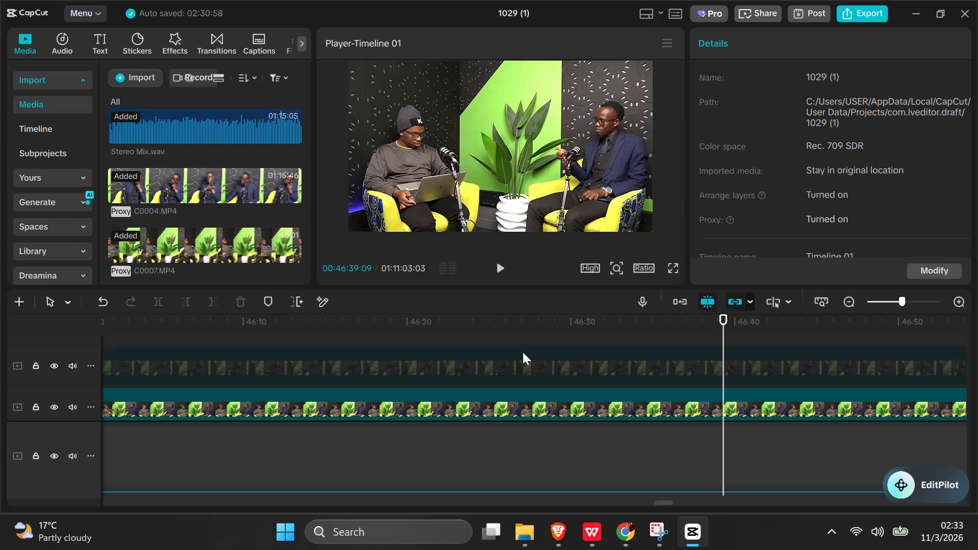
Play back and scrub the main interview's wide-shot footage between about 00:45:55 and 00:46:45 to find where the guest's answer begins.
{"action": "key", "text": "space"}
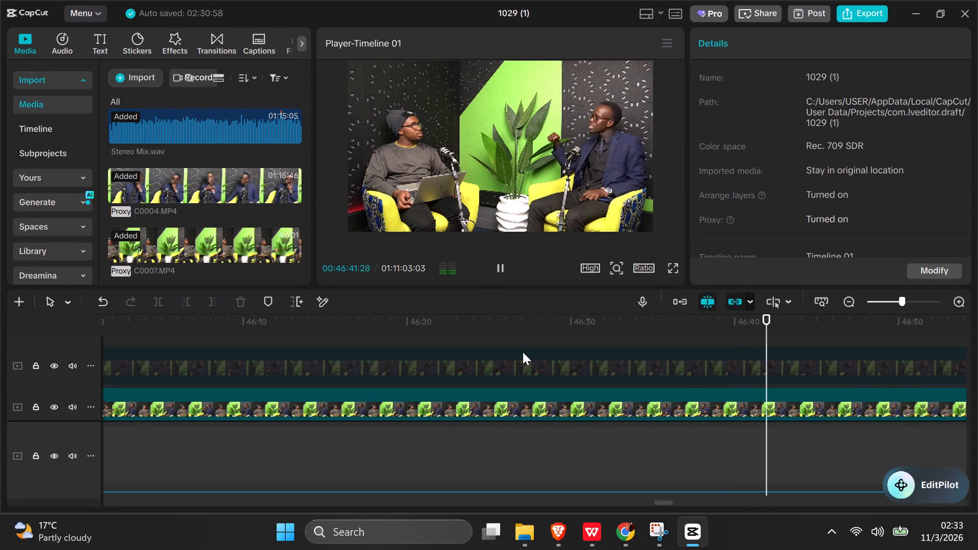
{"action": "key", "text": "space"}
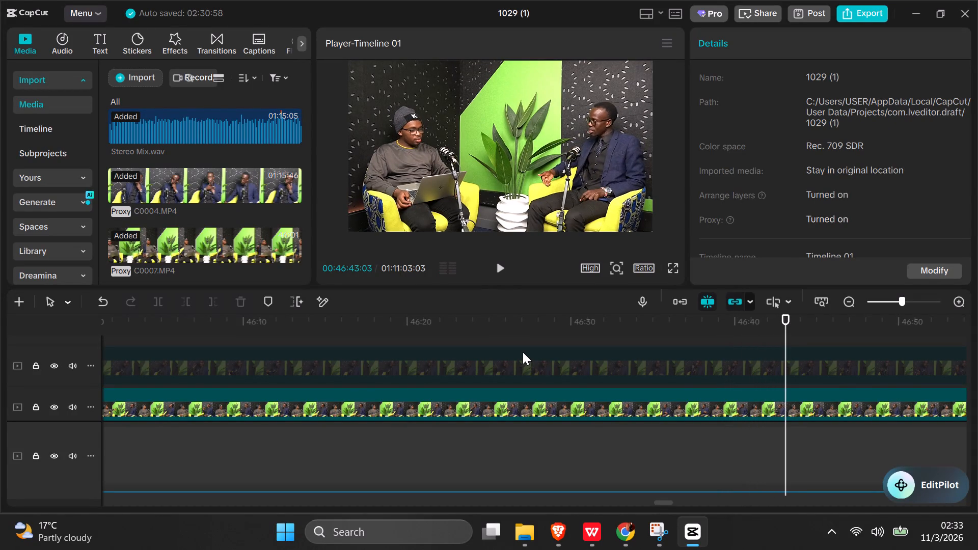
{"action": "key", "text": "space"}
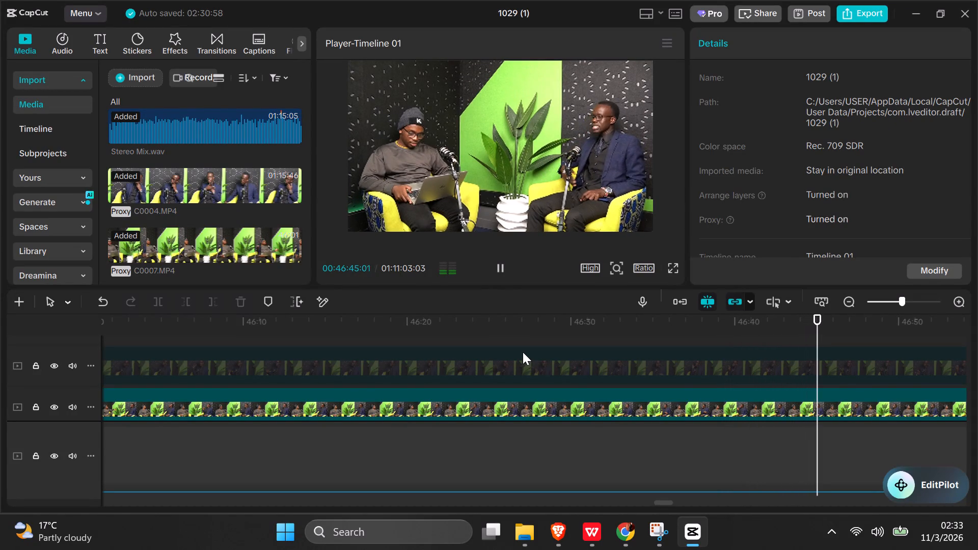
{"action": "key", "text": "space"}
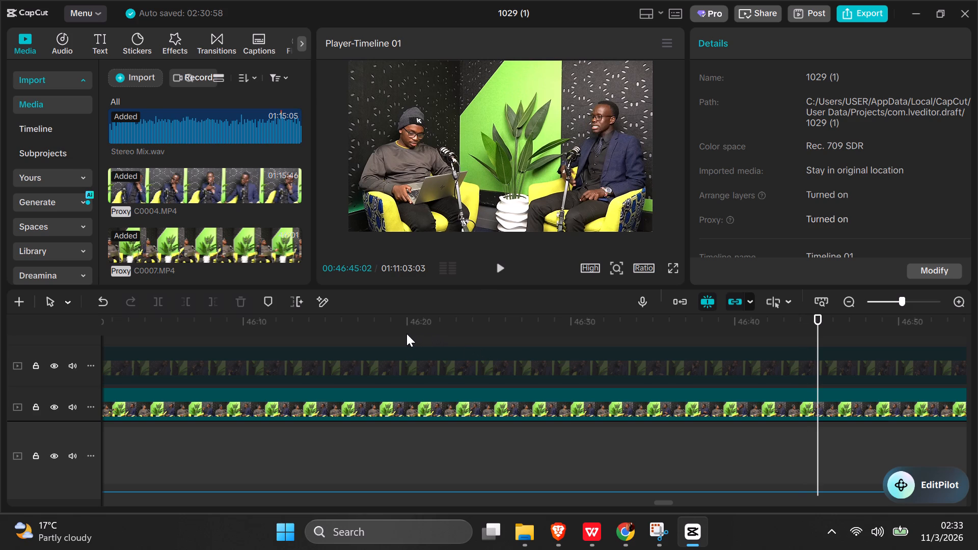
{"action": "left_click", "coordinate": [387, 336]}
{"action": "key", "text": "space"}
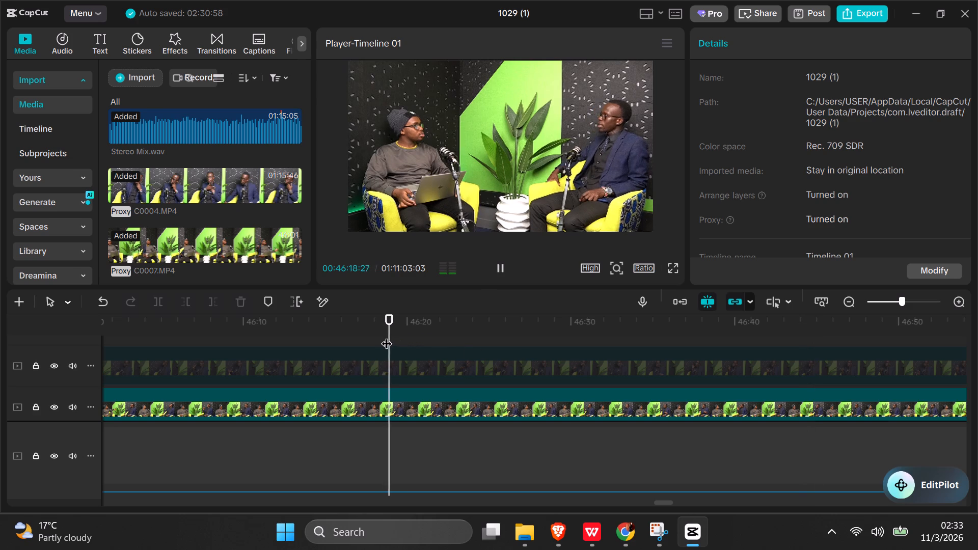
{"action": "left_click", "coordinate": [233, 333]}
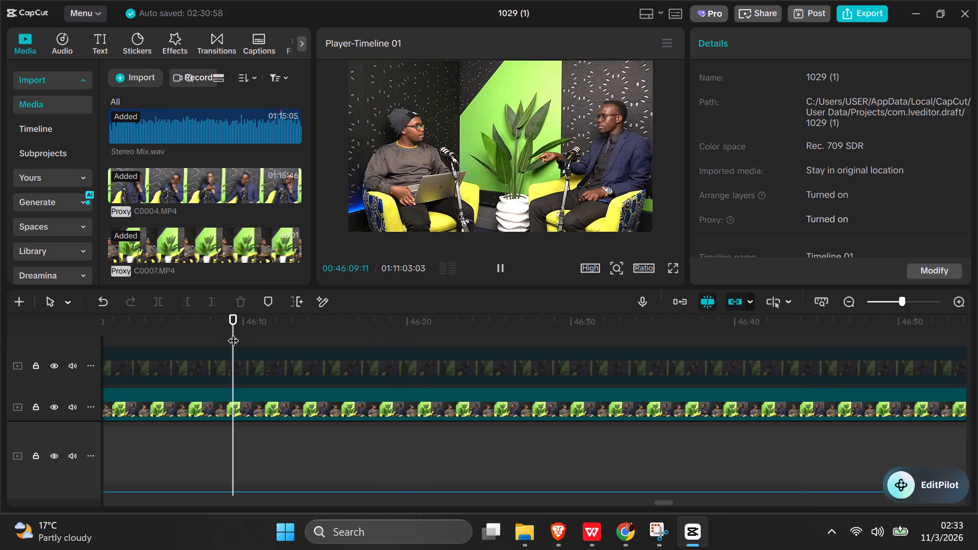
{"action": "key", "text": "space"}
{"action": "left_click", "coordinate": [188, 328]}
{"action": "left_click_drag", "start_coordinate": [187, 327], "coordinate": [145, 341]}
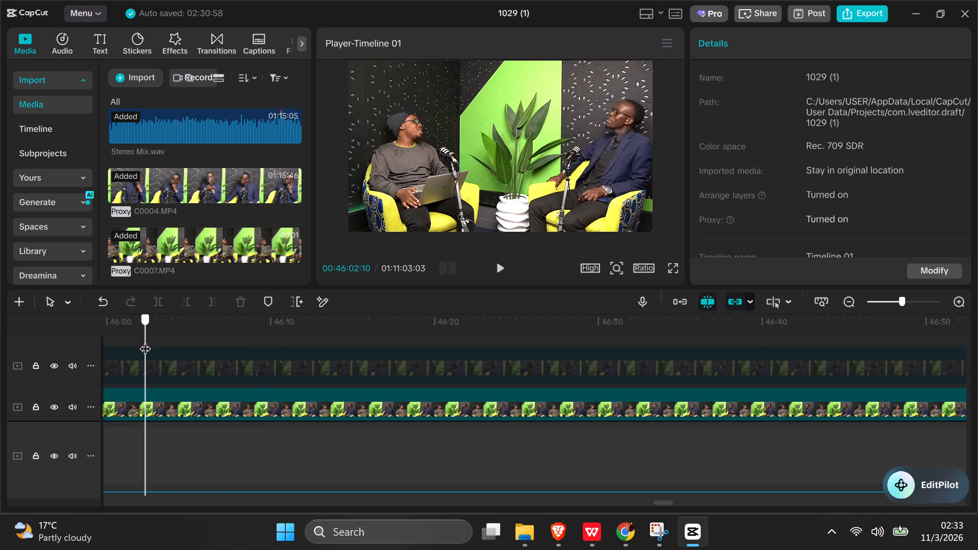
{"action": "left_click_drag", "start_coordinate": [145, 341], "coordinate": [206, 335]}
{"action": "key", "text": "space"}
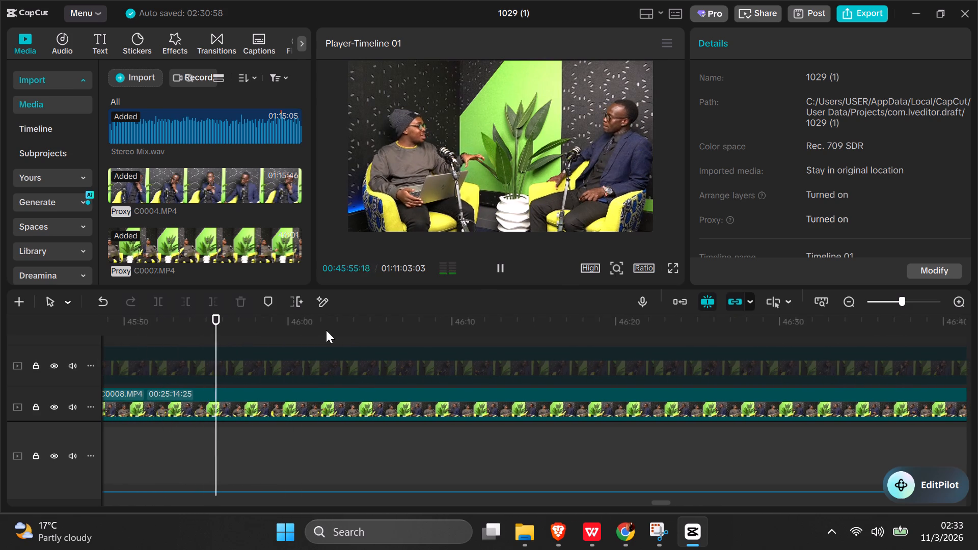
Split the deactivated C0004.MP4 clip on the upper video track at 00:46:05:06.
{"action": "left_click", "coordinate": [326, 330]}
{"action": "key", "text": "space"}
{"action": "key", "text": "space"}
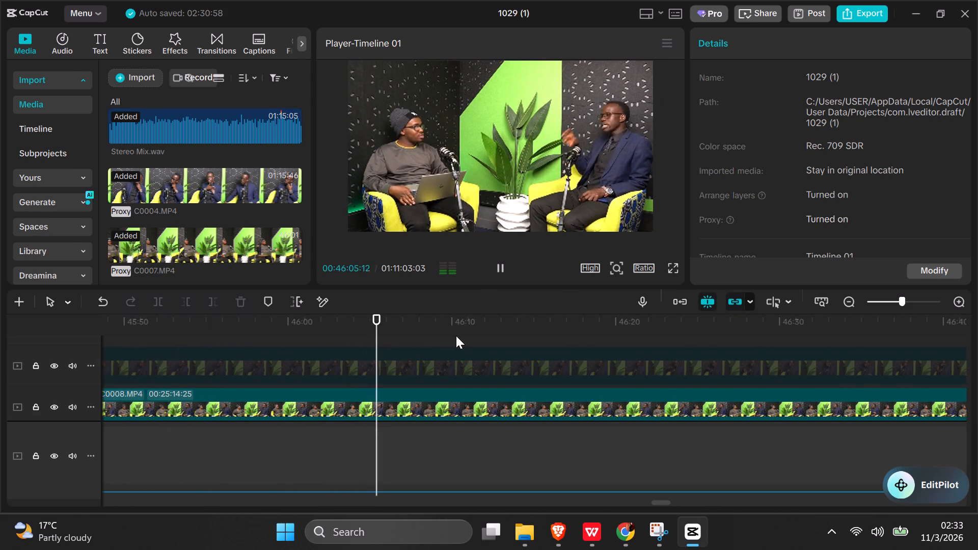
{"action": "left_click", "coordinate": [389, 341]}
{"action": "key", "text": "space"}
{"action": "left_click", "coordinate": [389, 341]}
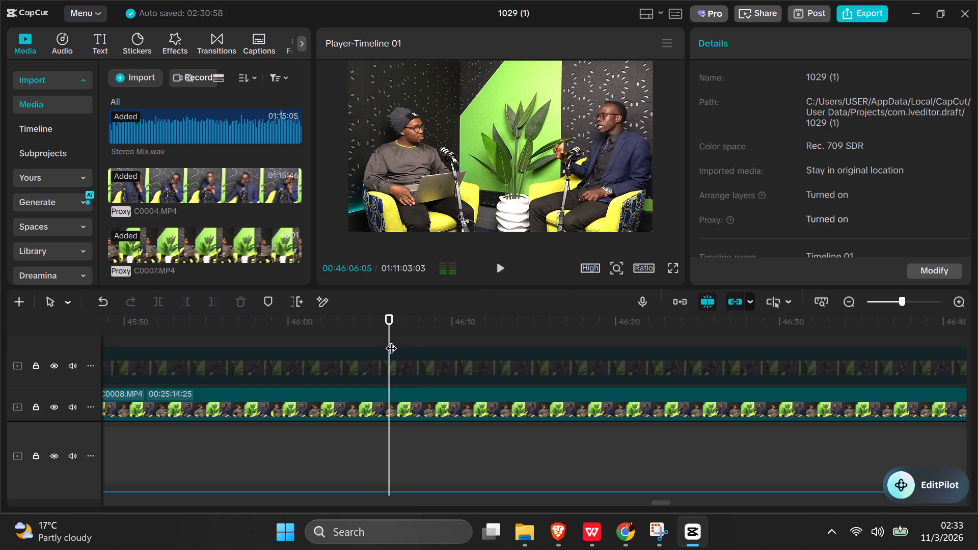
{"action": "left_click", "coordinate": [373, 340]}
{"action": "key", "text": "space"}
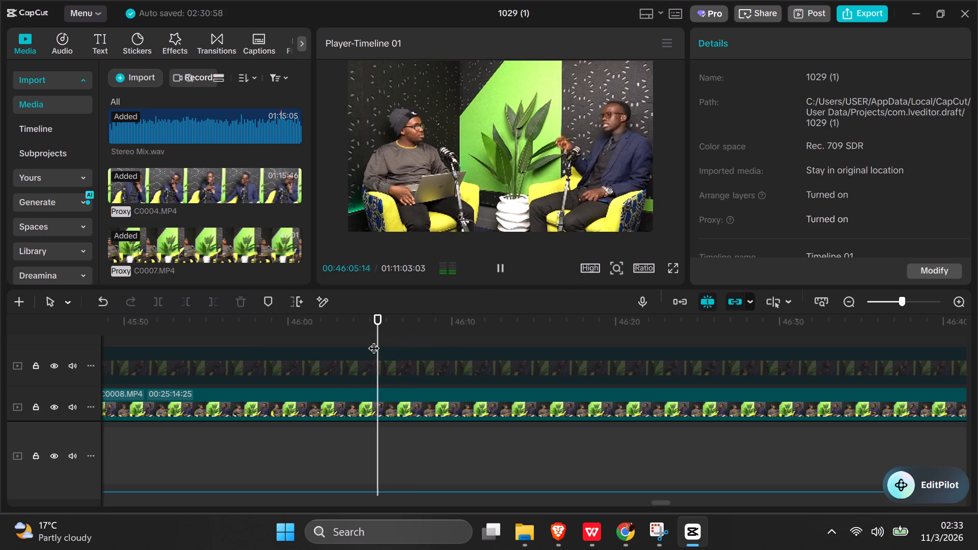
{"action": "left_click", "coordinate": [373, 340]}
{"action": "left_click", "coordinate": [385, 360]}
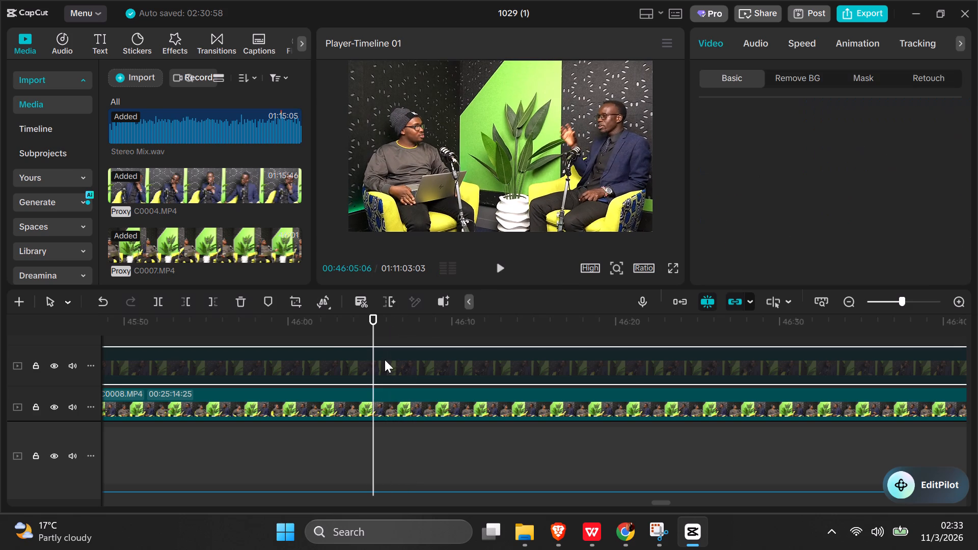
{"action": "left_click", "coordinate": [165, 304]}
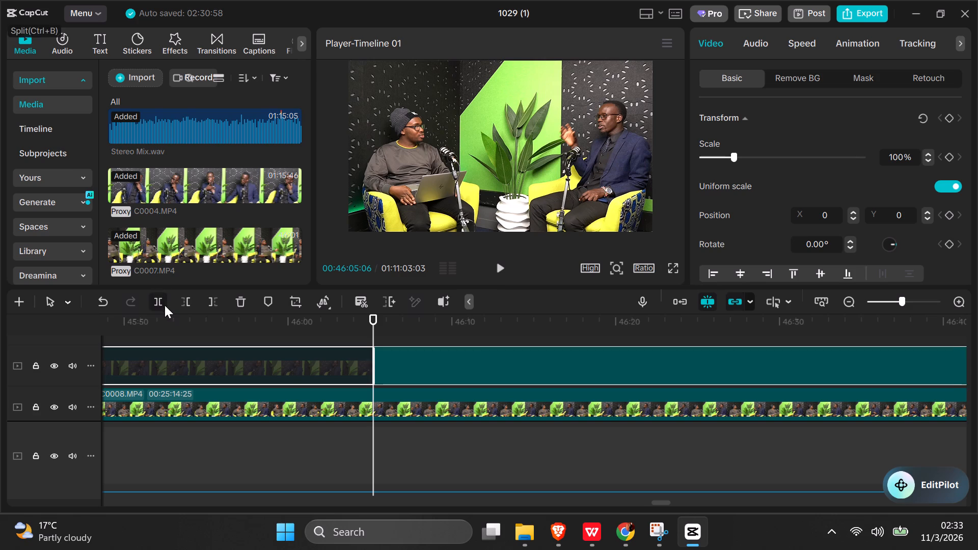
Review the footage onward from 00:46:39 and split the deactivated C0004.MP4 clip again at 00:47:34:29.
{"action": "left_click", "coordinate": [933, 321]}
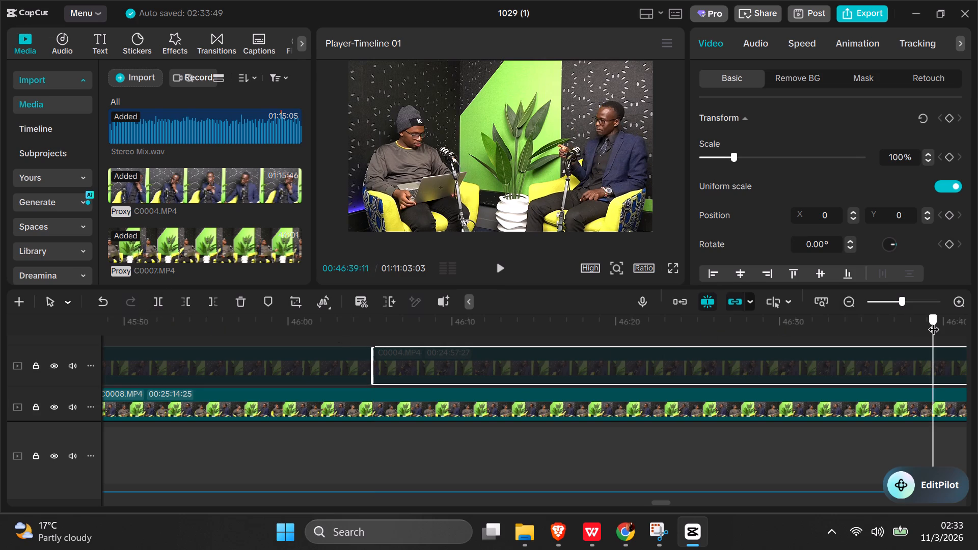
{"action": "key", "text": "space"}
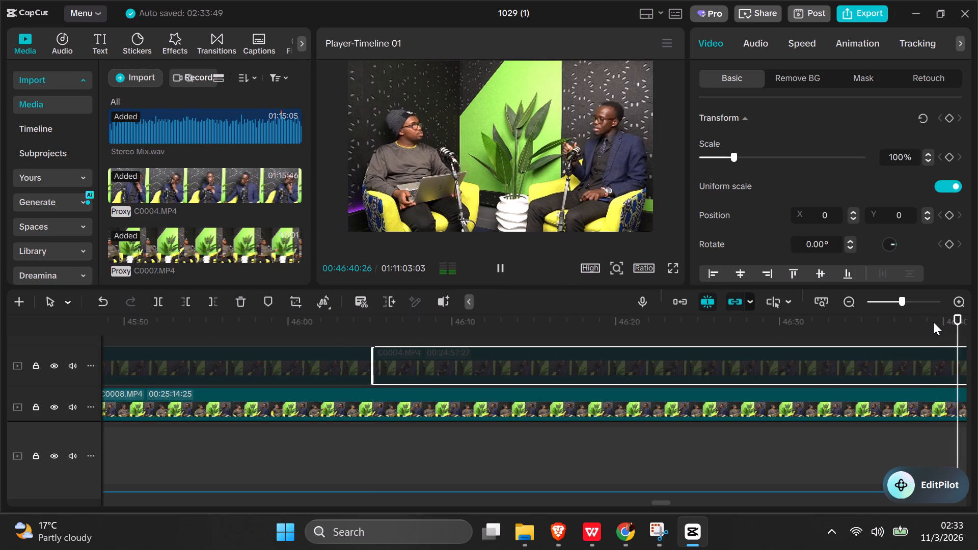
{"action": "left_click", "coordinate": [499, 335]}
{"action": "key", "text": "space"}
{"action": "key", "text": "space"}
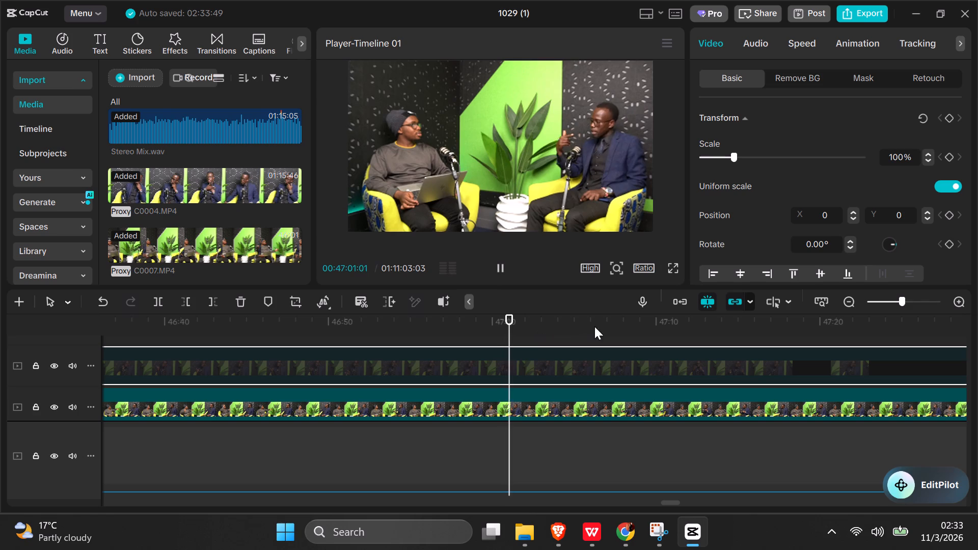
{"action": "left_click", "coordinate": [708, 326]}
{"action": "key", "text": "space"}
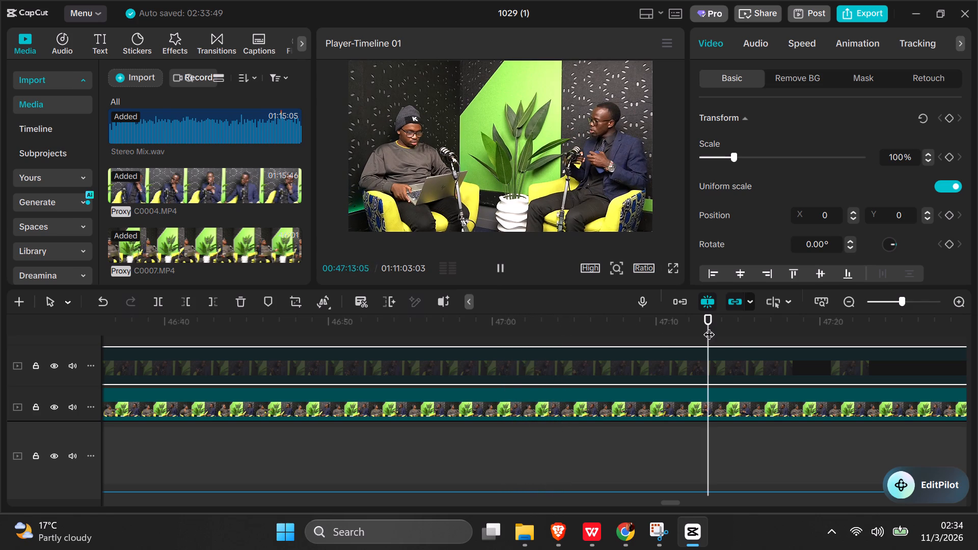
{"action": "key", "text": "space"}
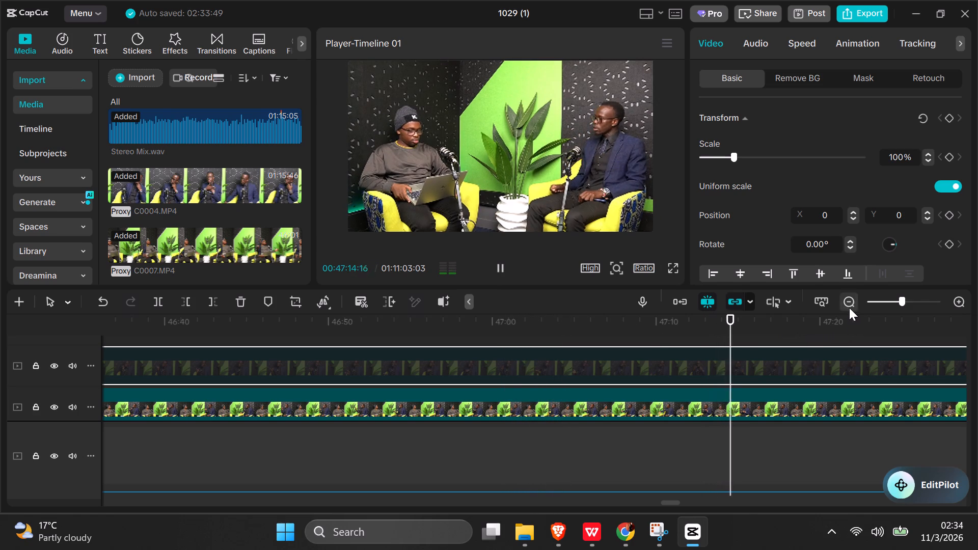
{"action": "left_click", "coordinate": [849, 305]}
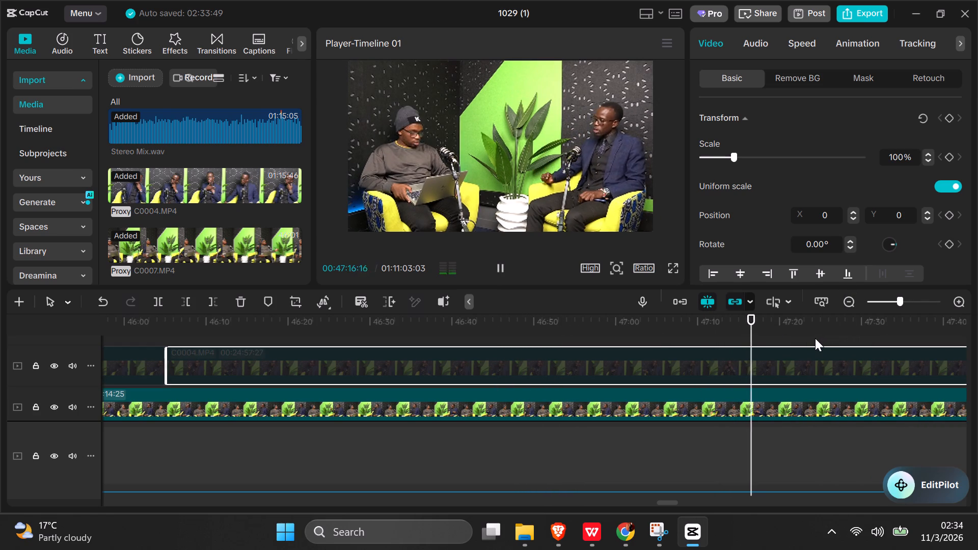
{"action": "left_click", "coordinate": [816, 338]}
{"action": "key", "text": "space"}
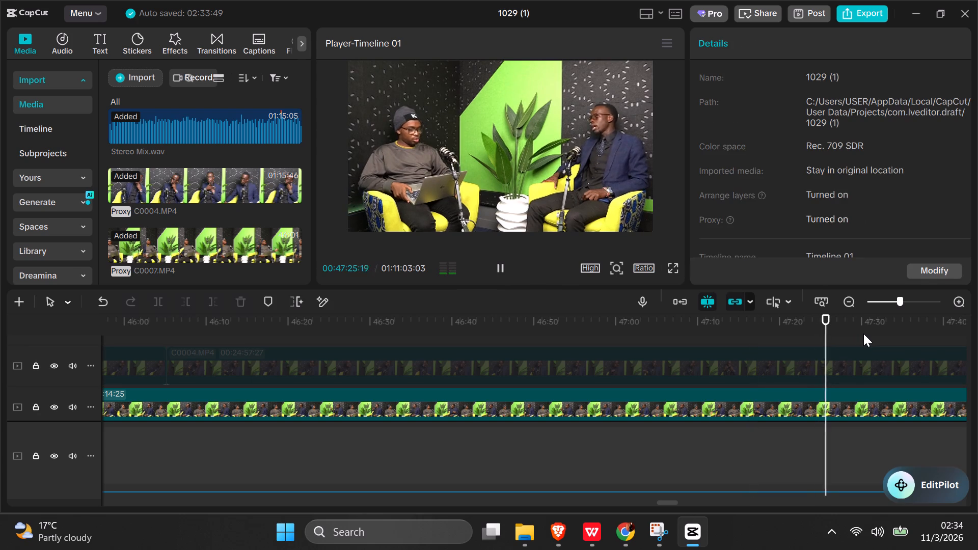
{"action": "left_click", "coordinate": [863, 356]}
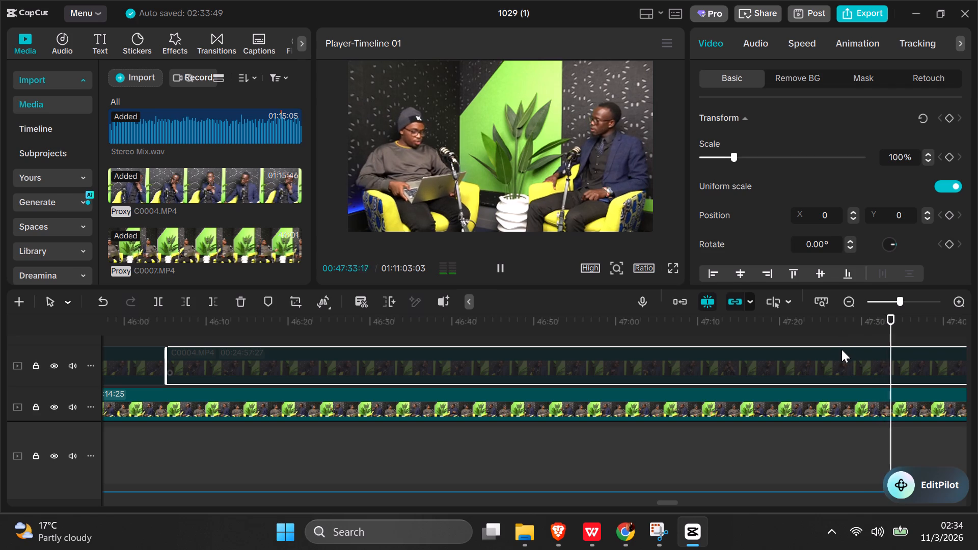
{"action": "key", "text": "space"}
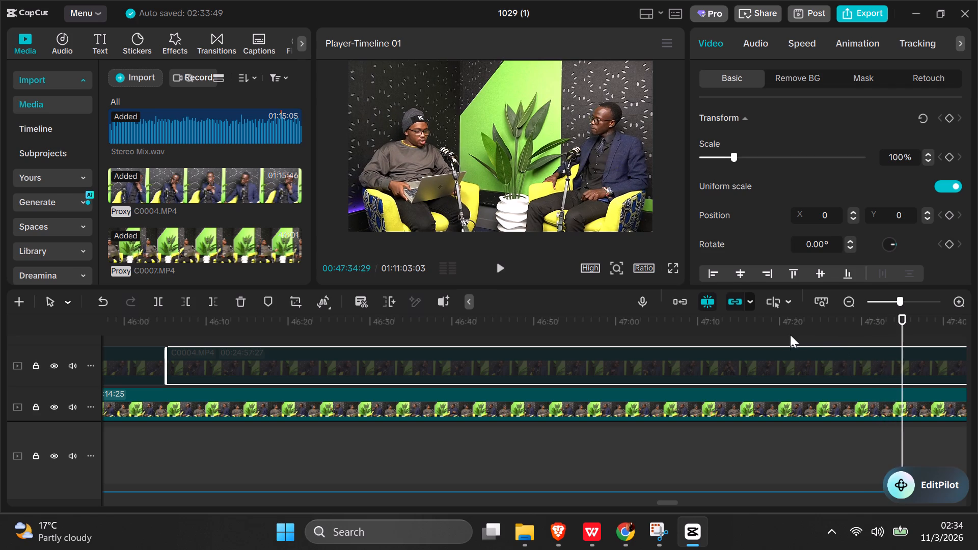
{"action": "left_click", "coordinate": [162, 305]}
Activate the C0004.MP4 segment between the 00:46:05:06 and 00:47:34:29 cuts.
{"action": "left_click", "coordinate": [606, 358]}
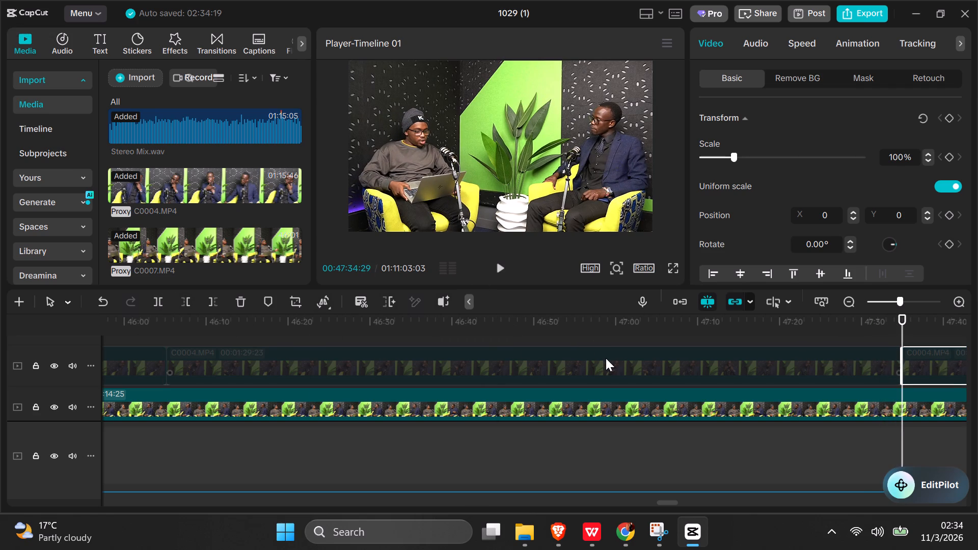
{"action": "right_click", "coordinate": [604, 361]}
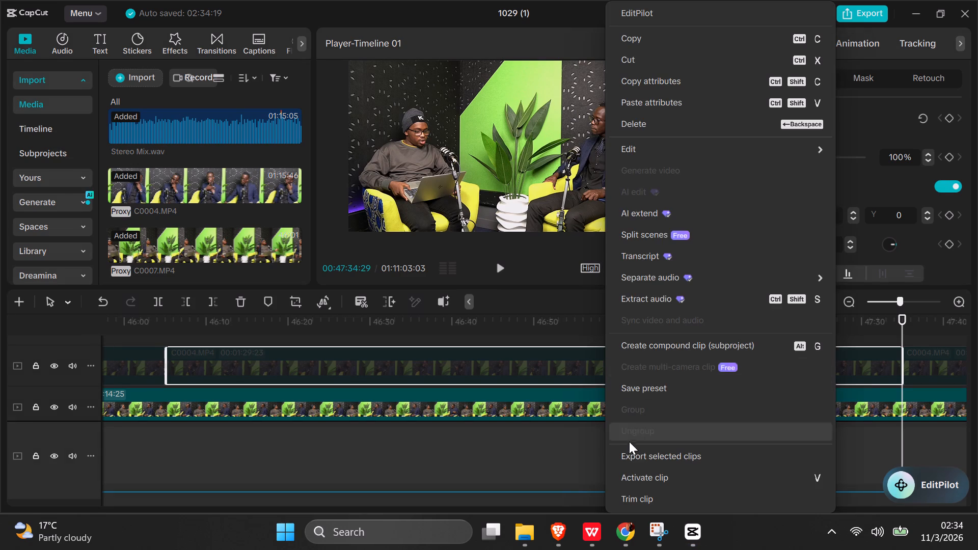
{"action": "left_click", "coordinate": [635, 474]}
Play back the interview past the activated C0004.MP4 segment and review the conversation around 00:47:49:14.
{"action": "key", "text": "space"}
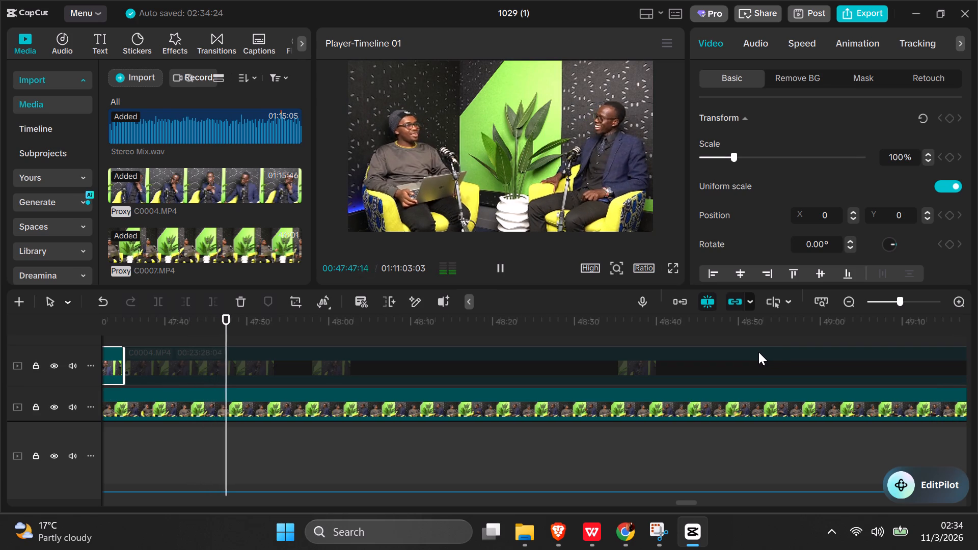
{"action": "key", "text": "space"}
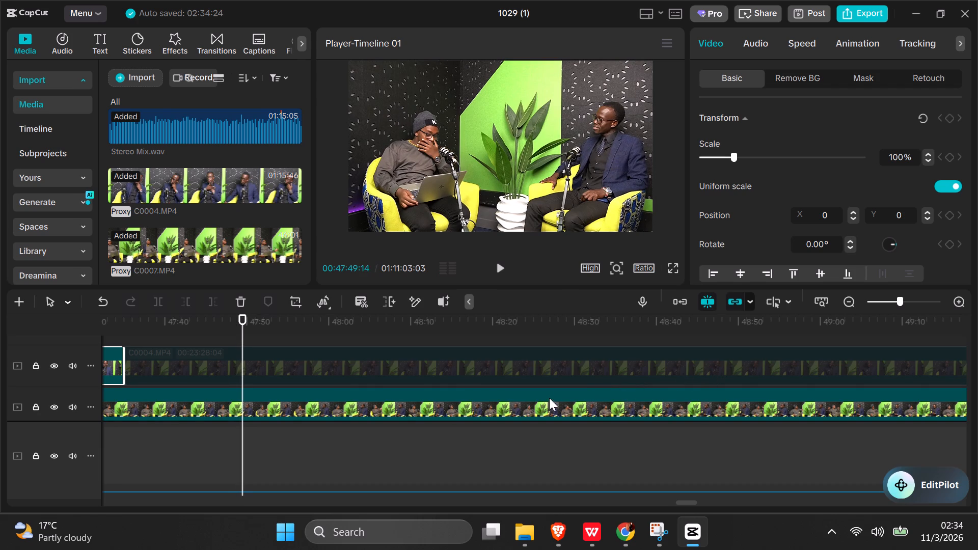
{"action": "key", "text": "space"}
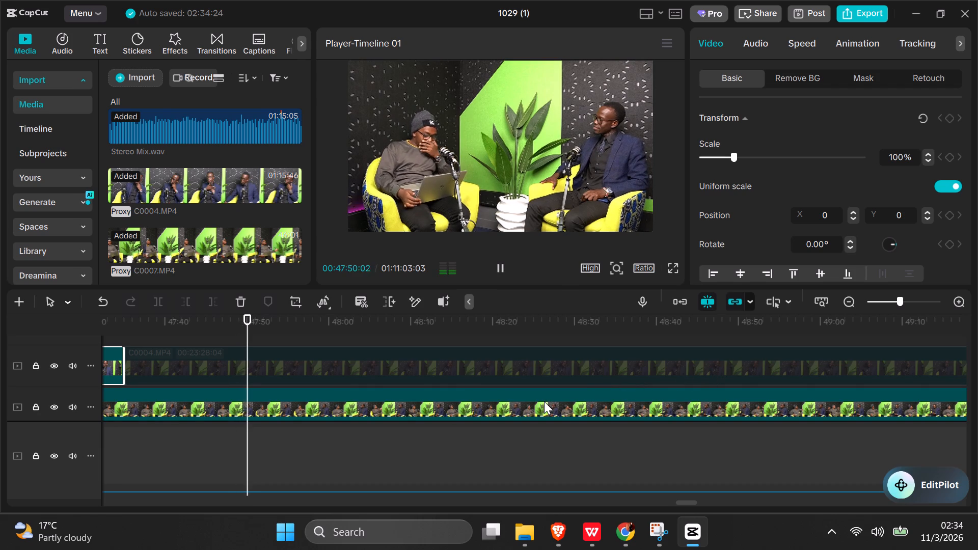
{"action": "key", "text": "space"}
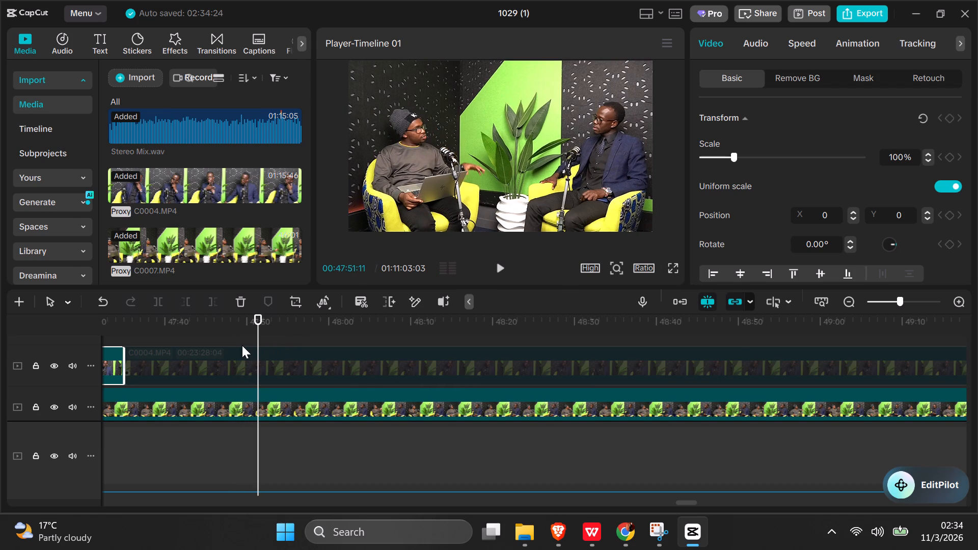
{"action": "right_click", "coordinate": [243, 339]}
{"action": "left_click", "coordinate": [242, 338]}
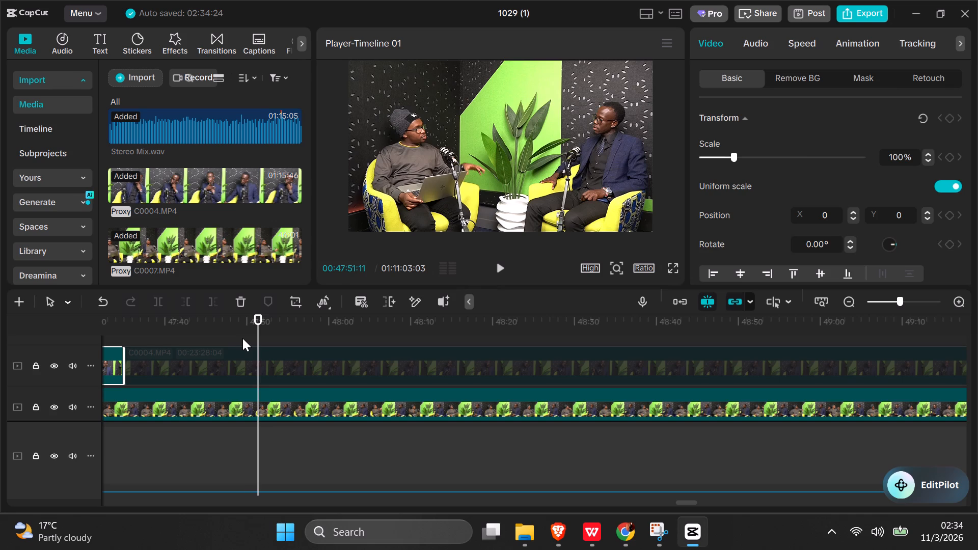
{"action": "left_click", "coordinate": [242, 338]}
{"action": "key", "text": "space"}
{"action": "left_click", "coordinate": [242, 338]}
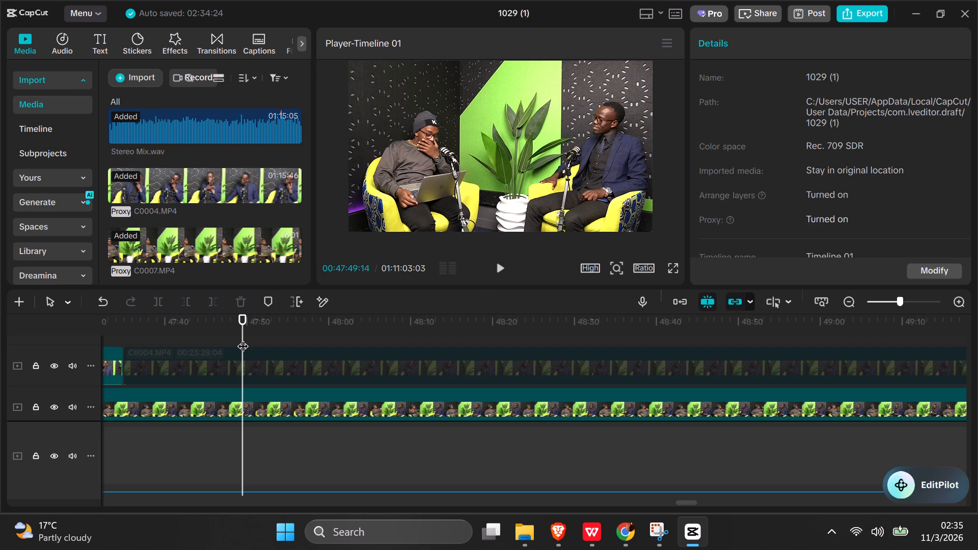
Play on from 00:47:49:14 and split the deactivated C0004.MP4 clip on the upper track at 00:48:14:27.
{"action": "key", "text": "space"}
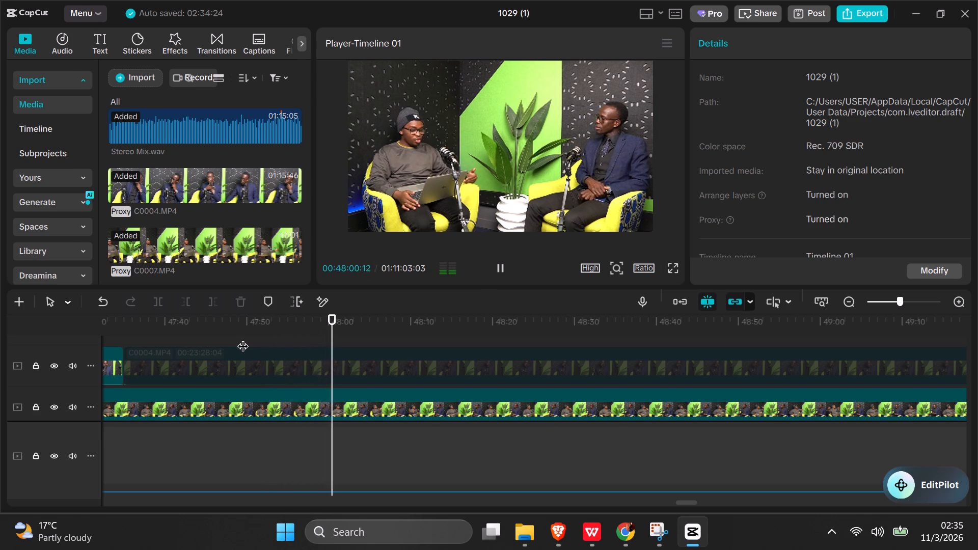
{"action": "key", "text": "space"}
{"action": "key", "text": "space"}
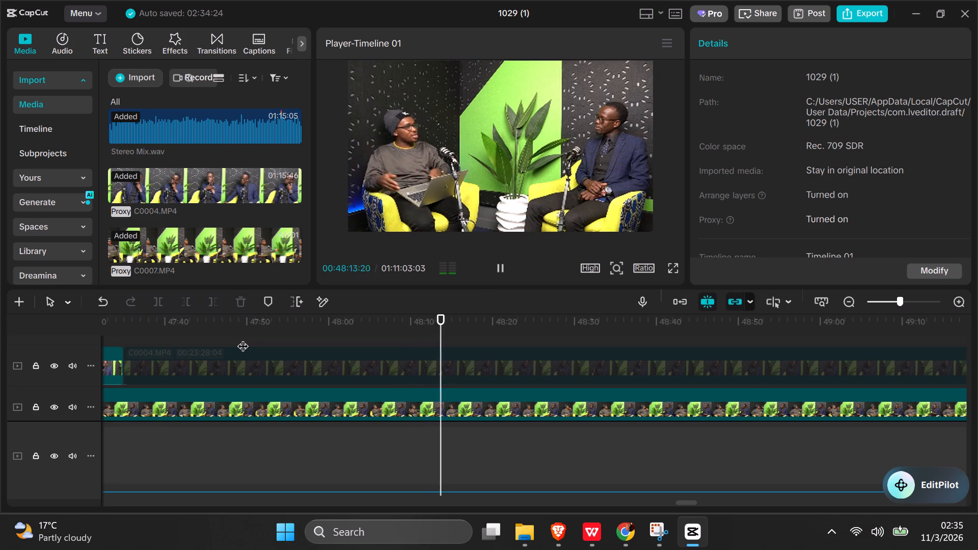
{"action": "key", "text": "space"}
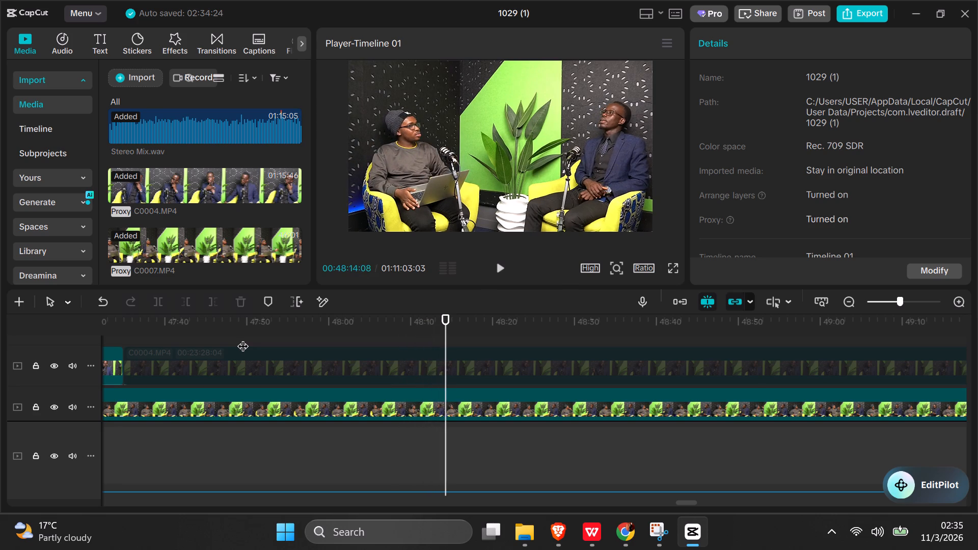
{"action": "key", "text": "space"}
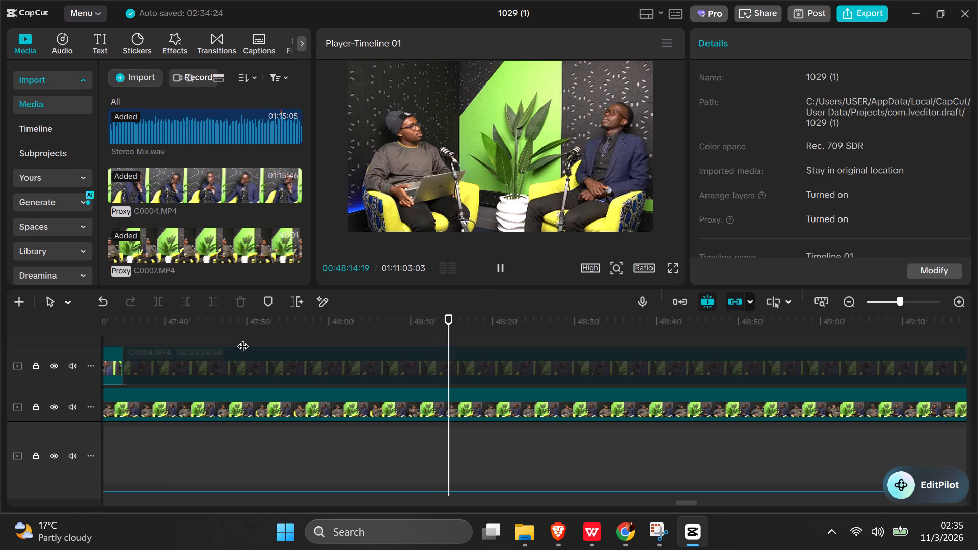
{"action": "key", "text": "space"}
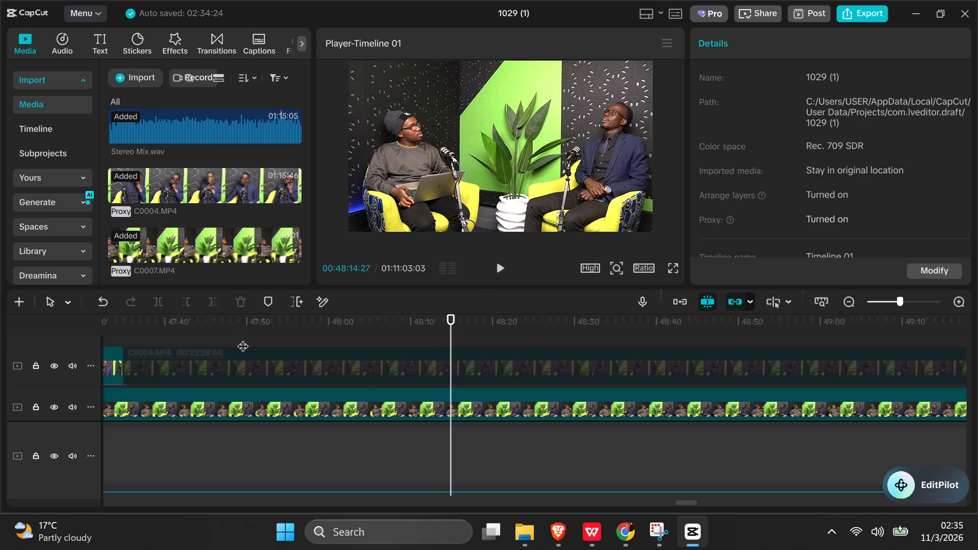
{"action": "left_click", "coordinate": [409, 374]}
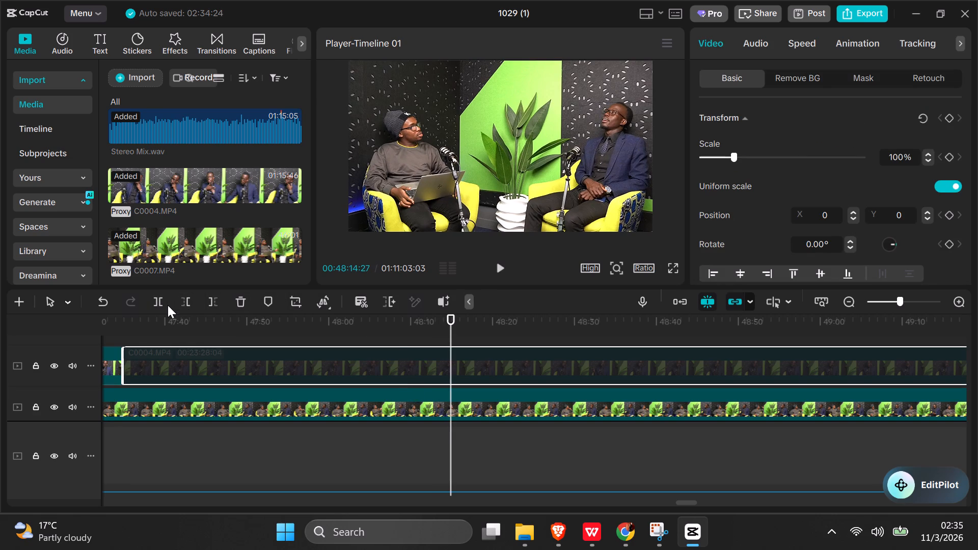
{"action": "double_click", "coordinate": [163, 302]}
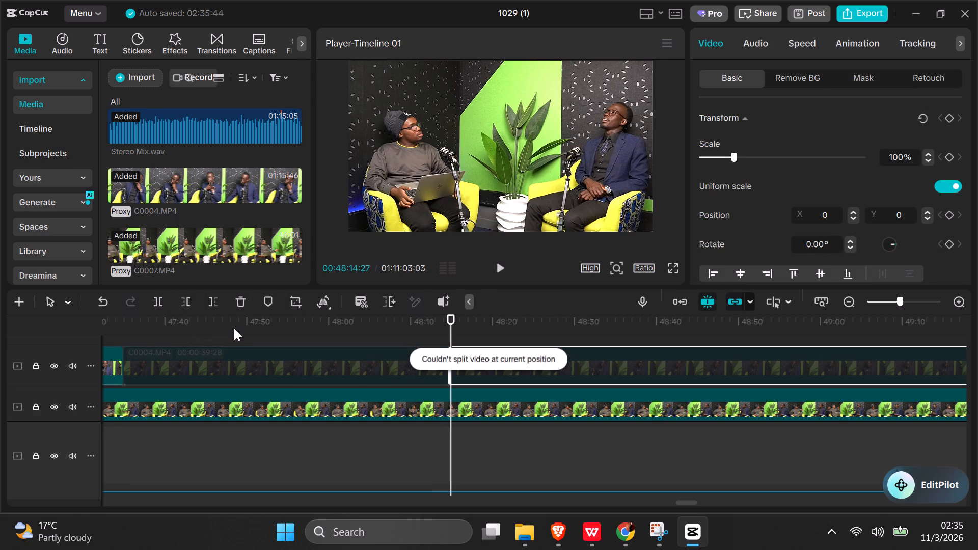
Play back the interview from about 00:47:48 to 00:48:12:17, ahead of the 00:48:14:27 cut.
{"action": "left_click", "coordinate": [234, 328]}
{"action": "key", "text": "space"}
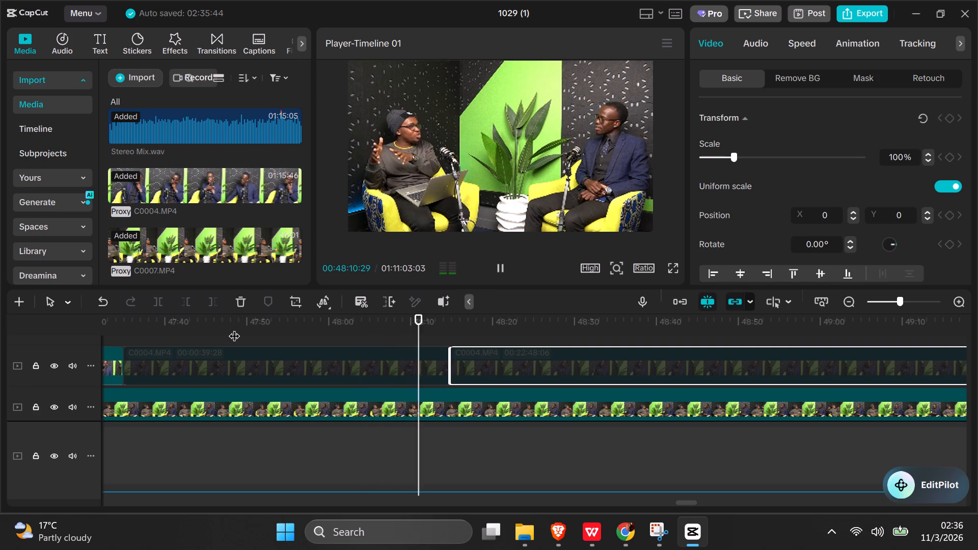
{"action": "key", "text": "space"}
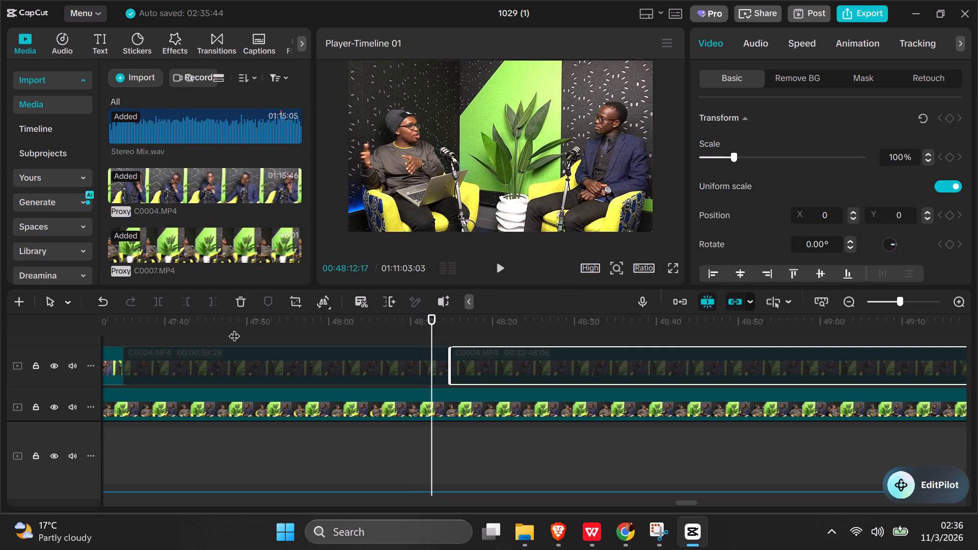
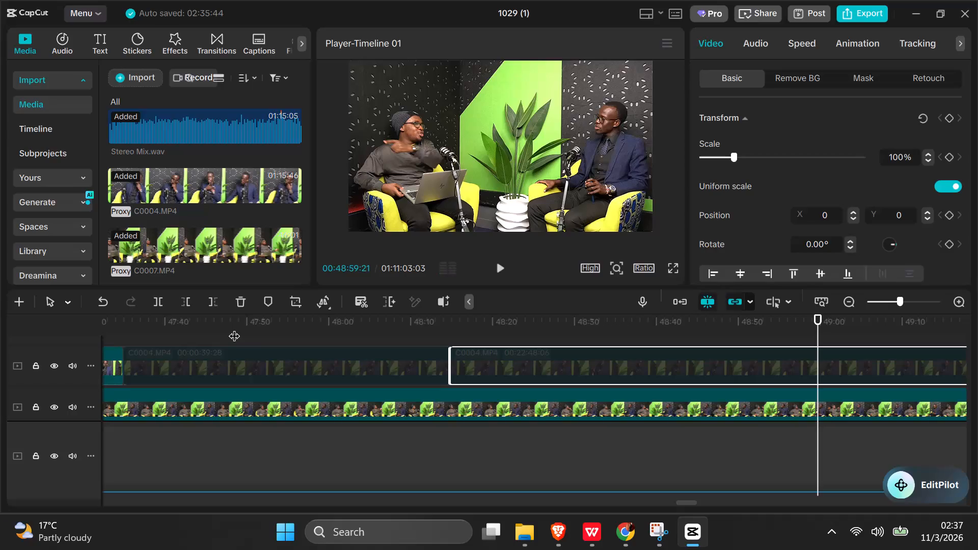
Review the footage after the last cut and split the upper-track C0004.MP4 clip at 00:49:03:23.
{"action": "left_click", "coordinate": [522, 316]}
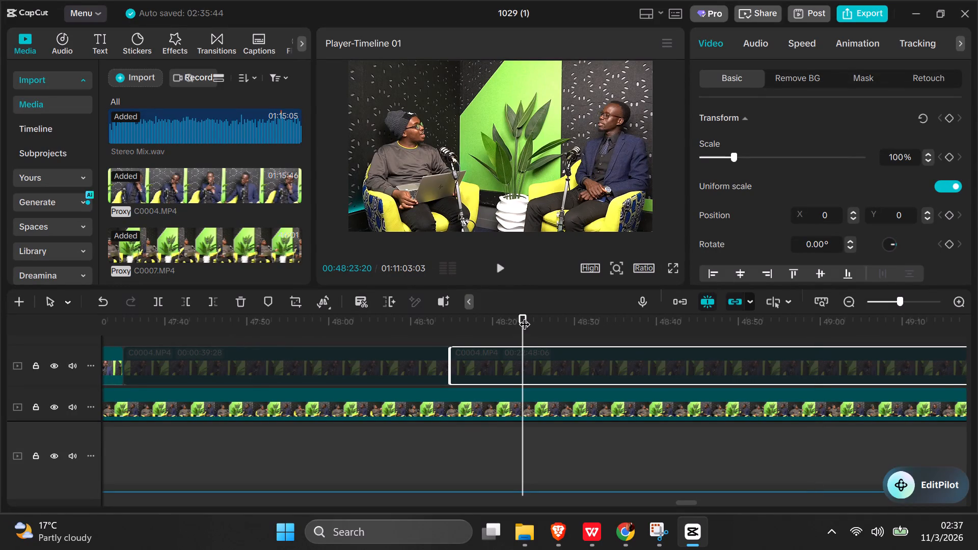
{"action": "key", "text": "space"}
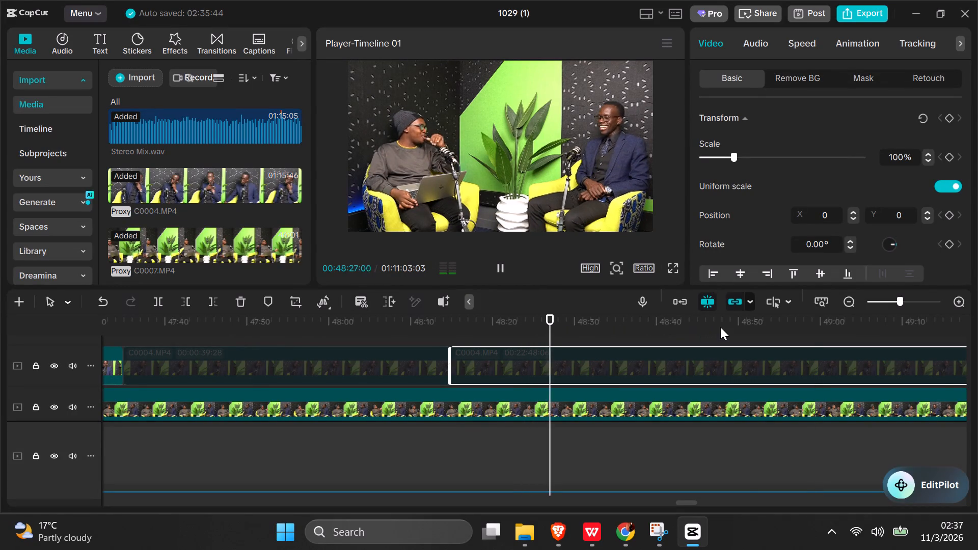
{"action": "left_click", "coordinate": [747, 319]}
{"action": "key", "text": "space"}
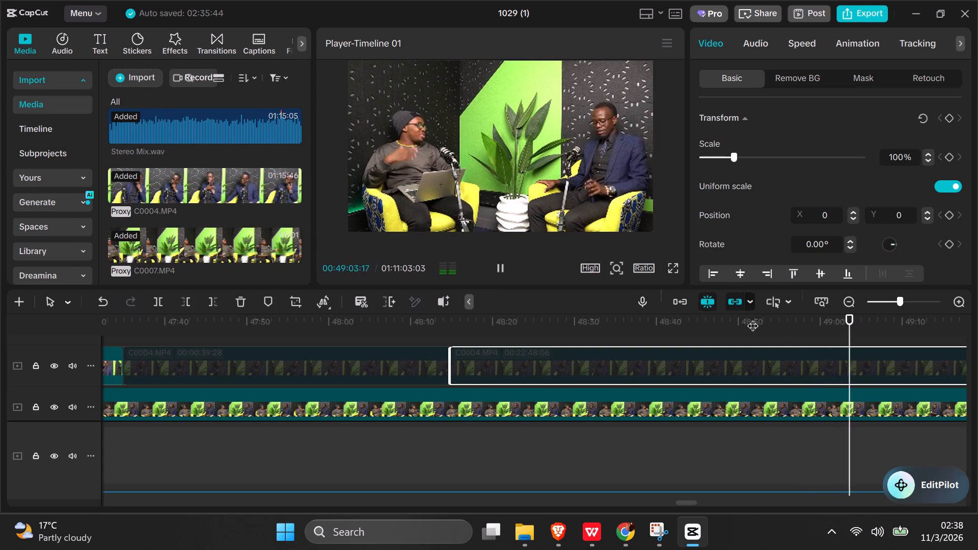
{"action": "key", "text": "space"}
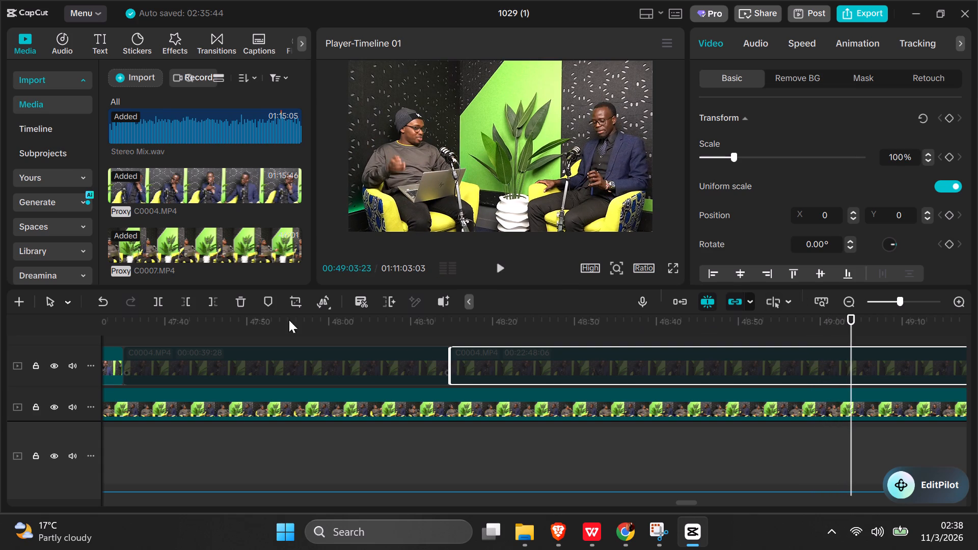
{"action": "left_click", "coordinate": [161, 299]}
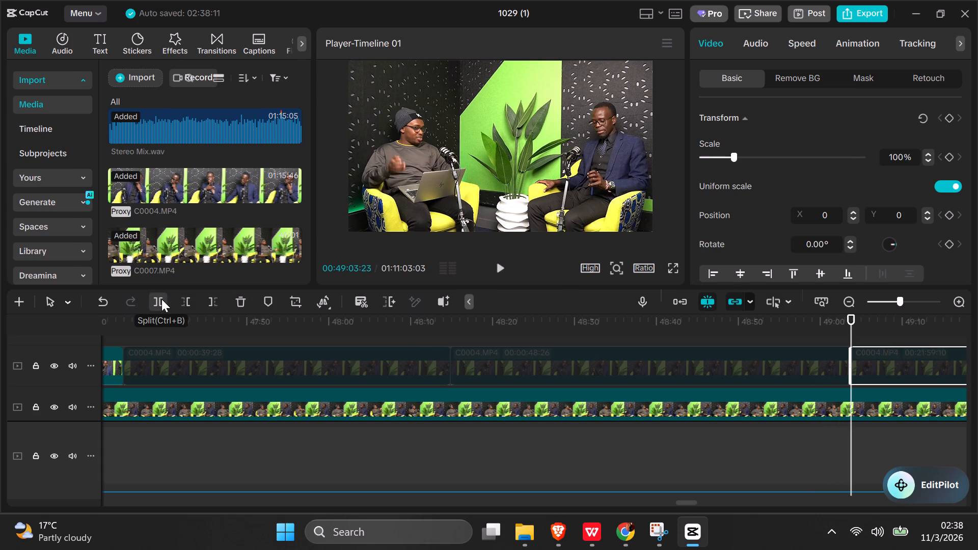
Play back the footage that follows the new cut at 00:49:03:23.
{"action": "key", "text": "space"}
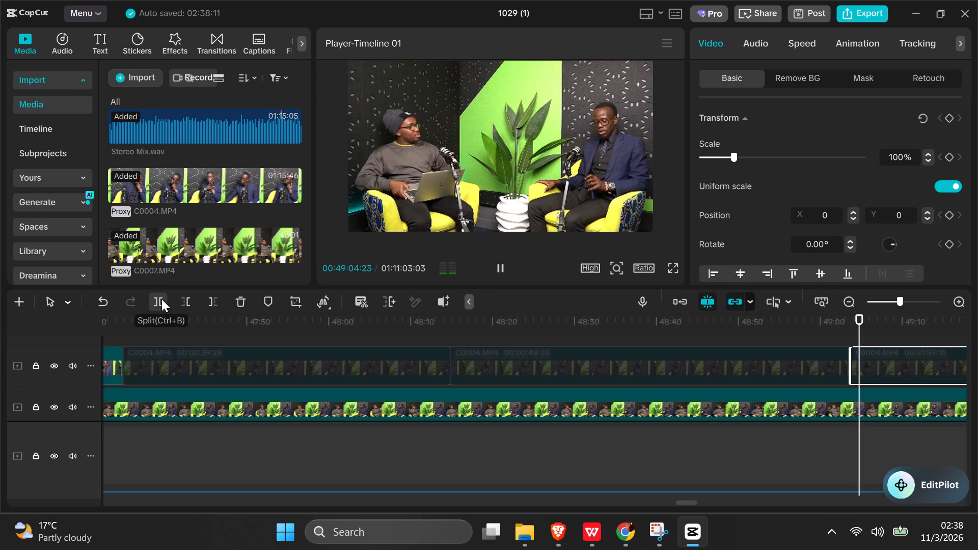
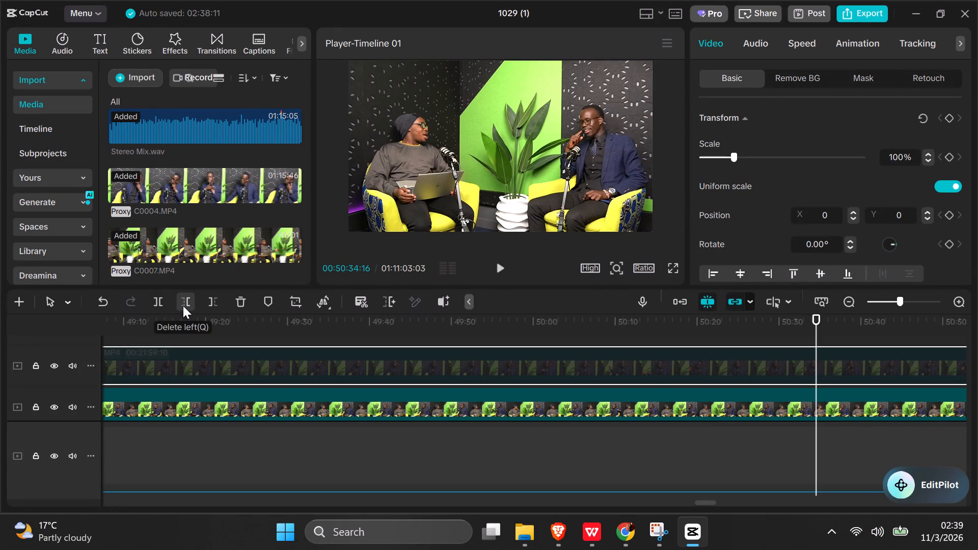
Review the footage around 00:50:30 and split the upper-track C0004.MP4 clip at 00:50:31:10.
{"action": "key", "text": "space"}
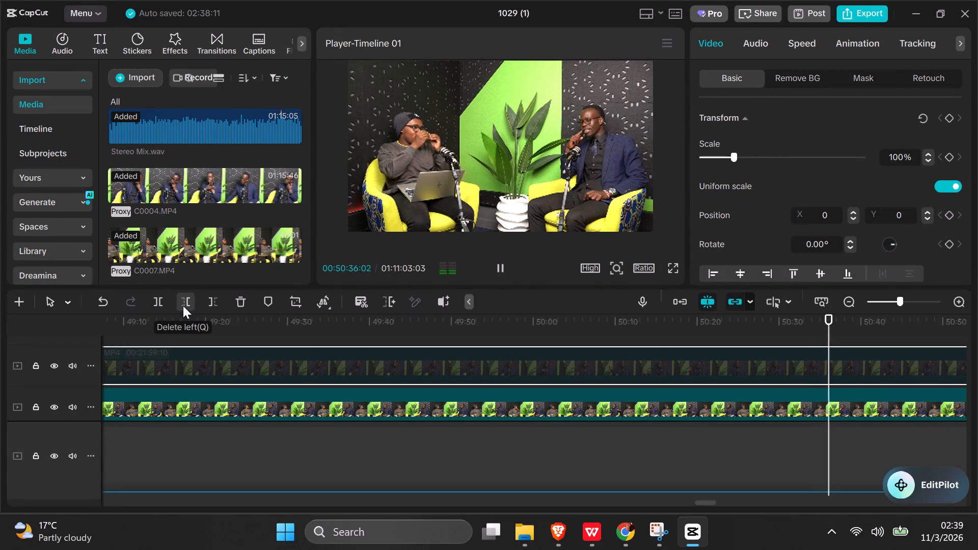
{"action": "left_click", "coordinate": [751, 329]}
{"action": "key", "text": "space"}
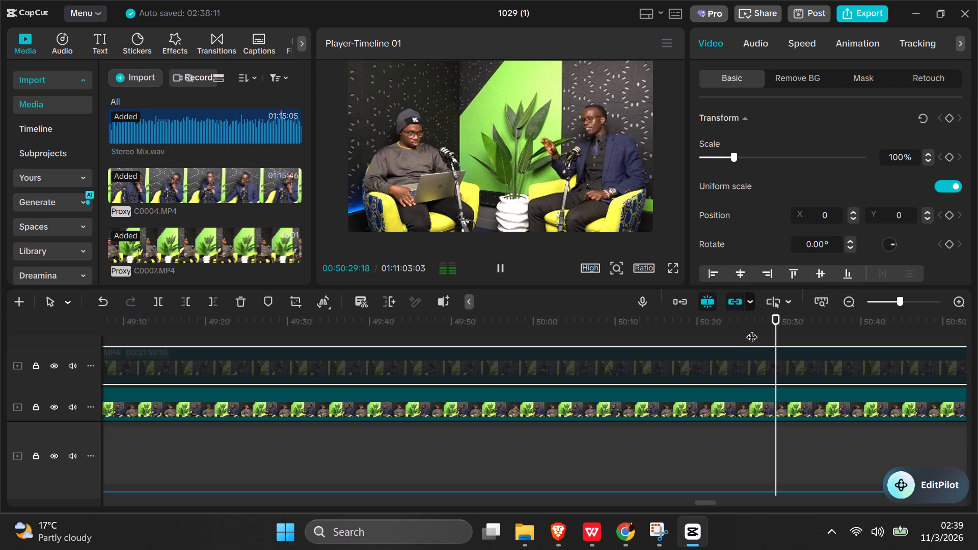
{"action": "key", "text": "space"}
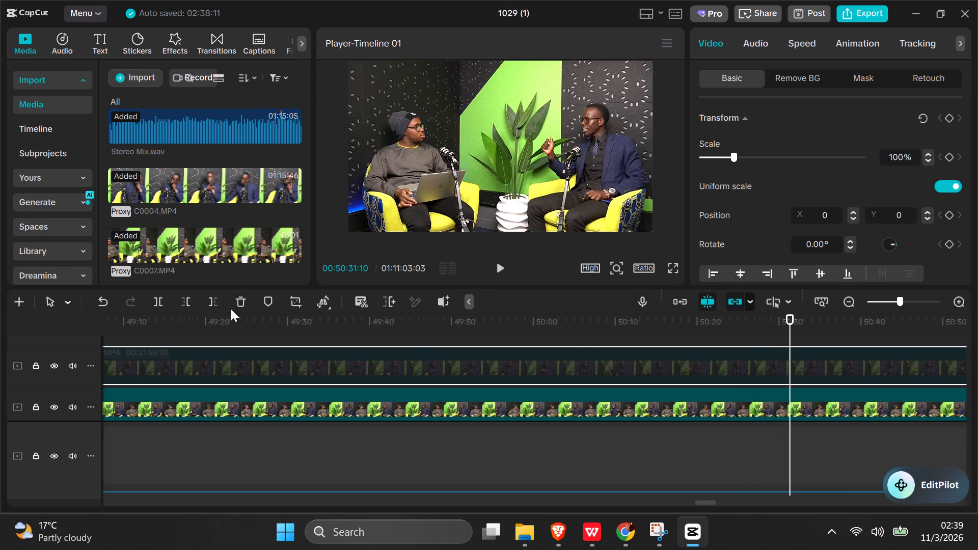
{"action": "left_click", "coordinate": [166, 301]}
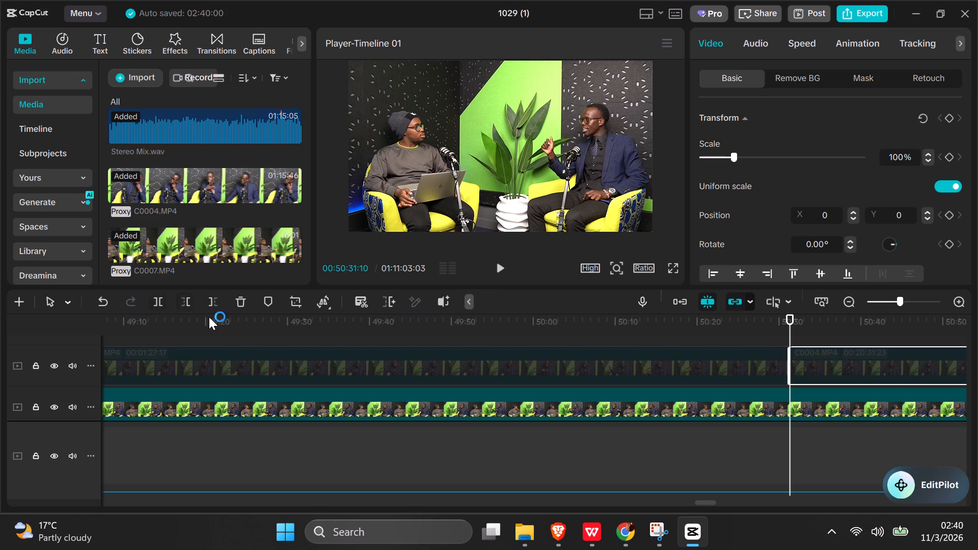
Activate the disabled upper-track C0004.MP4 segment that ends at the 00:50:31:10 cut.
{"action": "left_click", "coordinate": [457, 365]}
{"action": "right_click", "coordinate": [457, 365]}
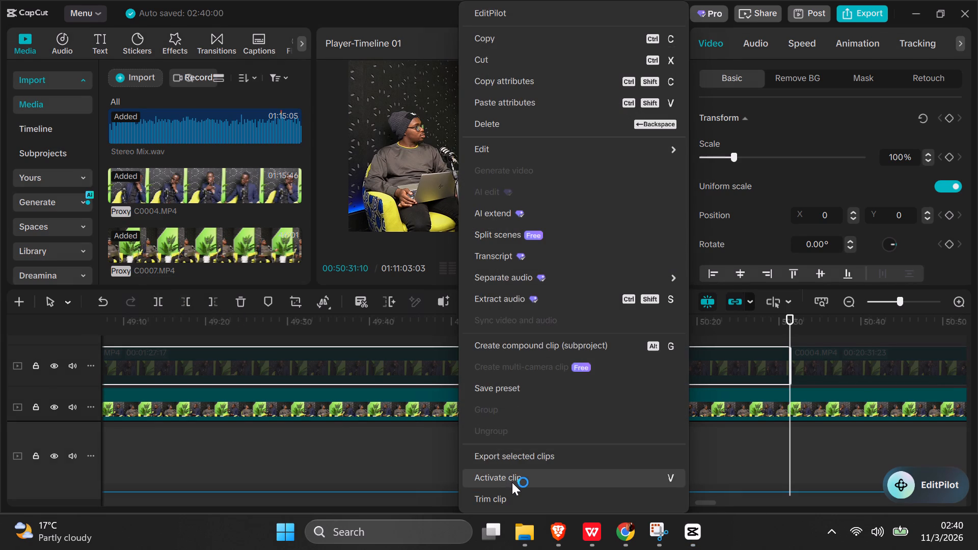
{"action": "left_click", "coordinate": [530, 480]}
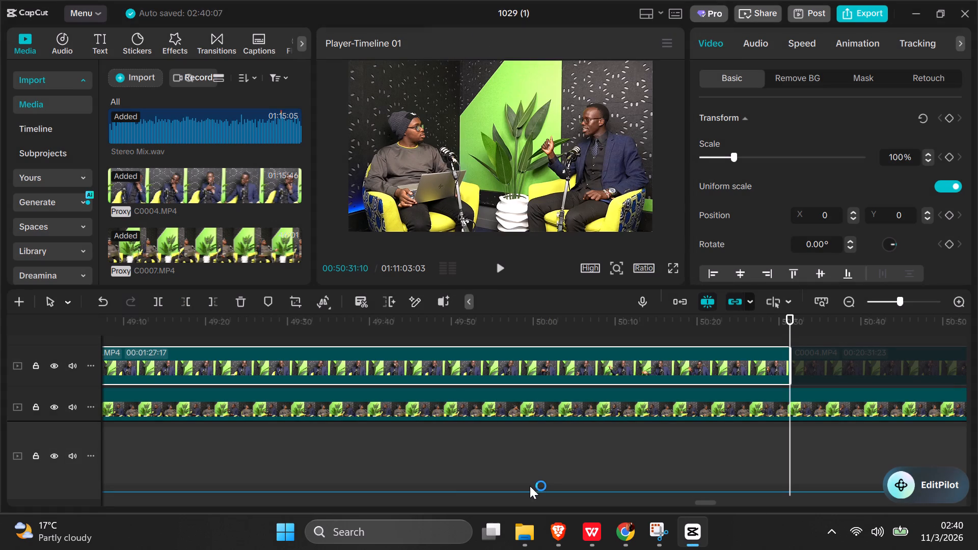
Play back the camera change across the 00:50:31:10 cut, starting a few seconds before it.
{"action": "left_click", "coordinate": [770, 337]}
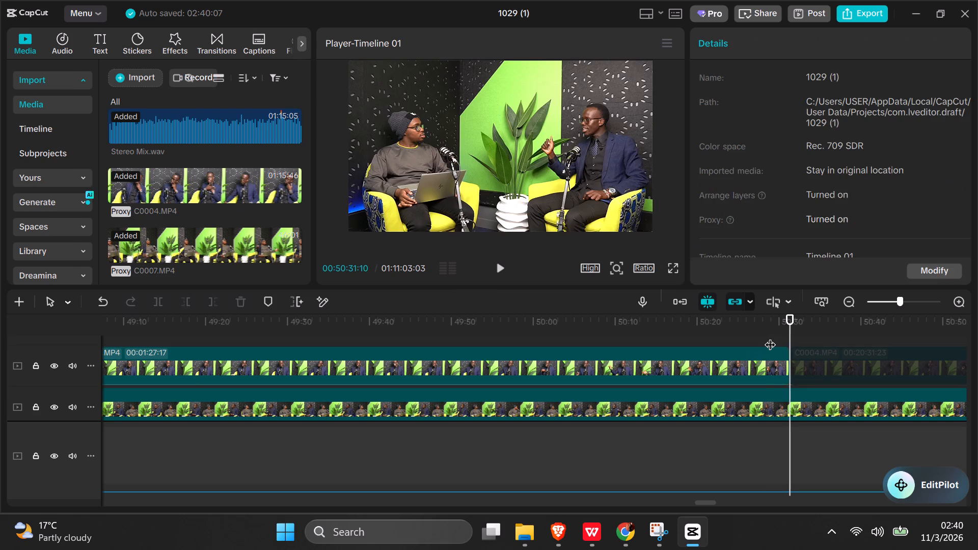
{"action": "key", "text": "space"}
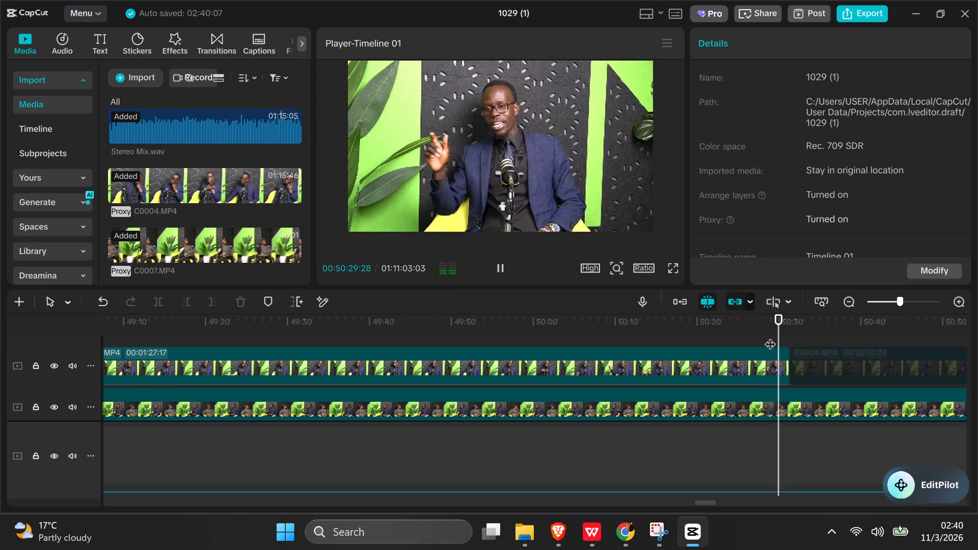
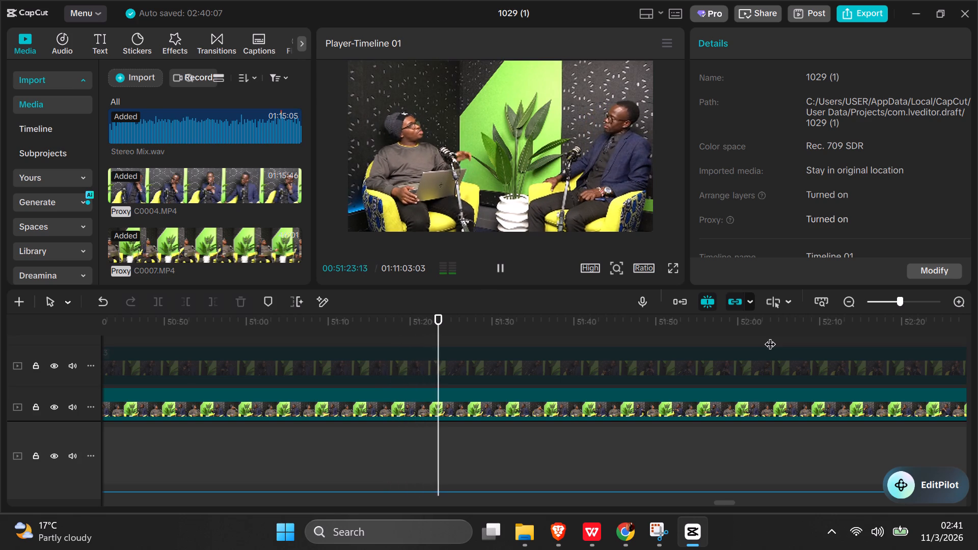
Replay the footage between about 00:51:22 and 00:51:34 repeatedly to examine the speaker exchange for a possible camera change.
{"action": "key", "text": "space"}
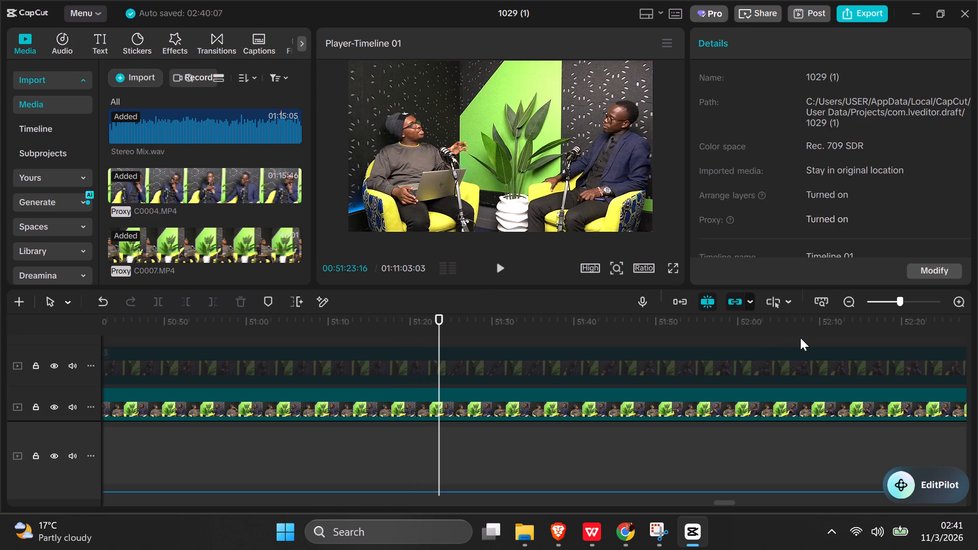
{"action": "key", "text": "space"}
{"action": "key", "text": "space"}
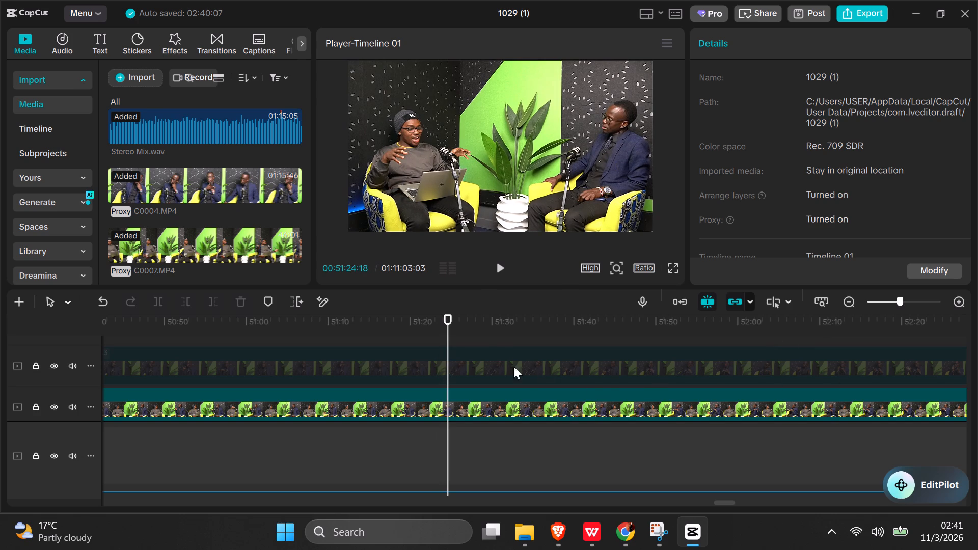
{"action": "left_click", "coordinate": [431, 331]}
{"action": "key", "text": "space"}
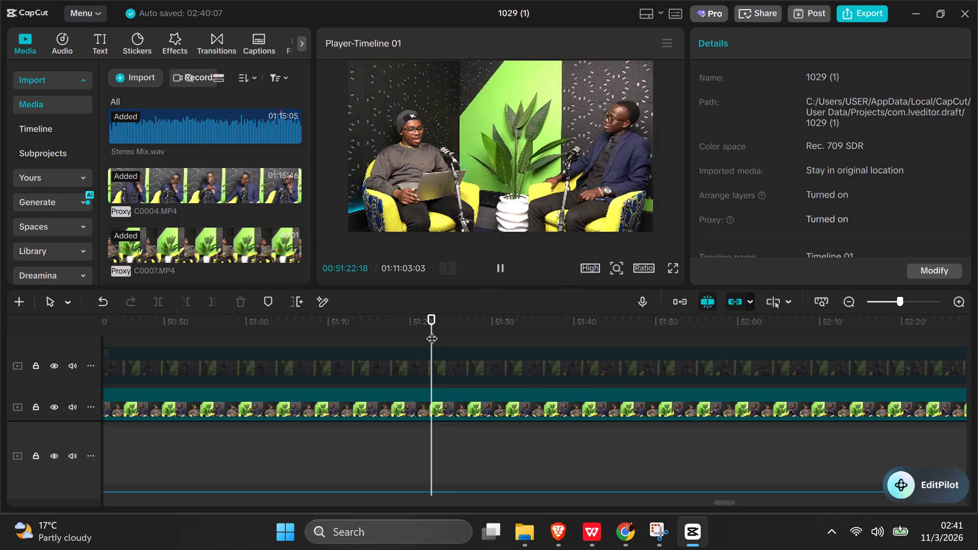
{"action": "key", "text": "space"}
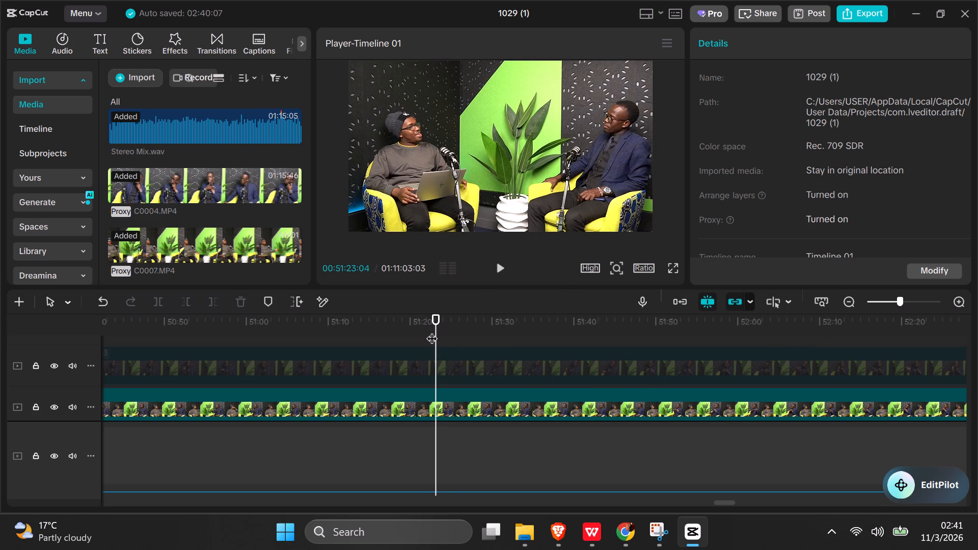
{"action": "left_click", "coordinate": [431, 331]}
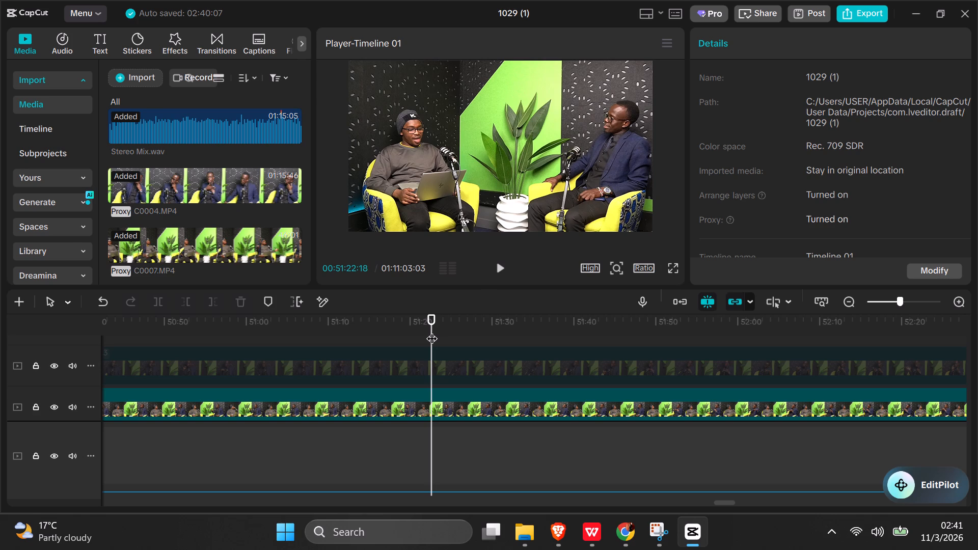
{"action": "key", "text": "space"}
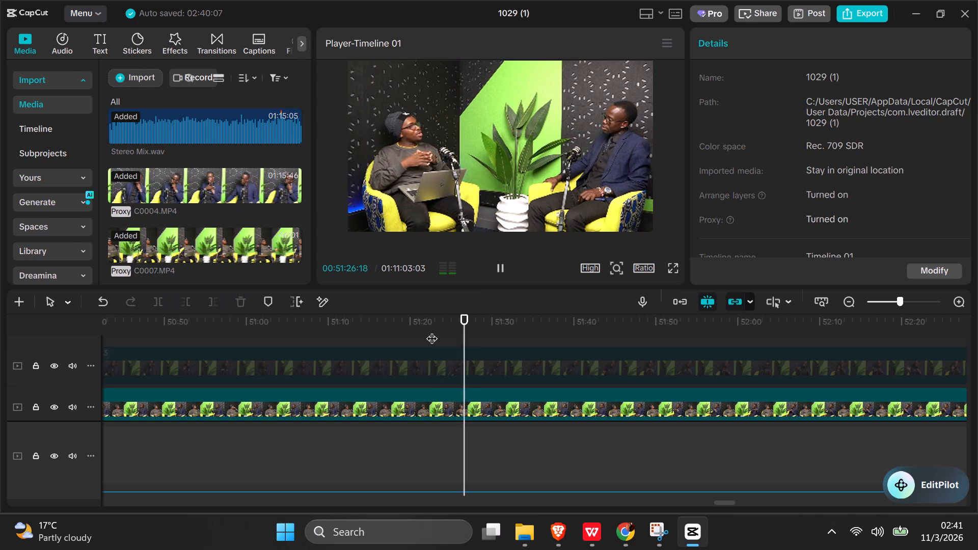
{"action": "key", "text": "space"}
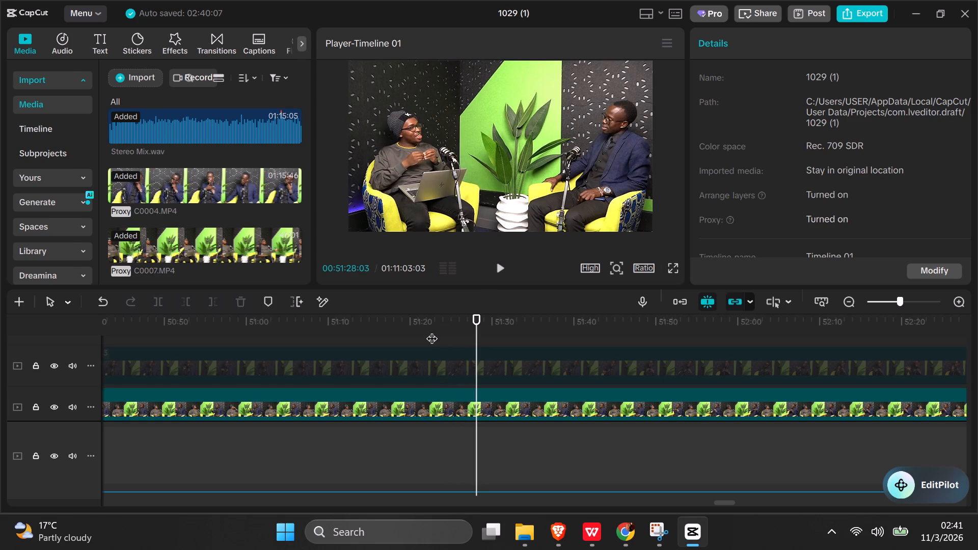
{"action": "key", "text": "space"}
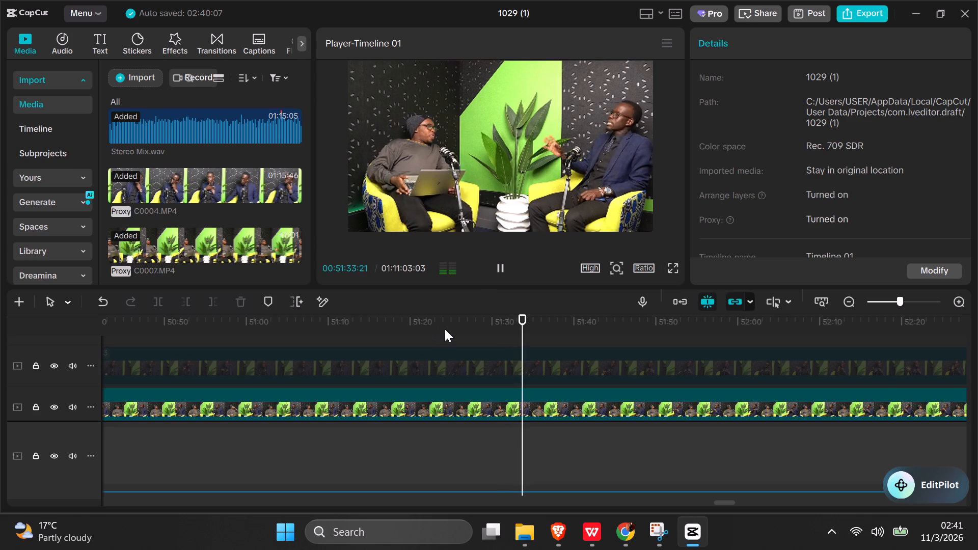
{"action": "left_click", "coordinate": [445, 329]}
{"action": "key", "text": "space"}
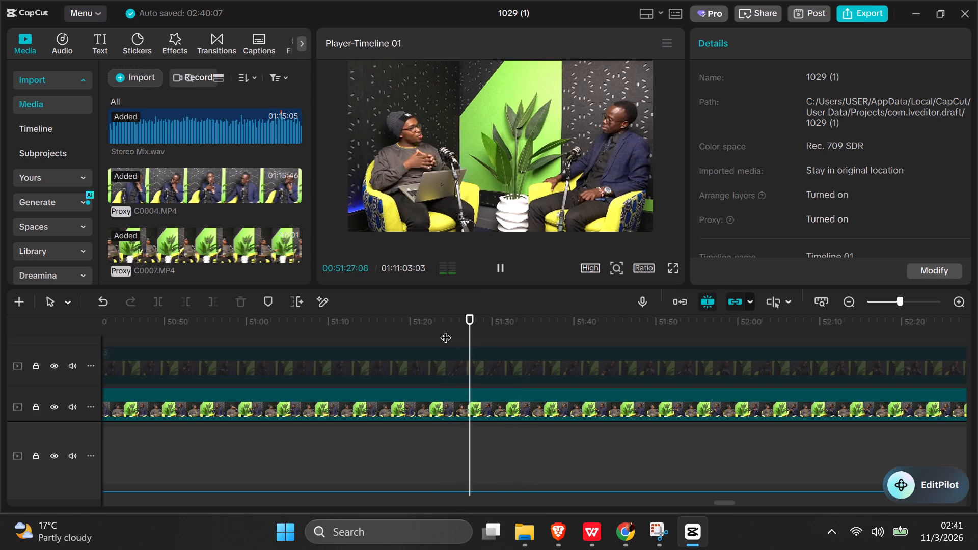
{"action": "key", "text": "space"}
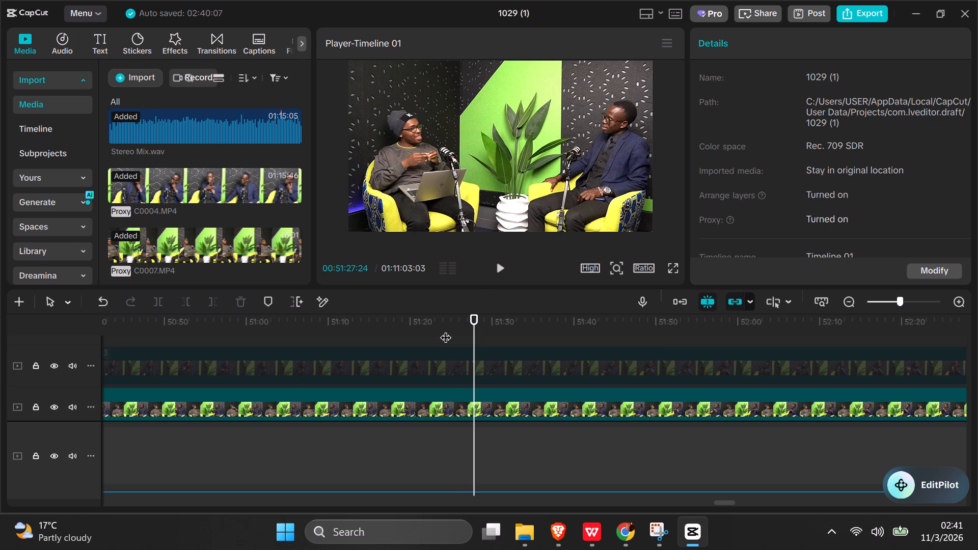
{"action": "left_click", "coordinate": [436, 330]}
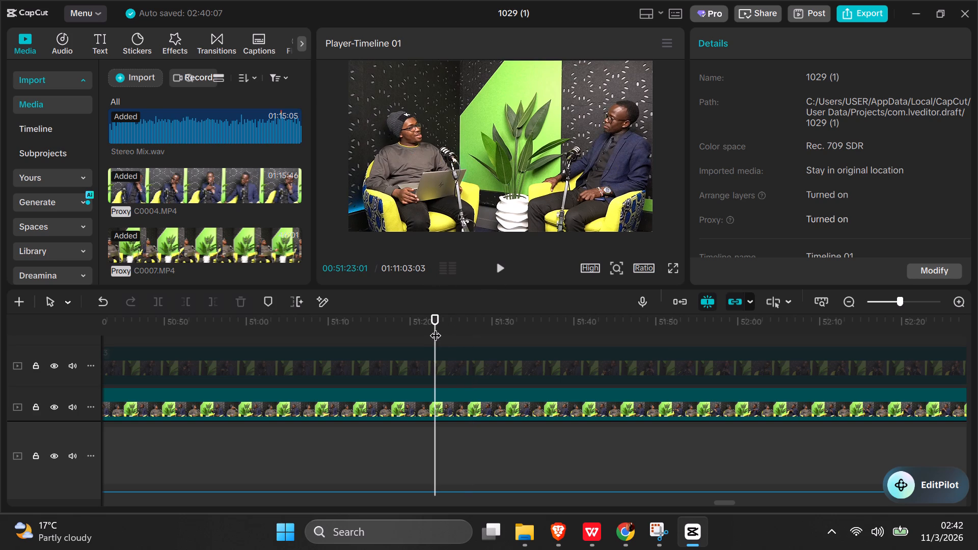
{"action": "key", "text": "space"}
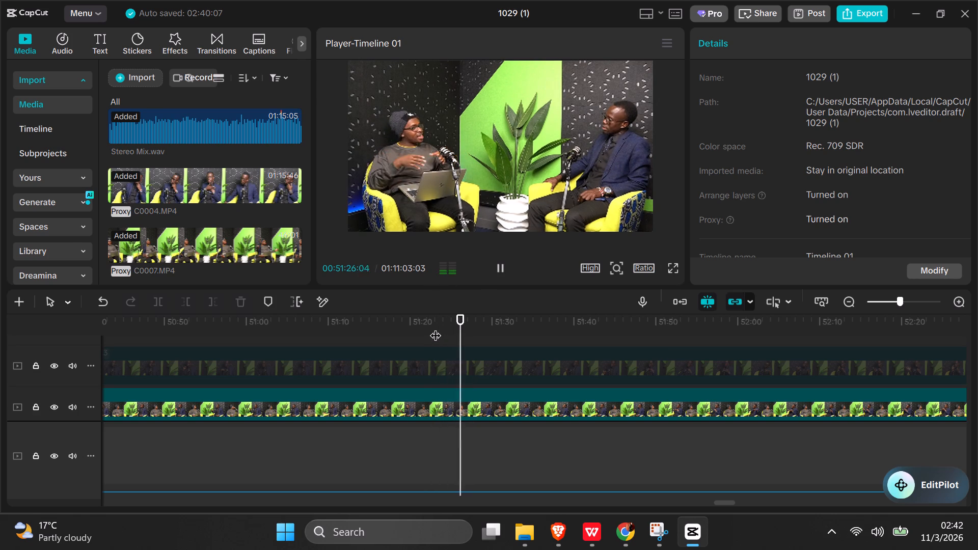
{"action": "key", "text": "space"}
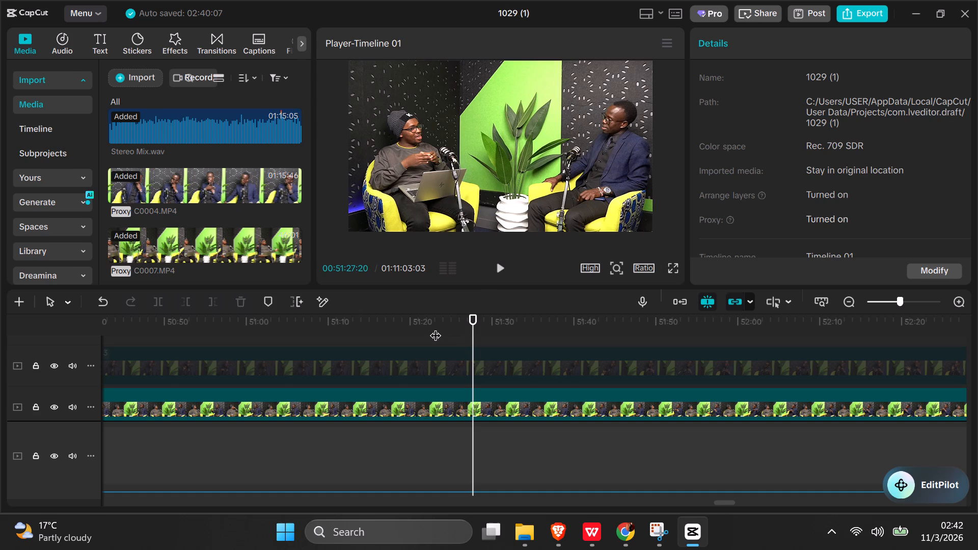
{"action": "key", "text": "space"}
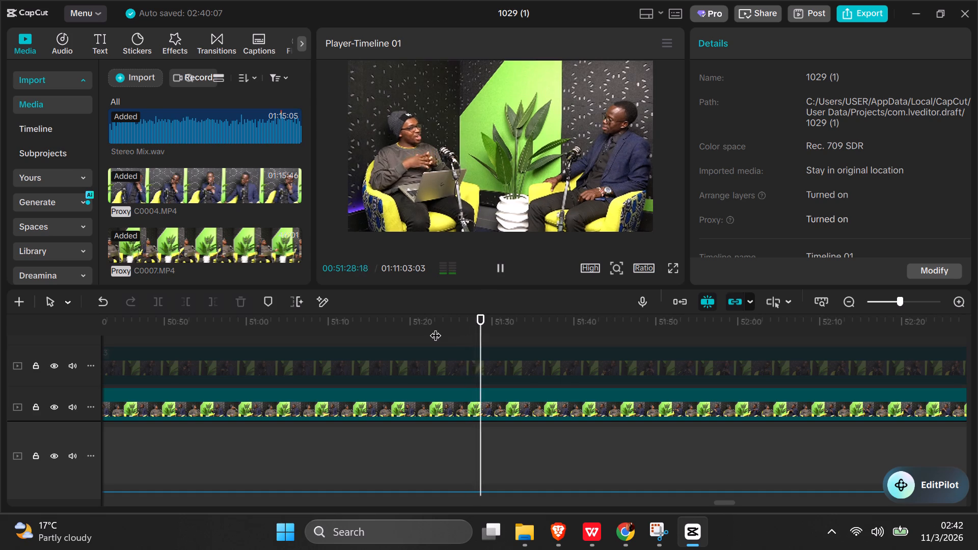
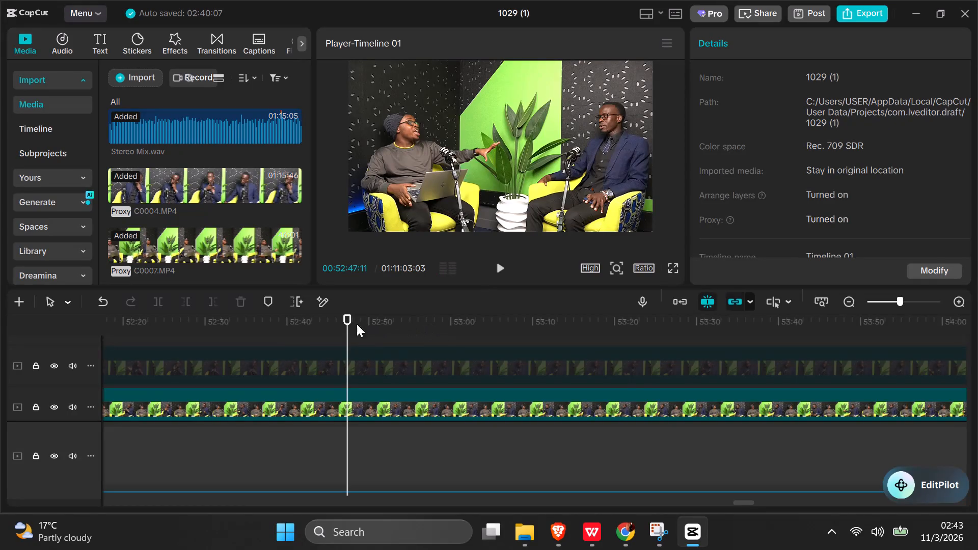
Review the wide-shot footage between about 00:50:46 and 00:51:11 for moments that suit a camera change.
{"action": "left_click", "coordinate": [257, 328]}
{"action": "left_click_drag", "start_coordinate": [257, 328], "coordinate": [107, 343]}
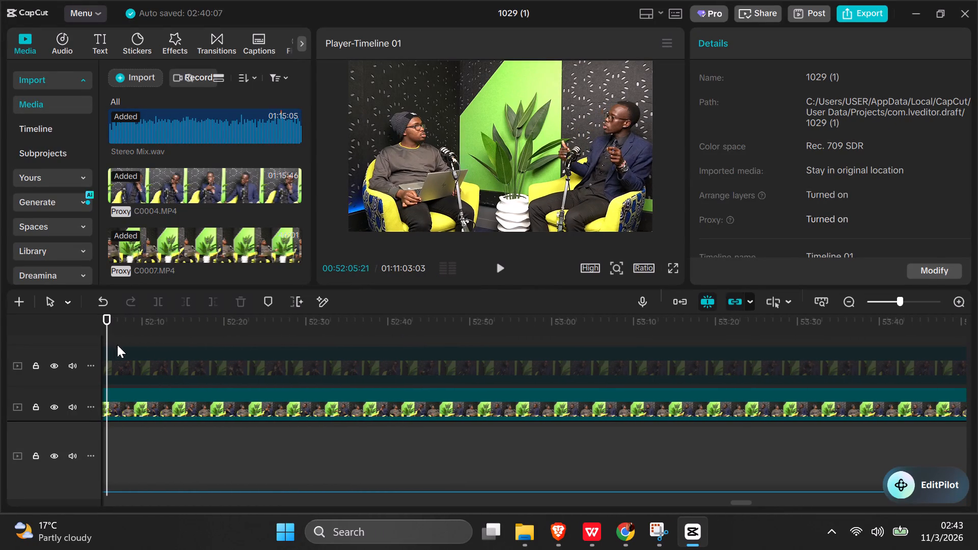
{"action": "left_click", "coordinate": [236, 362]}
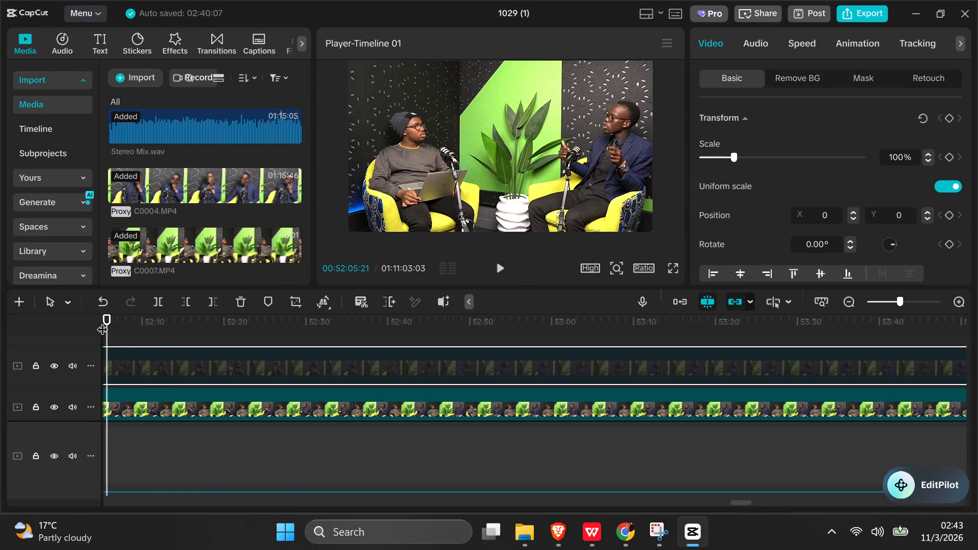
{"action": "left_click_drag", "start_coordinate": [106, 320], "coordinate": [86, 324]}
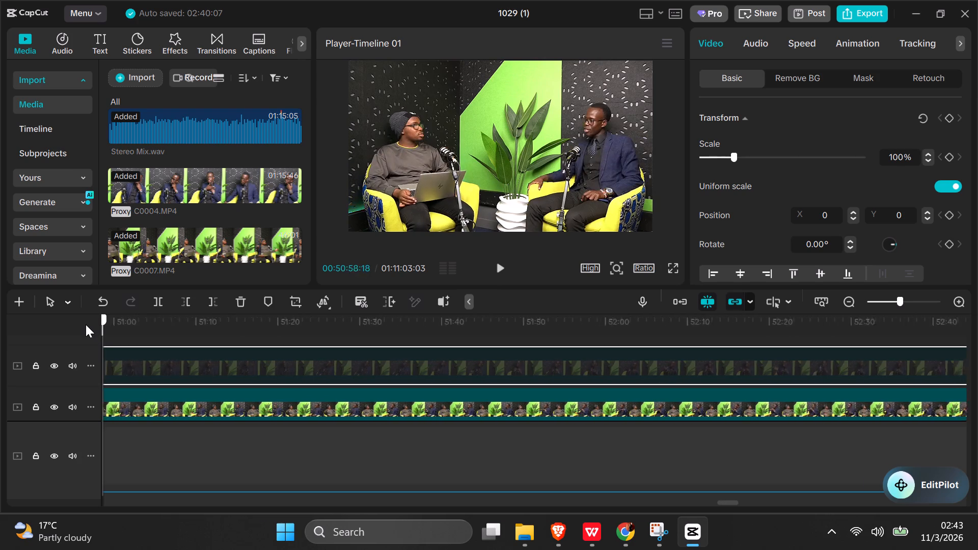
{"action": "left_click_drag", "start_coordinate": [86, 324], "coordinate": [181, 325]}
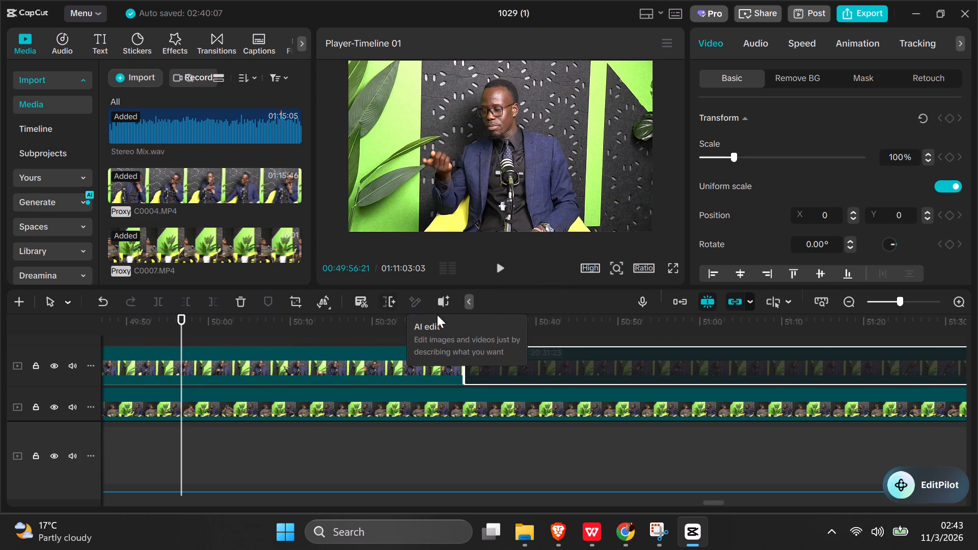
{"action": "left_click", "coordinate": [583, 322]}
{"action": "key", "text": "space"}
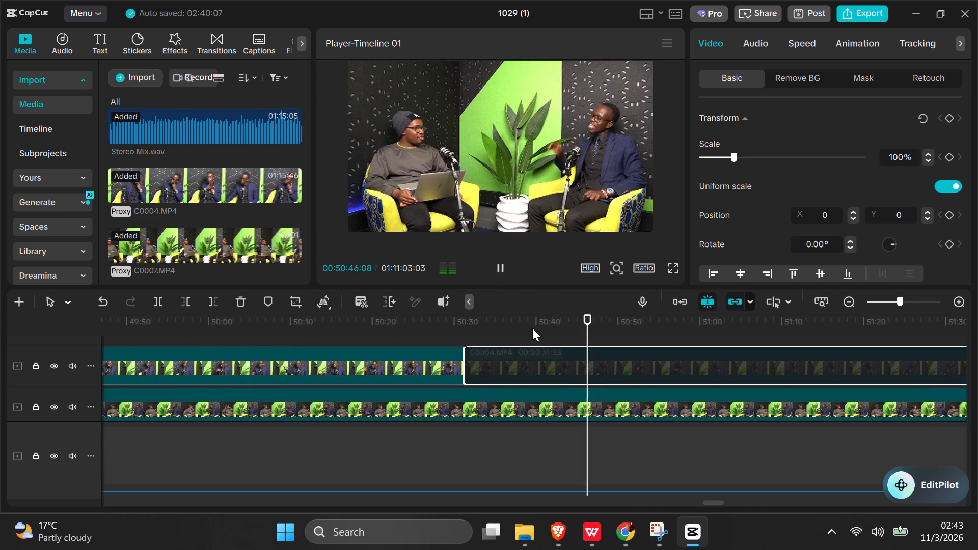
{"action": "left_click", "coordinate": [759, 329]}
{"action": "key", "text": "space"}
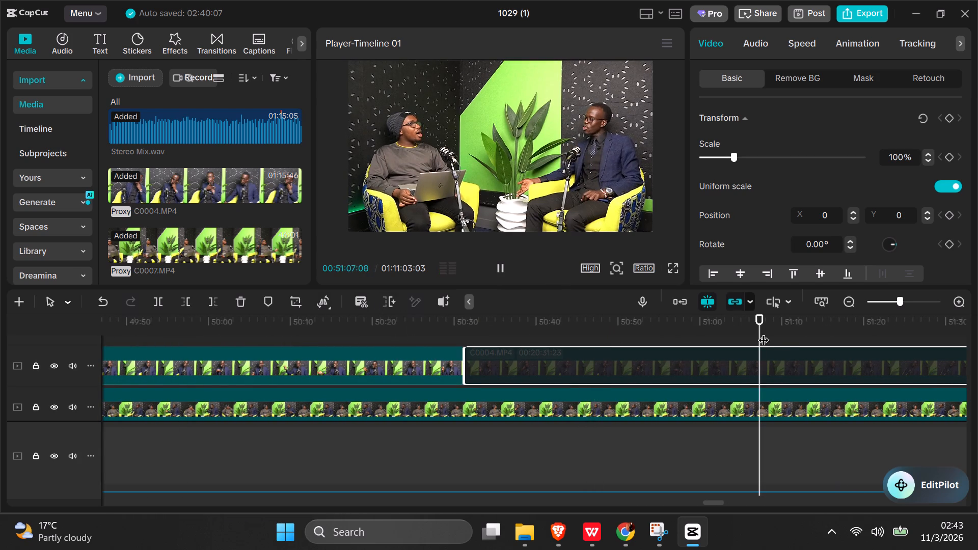
{"action": "key", "text": "space"}
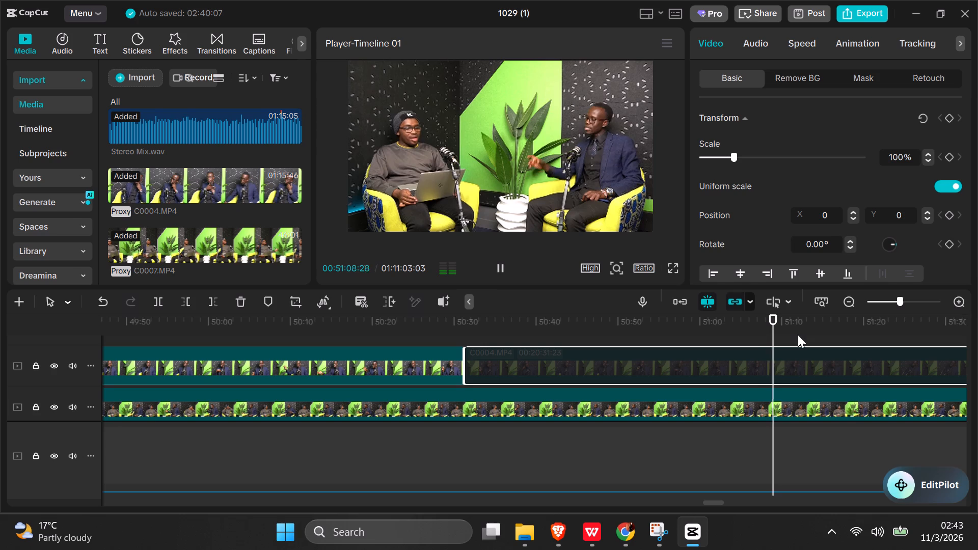
{"action": "key", "text": "space"}
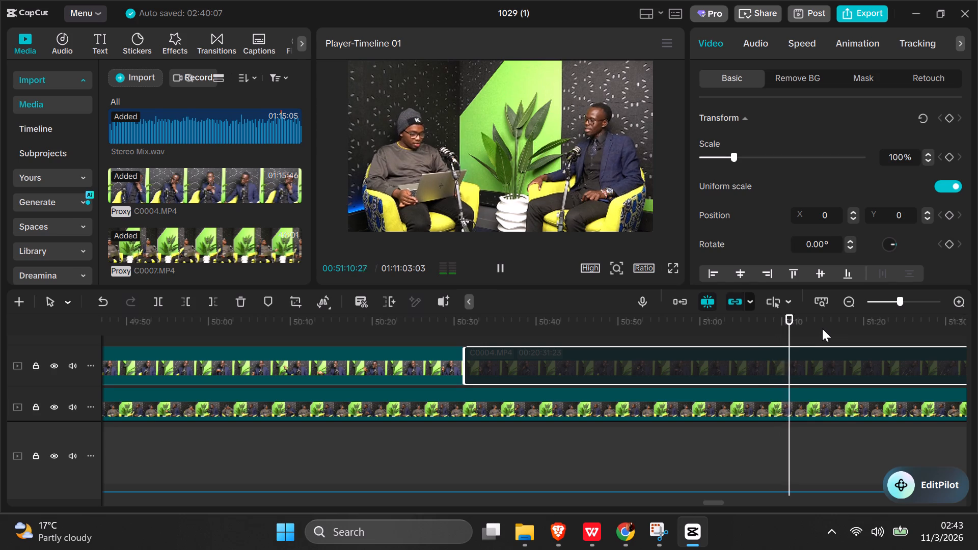
Split the deactivated upper C0004.MP4 clip at 00:50:47:25.
{"action": "left_click", "coordinate": [613, 336]}
{"action": "left_click", "coordinate": [575, 337]}
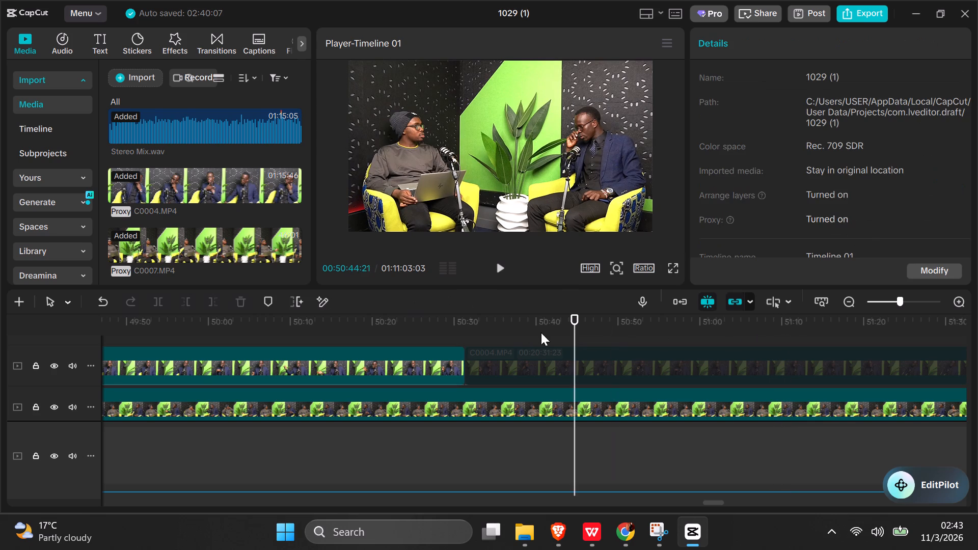
{"action": "left_click", "coordinate": [493, 329]}
{"action": "key", "text": "space"}
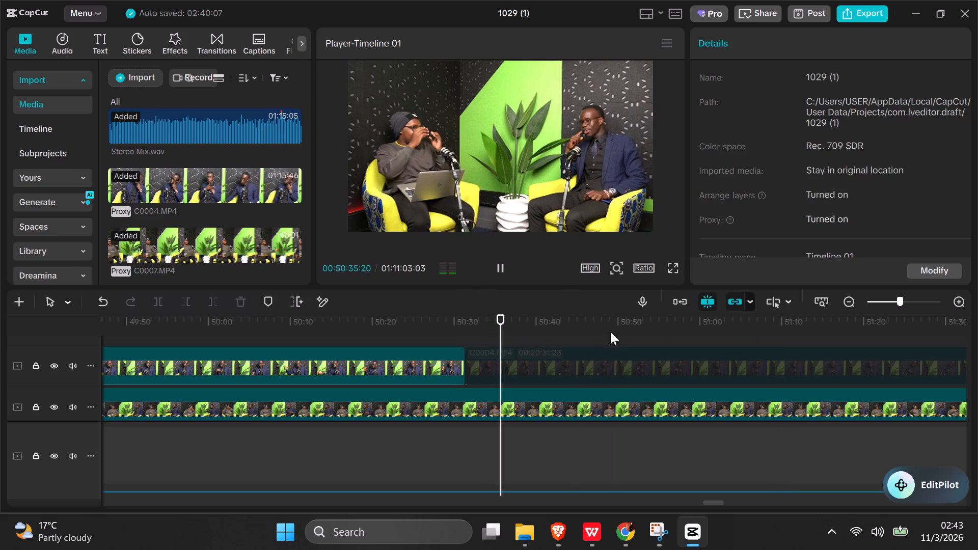
{"action": "left_click", "coordinate": [610, 332]}
{"action": "key", "text": "space"}
{"action": "left_click", "coordinate": [576, 332]}
{"action": "key", "text": "space"}
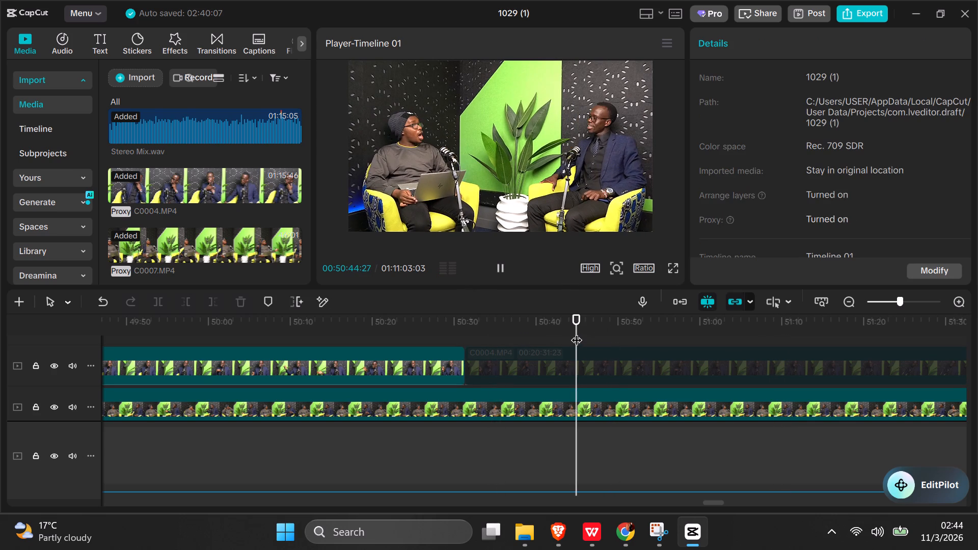
{"action": "key", "text": "space"}
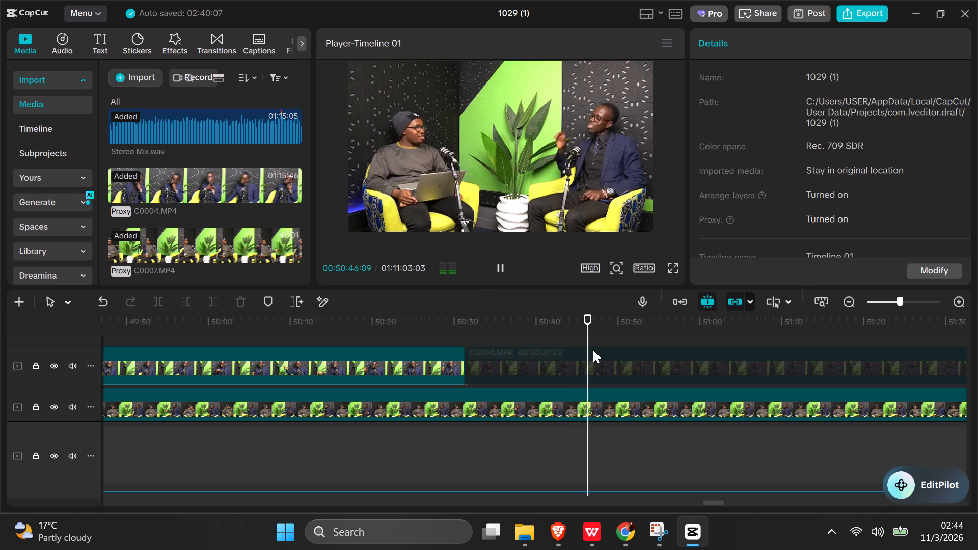
{"action": "key", "text": "space"}
{"action": "left_click", "coordinate": [615, 358]}
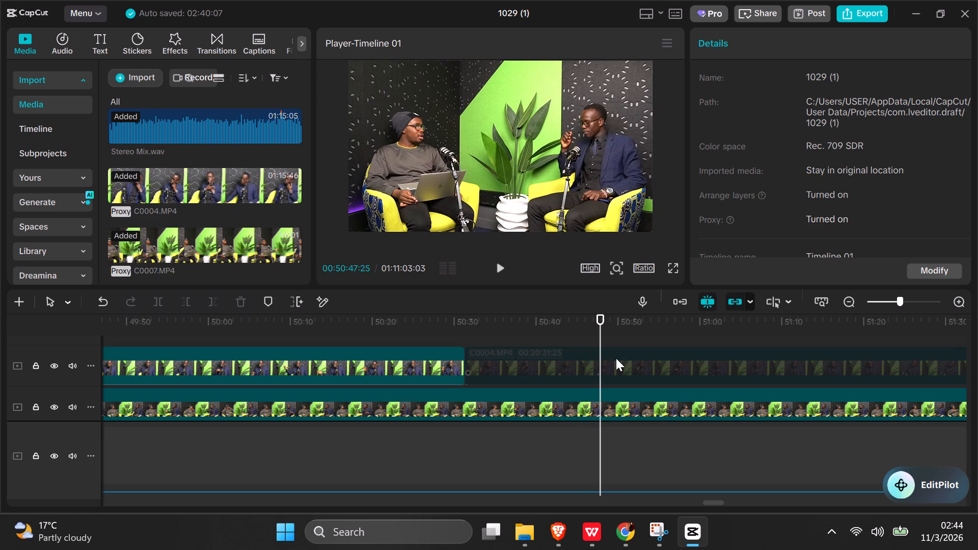
{"action": "left_click", "coordinate": [155, 300]}
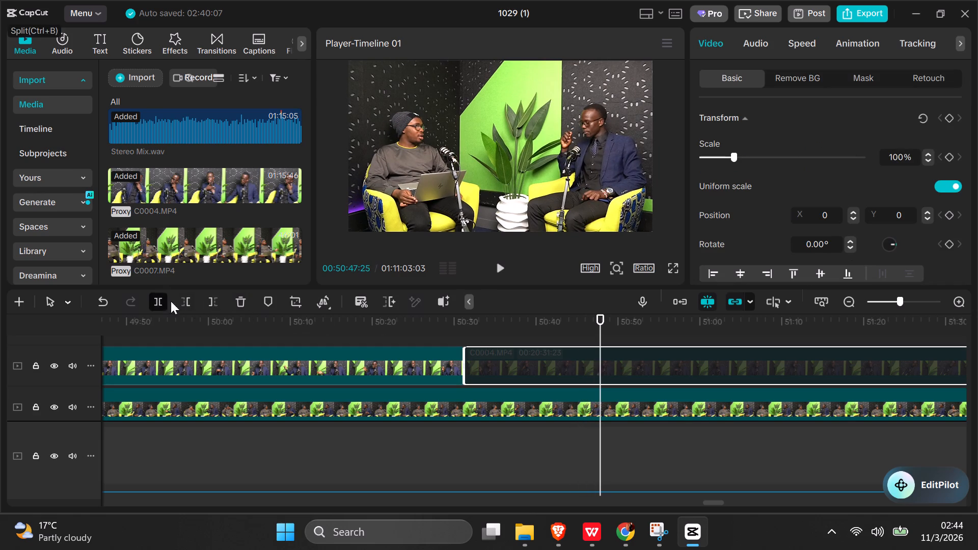
Split the upper C0004.MP4 clip again at 00:51:06:13.
{"action": "left_click", "coordinate": [631, 327]}
{"action": "left_click", "coordinate": [663, 334]}
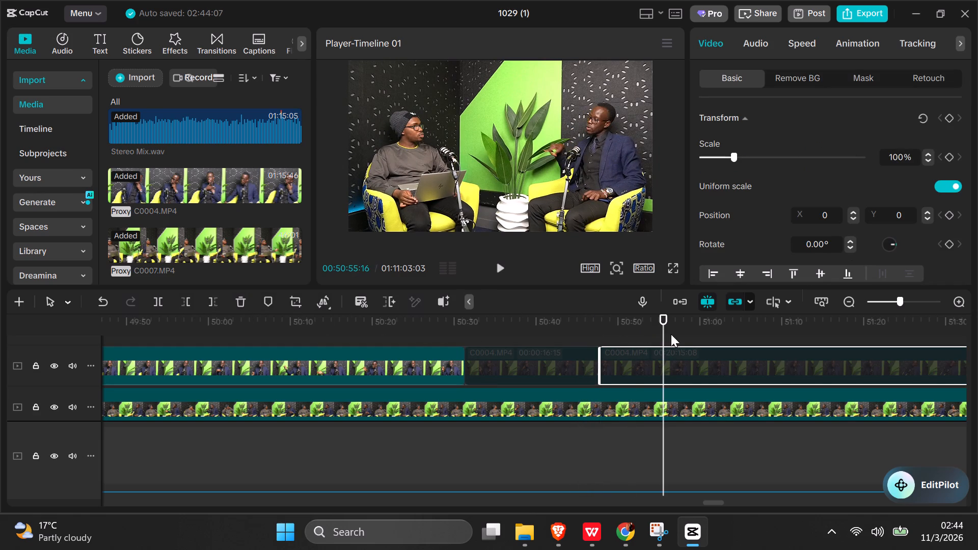
{"action": "left_click", "coordinate": [687, 334]}
{"action": "key", "text": "space"}
{"action": "left_click", "coordinate": [733, 335]}
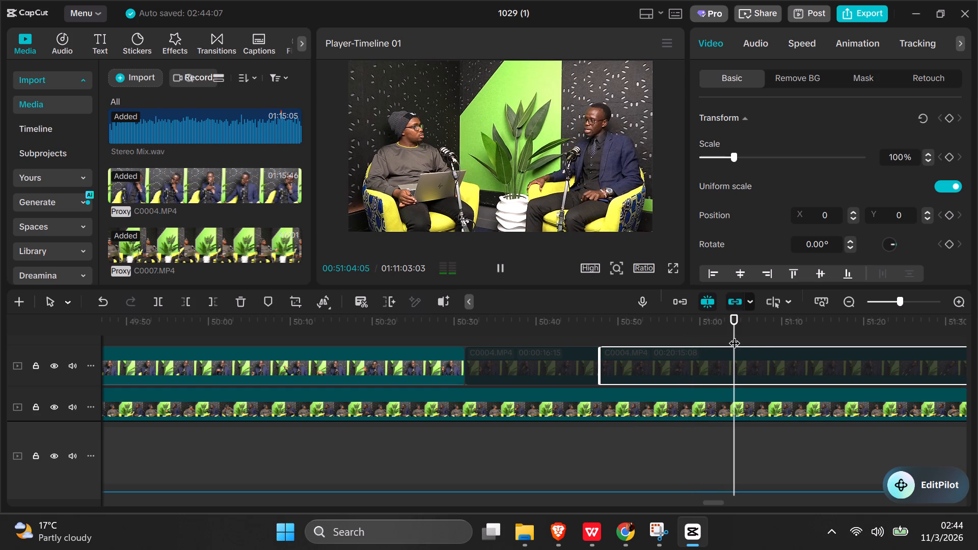
{"action": "key", "text": "space"}
{"action": "key", "text": "space"}
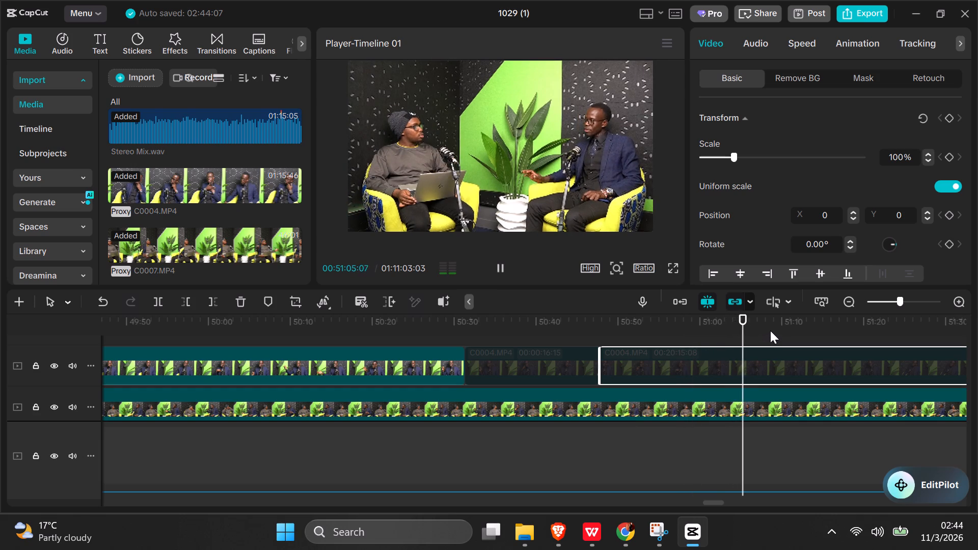
{"action": "key", "text": "space"}
{"action": "key", "text": "space"}
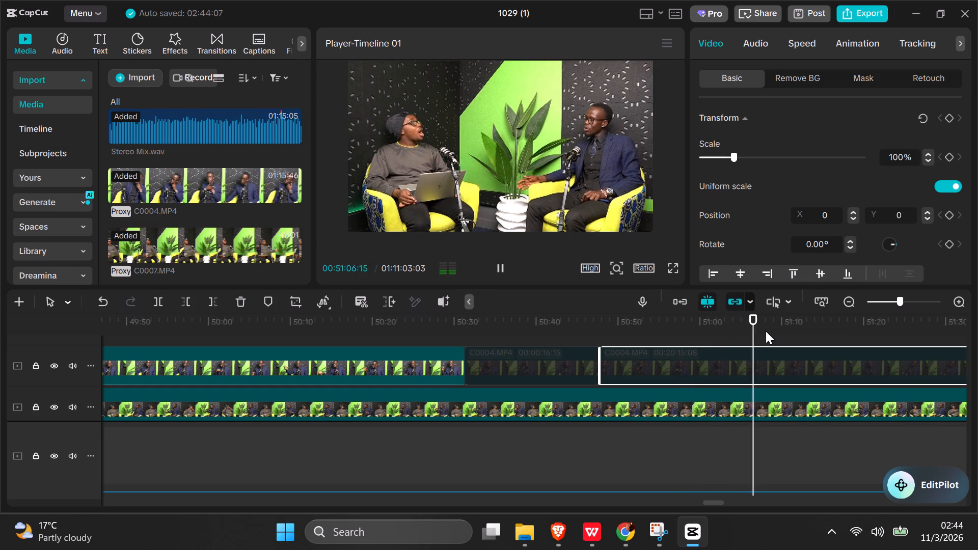
{"action": "key", "text": "space"}
{"action": "left_click", "coordinate": [747, 331]}
{"action": "key", "text": "space"}
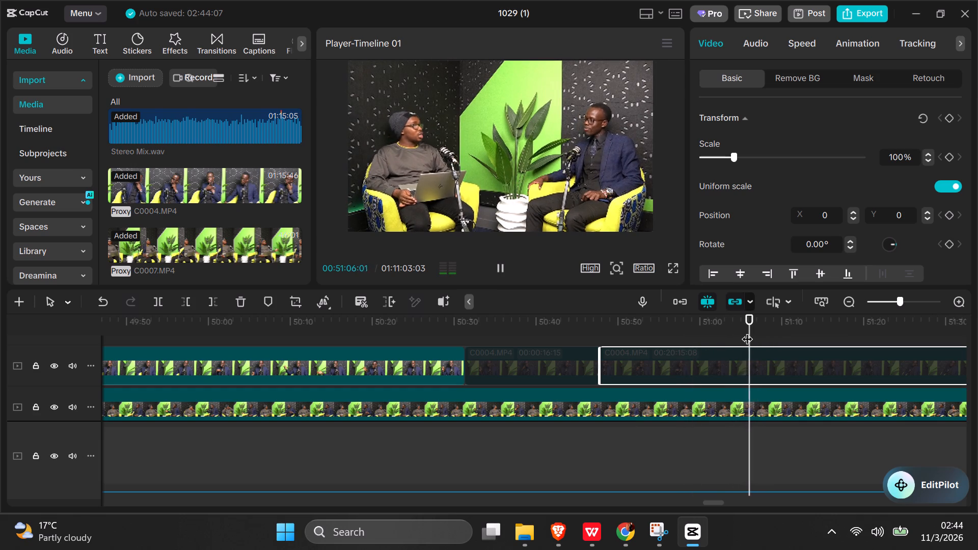
{"action": "key", "text": "space"}
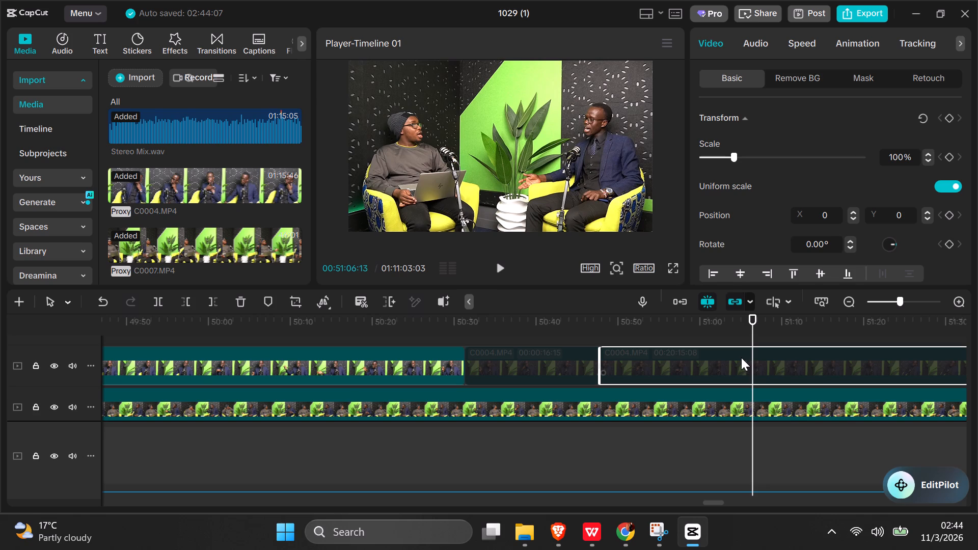
{"action": "left_click", "coordinate": [167, 302]}
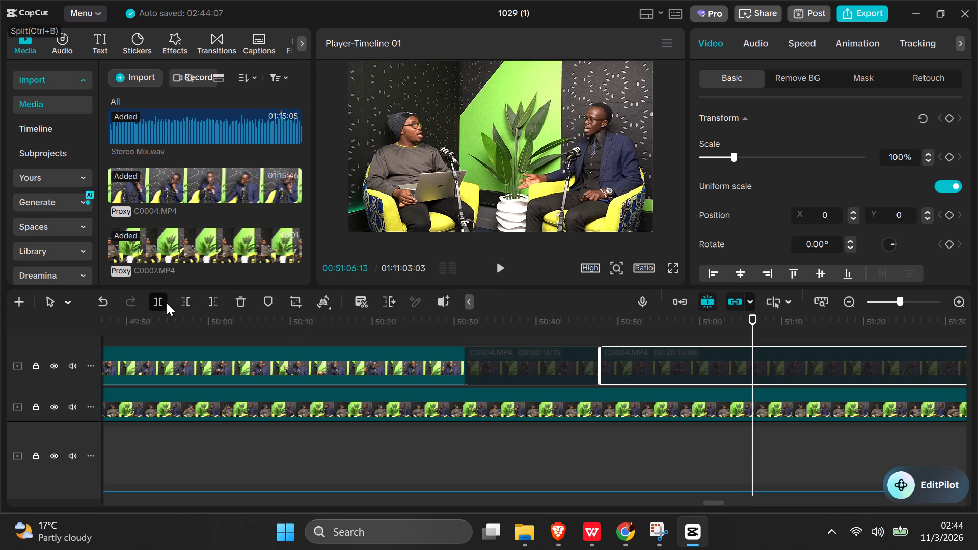
Activate the upper C0004.MP4 segment between 00:50:47:25 and 00:51:06:13.
{"action": "left_click", "coordinate": [641, 368]}
{"action": "right_click", "coordinate": [641, 368]}
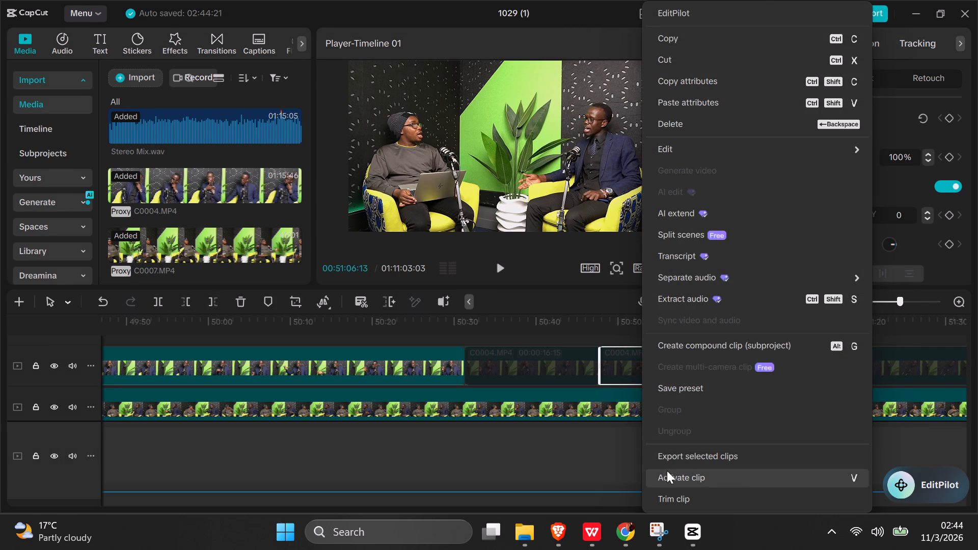
{"action": "left_click", "coordinate": [667, 471]}
Find the next speaker change and split the deactivated upper C0004.MP4 clip at 00:51:32:10.
{"action": "key", "text": "space"}
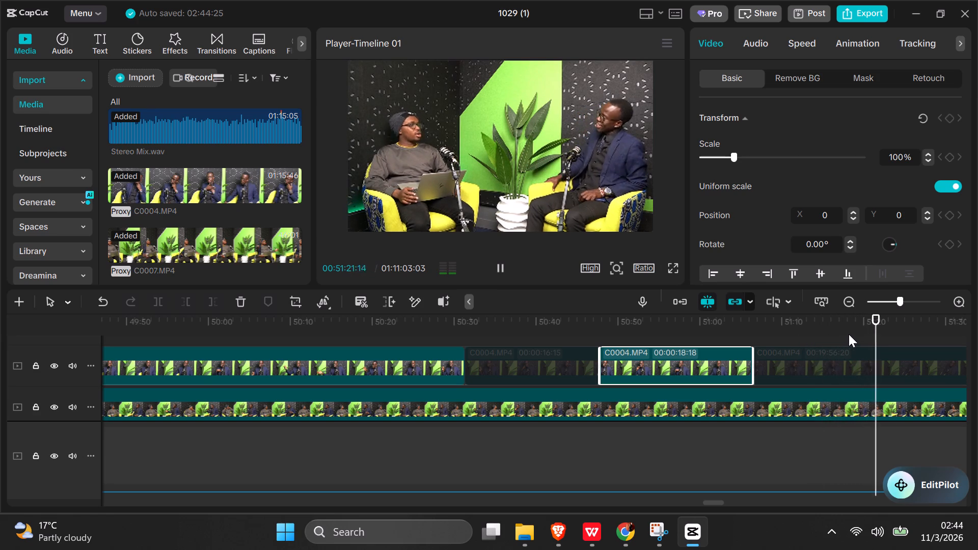
{"action": "key", "text": "space"}
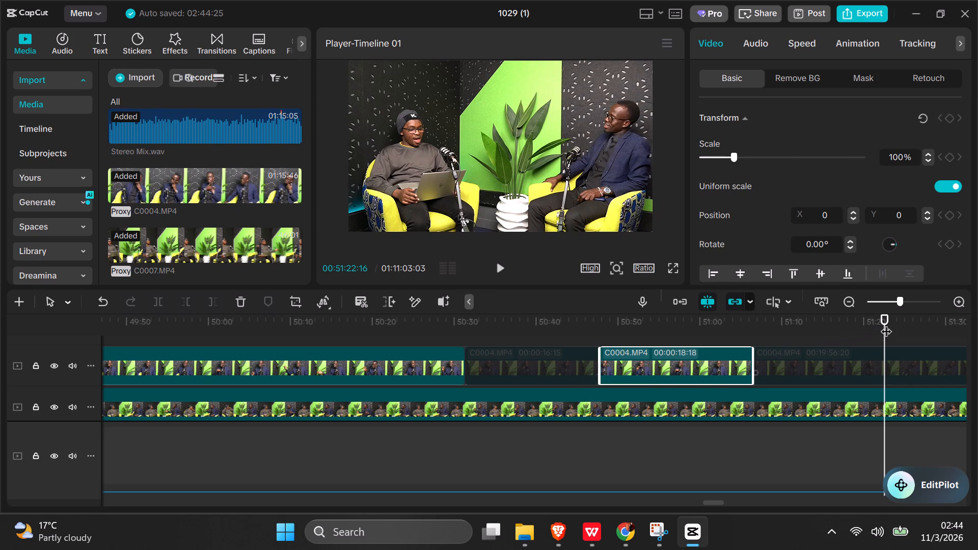
{"action": "left_click_drag", "start_coordinate": [883, 326], "coordinate": [828, 339]}
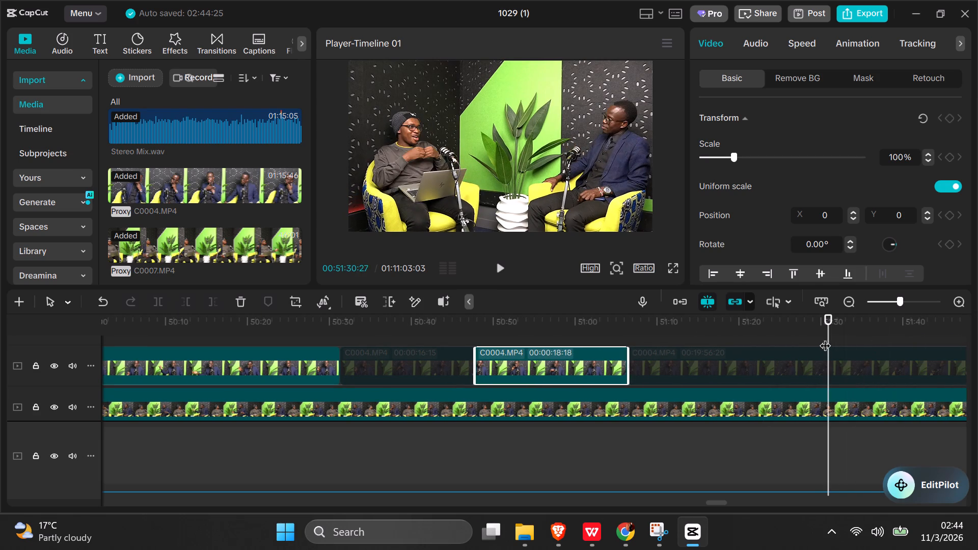
{"action": "key", "text": "space"}
{"action": "key", "text": "space"}
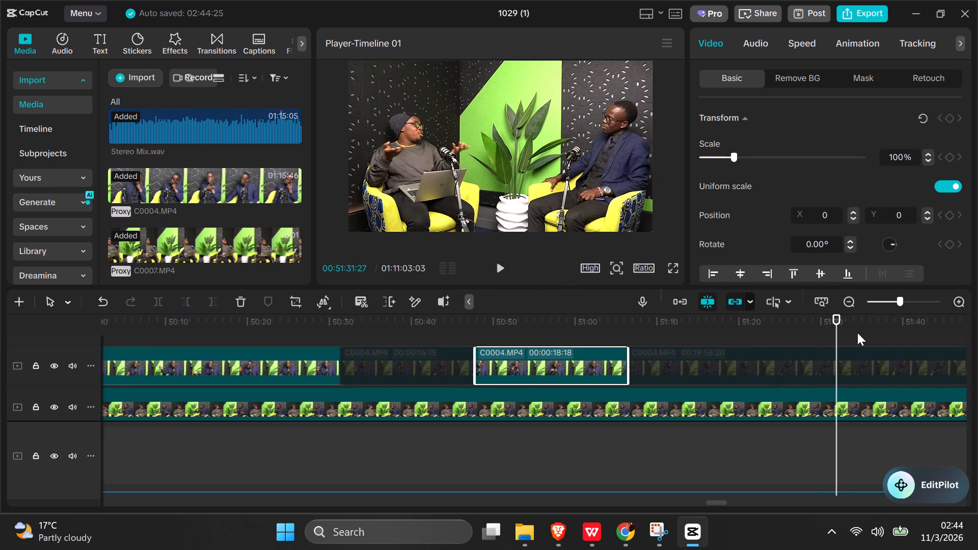
{"action": "left_click", "coordinate": [857, 333]}
{"action": "left_click", "coordinate": [895, 326]}
{"action": "key", "text": "space"}
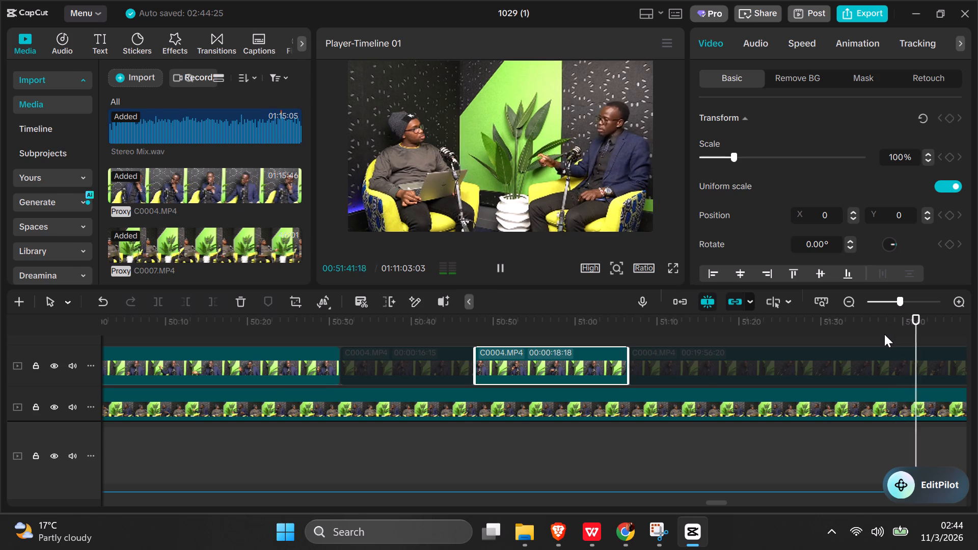
{"action": "left_click", "coordinate": [867, 337]}
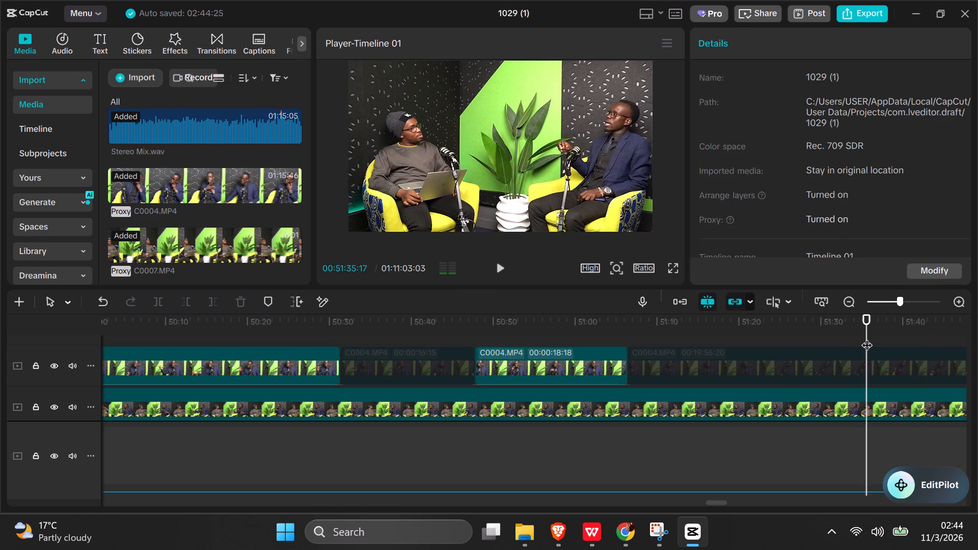
{"action": "key", "text": "space"}
{"action": "left_click", "coordinate": [853, 338]}
{"action": "key", "text": "space"}
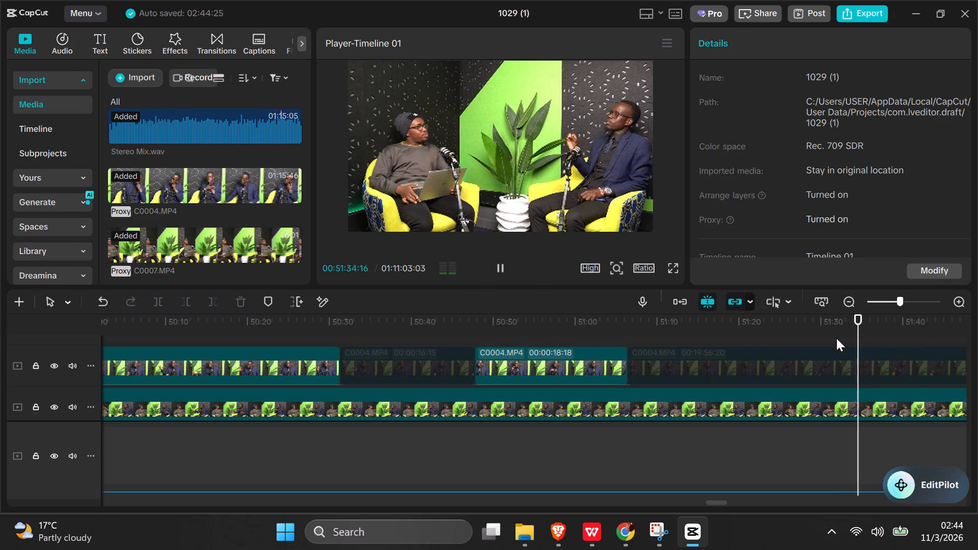
{"action": "left_click", "coordinate": [840, 338]}
{"action": "key", "text": "space"}
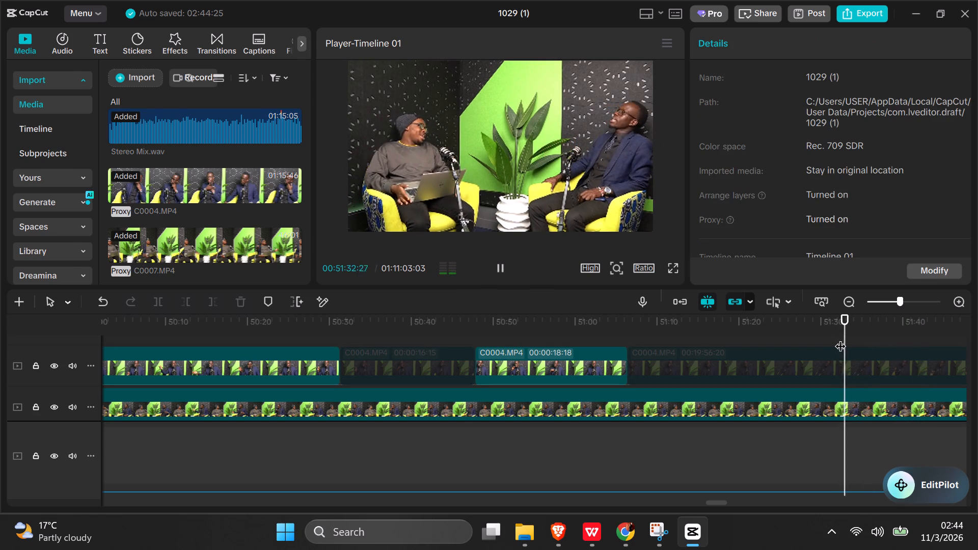
{"action": "left_click", "coordinate": [840, 338]}
{"action": "left_click", "coordinate": [832, 360]}
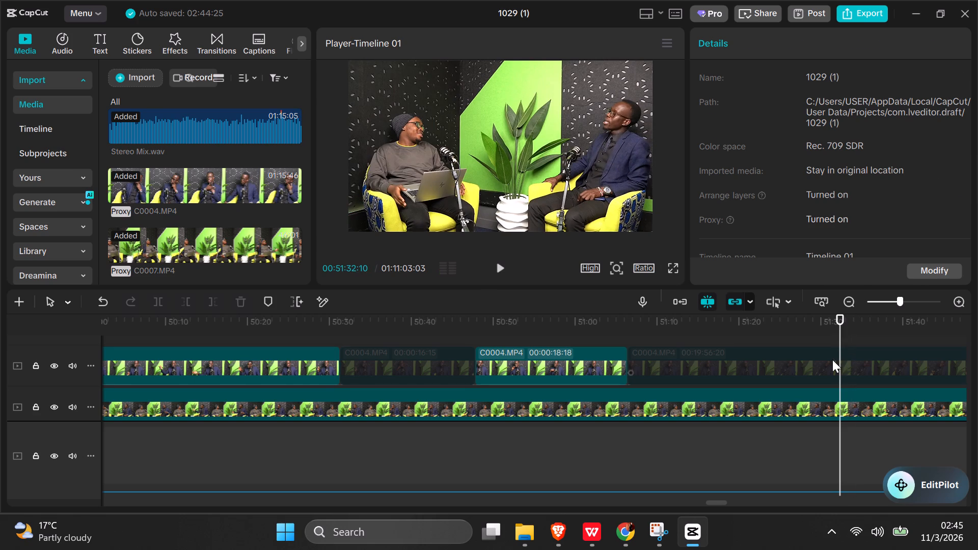
{"action": "left_click", "coordinate": [160, 305]}
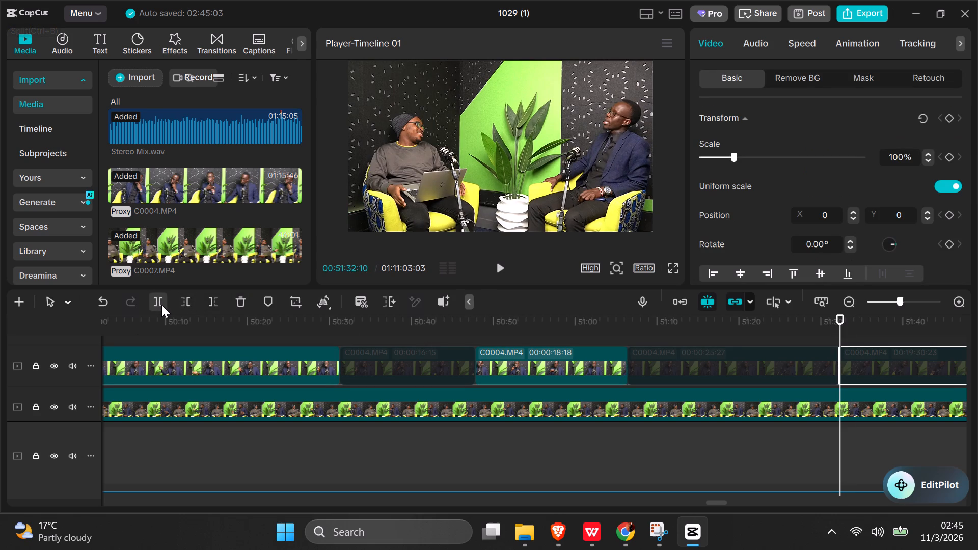
Find the next speaker change and split the deactivated upper C0004.MP4 clip at 00:52:30:10.
{"action": "key", "text": "space"}
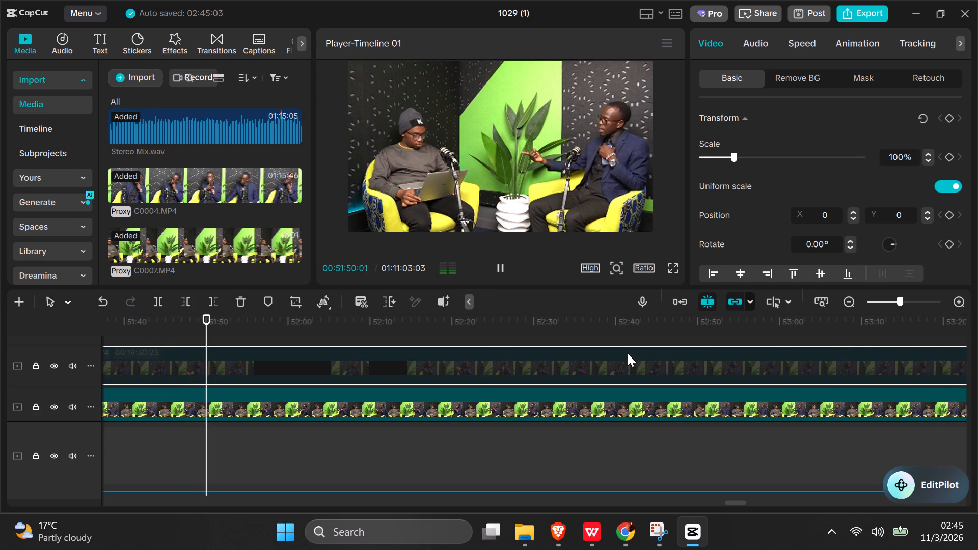
{"action": "left_click", "coordinate": [330, 335]}
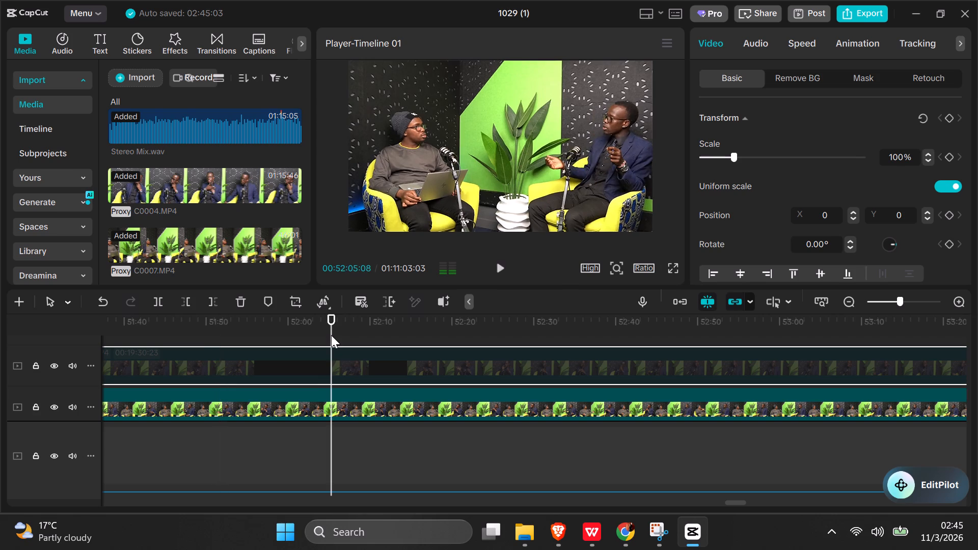
{"action": "key", "text": "space"}
{"action": "left_click", "coordinate": [379, 333]}
{"action": "key", "text": "space"}
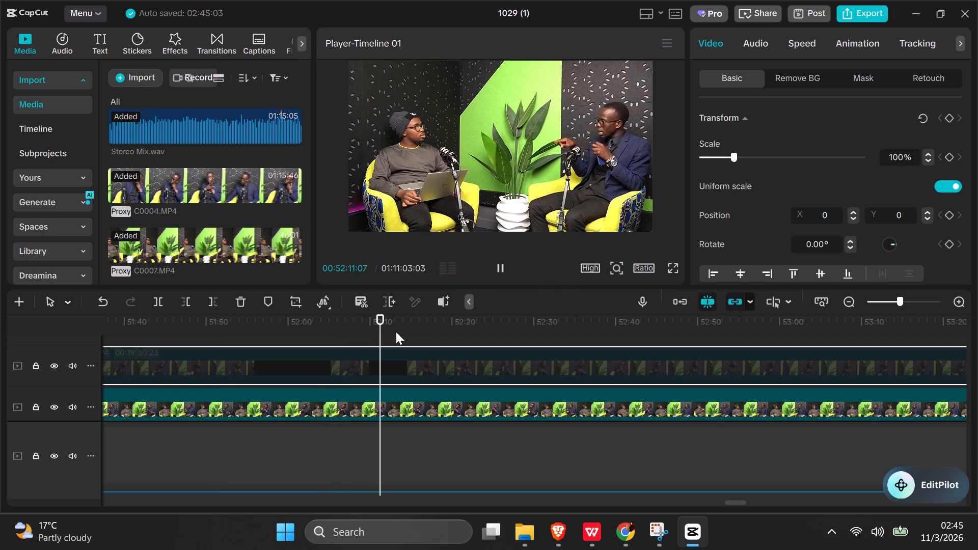
{"action": "key", "text": "space"}
{"action": "left_click", "coordinate": [445, 329]}
{"action": "key", "text": "space"}
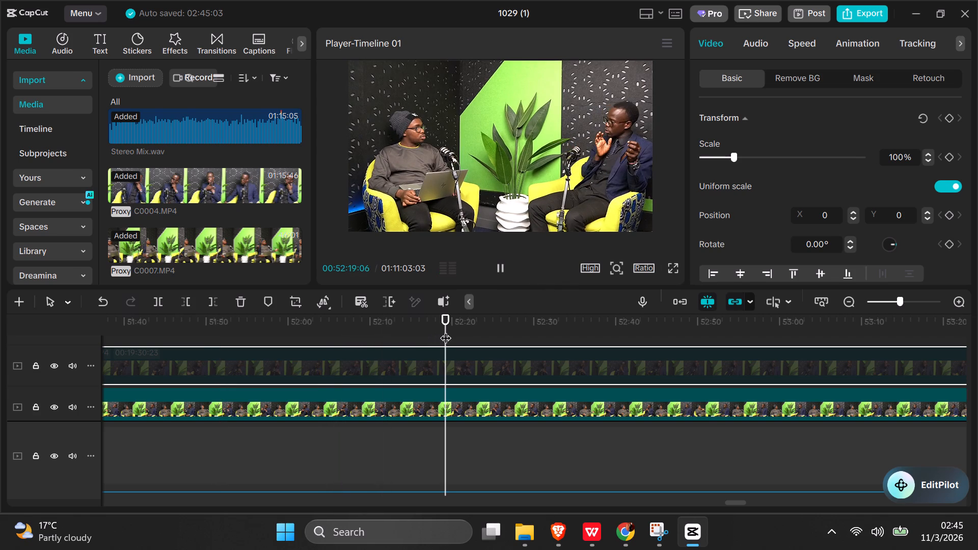
{"action": "key", "text": "space"}
{"action": "left_click", "coordinate": [495, 334]}
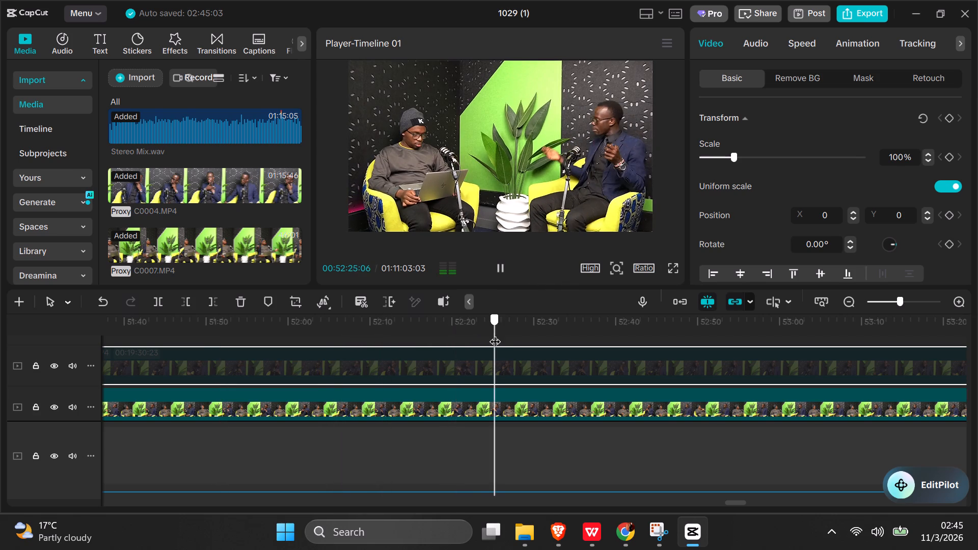
{"action": "key", "text": "space"}
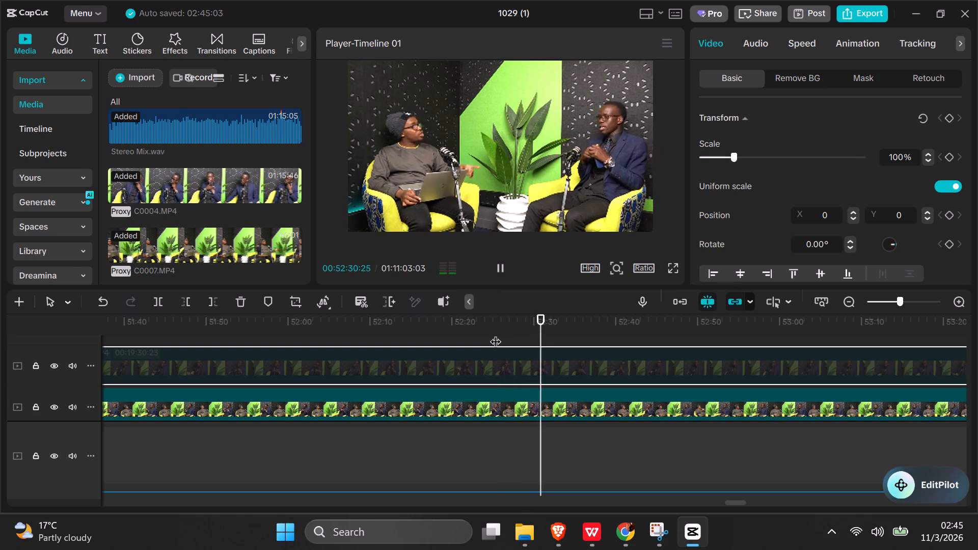
{"action": "key", "text": "space"}
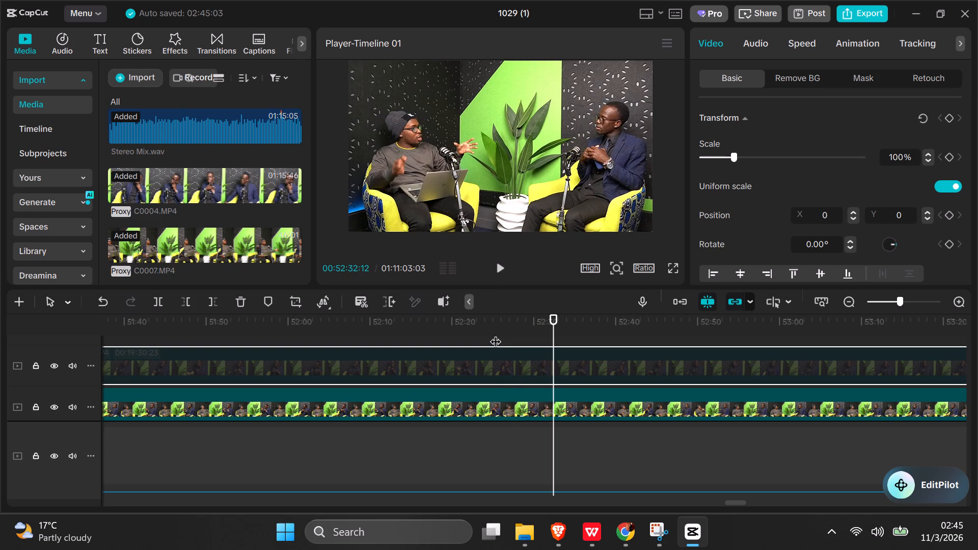
{"action": "left_click", "coordinate": [531, 329]}
{"action": "key", "text": "space"}
{"action": "key", "text": "space"}
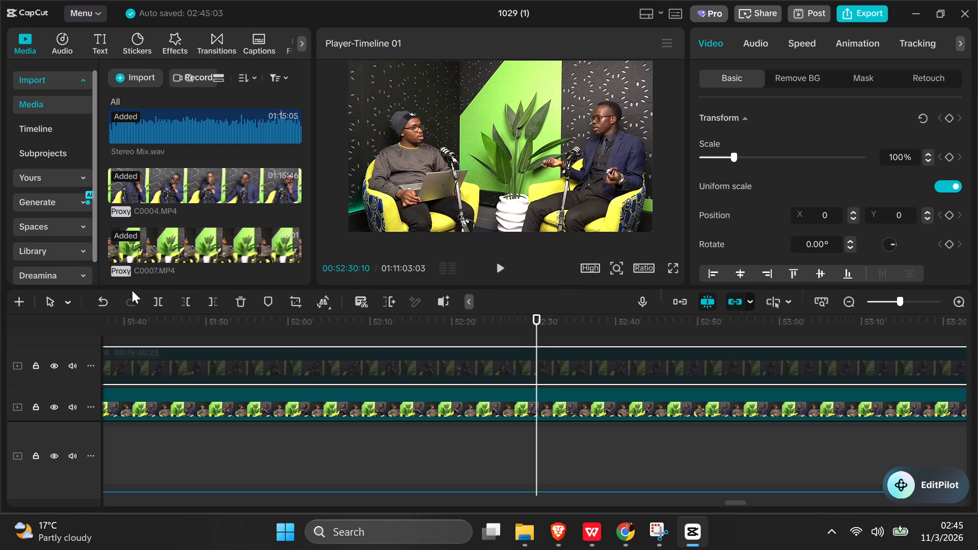
{"action": "double_click", "coordinate": [160, 301]}
Activate the upper C0004.MP4 segment between 00:51:32:10 and 00:52:30:10.
{"action": "left_click", "coordinate": [390, 366]}
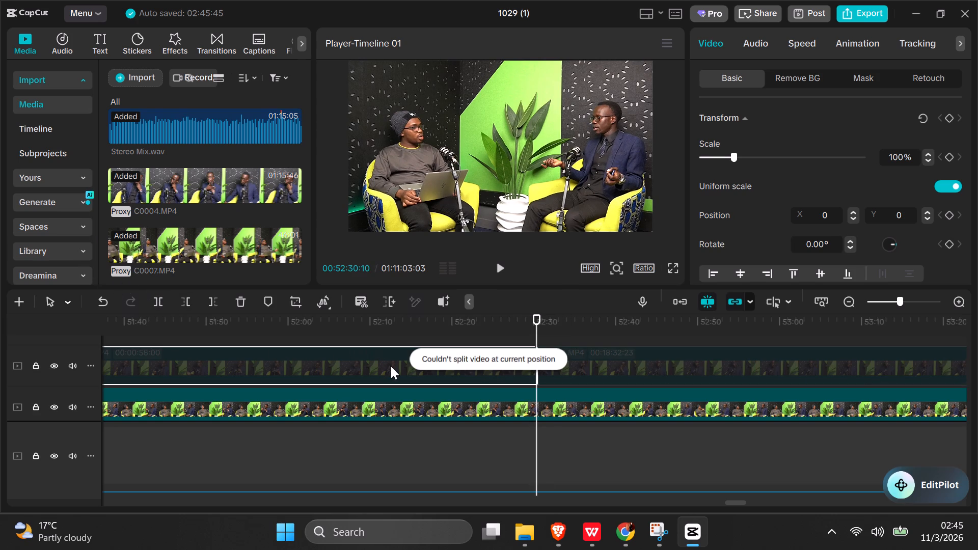
{"action": "right_click", "coordinate": [393, 364]}
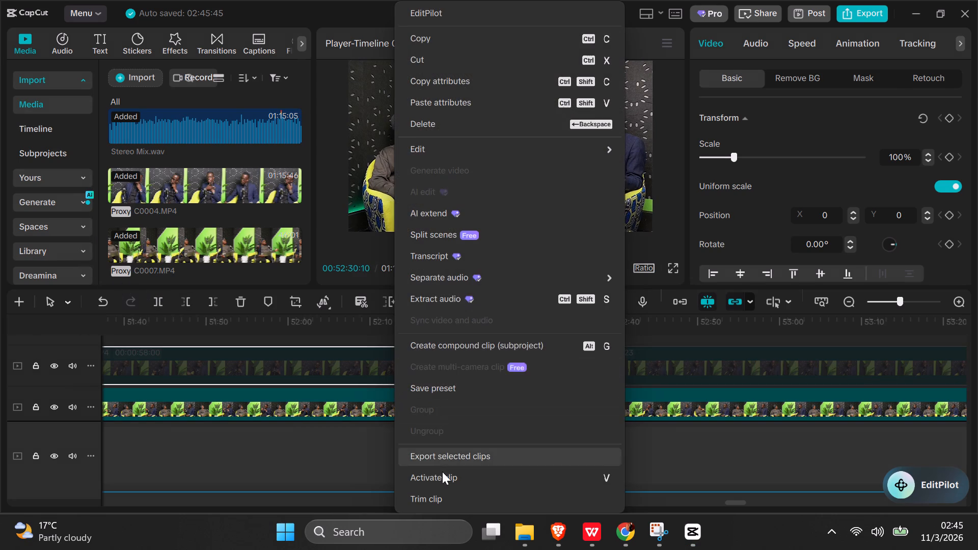
{"action": "left_click", "coordinate": [451, 476]}
Review the conversation after 00:52:30:10 and split the deactivated upper C0004.MP4 clip at 00:52:53:16.
{"action": "key", "text": "space"}
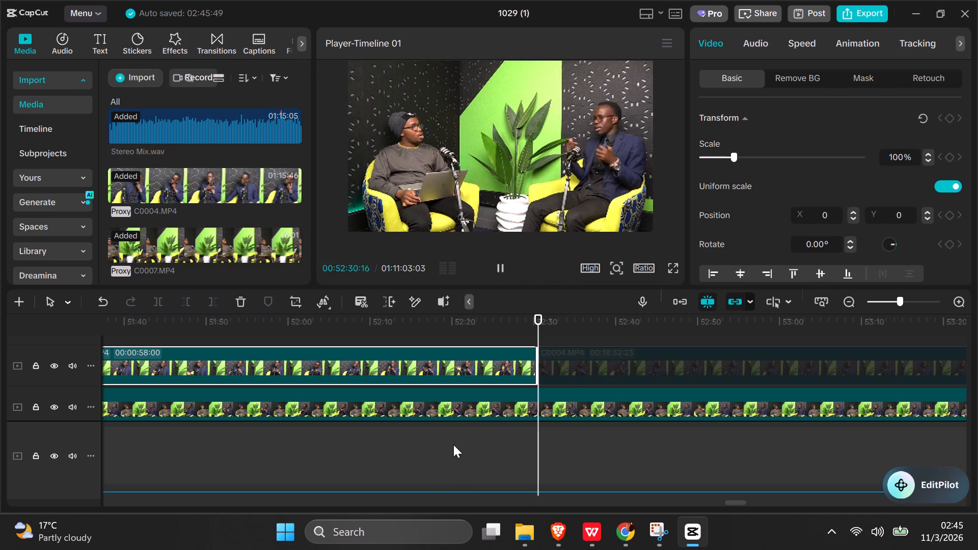
{"action": "left_click", "coordinate": [585, 381]}
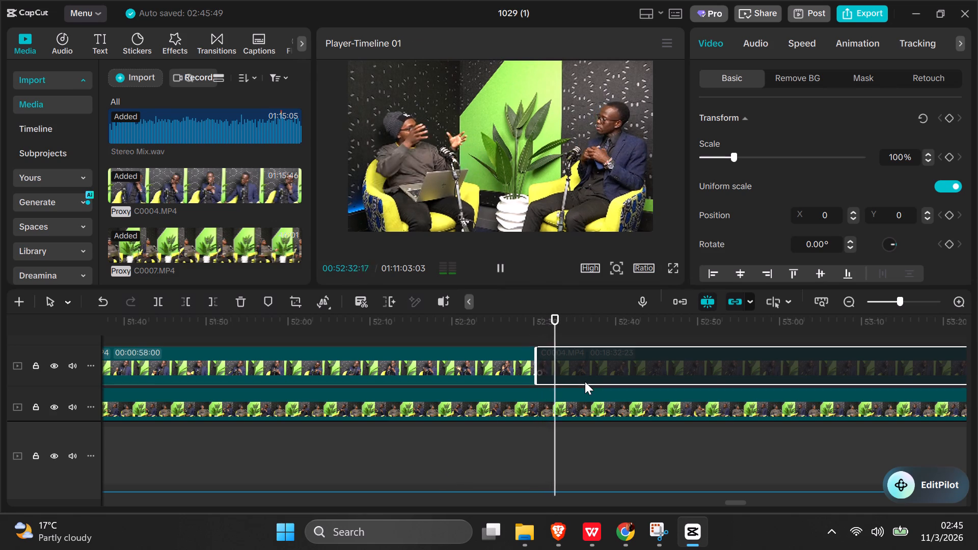
{"action": "key", "text": "space"}
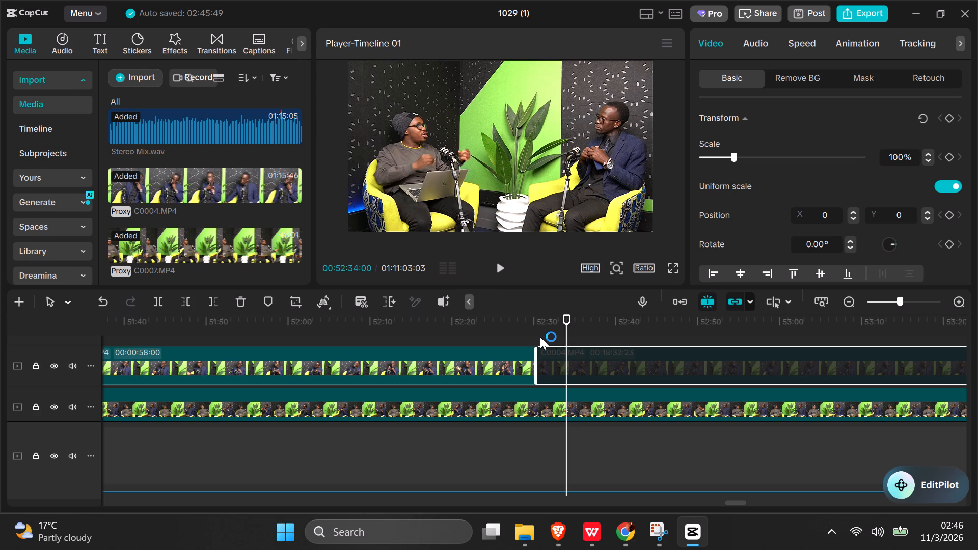
{"action": "key", "text": "space"}
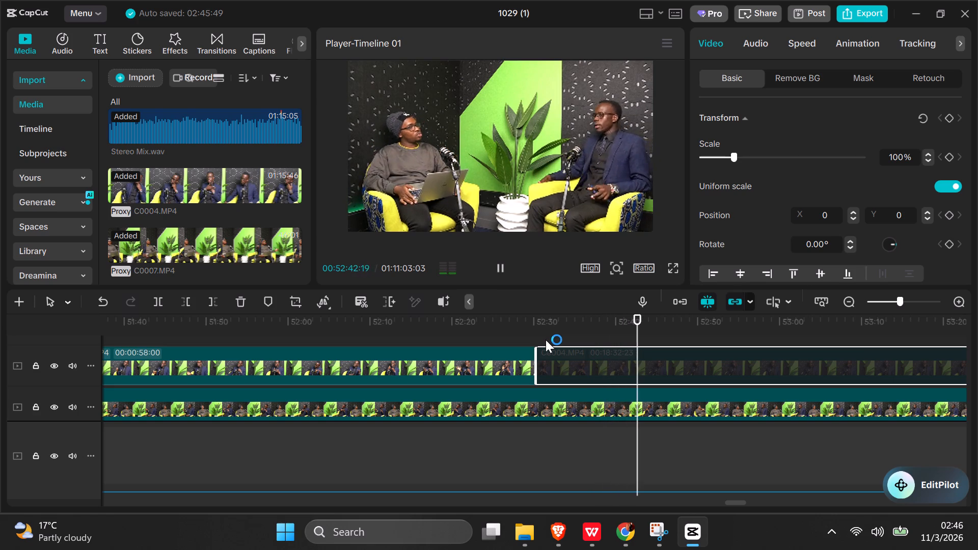
{"action": "left_click", "coordinate": [586, 329]}
{"action": "key", "text": "space"}
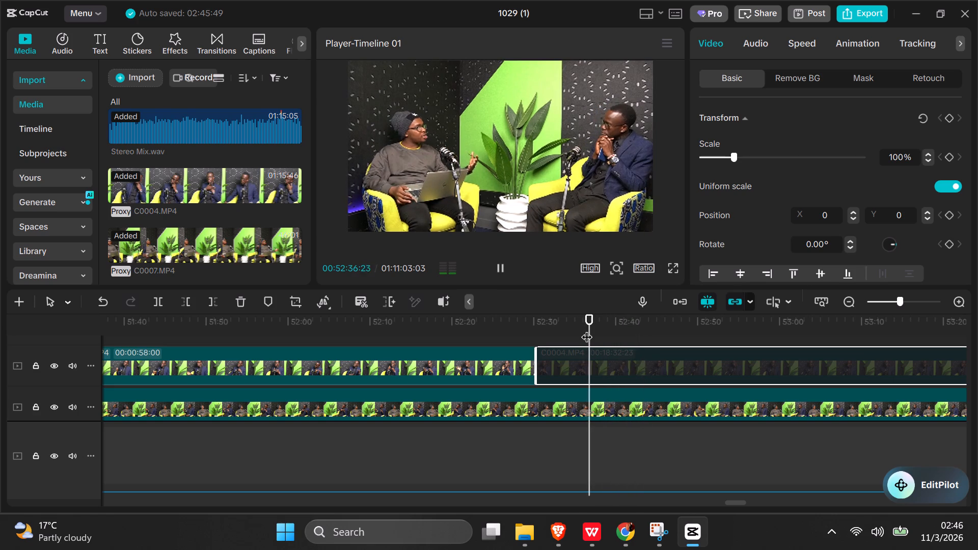
{"action": "left_click", "coordinate": [565, 329]}
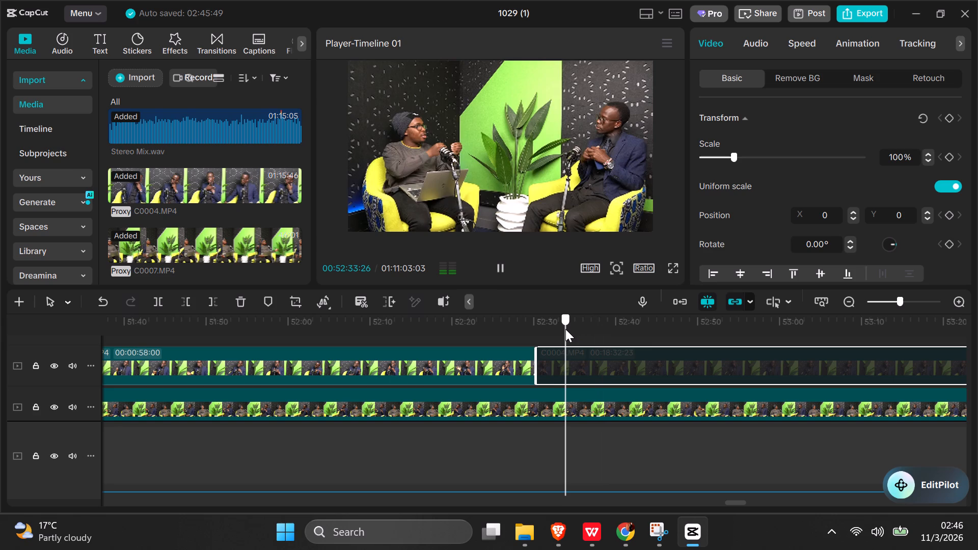
{"action": "key", "text": "space"}
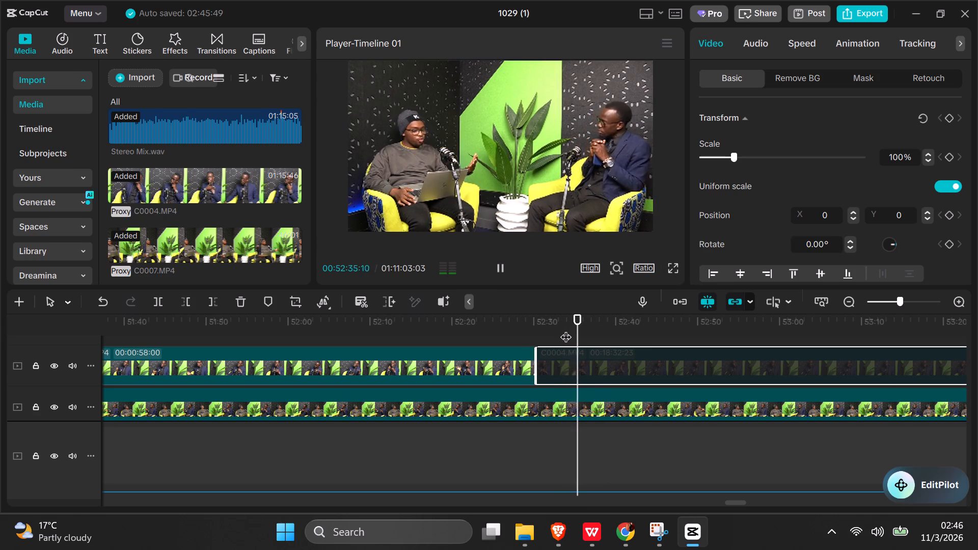
{"action": "key", "text": "space"}
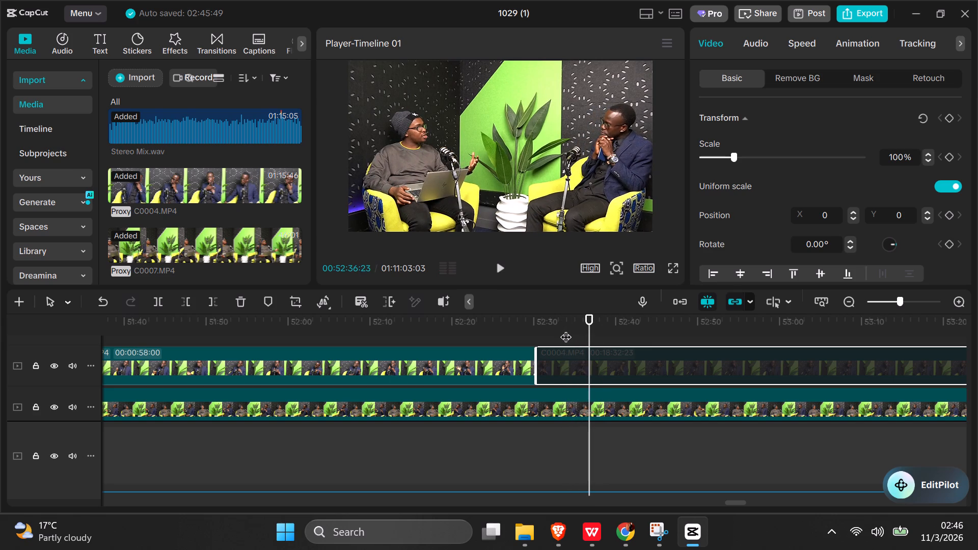
{"action": "key", "text": "space"}
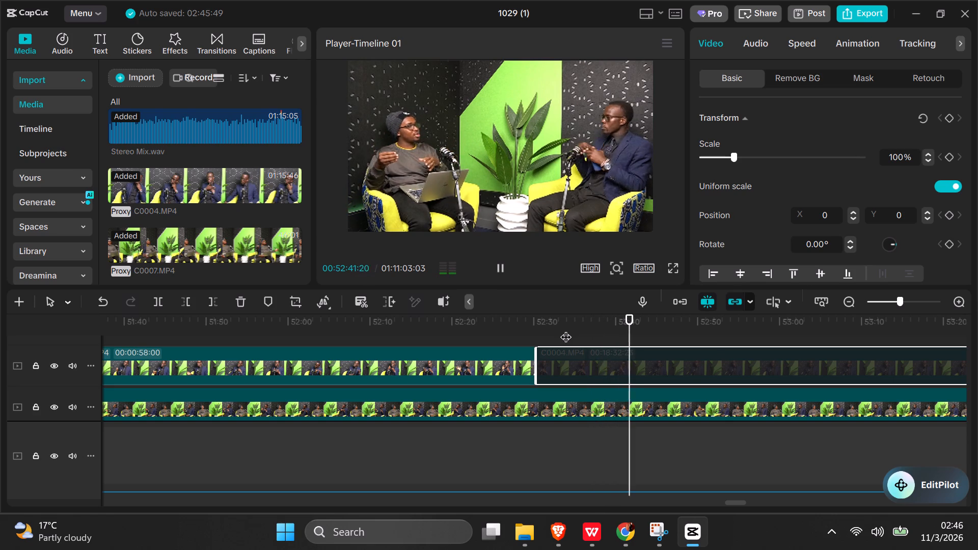
{"action": "key", "text": "space"}
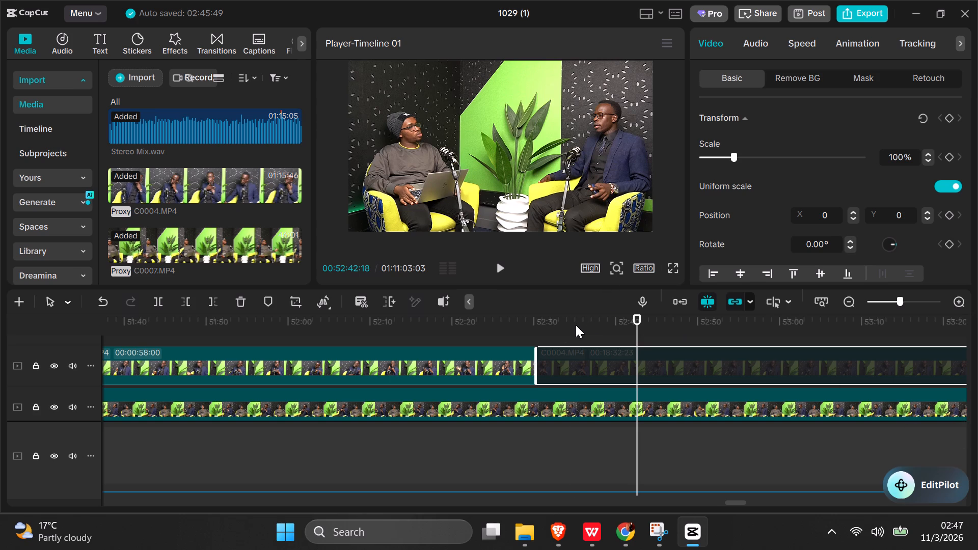
{"action": "left_click", "coordinate": [576, 325]}
{"action": "key", "text": "space"}
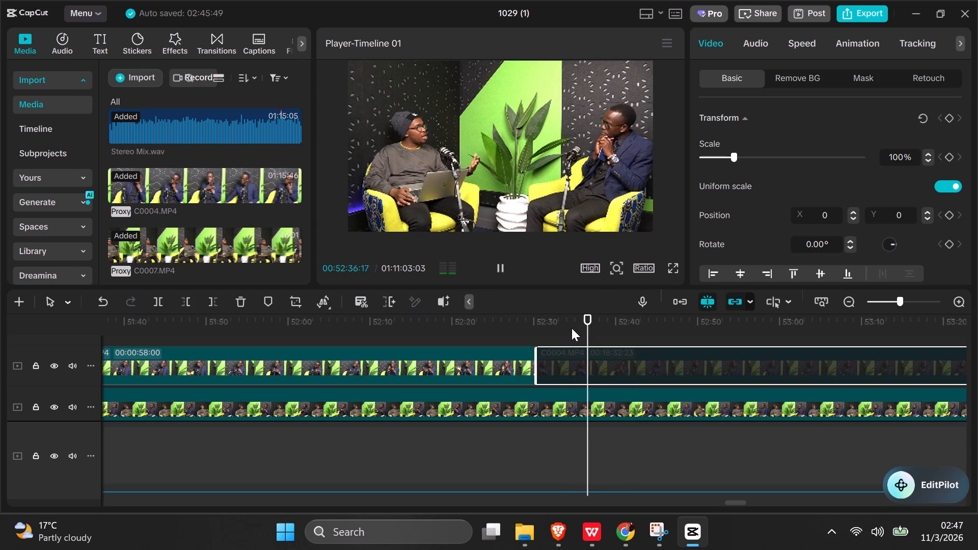
{"action": "left_click", "coordinate": [572, 328]}
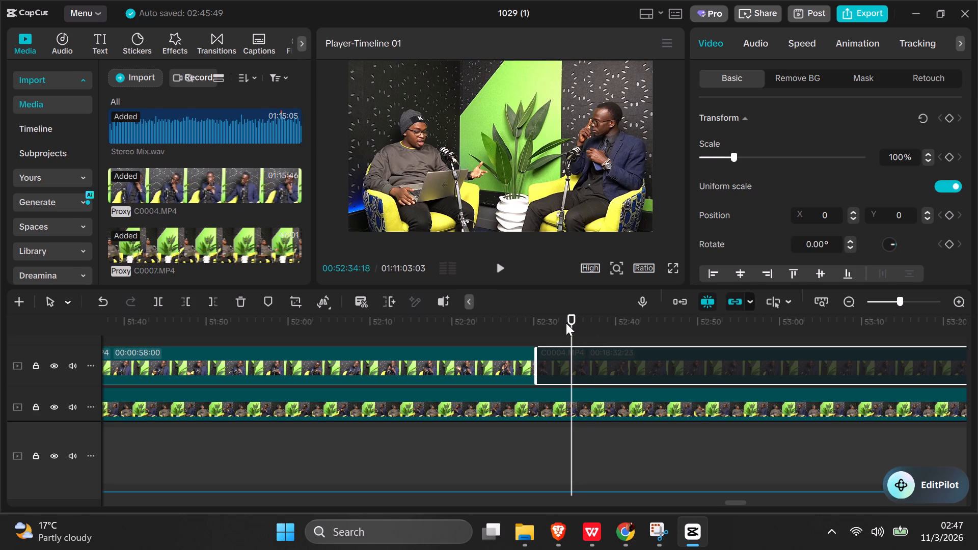
{"action": "key", "text": "space"}
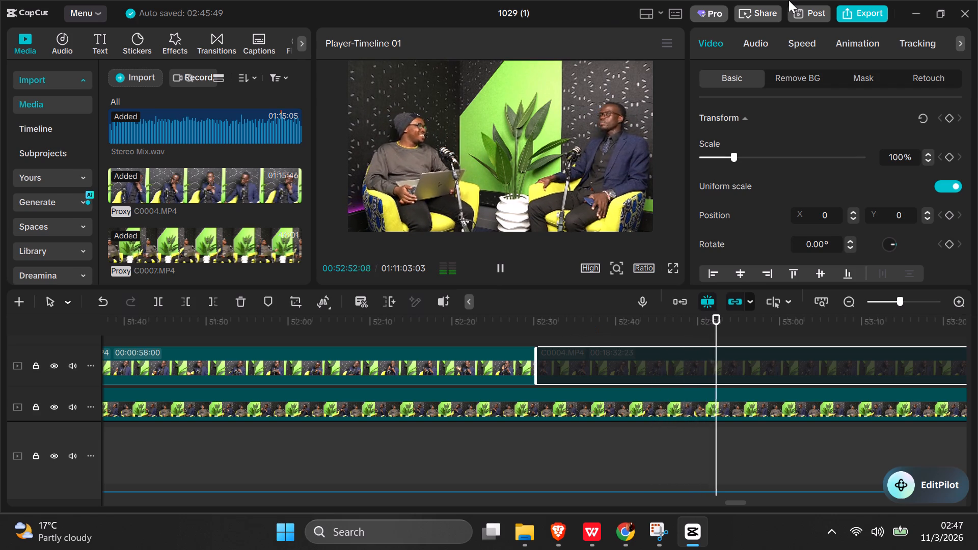
{"action": "key", "text": "space"}
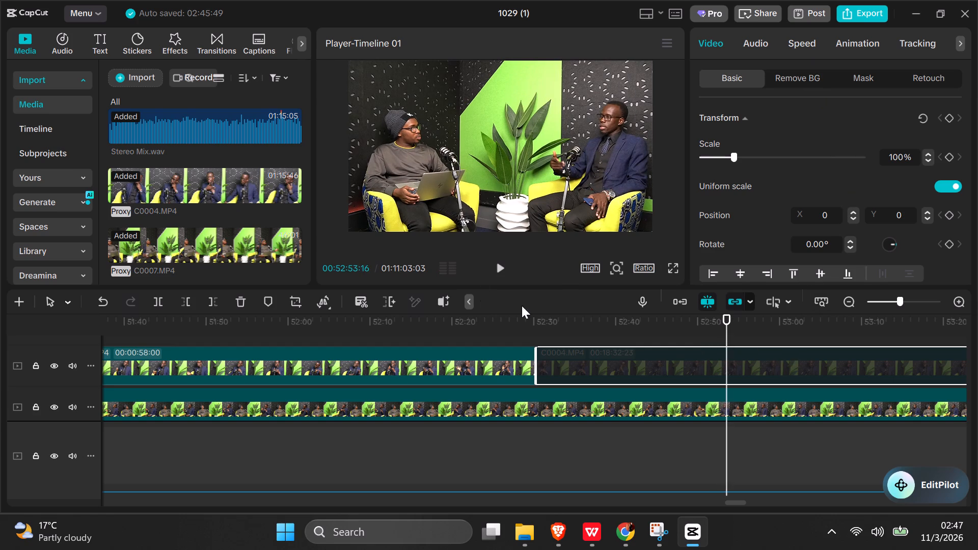
{"action": "left_click", "coordinate": [155, 297]}
Play the interview onward from 00:52:53:16 to find the next speaker change.
{"action": "key", "text": "space"}
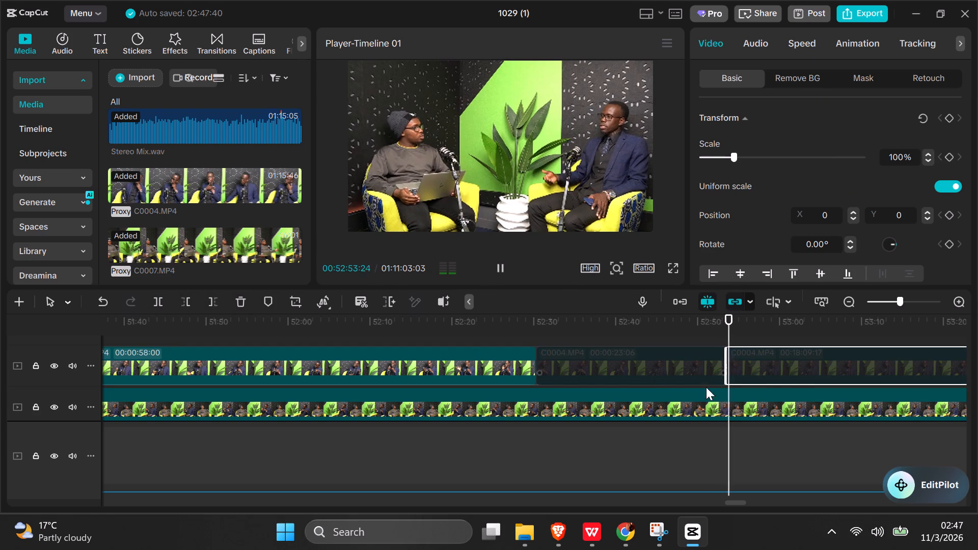
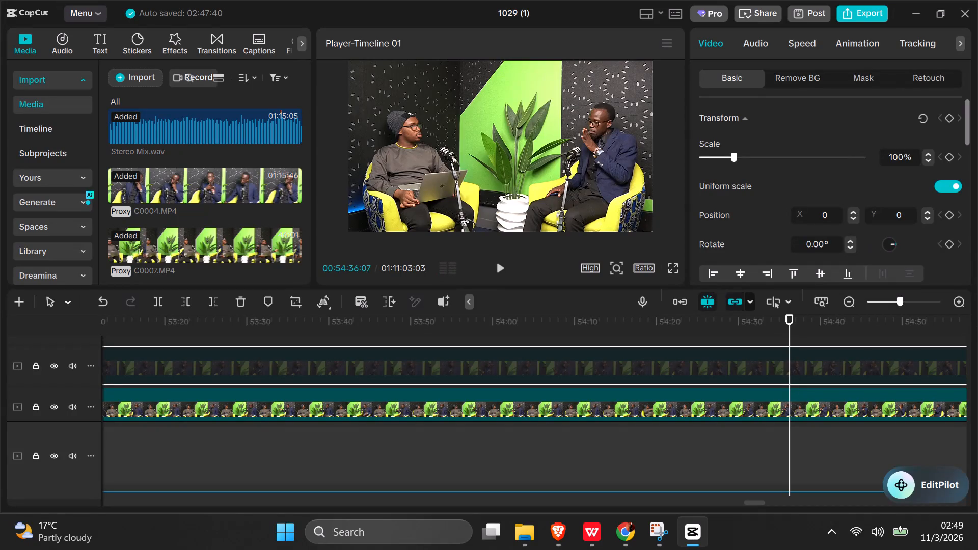
Locate the speaker change by replaying the conversation and split the deactivated upper C0004.MP4 clip at 00:54:14:29.
{"action": "left_click", "coordinate": [621, 327]}
{"action": "key", "text": "space"}
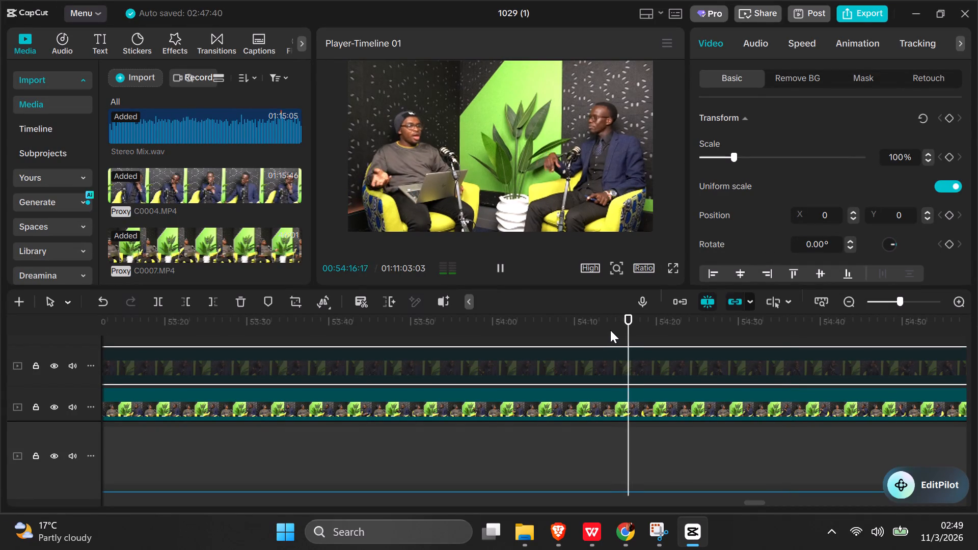
{"action": "left_click", "coordinate": [610, 331]}
{"action": "key", "text": "space"}
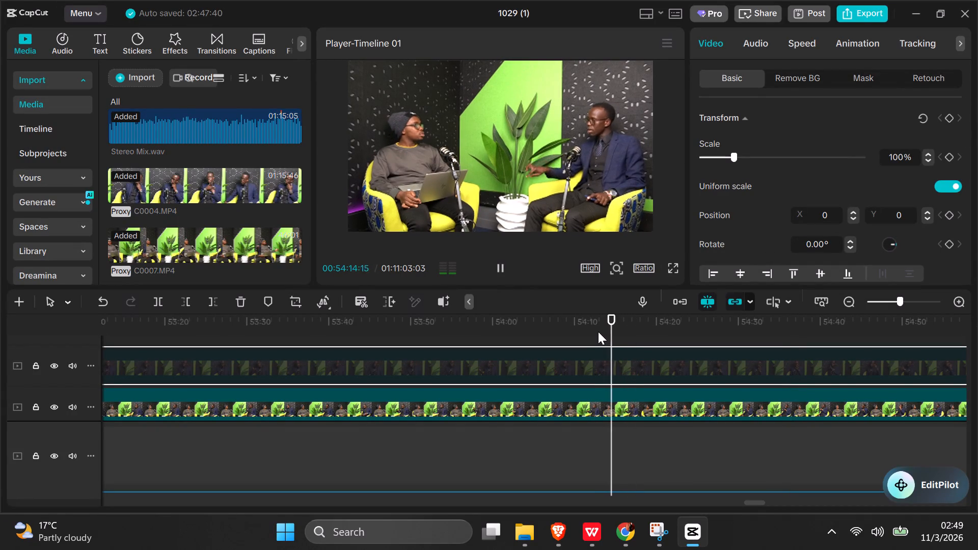
{"action": "left_click", "coordinate": [598, 332]}
{"action": "left_click", "coordinate": [605, 332]}
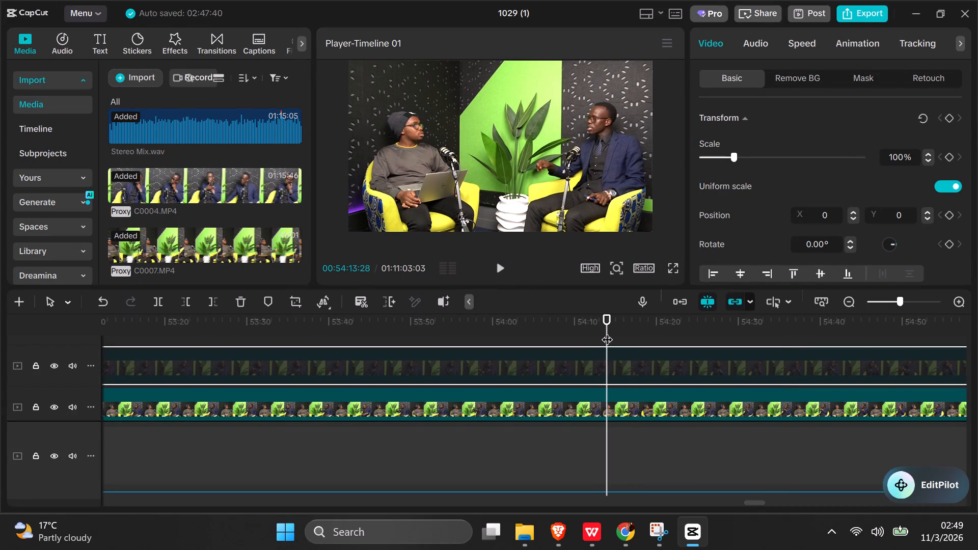
{"action": "key", "text": "space"}
{"action": "key", "text": "space"}
{"action": "left_click", "coordinate": [605, 354]}
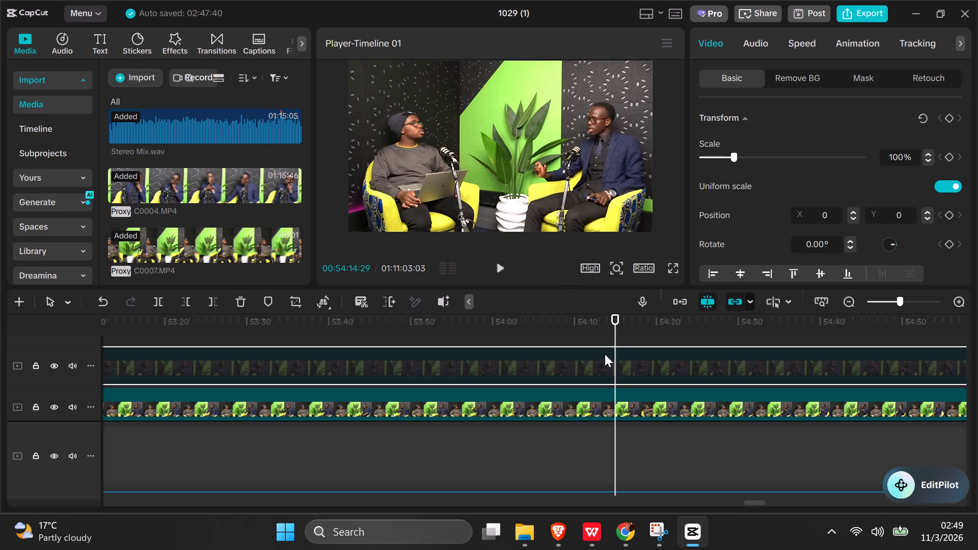
{"action": "double_click", "coordinate": [157, 307]}
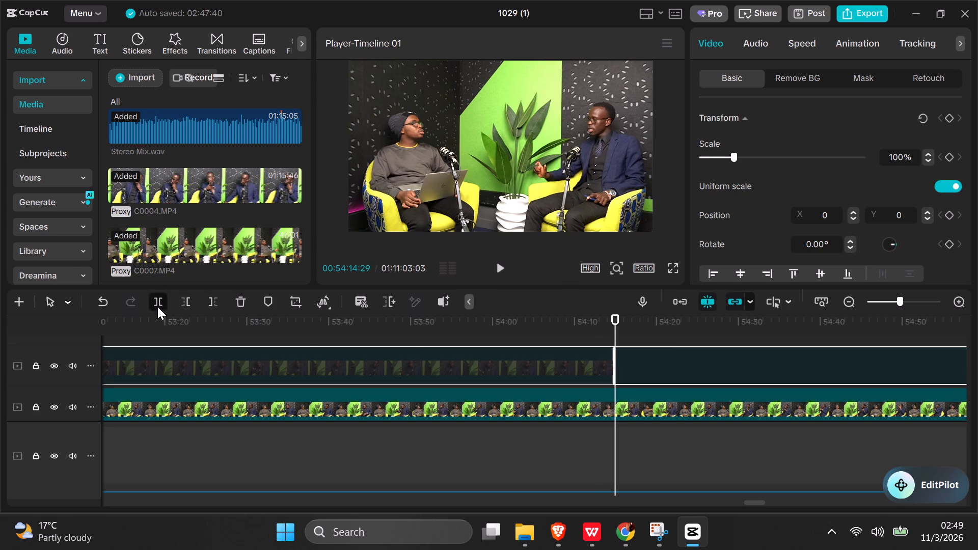
Activate the upper C0004.MP4 segment between 00:52:53:16 and 00:54:14:29.
{"action": "triple_click", "coordinate": [586, 364]}
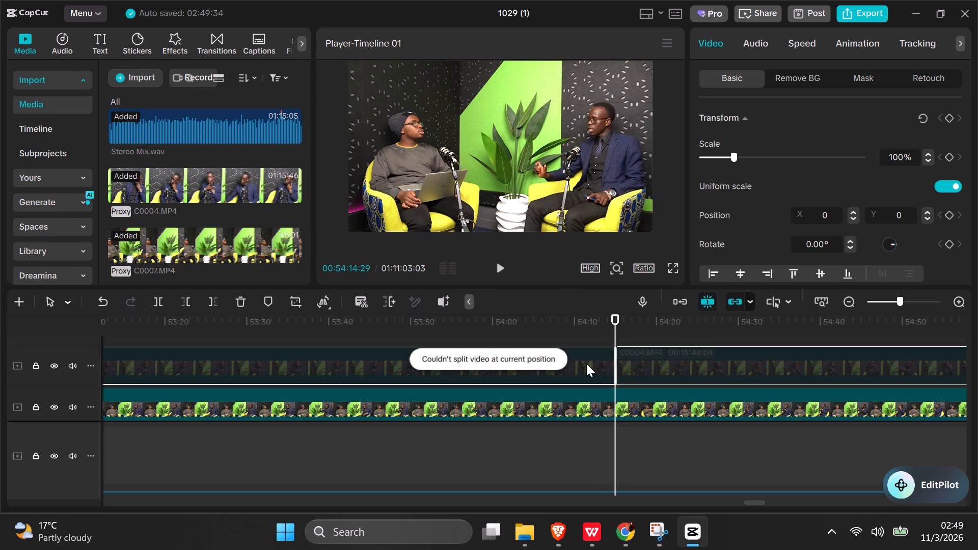
{"action": "right_click", "coordinate": [586, 364]}
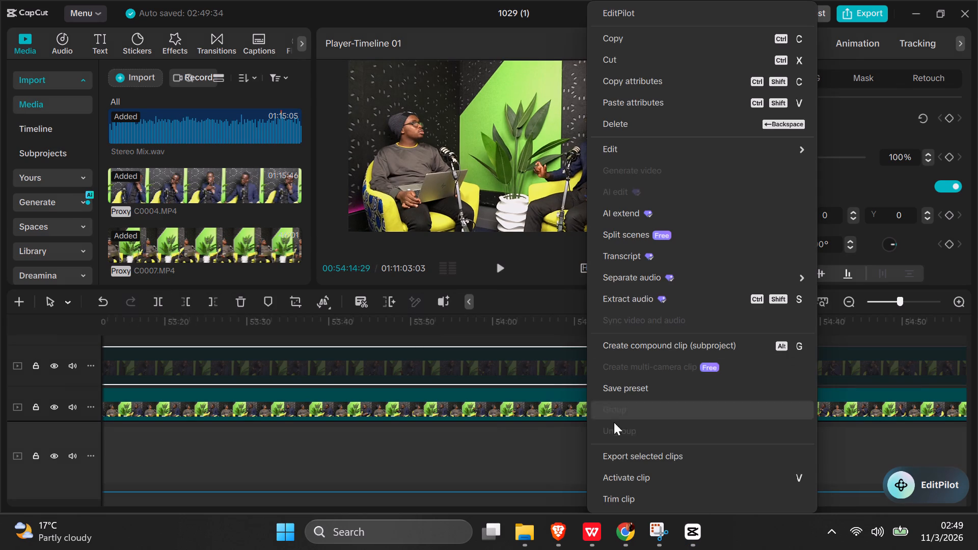
{"action": "left_click", "coordinate": [639, 472]}
Review the conversation after 00:54:14:29 and split the deactivated upper C0004.MP4 clip at 00:54:27:06.
{"action": "key", "text": "space"}
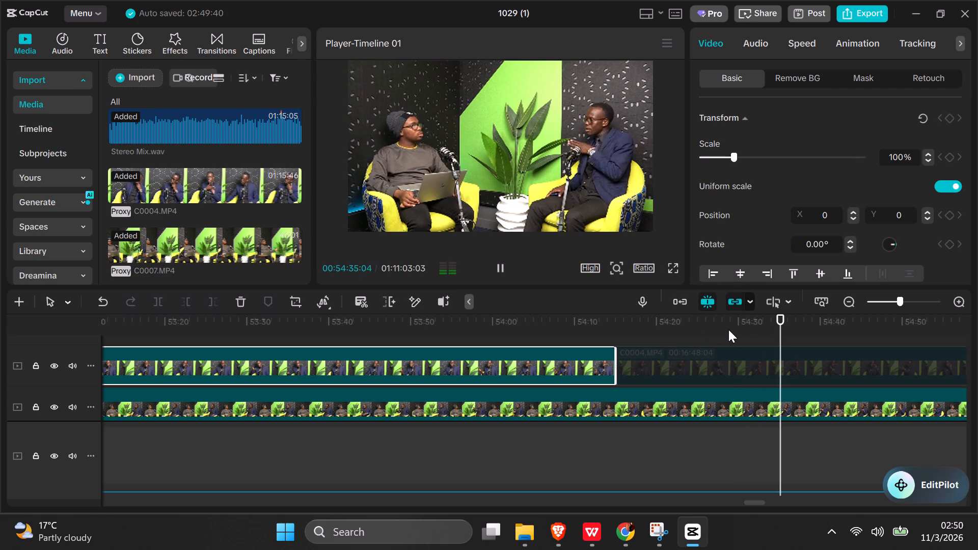
{"action": "key", "text": "space"}
{"action": "left_click_drag", "start_coordinate": [754, 361], "coordinate": [764, 354]}
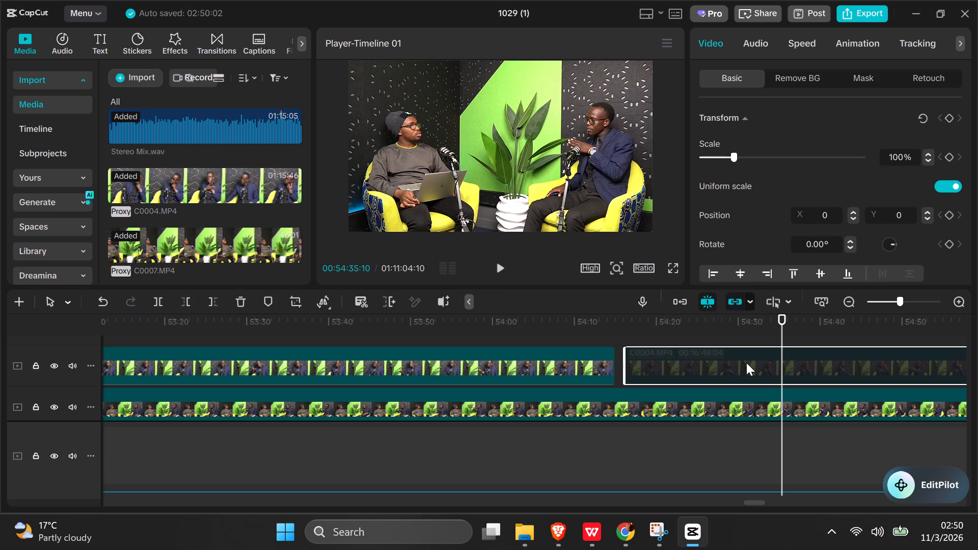
{"action": "key", "text": "ctrl+z"}
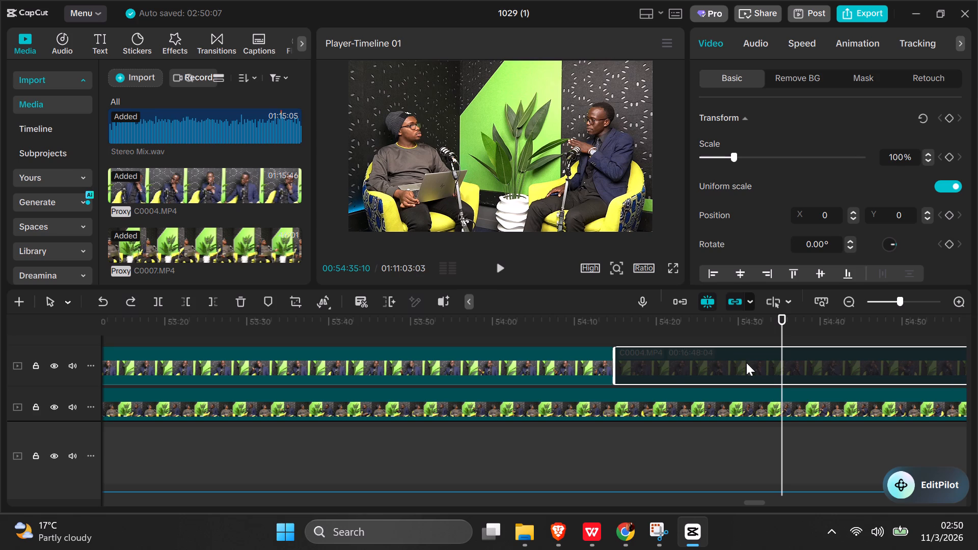
{"action": "double_click", "coordinate": [606, 329]}
{"action": "key", "text": "space"}
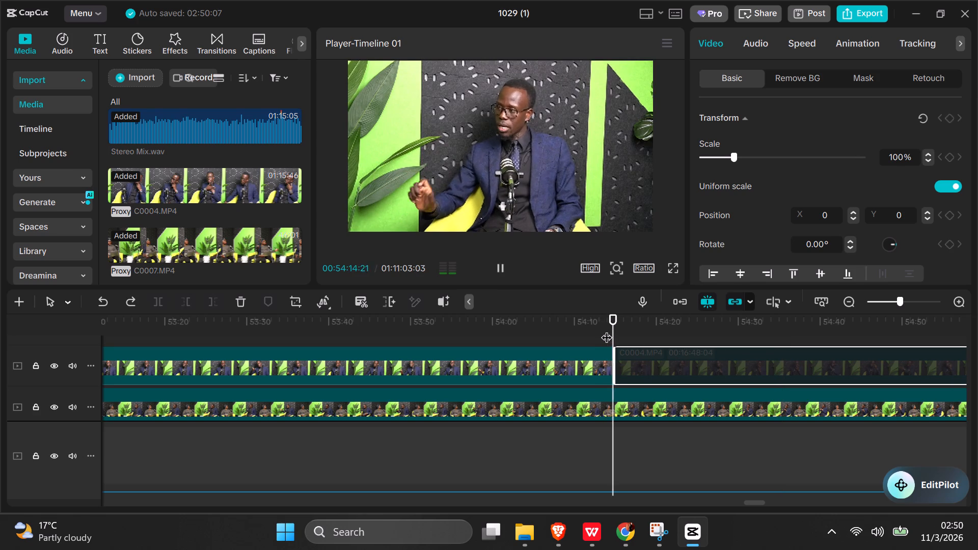
{"action": "left_click", "coordinate": [704, 337]}
{"action": "key", "text": "space"}
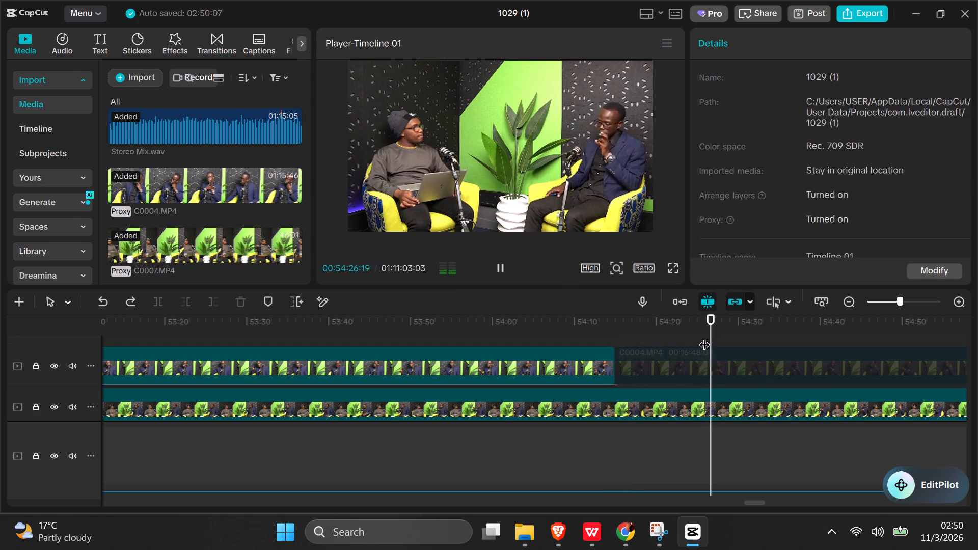
{"action": "key", "text": "space"}
{"action": "left_click", "coordinate": [699, 359]}
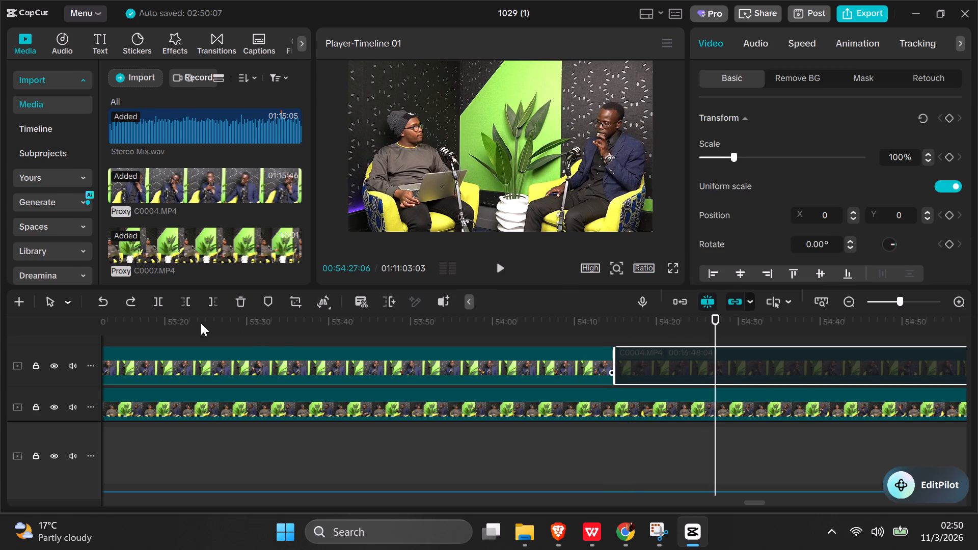
{"action": "left_click", "coordinate": [157, 302]}
Find the next speaker change after 00:54:27:06 and split the deactivated upper C0004.MP4 clip at 00:55:14:05.
{"action": "key", "text": "space"}
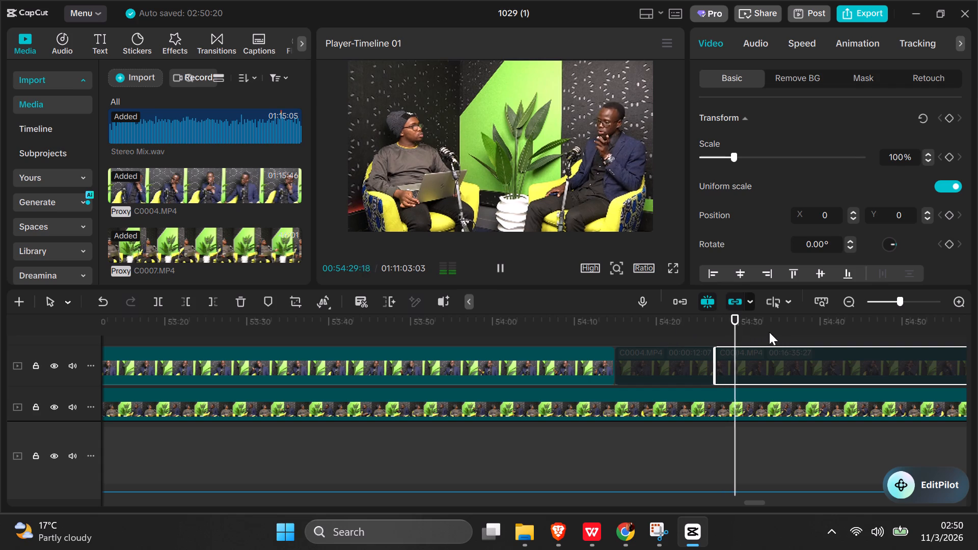
{"action": "left_click", "coordinate": [782, 333]}
{"action": "key", "text": "space"}
{"action": "key", "text": "space"}
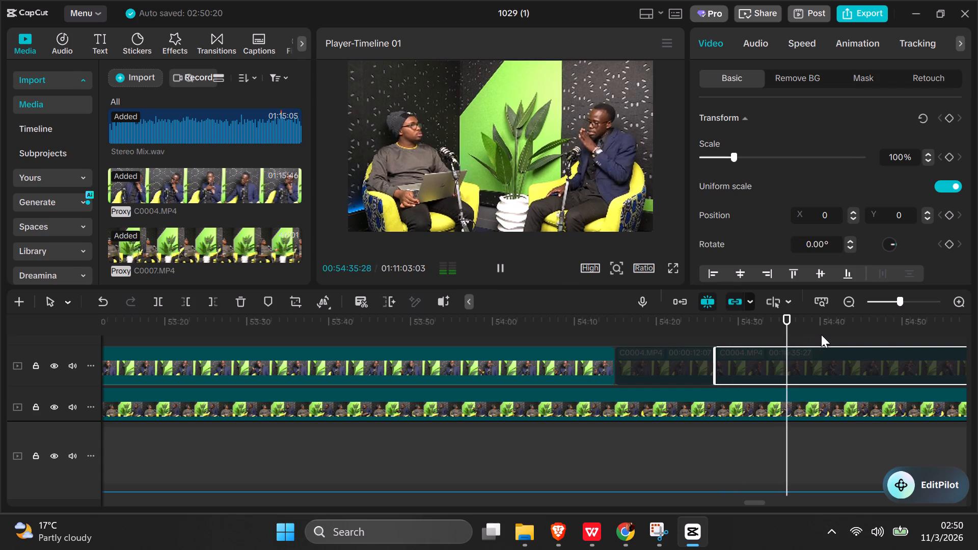
{"action": "left_click", "coordinate": [898, 332]}
{"action": "key", "text": "space"}
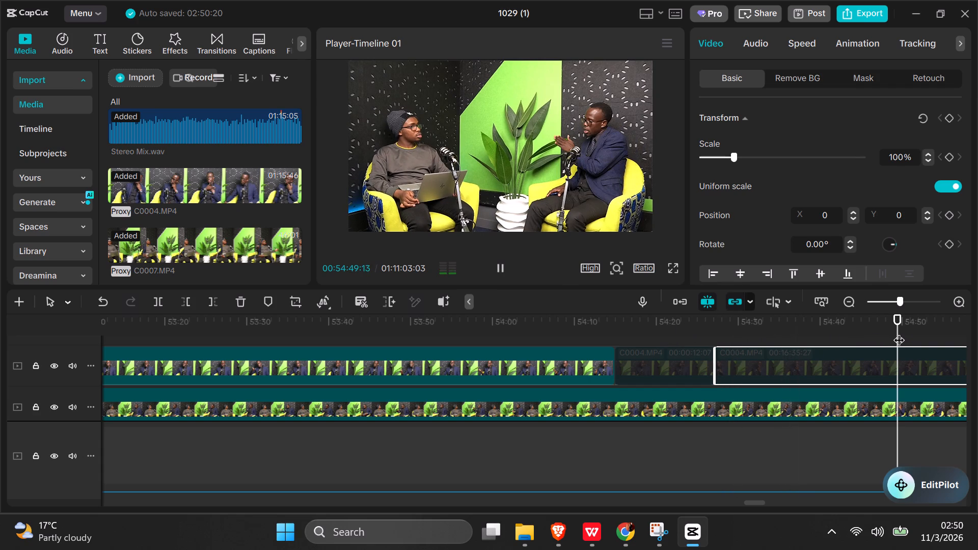
{"action": "key", "text": "space"}
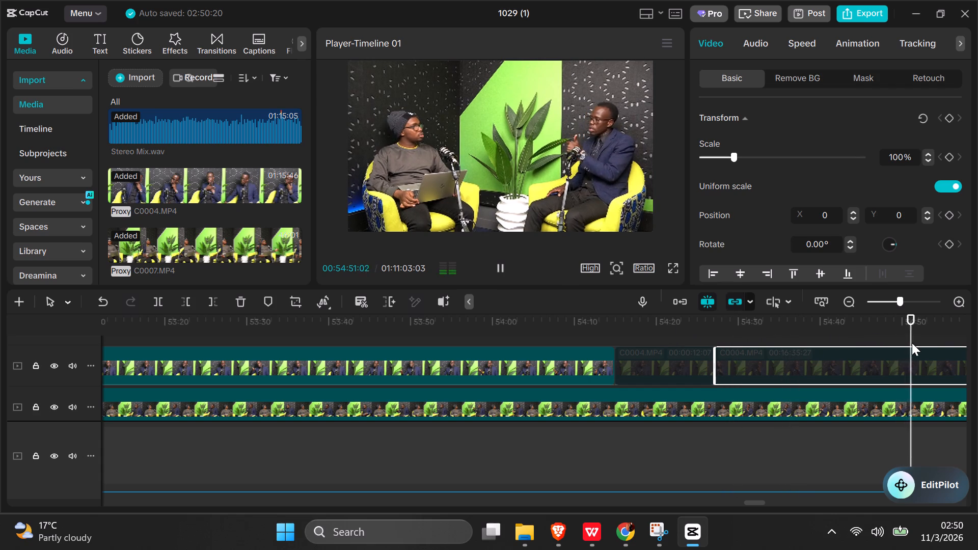
{"action": "left_click", "coordinate": [848, 300]}
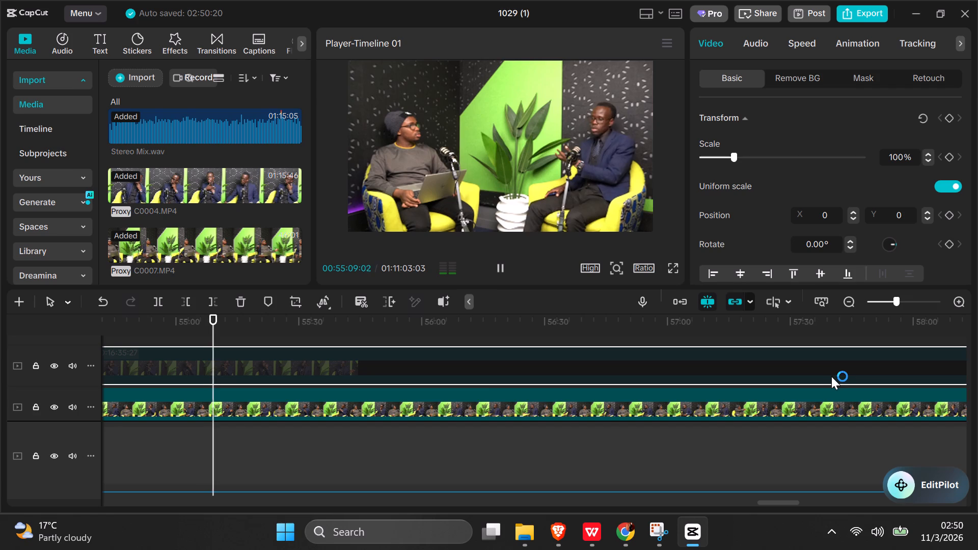
{"action": "left_click", "coordinate": [228, 331]}
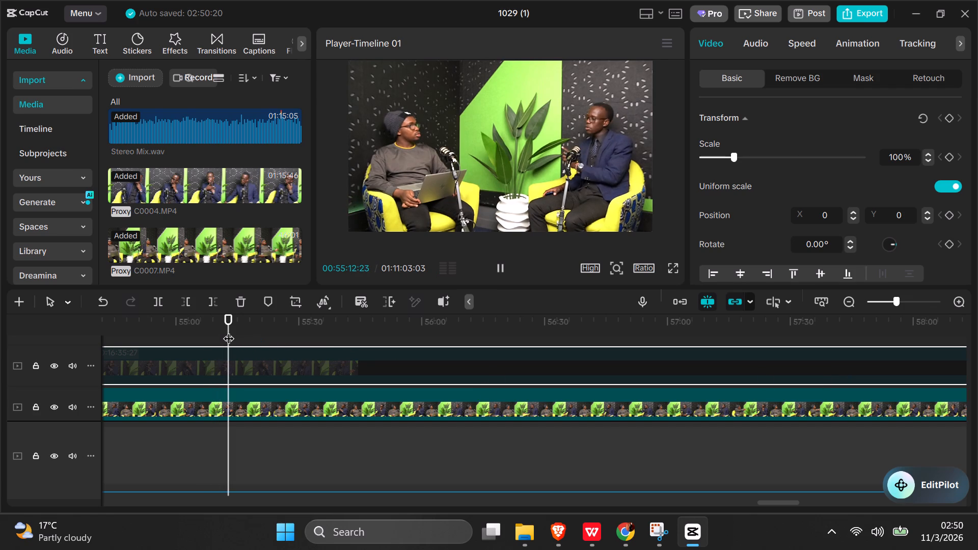
{"action": "key", "text": "space"}
{"action": "key", "text": "space"}
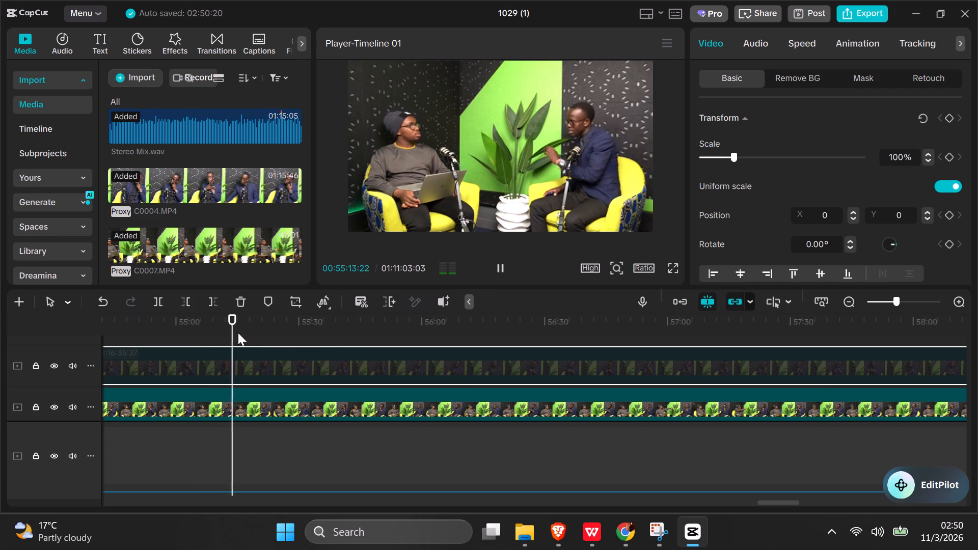
{"action": "key", "text": "space"}
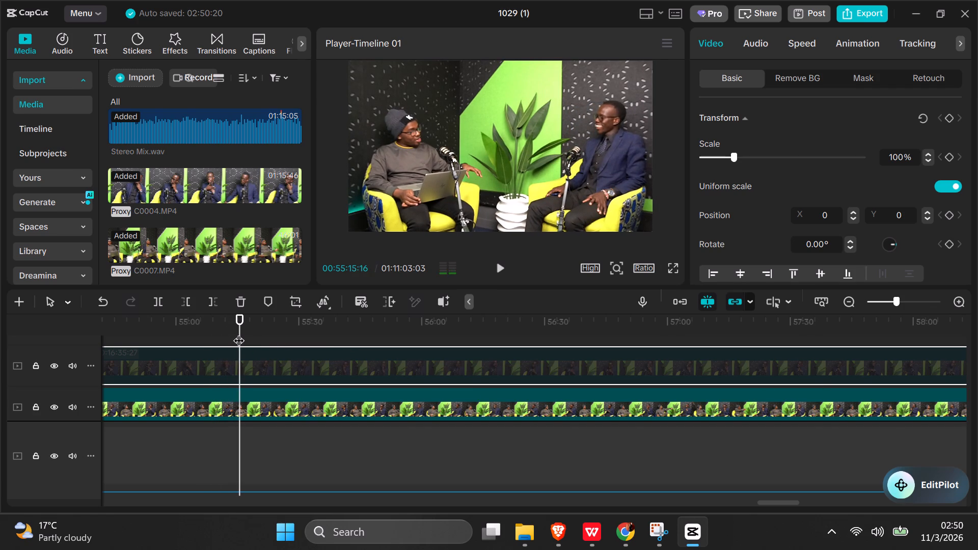
{"action": "left_click", "coordinate": [231, 335]}
{"action": "key", "text": "space"}
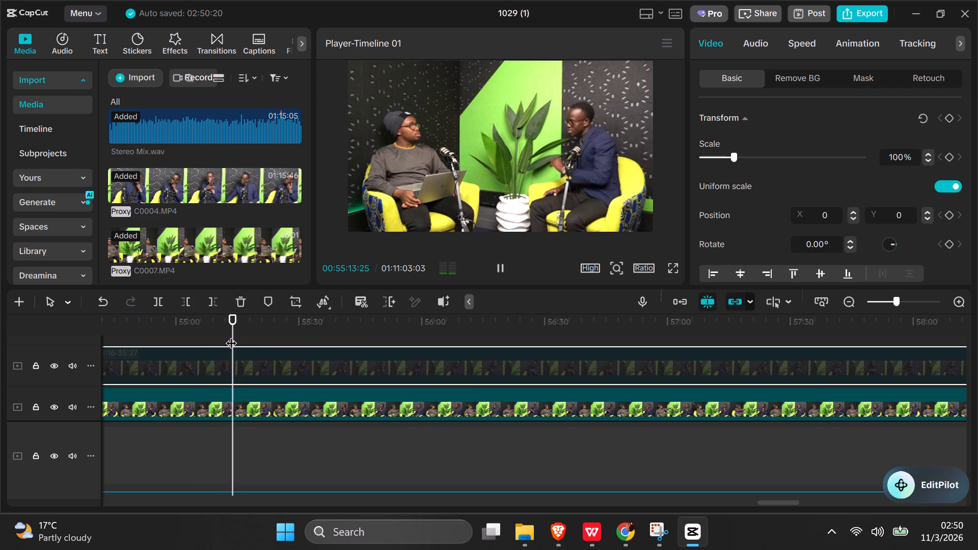
{"action": "key", "text": "space"}
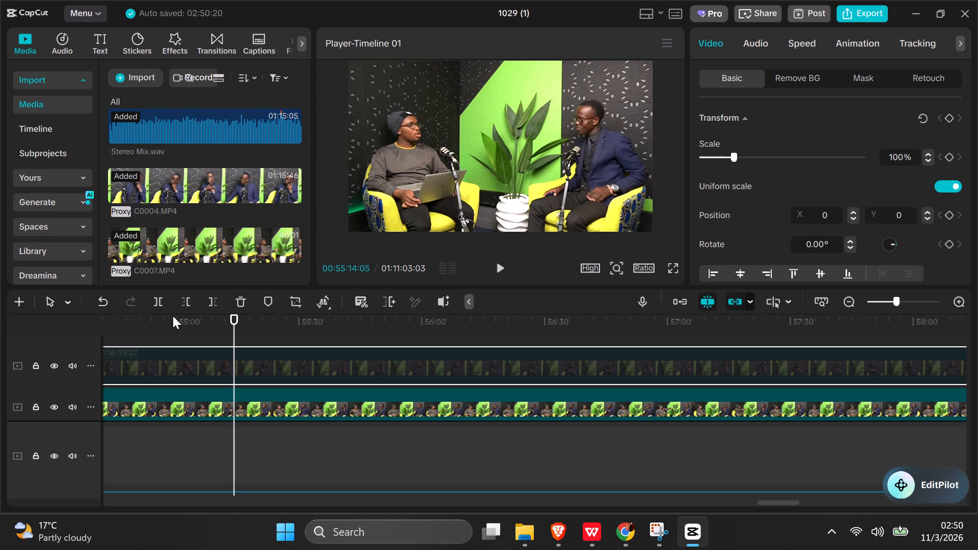
{"action": "left_click", "coordinate": [156, 302]}
Activate the upper C0004.MP4 segment between 00:54:27:06 and 00:55:14:05.
{"action": "left_click", "coordinate": [178, 355]}
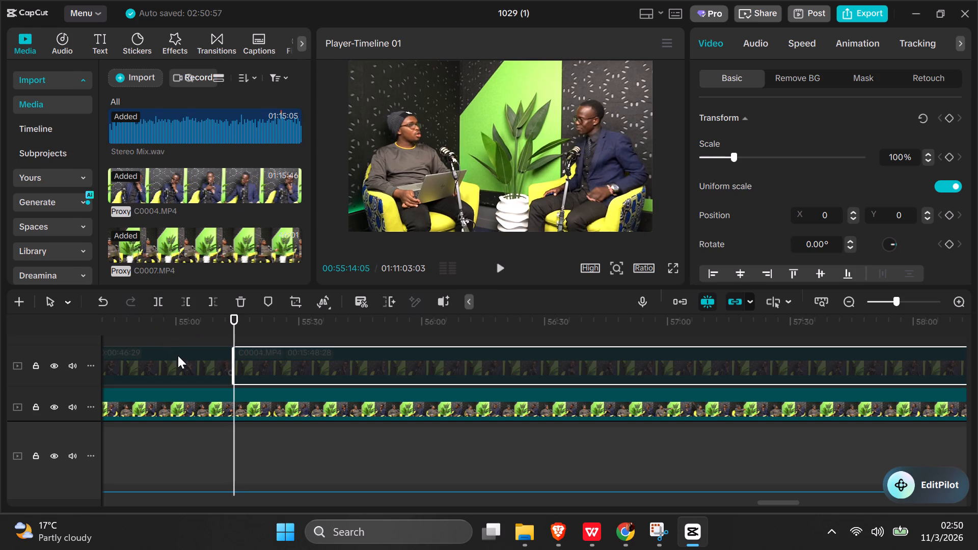
{"action": "right_click", "coordinate": [178, 356]}
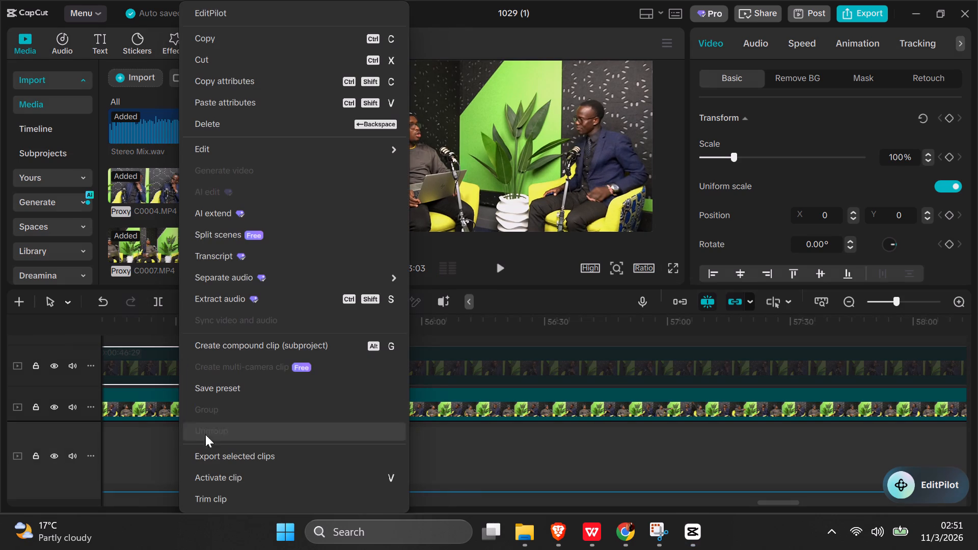
{"action": "left_click", "coordinate": [232, 475]}
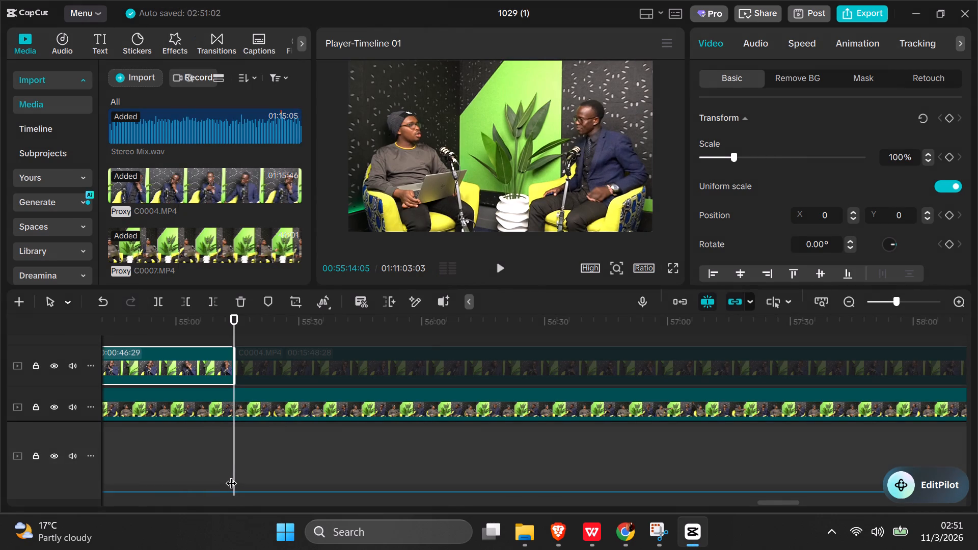
Play the interview onward from 00:55:14:05 and replay the passage around 00:55:28 to find the next speaker change.
{"action": "key", "text": "space"}
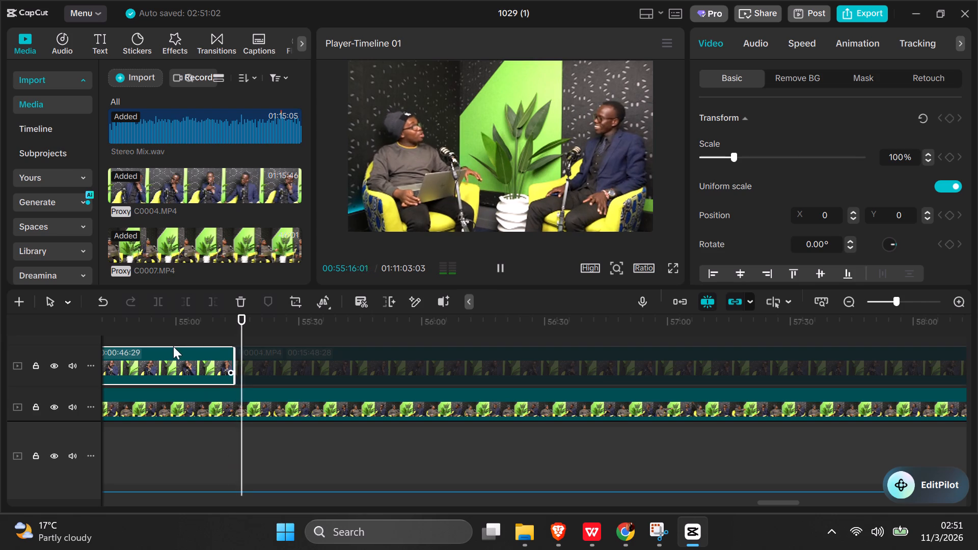
{"action": "left_click", "coordinate": [232, 329]}
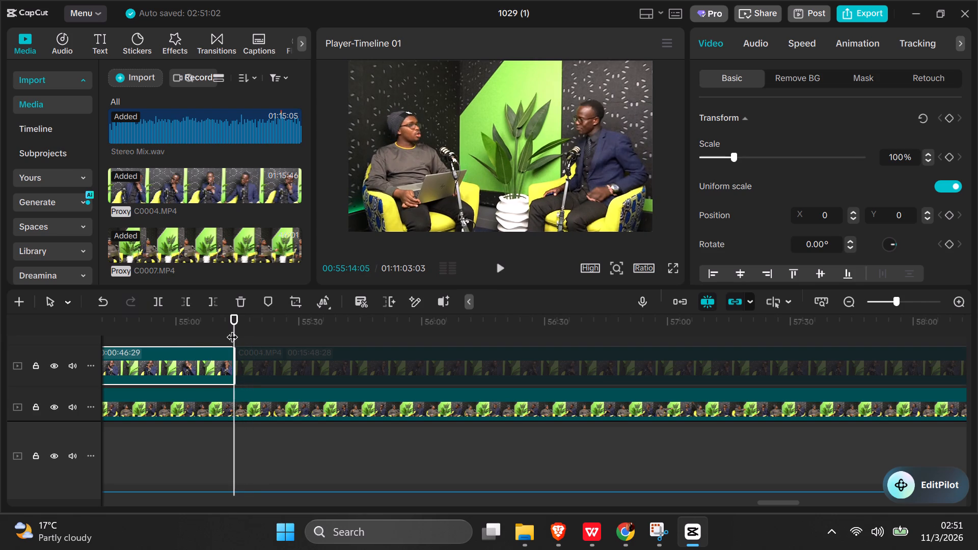
{"action": "key", "text": "space"}
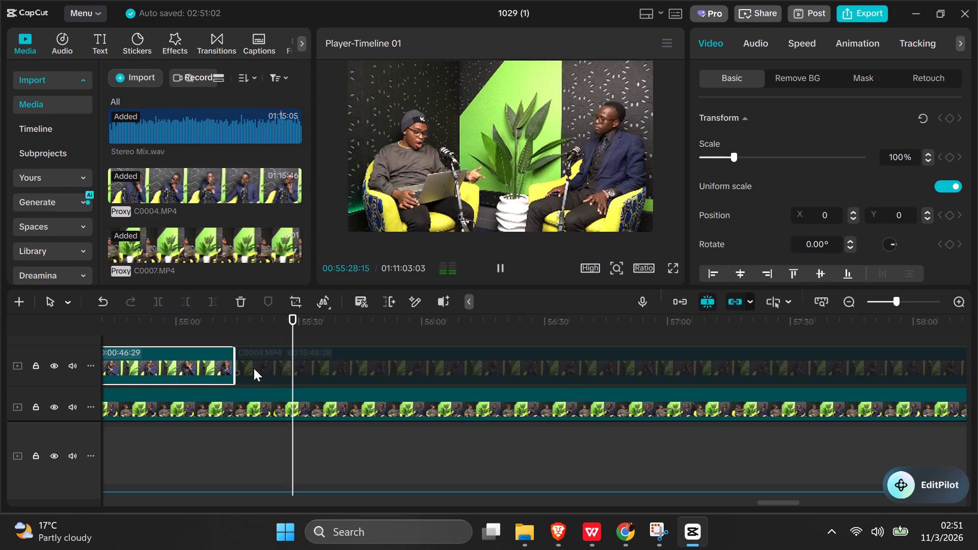
{"action": "key", "text": "space"}
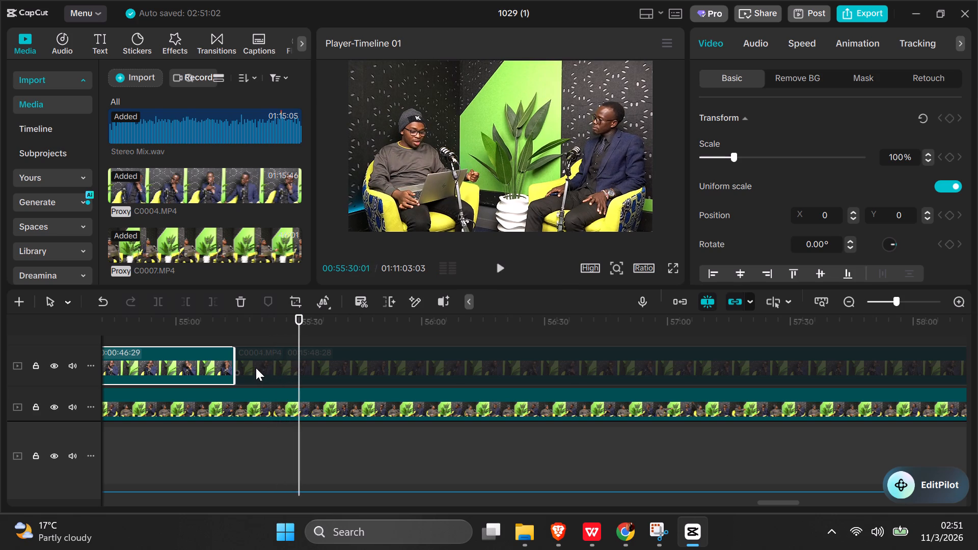
{"action": "left_click", "coordinate": [286, 333]}
{"action": "key", "text": "space"}
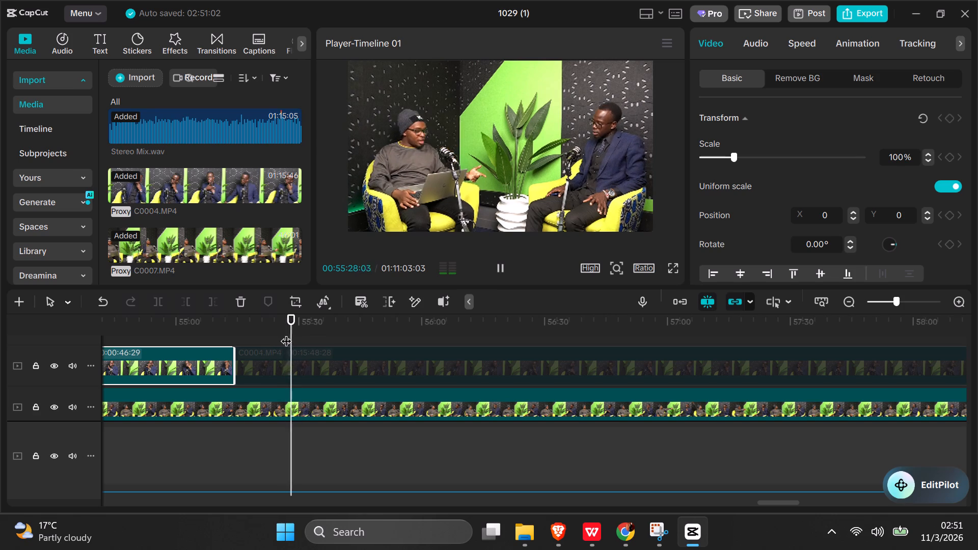
{"action": "key", "text": "space"}
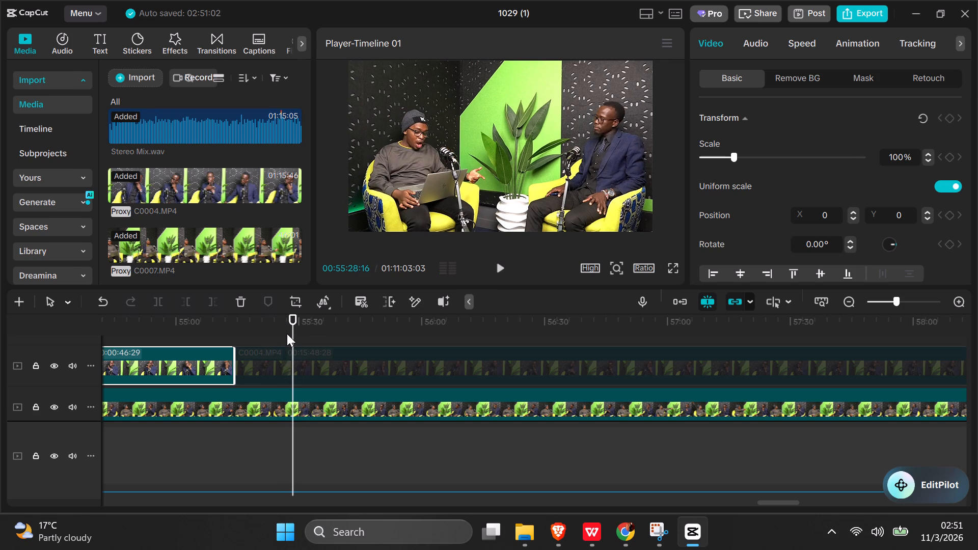
{"action": "left_click", "coordinate": [288, 333]}
{"action": "key", "text": "space"}
{"action": "left_click", "coordinate": [288, 333]}
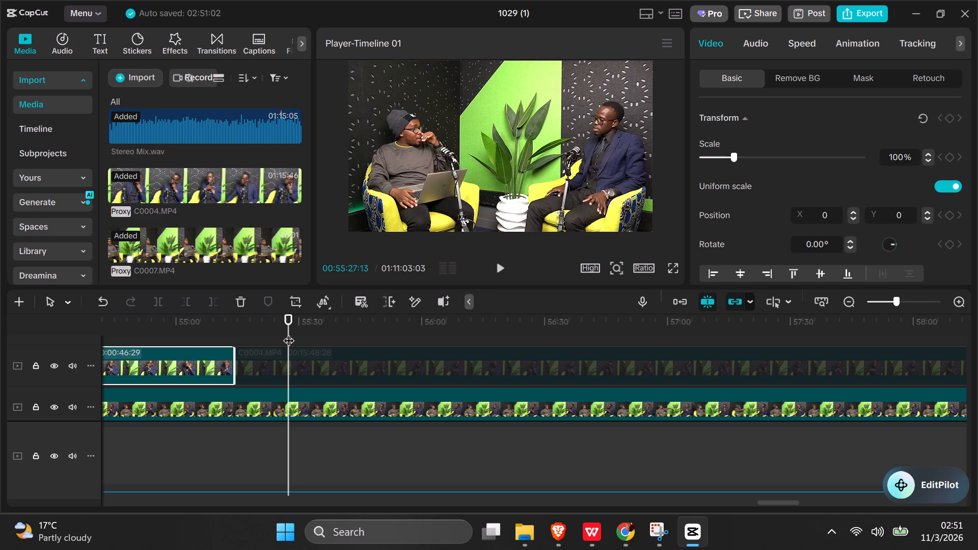
{"action": "key", "text": "space"}
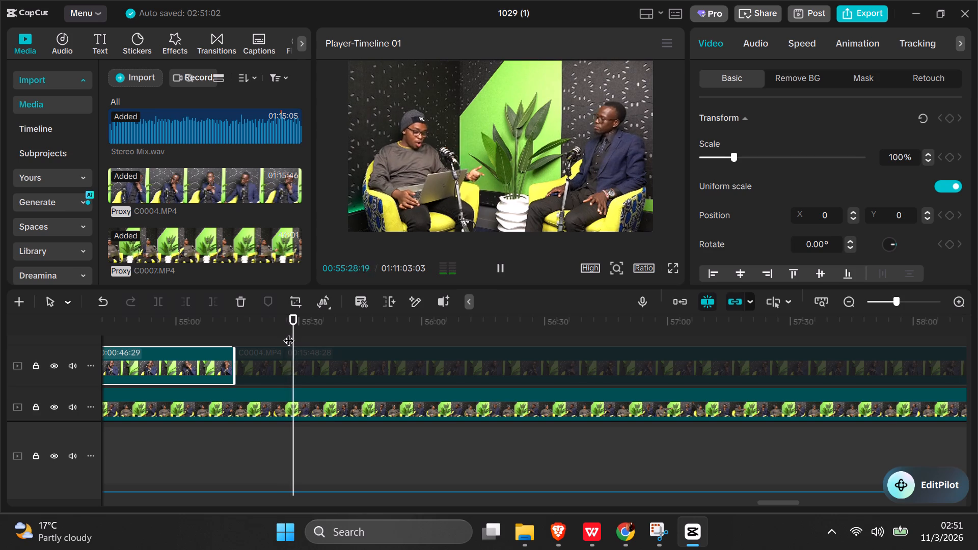
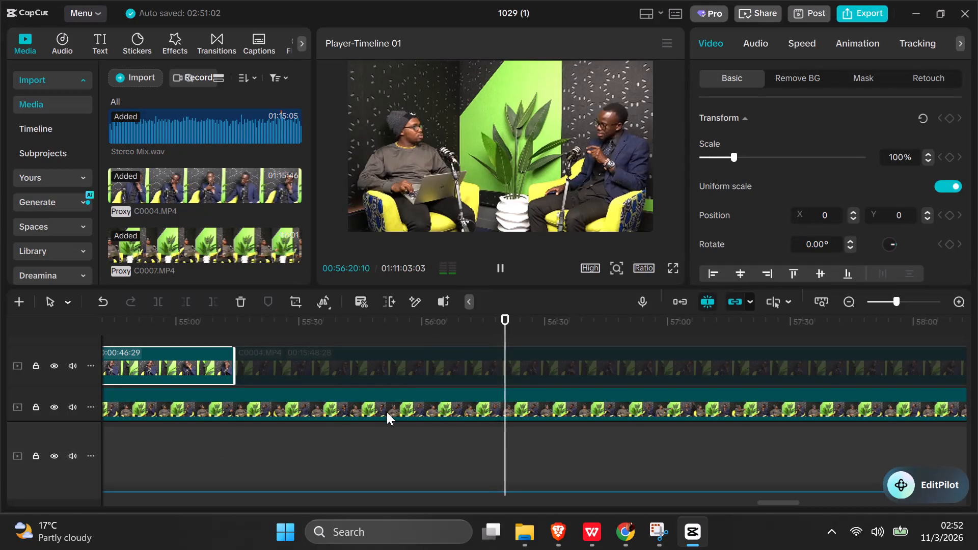
Replay the conversation around 00:56:00 to 00:56:10 for the speaker change and split the deactivated upper C0004.MP4 clip at 00:56:09:12.
{"action": "left_click", "coordinate": [423, 330]}
{"action": "key", "text": "space"}
{"action": "key", "text": "space"}
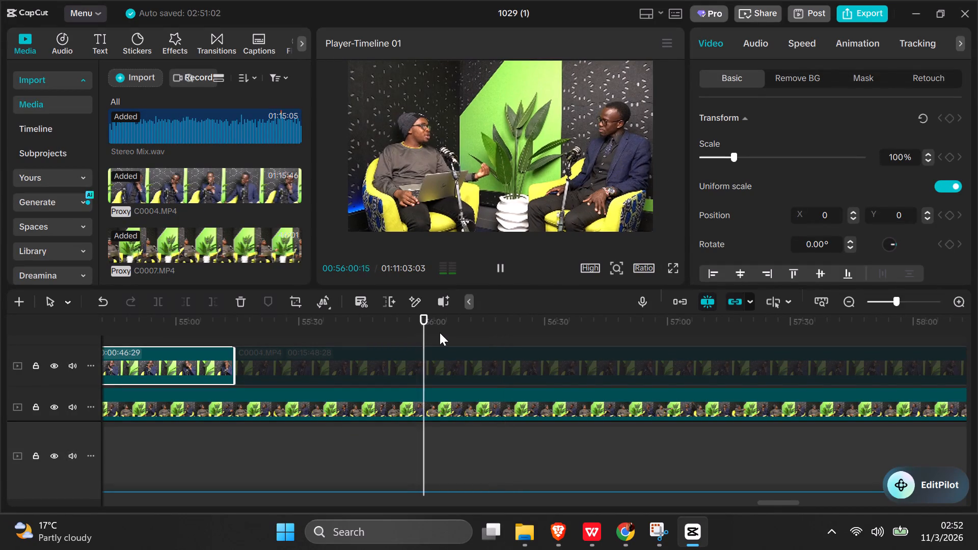
{"action": "triple_click", "coordinate": [440, 333]}
{"action": "key", "text": "space"}
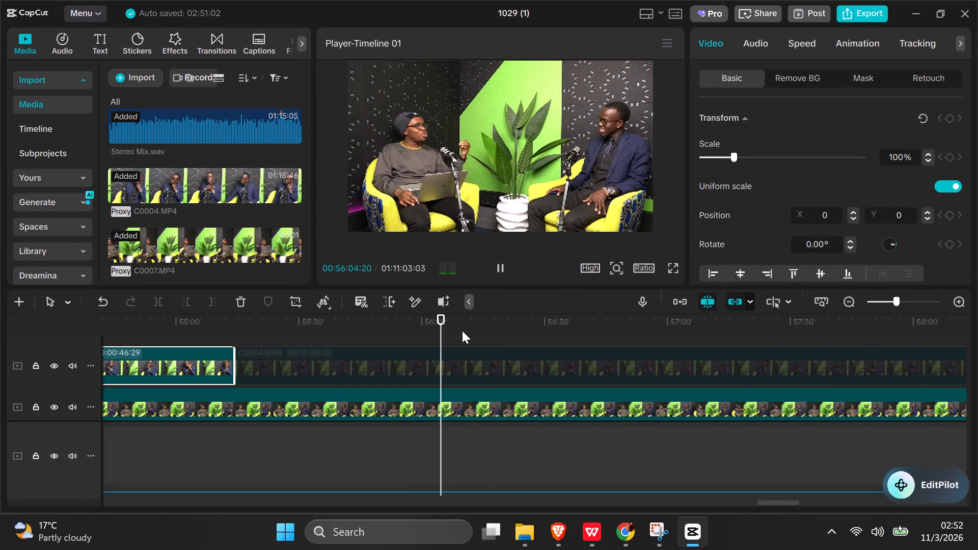
{"action": "left_click", "coordinate": [462, 331]}
{"action": "key", "text": "space"}
{"action": "key", "text": "space"}
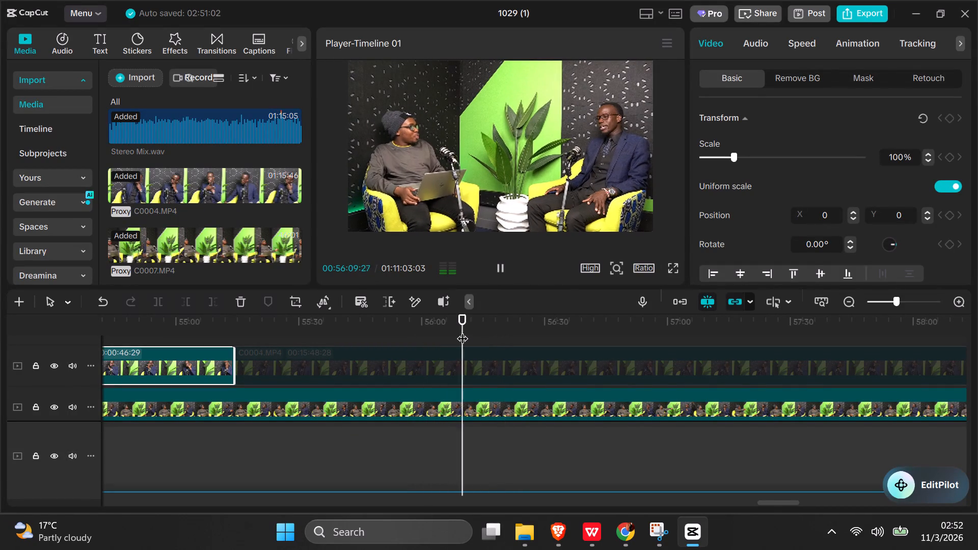
{"action": "left_click", "coordinate": [446, 331]}
{"action": "key", "text": "space"}
{"action": "key", "text": "space"}
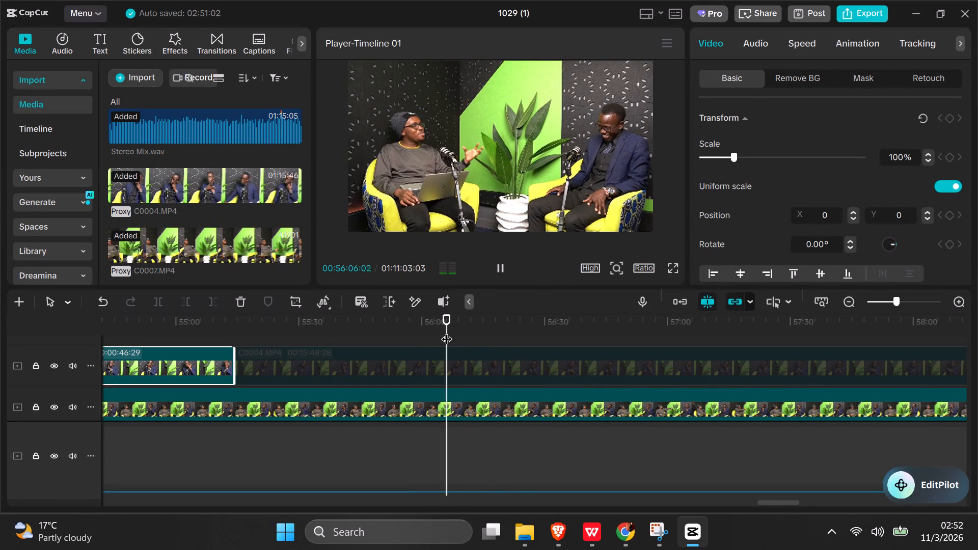
{"action": "key", "text": "space"}
{"action": "left_click", "coordinate": [390, 359]}
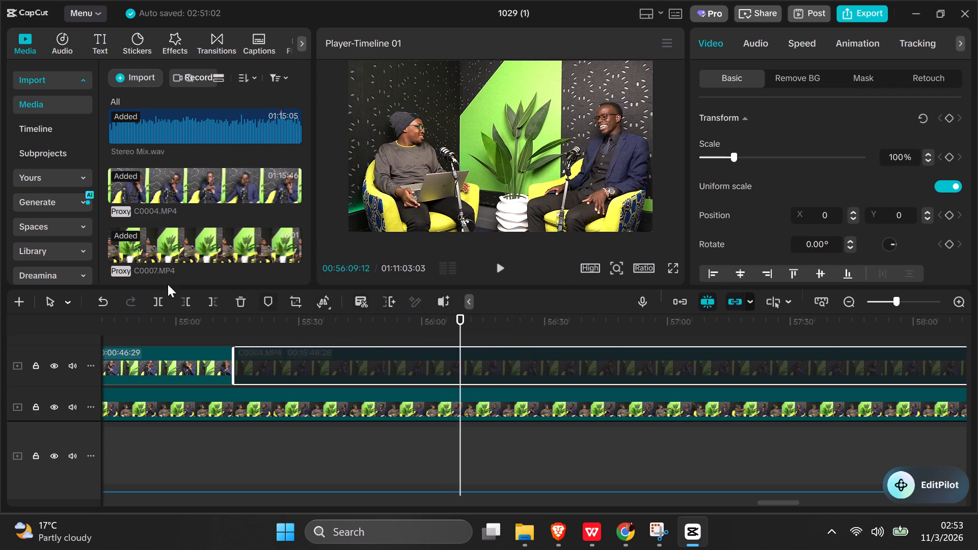
{"action": "left_click", "coordinate": [162, 298]}
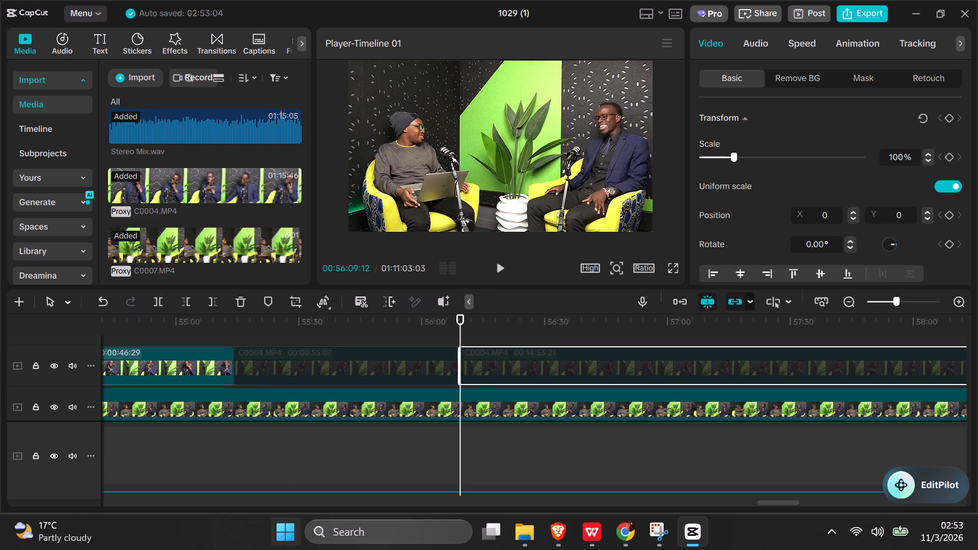
Look through the system's recent apps and launch the recently added Kuro app.
{"action": "left_click", "coordinate": [334, 533]}
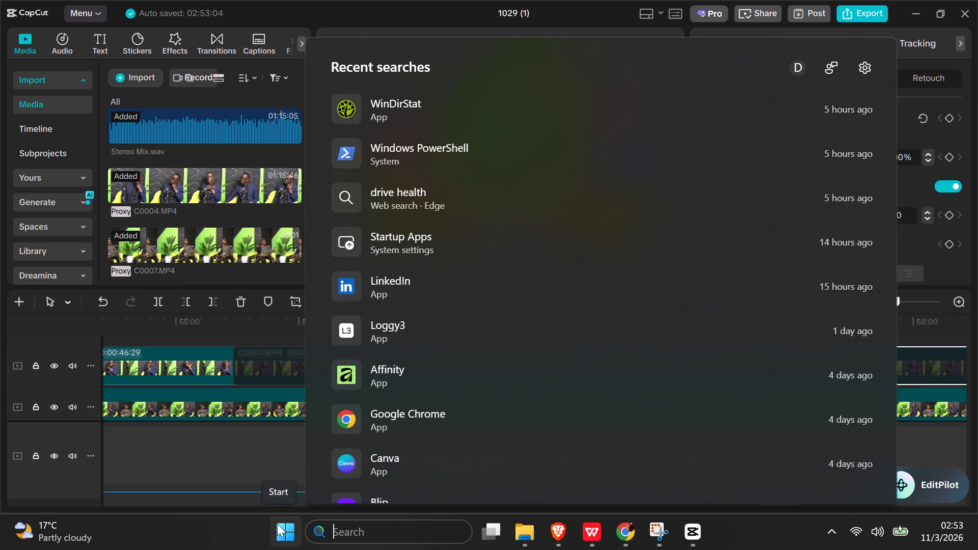
{"action": "scroll", "coordinate": [370, 416], "scroll_direction": "down", "scroll_amount": 10}
{"action": "scroll", "coordinate": [477, 396], "scroll_direction": "down", "scroll_amount": 5}
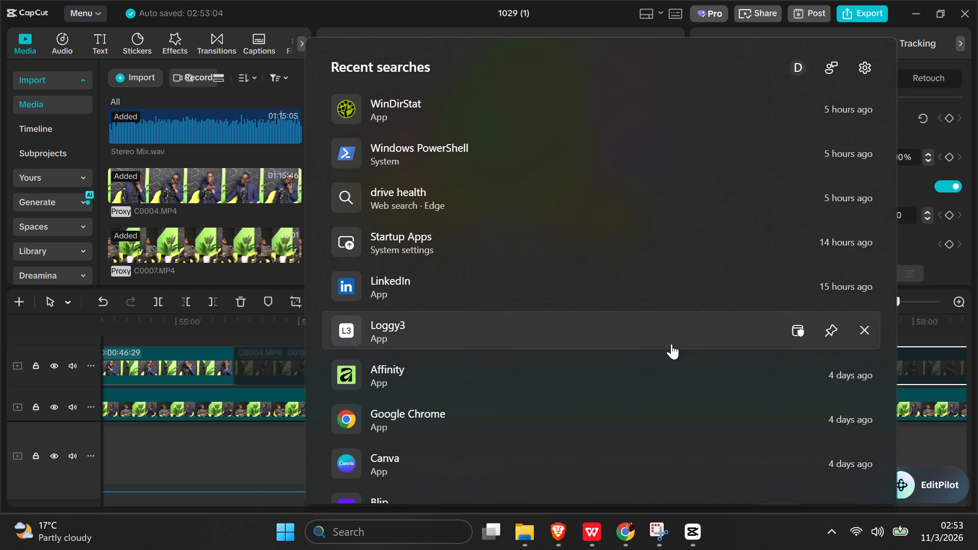
{"action": "scroll", "coordinate": [671, 344], "scroll_direction": "down", "scroll_amount": 11}
{"action": "left_click", "coordinate": [286, 532]}
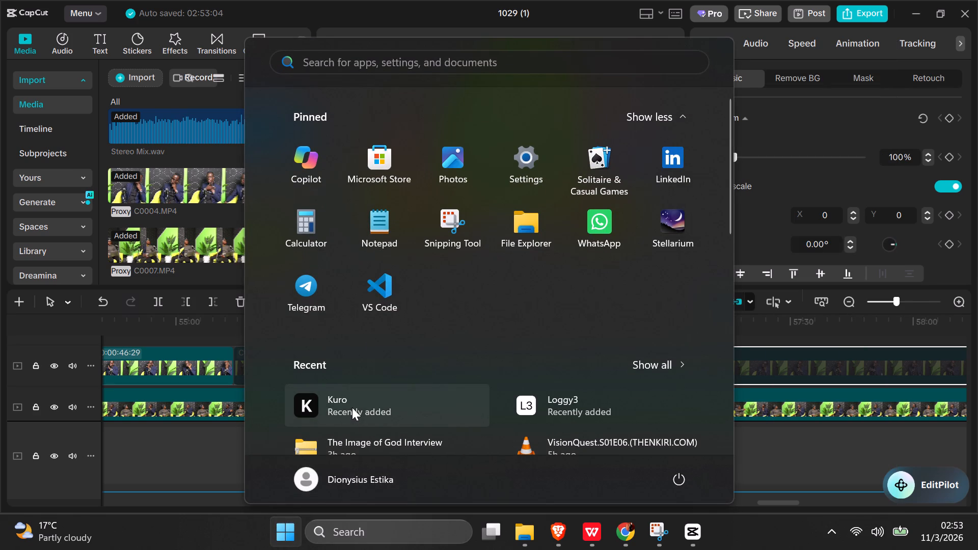
{"action": "double_click", "coordinate": [352, 407]}
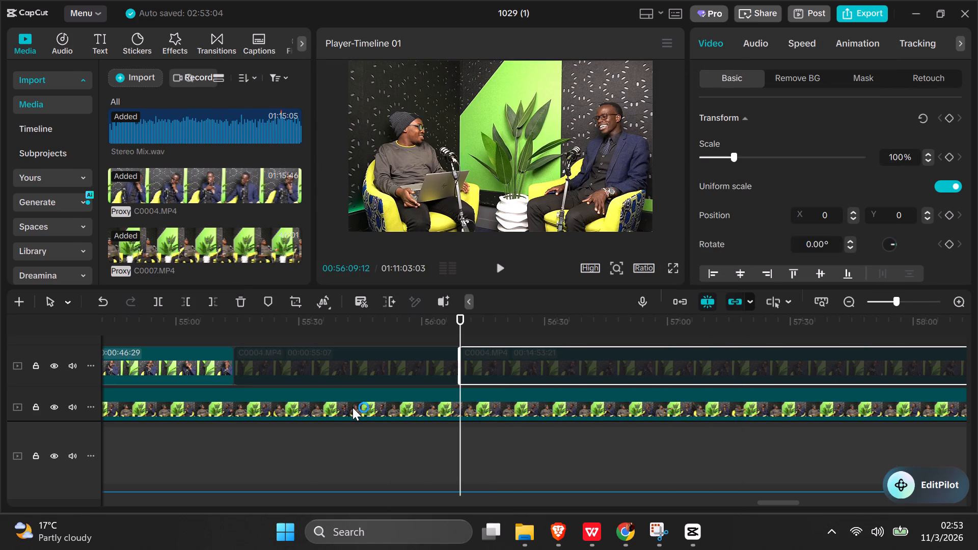
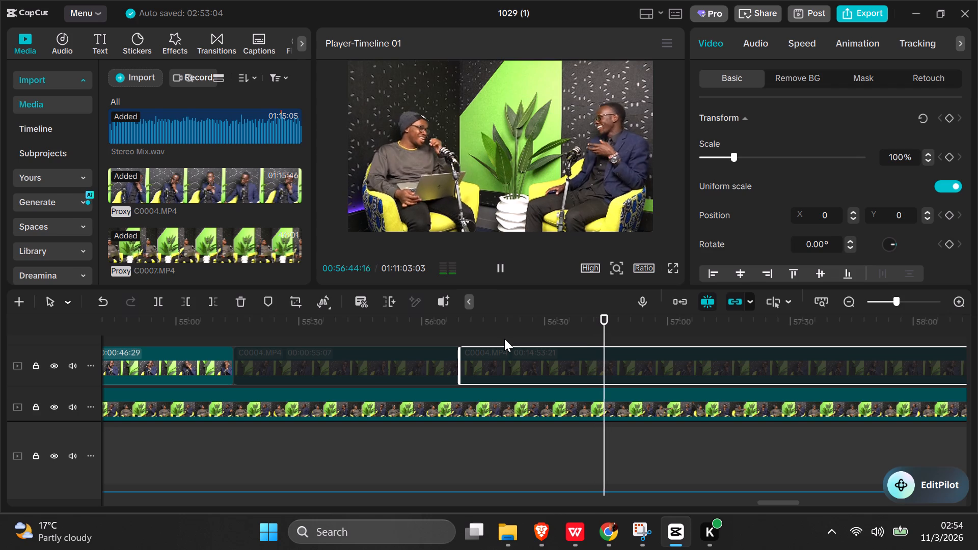
Replay the conversation around 00:56:38 for the speaker change and split the deactivated upper C0004.MP4 clip at 00:56:40:03.
{"action": "left_click", "coordinate": [573, 333]}
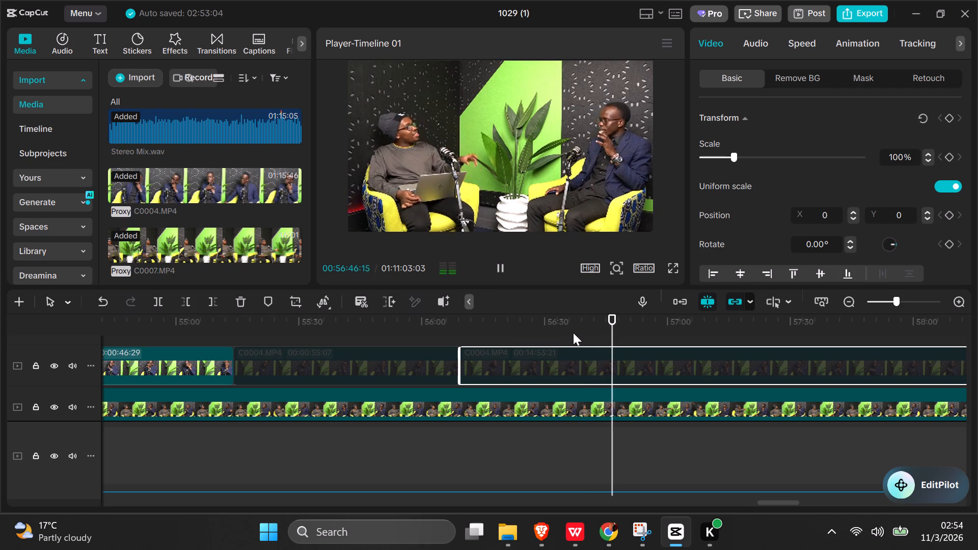
{"action": "key", "text": "space"}
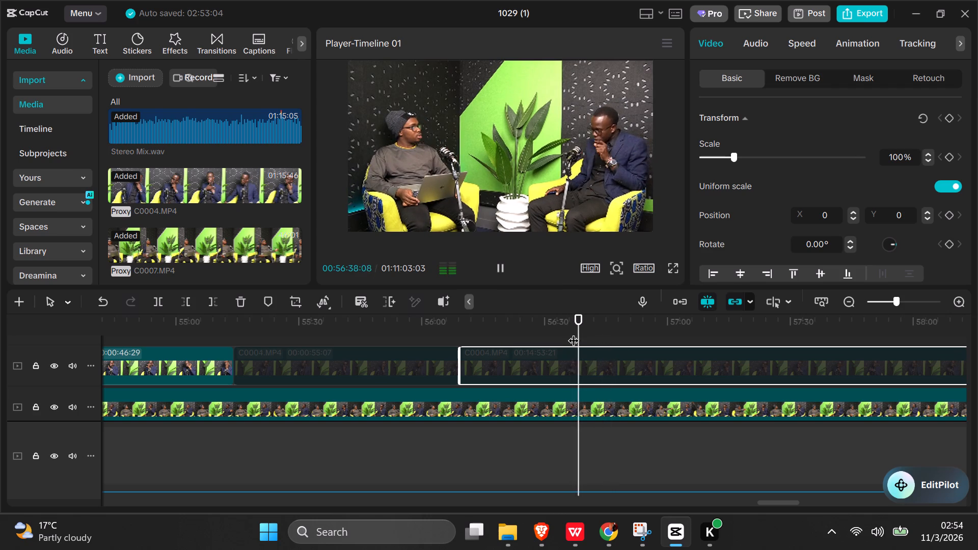
{"action": "key", "text": "space"}
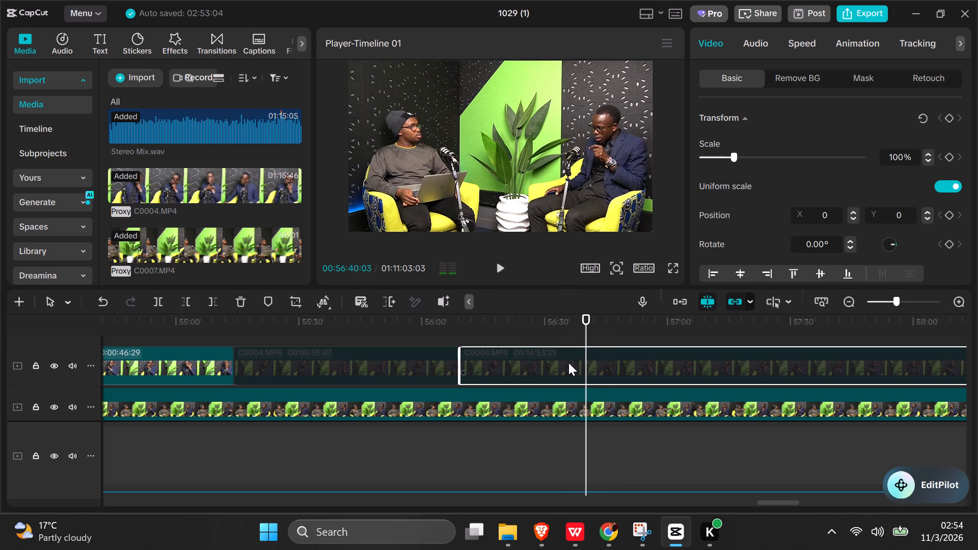
{"action": "left_click", "coordinate": [162, 298]}
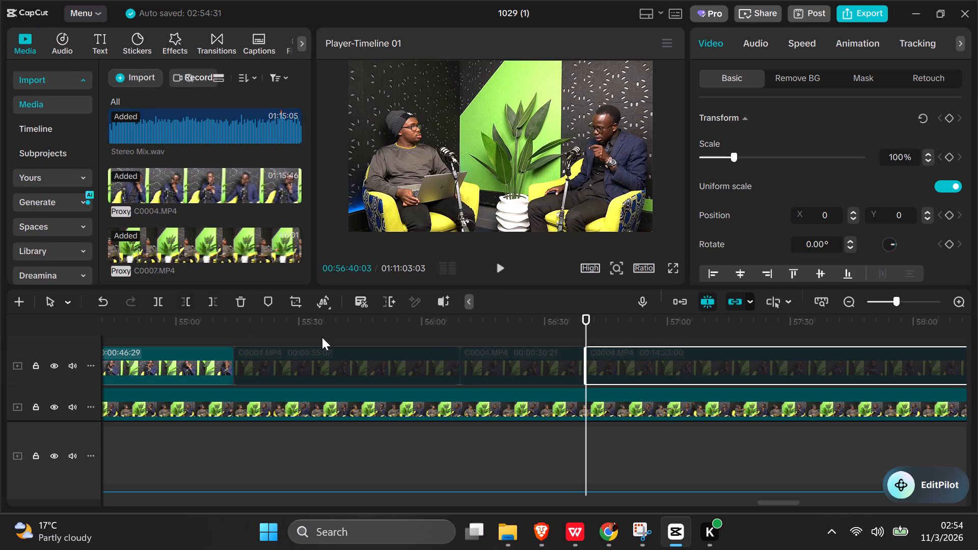
Activate the upper C0004.MP4 segment between 00:56:09:12 and 00:56:40:03 and play back the camera switch at its end.
{"action": "left_click", "coordinate": [530, 364]}
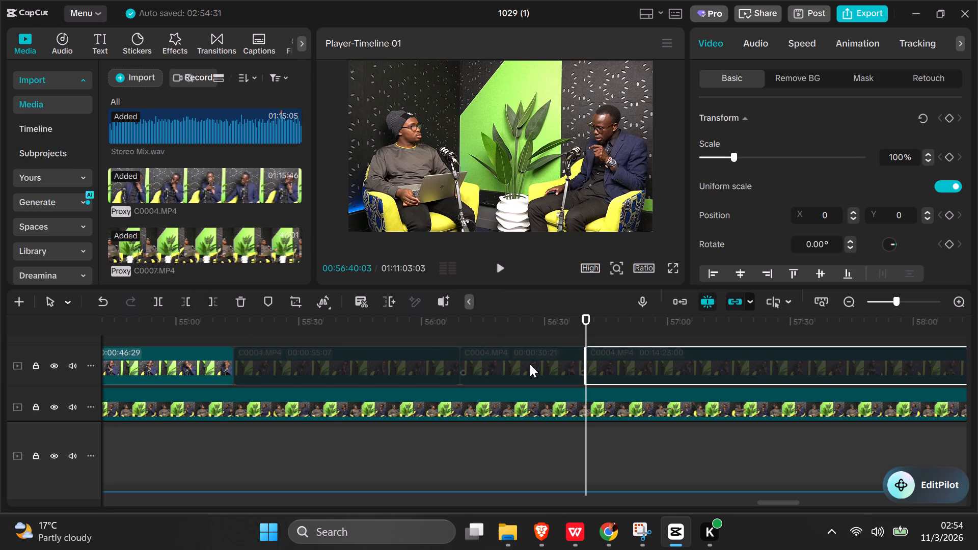
{"action": "right_click", "coordinate": [526, 367]}
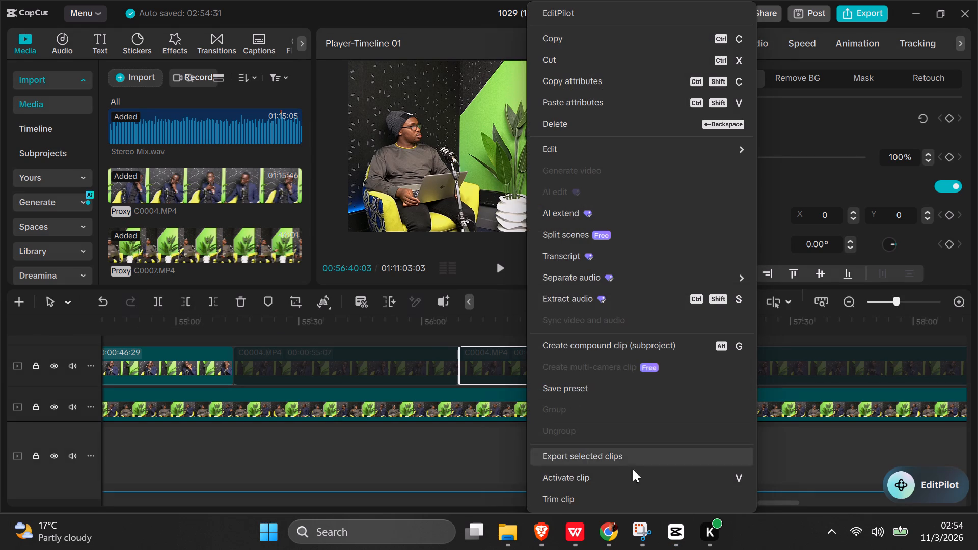
{"action": "left_click", "coordinate": [606, 475]}
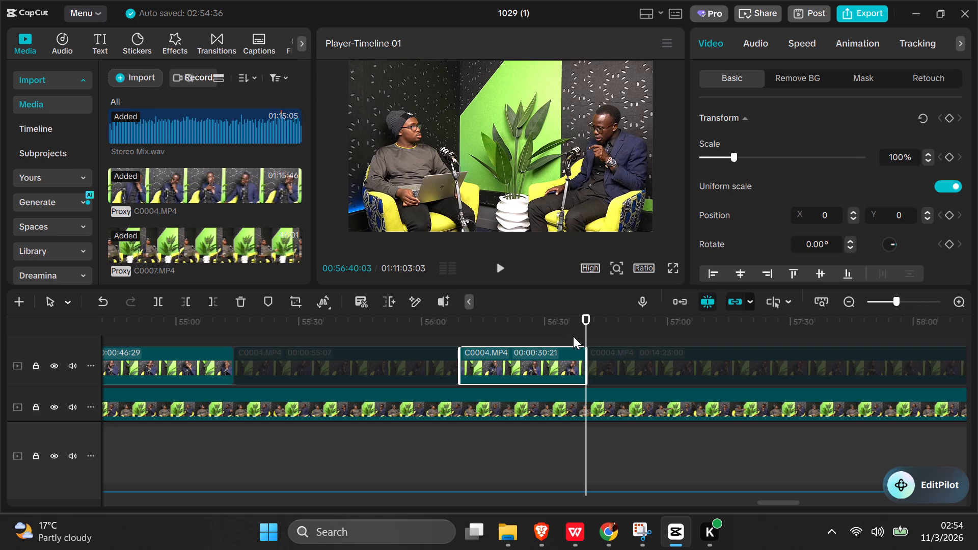
{"action": "left_click", "coordinate": [573, 336]}
{"action": "key", "text": "space"}
{"action": "key", "text": "space"}
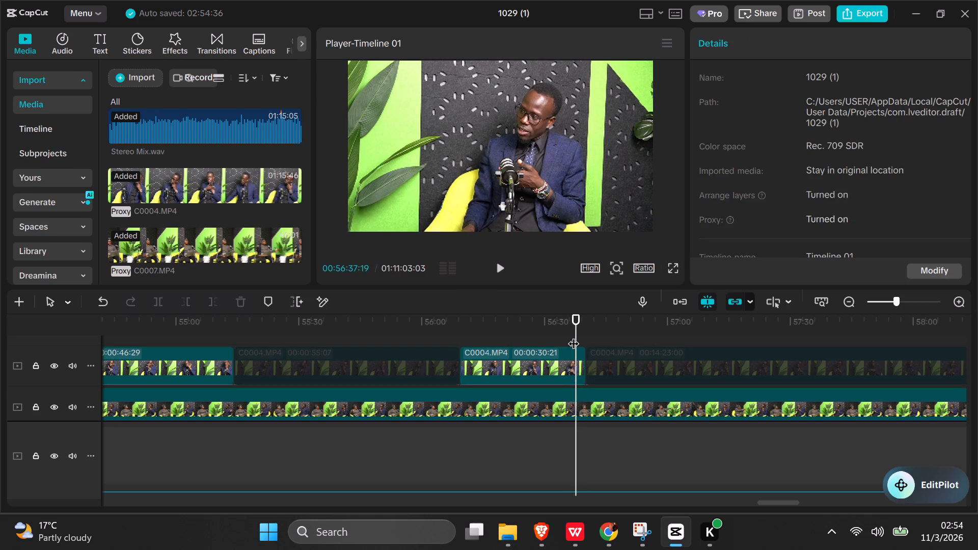
{"action": "key", "text": "space"}
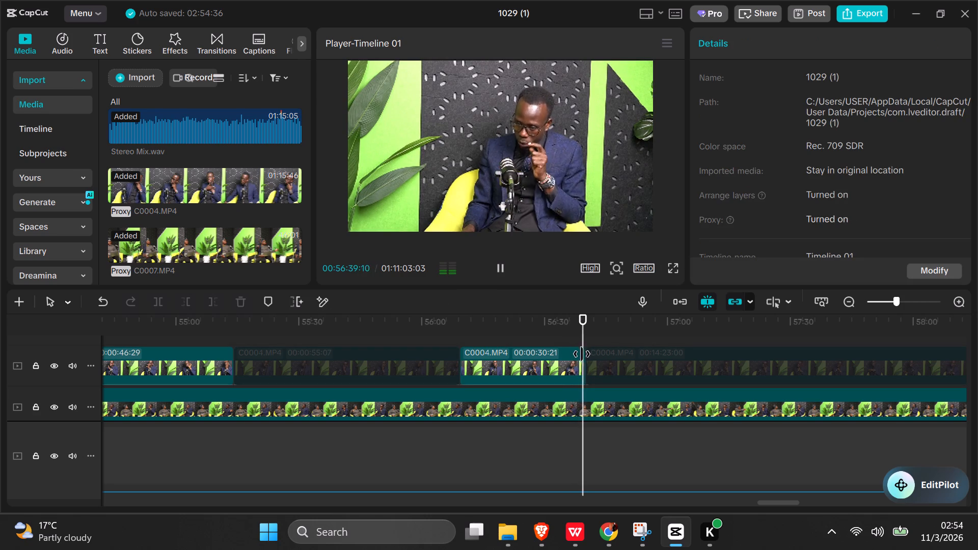
{"action": "key", "text": "space"}
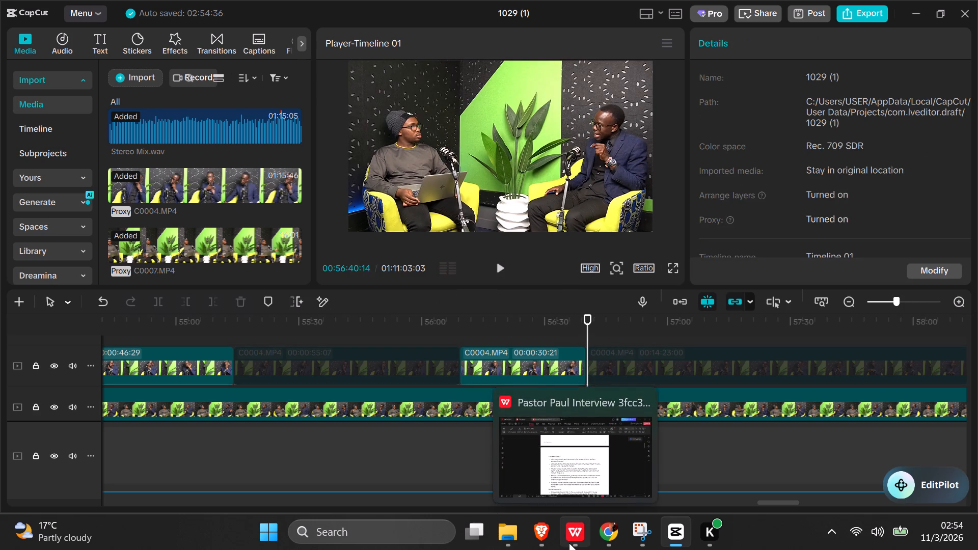
Switch to WPS Office, close the interview PDF and the program, and close Snipping Tool as well.
{"action": "left_click", "coordinate": [569, 543]}
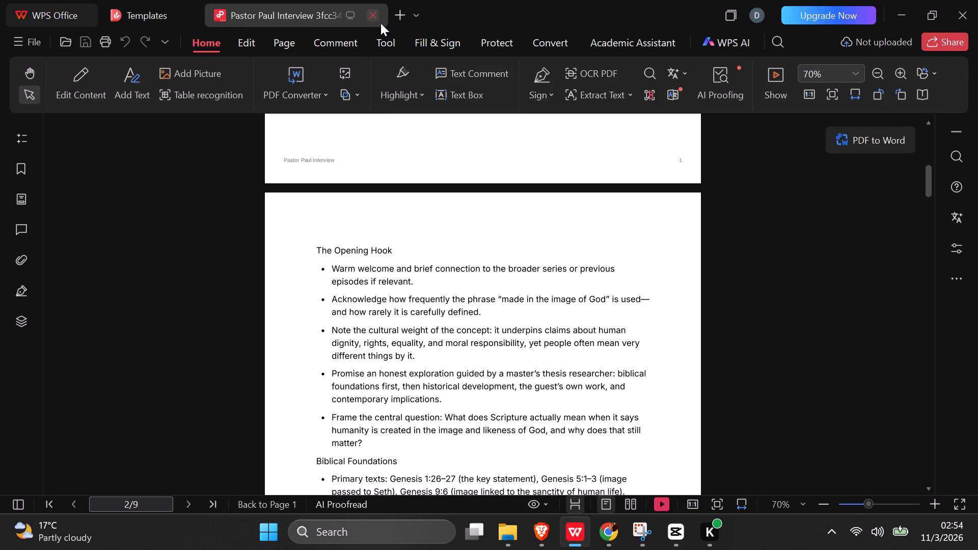
{"action": "left_click", "coordinate": [371, 18]}
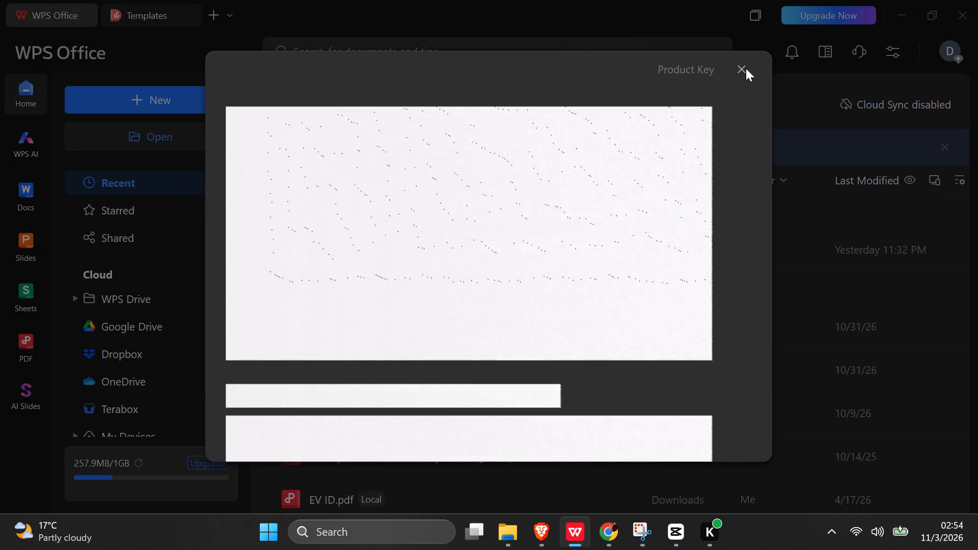
{"action": "left_click", "coordinate": [741, 71]}
{"action": "left_click", "coordinate": [963, 12]}
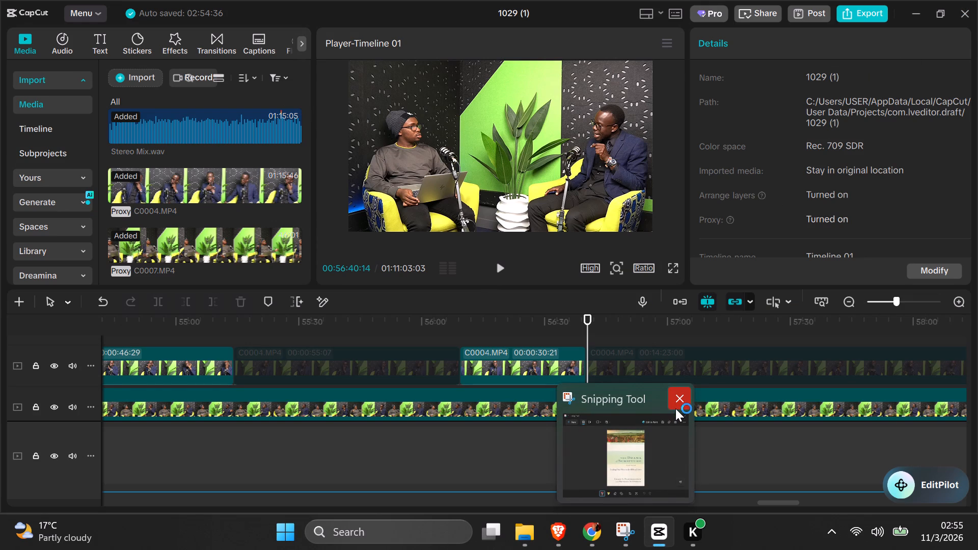
{"action": "left_click", "coordinate": [676, 402]}
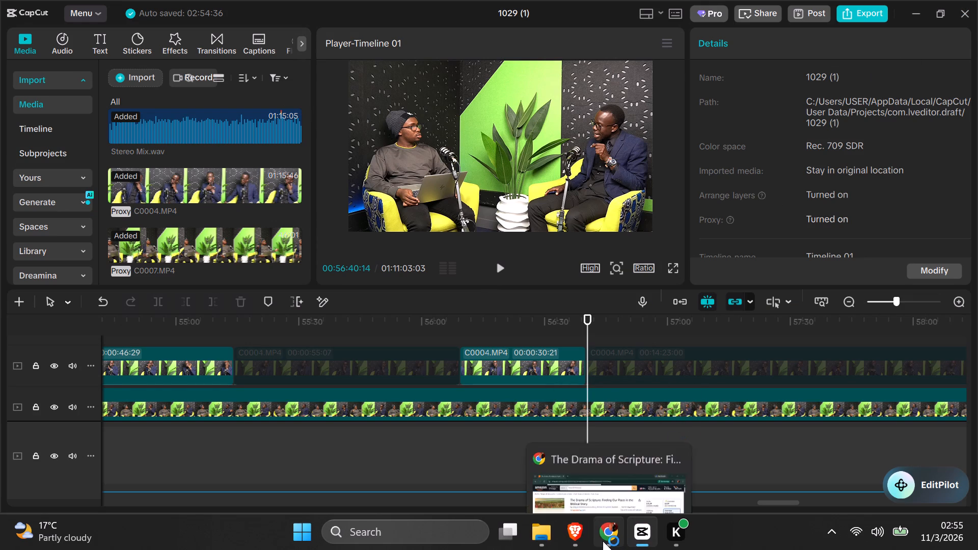
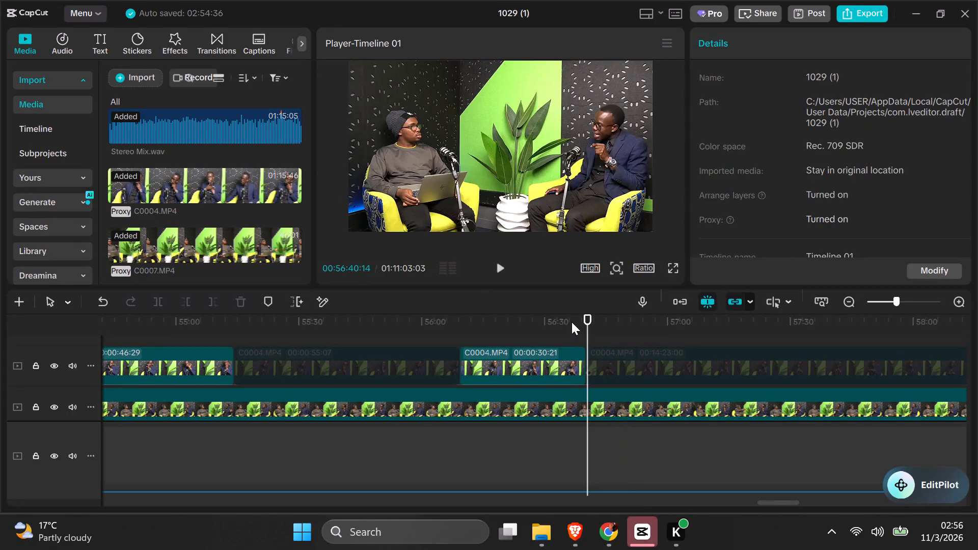
Play the conversation on from about 00:56:36 and split the deactivated upper C0004.MP4 clip at the speaker change at 00:57:21:24.
{"action": "double_click", "coordinate": [572, 322]}
{"action": "key", "text": "space"}
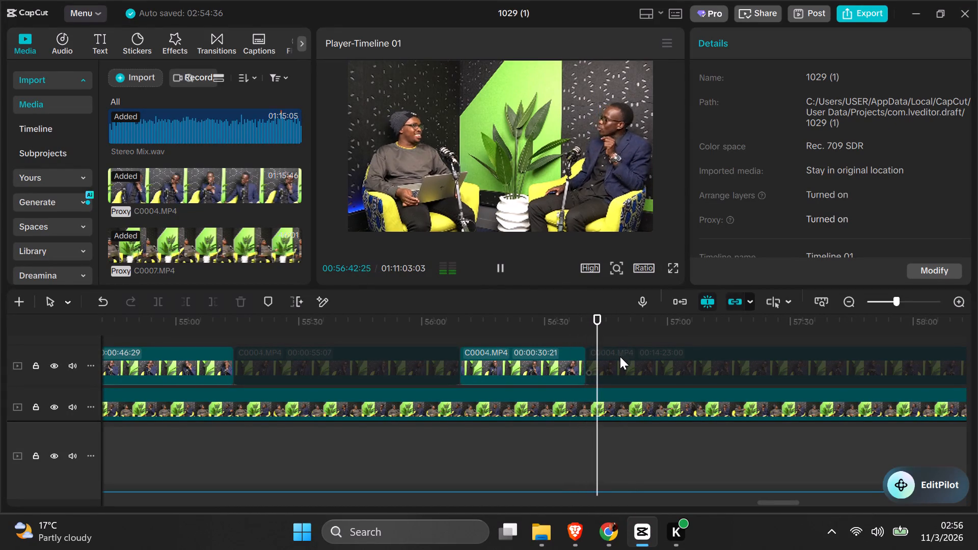
{"action": "left_click", "coordinate": [634, 363]}
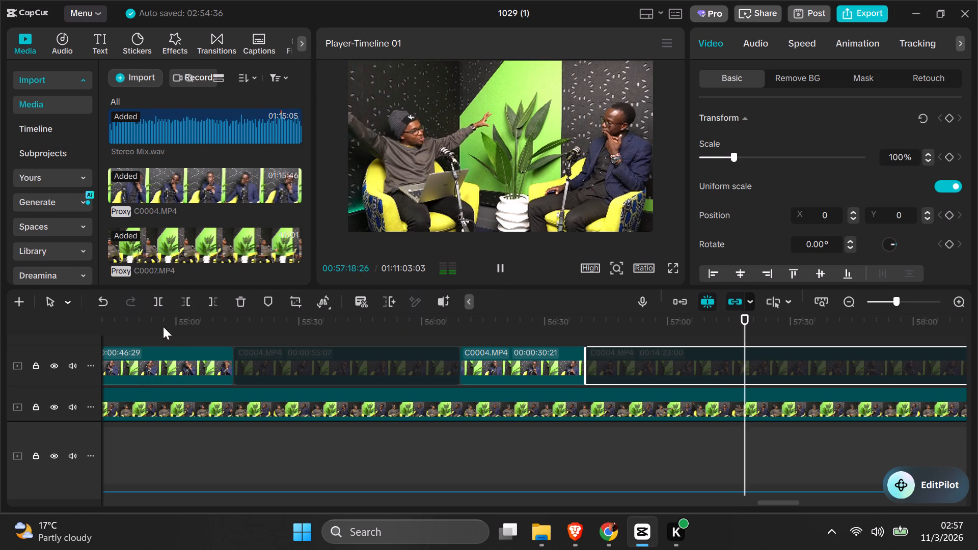
{"action": "key", "text": "space"}
{"action": "left_click", "coordinate": [158, 299]}
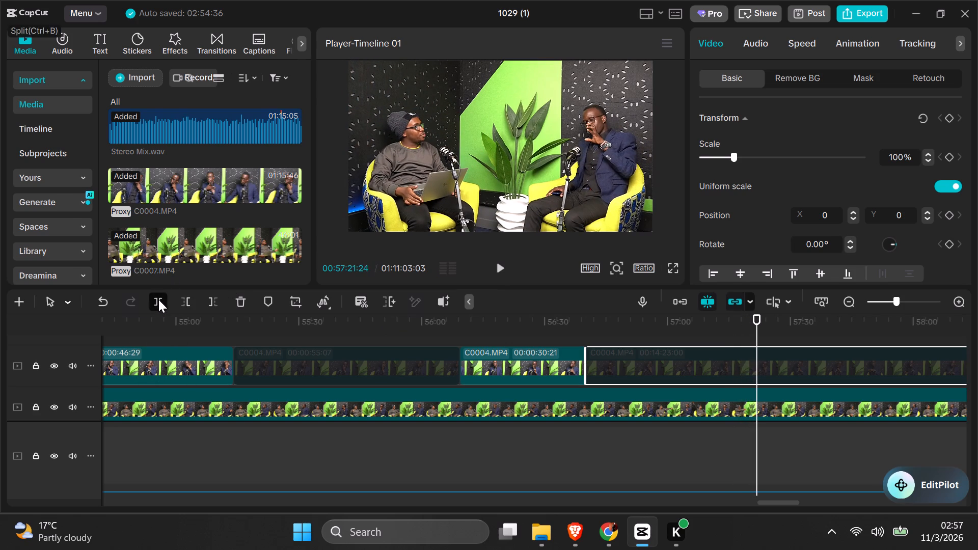
Play and skim the conversation from 00:57:21:24 to about 00:59:01 to locate the next speaker change.
{"action": "key", "text": "space"}
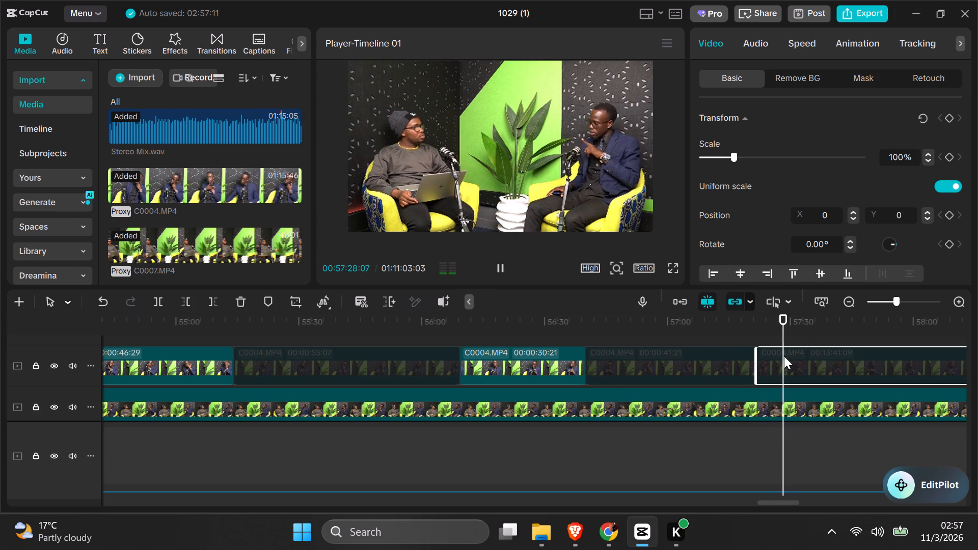
{"action": "key", "text": "space"}
{"action": "key", "text": "space"}
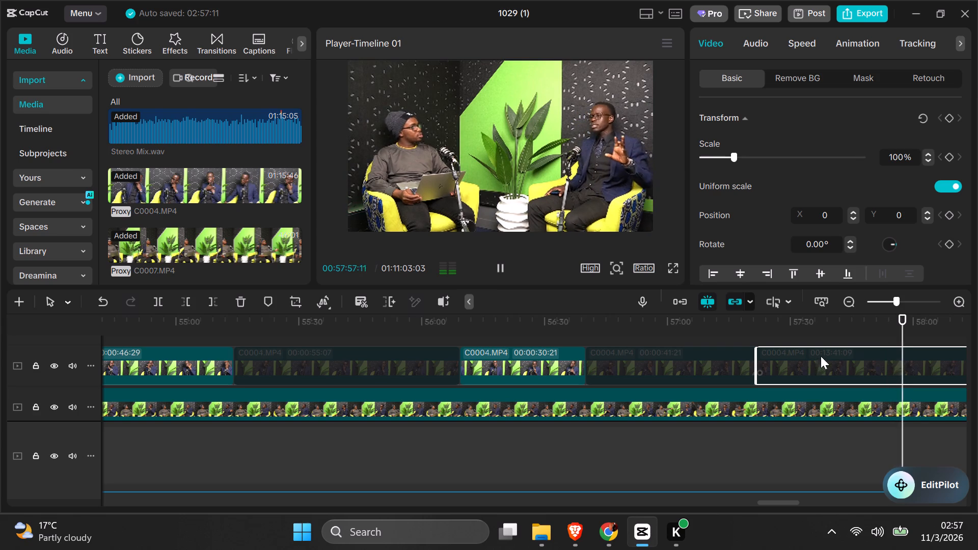
{"action": "left_click", "coordinate": [950, 326]}
{"action": "key", "text": "space"}
{"action": "key", "text": "space"}
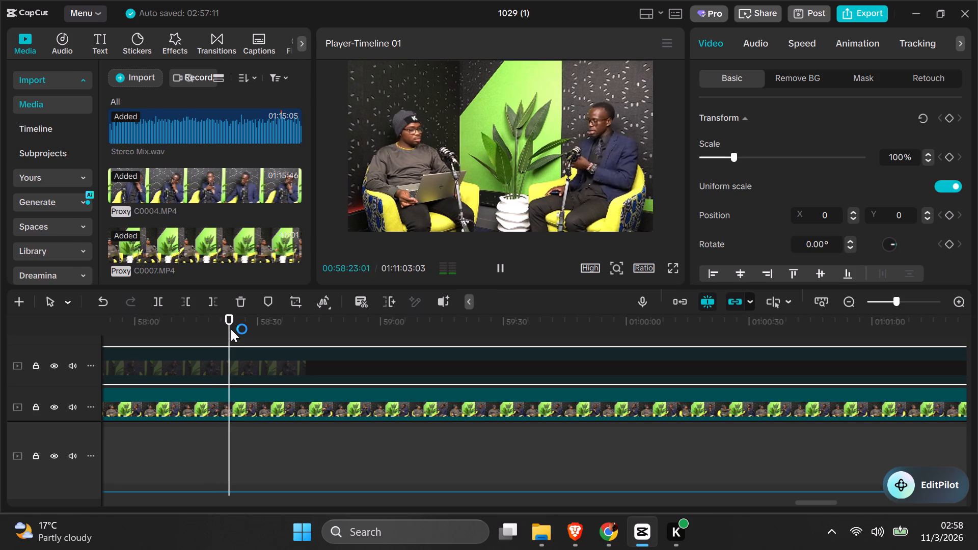
{"action": "left_click", "coordinate": [270, 333]}
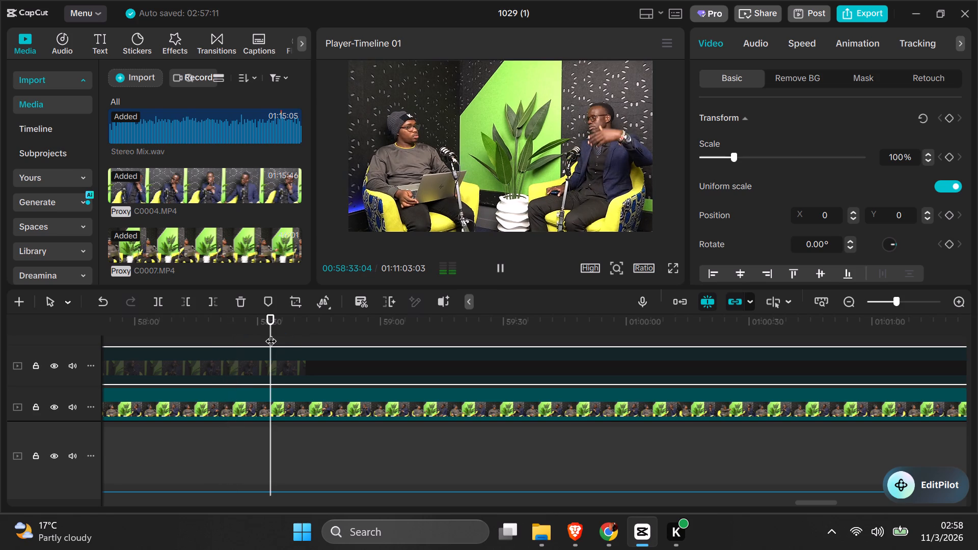
{"action": "key", "text": "space"}
{"action": "key", "text": "space"}
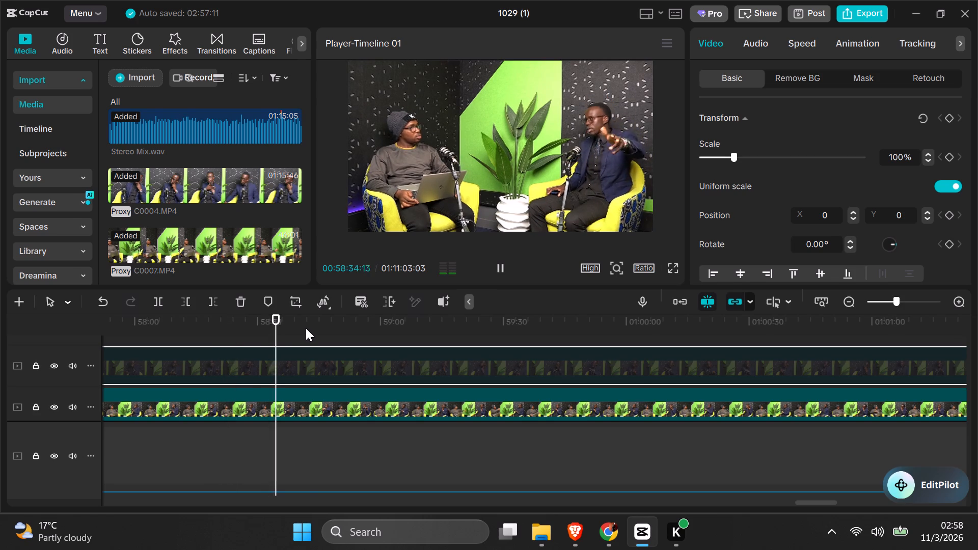
{"action": "left_click", "coordinate": [307, 328]}
{"action": "key", "text": "space"}
{"action": "key", "text": "space"}
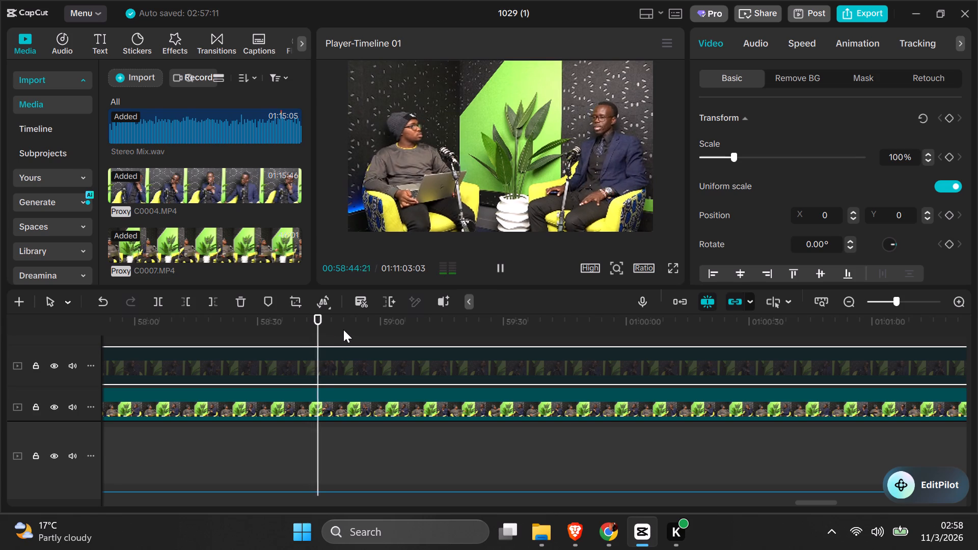
{"action": "left_click", "coordinate": [385, 334]}
{"action": "key", "text": "space"}
{"action": "key", "text": "space"}
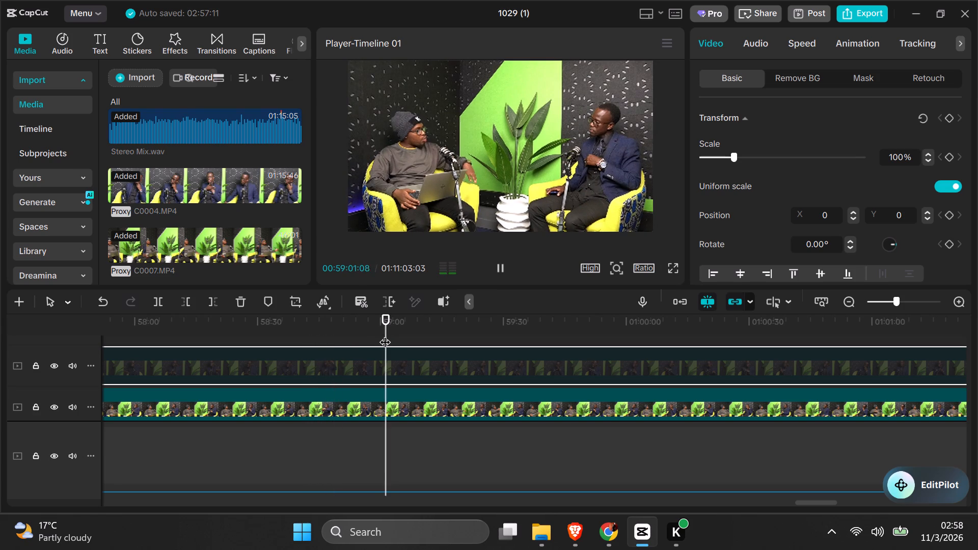
Replay the conversation around 00:58:52 for the exact speaker change and split the deactivated upper C0004.MP4 clip at 00:58:54:03.
{"action": "left_click", "coordinate": [371, 329]}
{"action": "key", "text": "space"}
{"action": "key", "text": "space"}
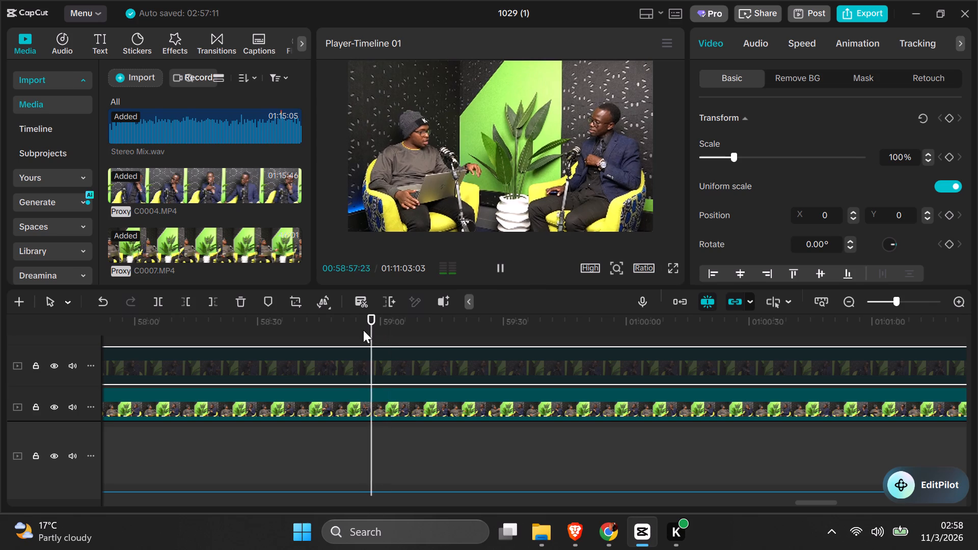
{"action": "left_click", "coordinate": [342, 337]}
{"action": "key", "text": "space"}
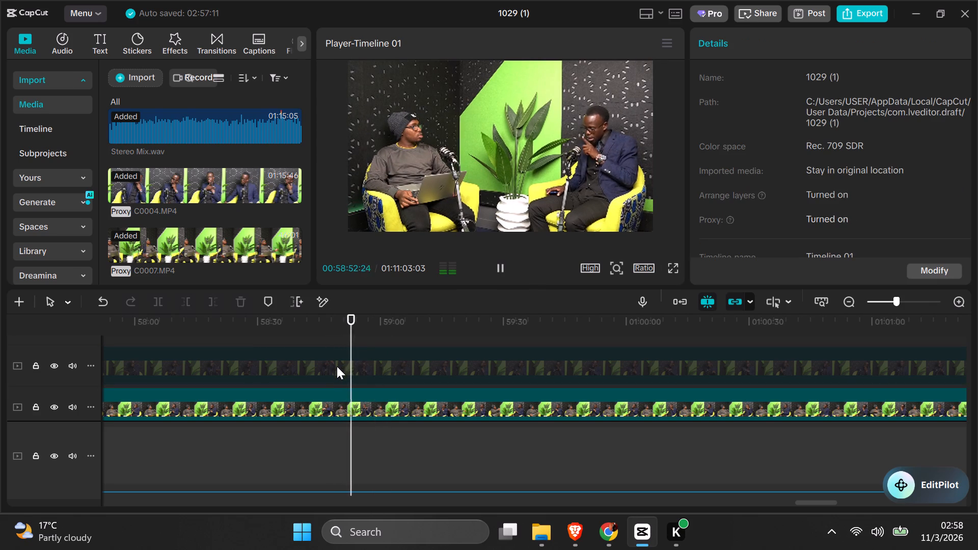
{"action": "key", "text": "space"}
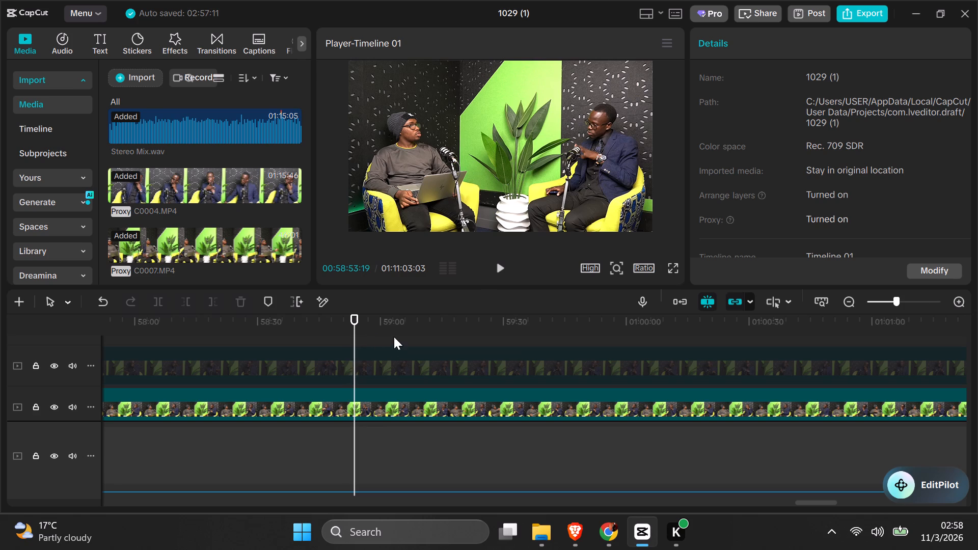
{"action": "key", "text": "space"}
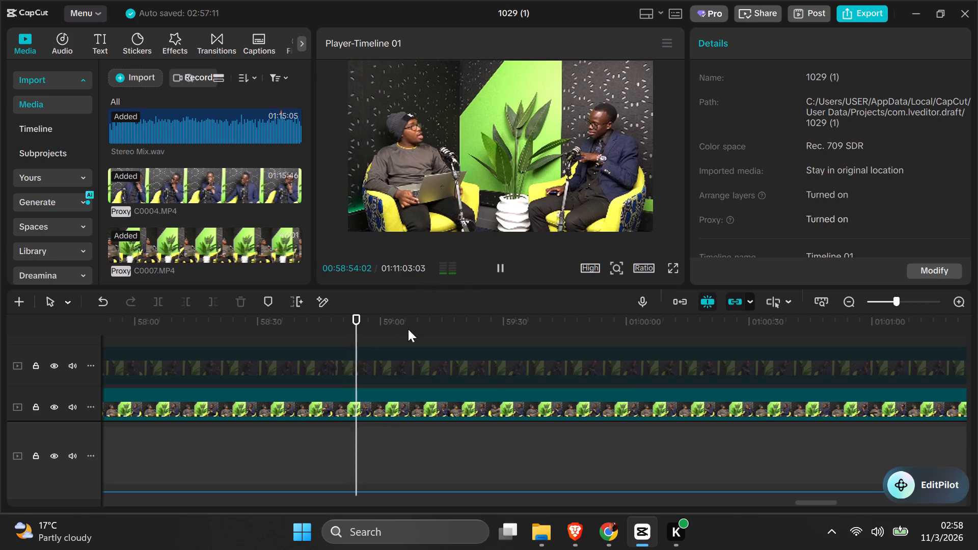
{"action": "left_click", "coordinate": [347, 328]}
{"action": "key", "text": "space"}
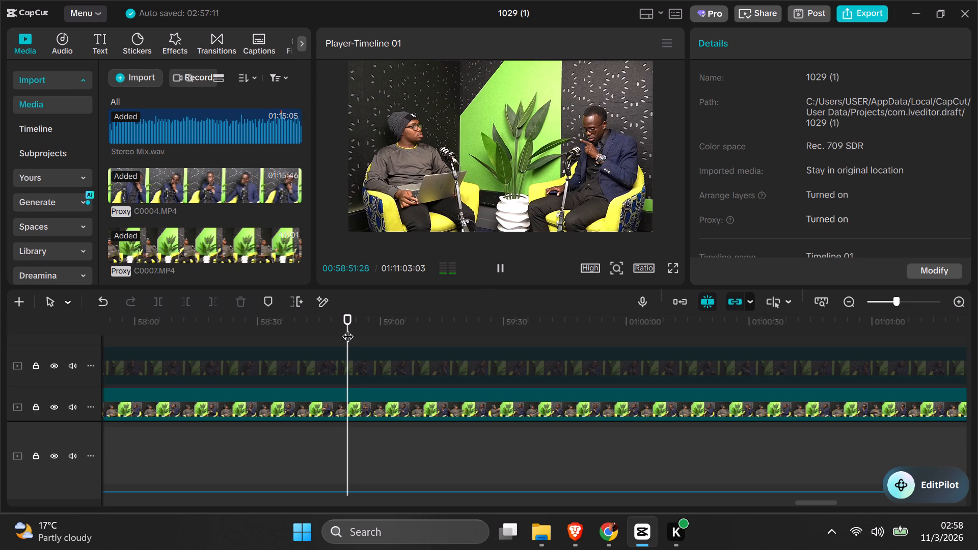
{"action": "key", "text": "space"}
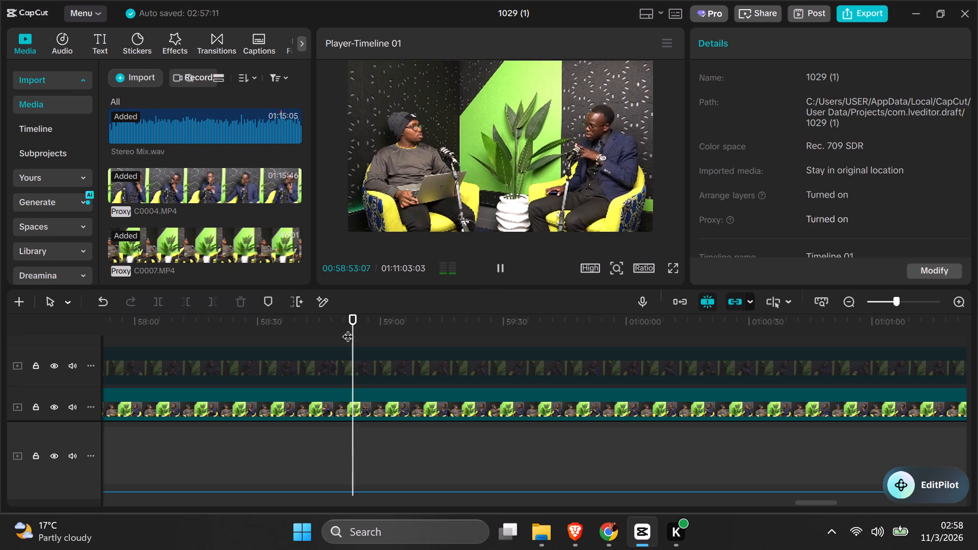
{"action": "key", "text": "space"}
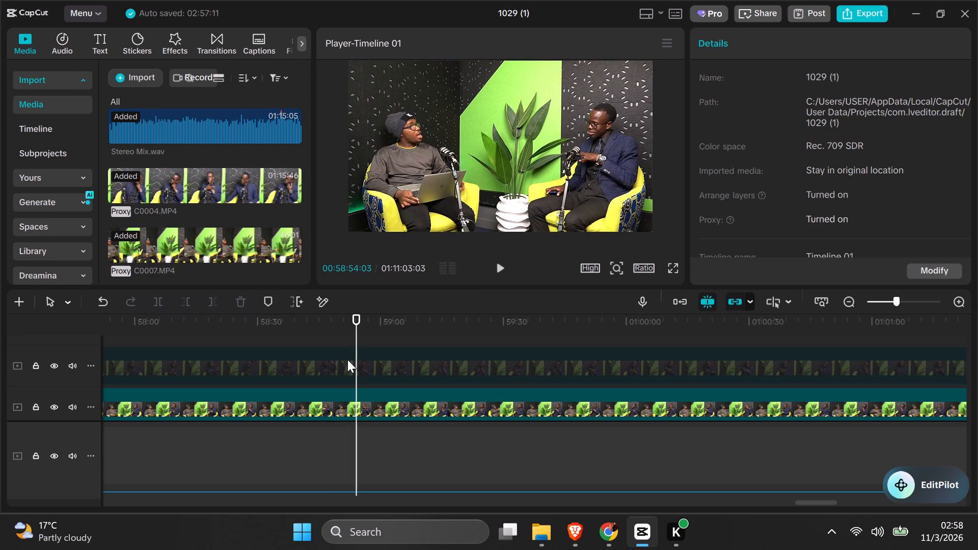
{"action": "left_click", "coordinate": [347, 360]}
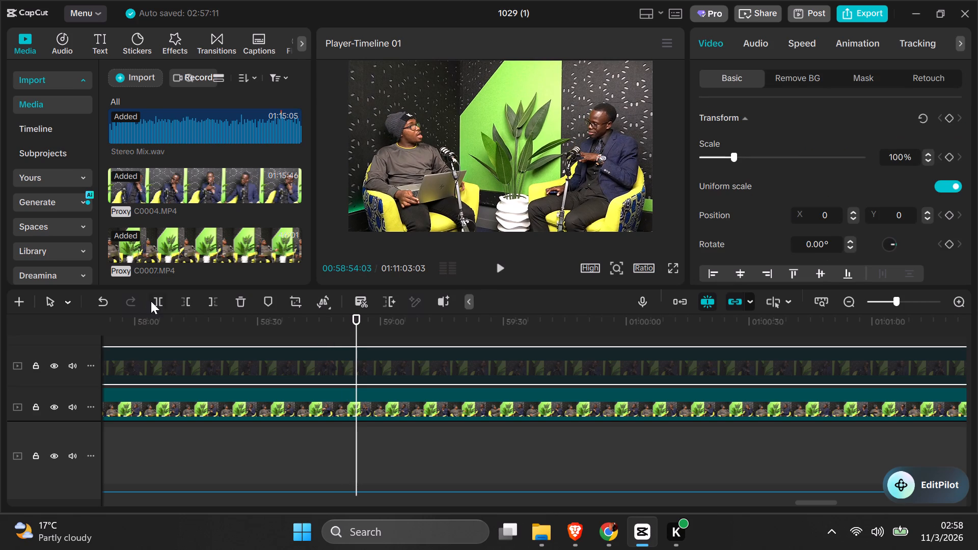
{"action": "left_click", "coordinate": [153, 300]}
Activate the upper C0004.MP4 segment between 00:57:21:24 and 00:58:54:03 and play back the camera switch at its end.
{"action": "left_click", "coordinate": [300, 355]}
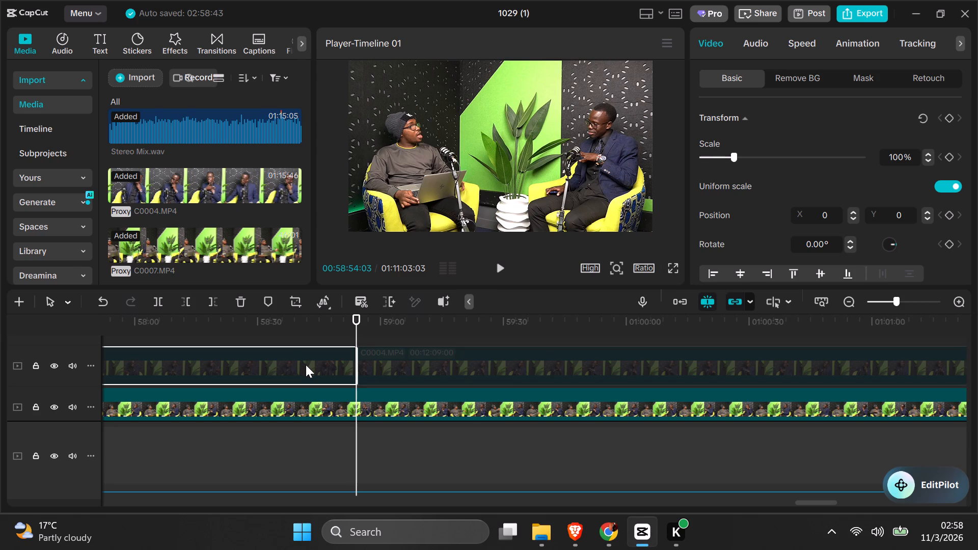
{"action": "right_click", "coordinate": [306, 365]}
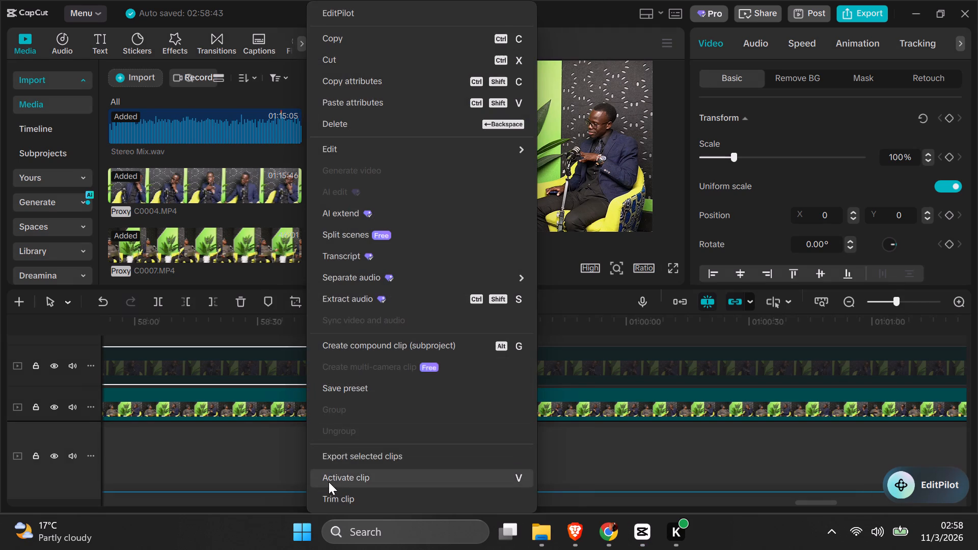
{"action": "left_click", "coordinate": [329, 482]}
{"action": "left_click", "coordinate": [349, 338]}
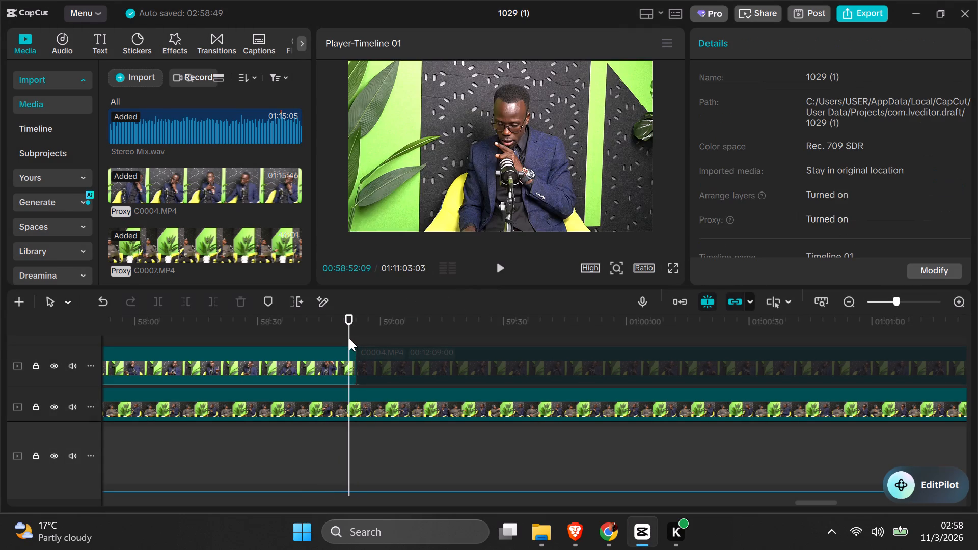
{"action": "key", "text": "space"}
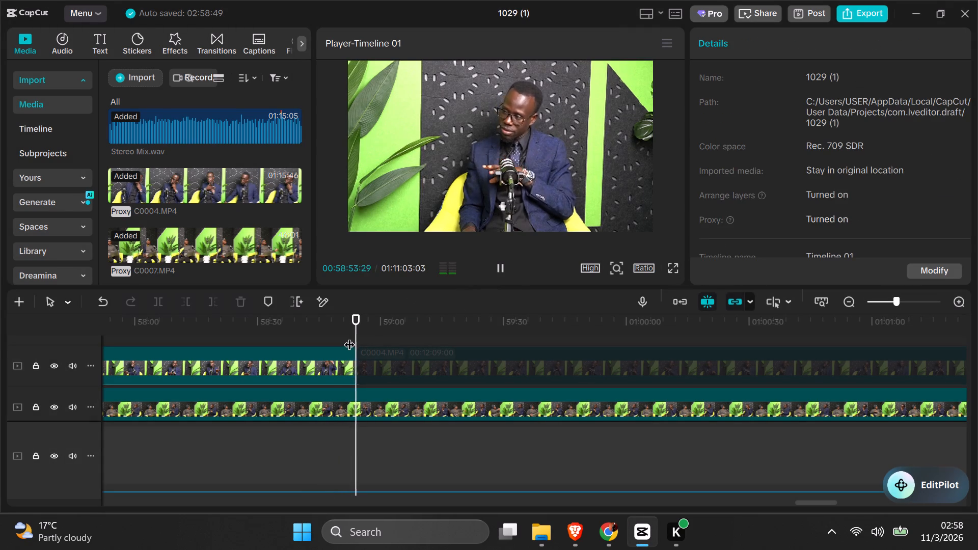
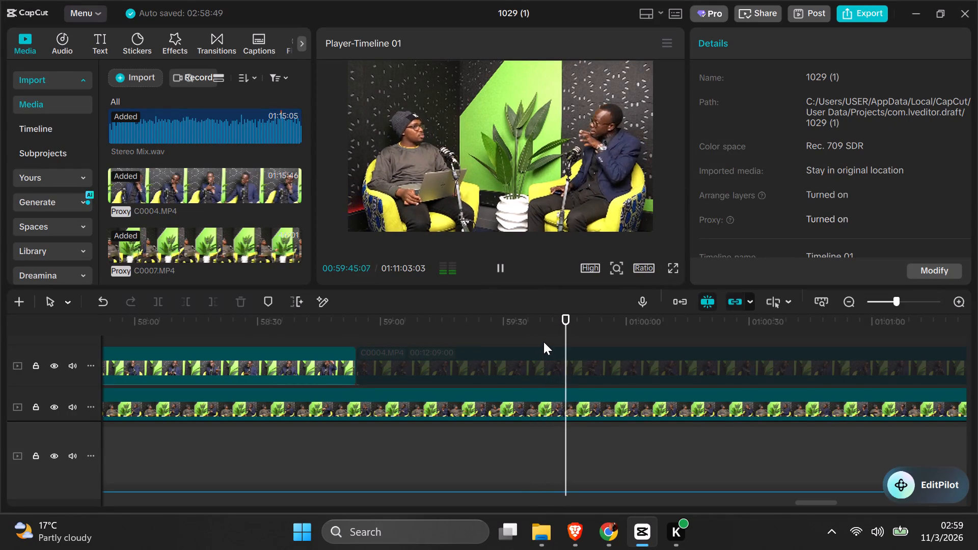
Replay the conversation between about 00:59:31 and 00:59:38 for the exact speaker change and split the deactivated upper C0004.MP4 clip at 00:59:35:17.
{"action": "left_click", "coordinate": [537, 331]}
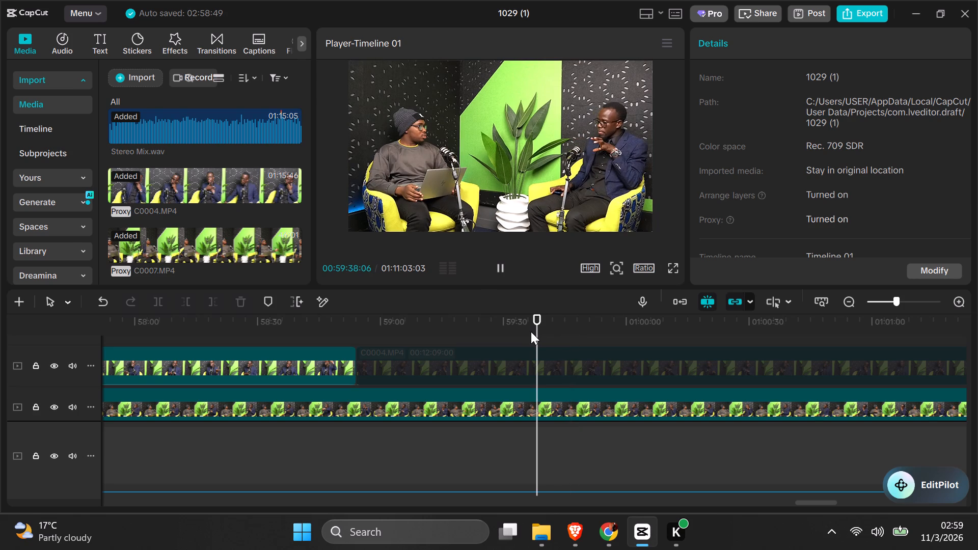
{"action": "key", "text": "space"}
{"action": "left_click", "coordinate": [508, 334]}
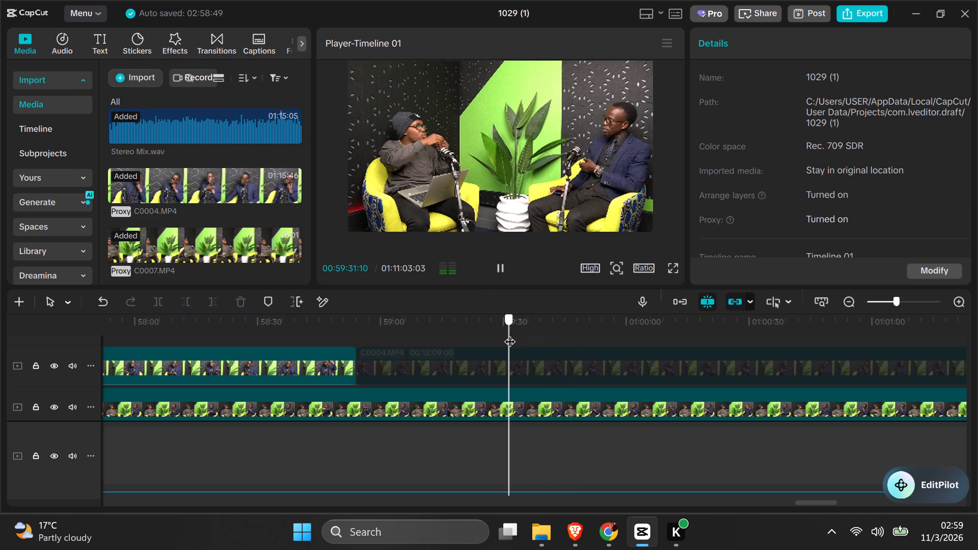
{"action": "key", "text": "space"}
{"action": "key", "text": "space"}
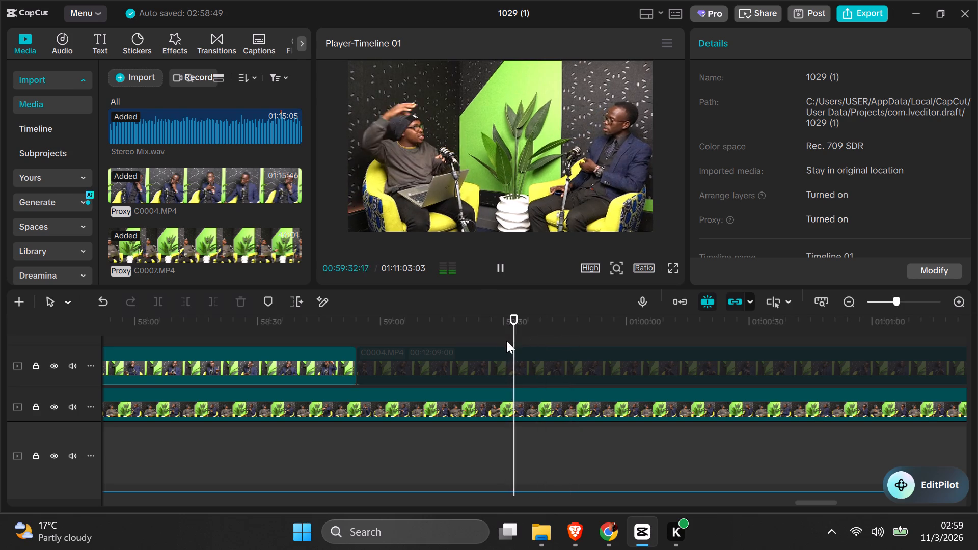
{"action": "key", "text": "space"}
{"action": "left_click", "coordinate": [507, 369]}
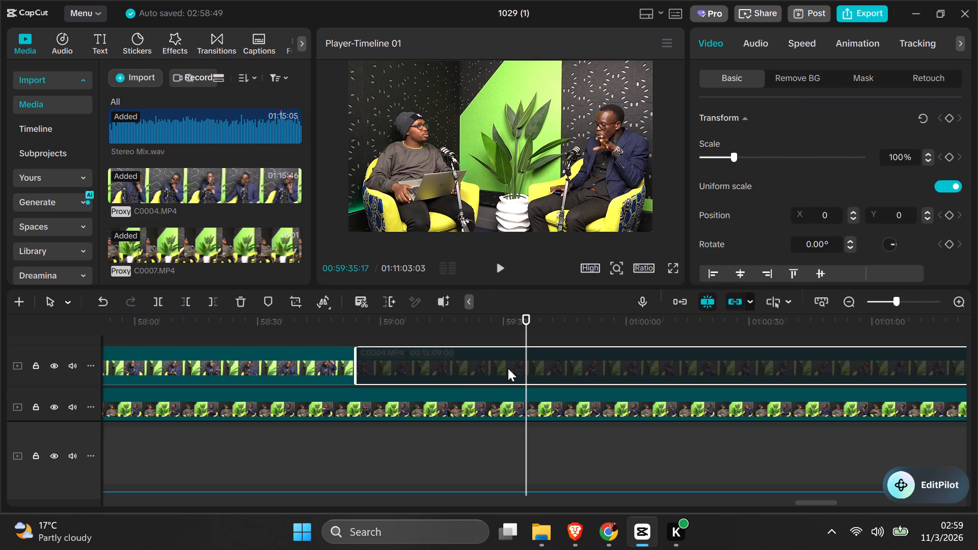
{"action": "left_click", "coordinate": [156, 298]}
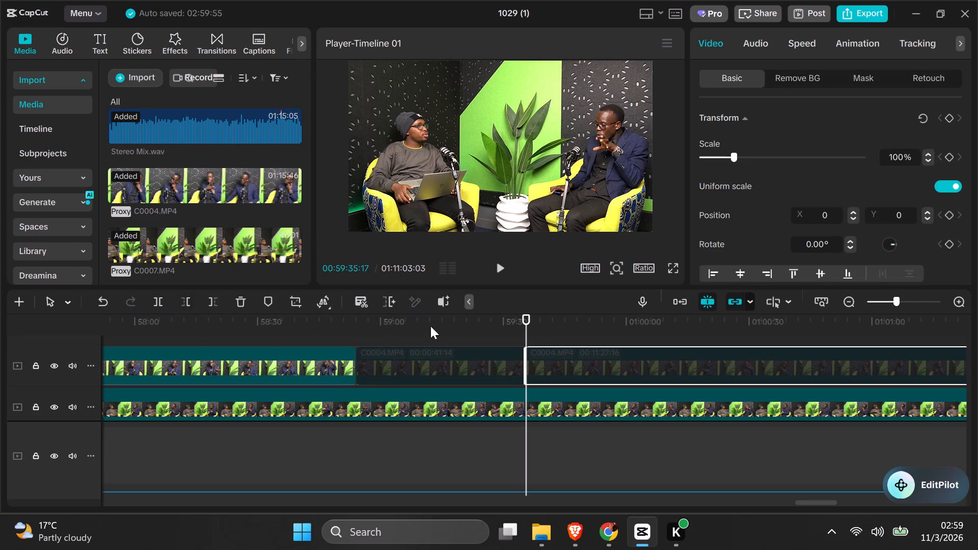
Review the conversation from about 00:58:53 past the new cut to about 00:59:46 to check who is speaking and find the next speaker change.
{"action": "left_click", "coordinate": [370, 328]}
{"action": "key", "text": "space"}
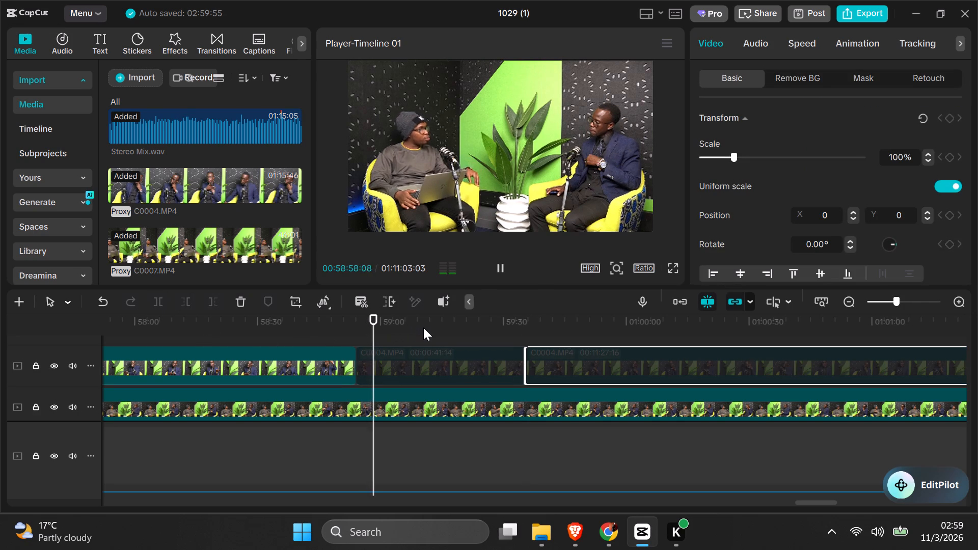
{"action": "left_click", "coordinate": [353, 328]}
{"action": "key", "text": "space"}
{"action": "key", "text": "space"}
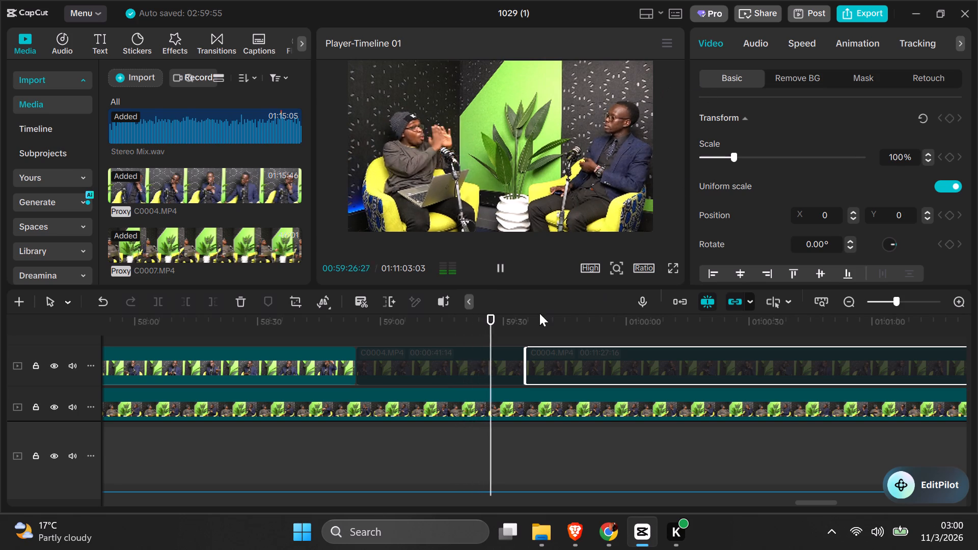
{"action": "left_click", "coordinate": [533, 329]}
{"action": "key", "text": "space"}
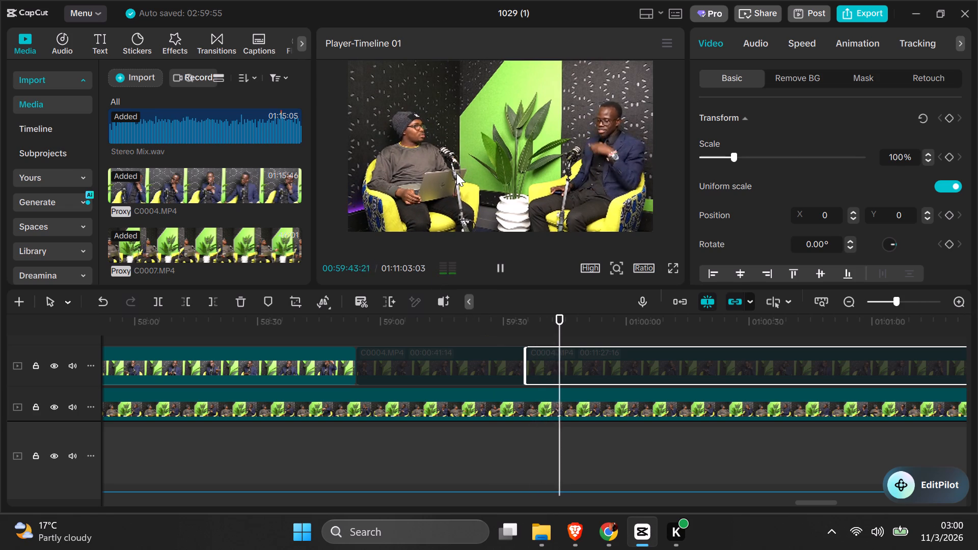
{"action": "key", "text": "space"}
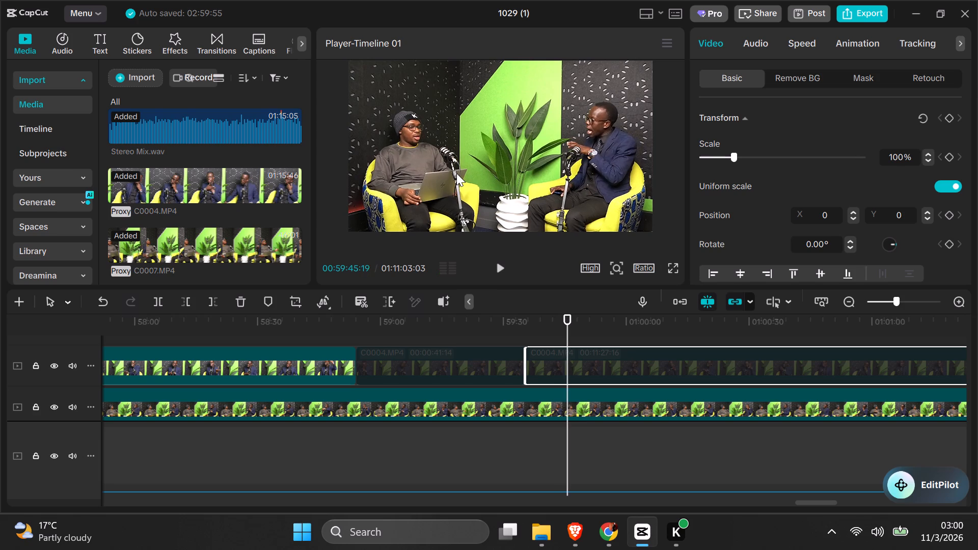
{"action": "key", "text": "space"}
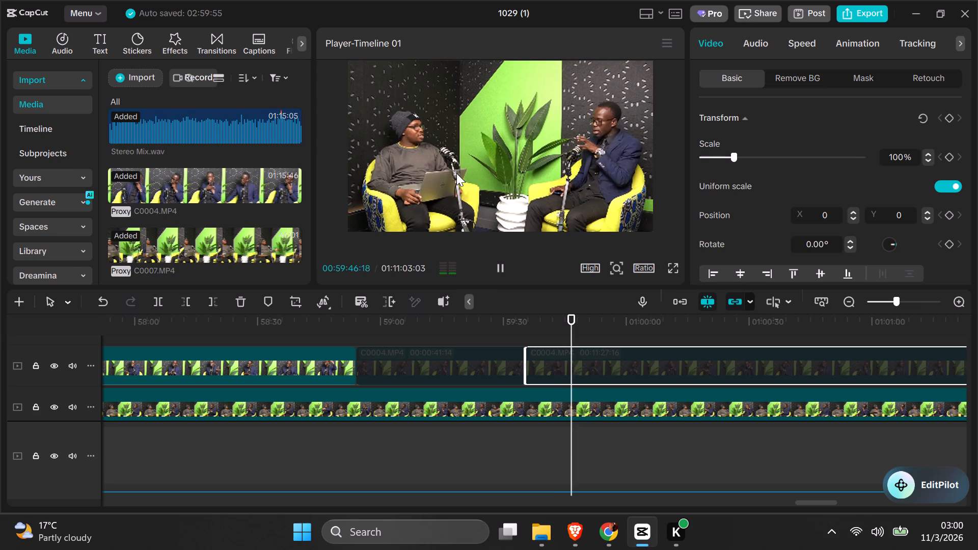
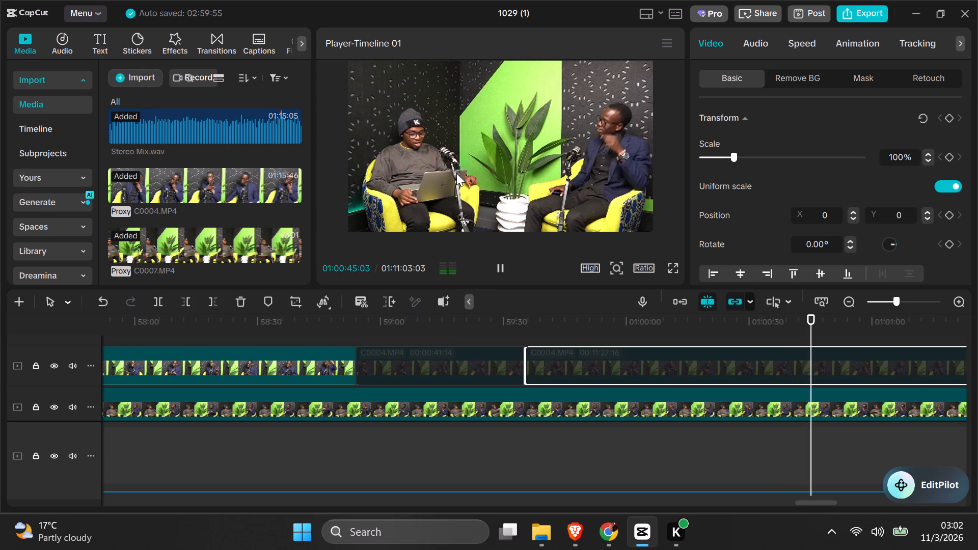
Replay the conversation before 01:00:45 for the exact speaker change and split the deactivated upper C0004.MP4 clip at 01:00:39:10.
{"action": "key", "text": "space"}
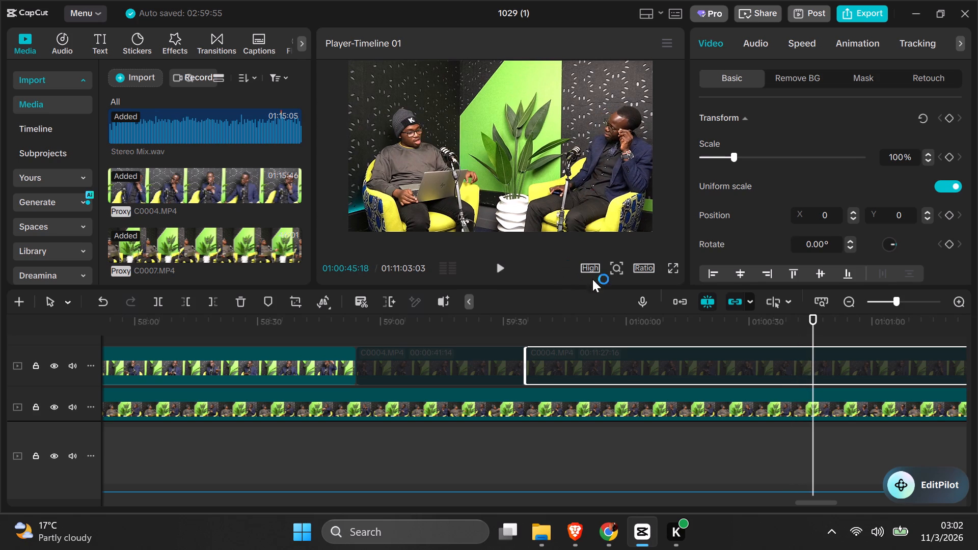
{"action": "left_click", "coordinate": [749, 332]}
{"action": "key", "text": "space"}
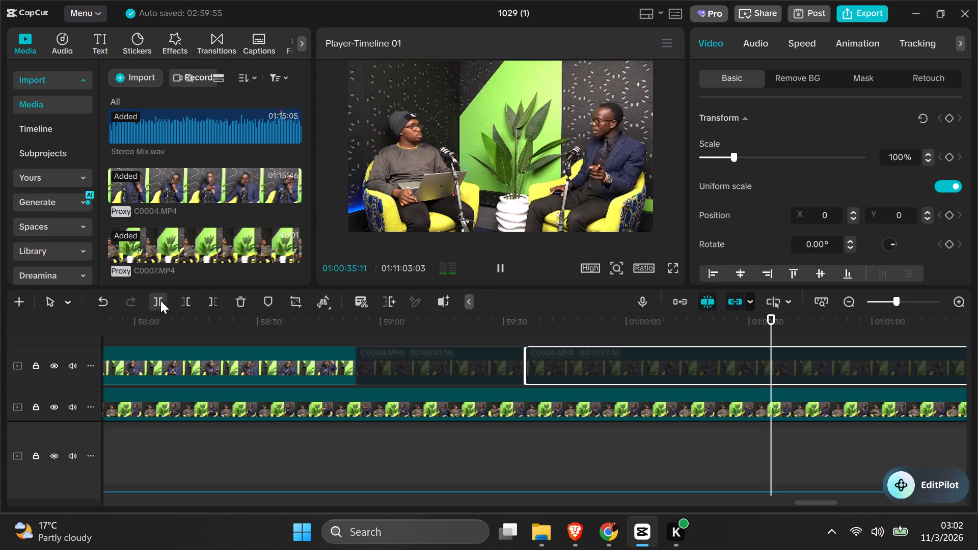
{"action": "key", "text": "space"}
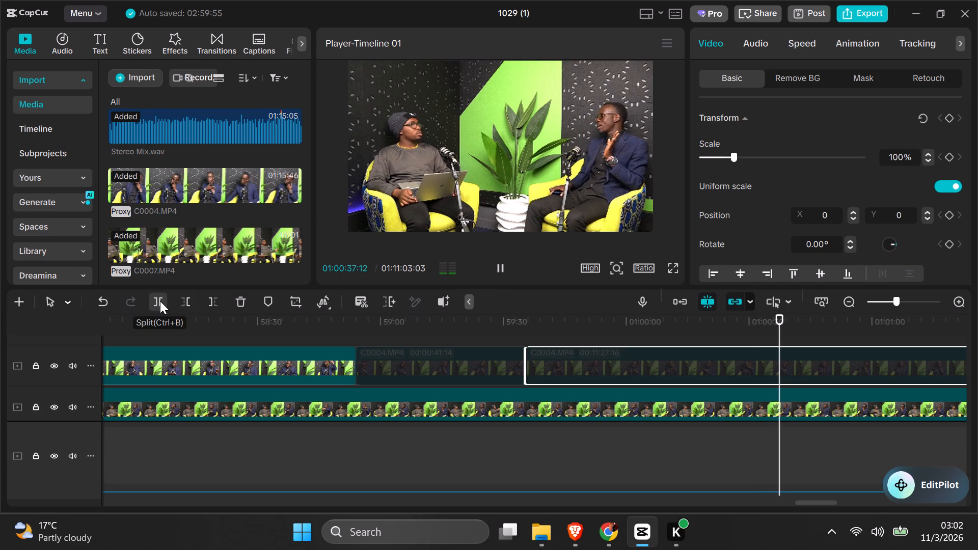
{"action": "key", "text": "space"}
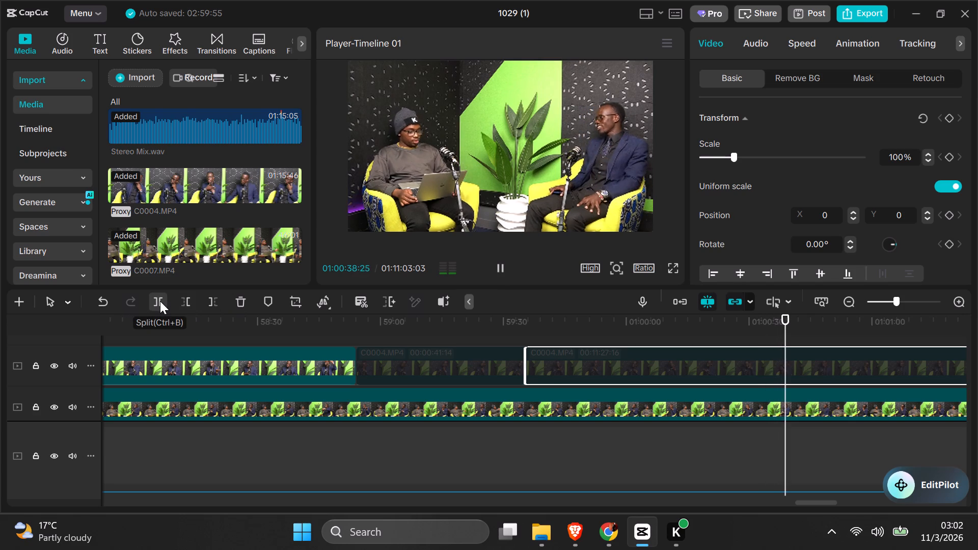
{"action": "key", "text": "space"}
{"action": "left_click", "coordinate": [160, 301]}
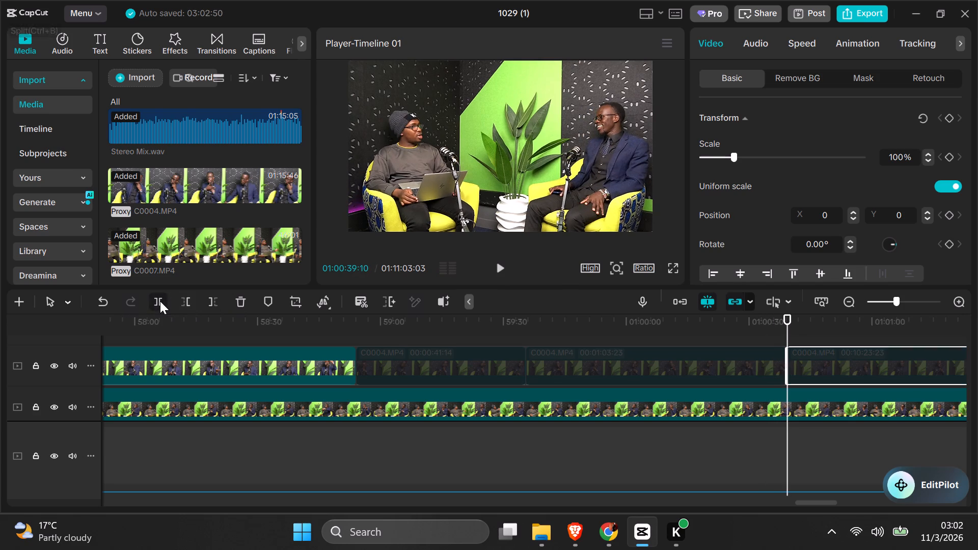
Activate the upper C0004.MP4 segment between the cuts at 00:59:35:17 and 01:00:39:10.
{"action": "key", "text": "space"}
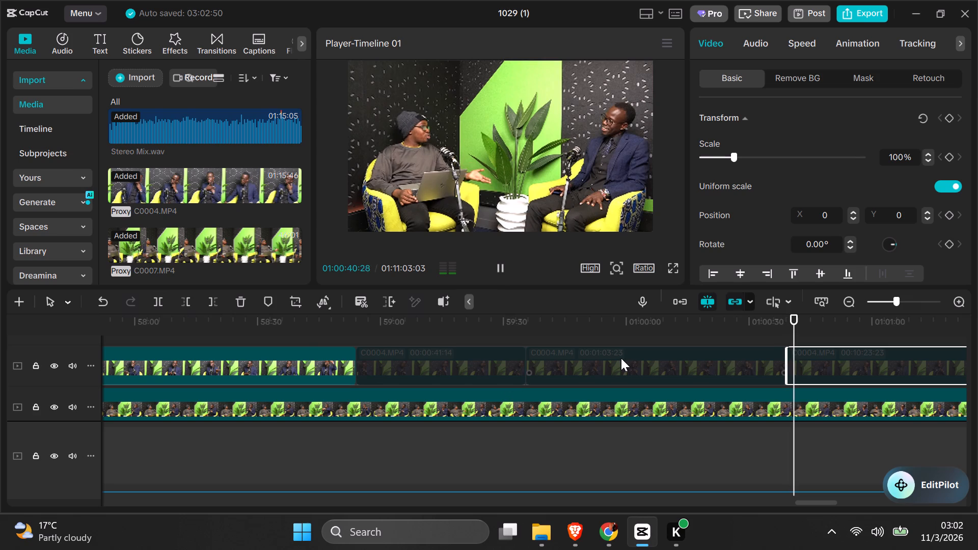
{"action": "left_click", "coordinate": [726, 364]}
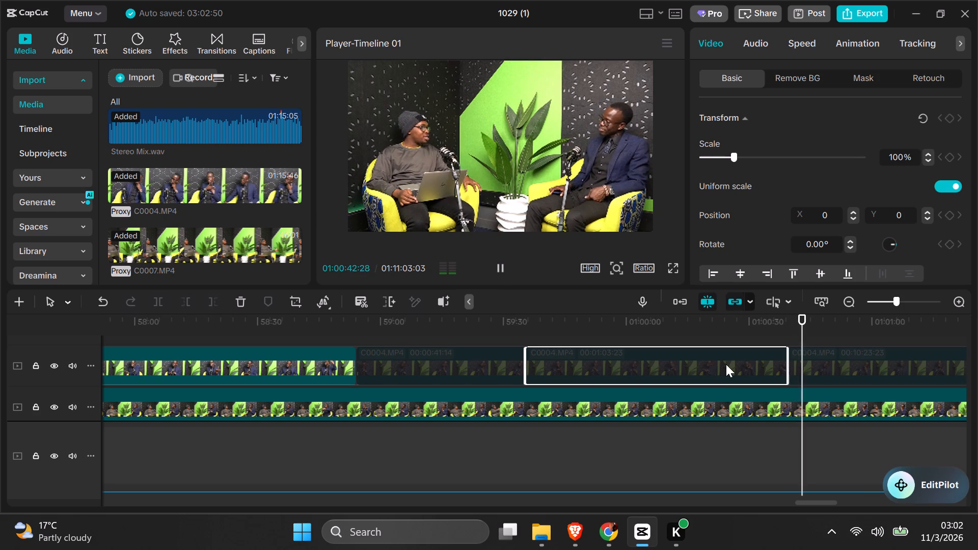
{"action": "right_click", "coordinate": [725, 364]}
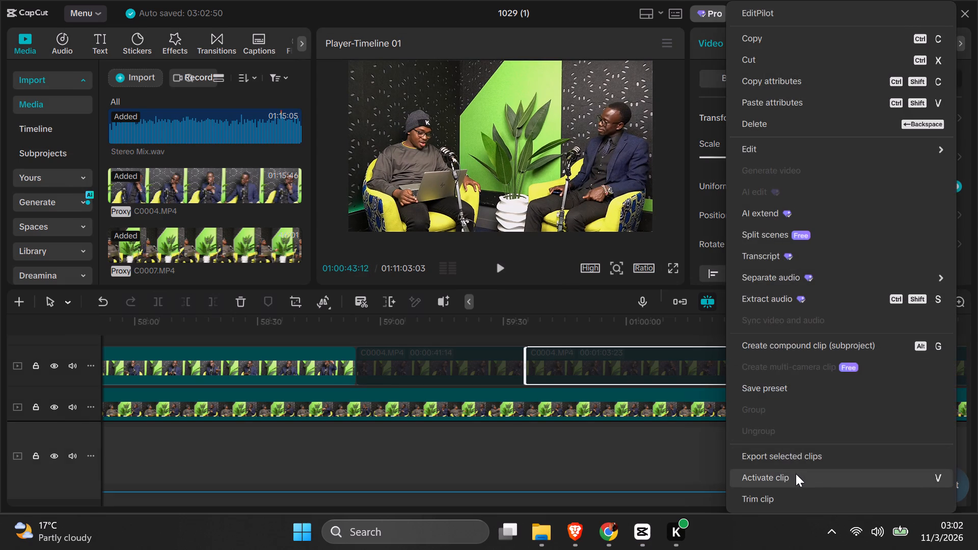
{"action": "left_click", "coordinate": [797, 474]}
Review the conversation around the cut at 01:00:39:10 and on to about 01:00:52 to check who is speaking.
{"action": "key", "text": "space"}
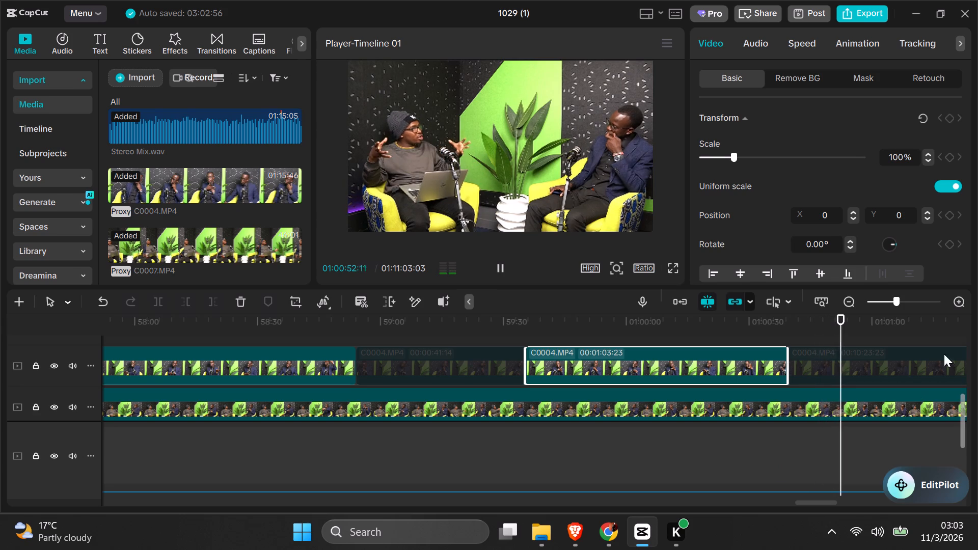
{"action": "left_click", "coordinate": [789, 332]}
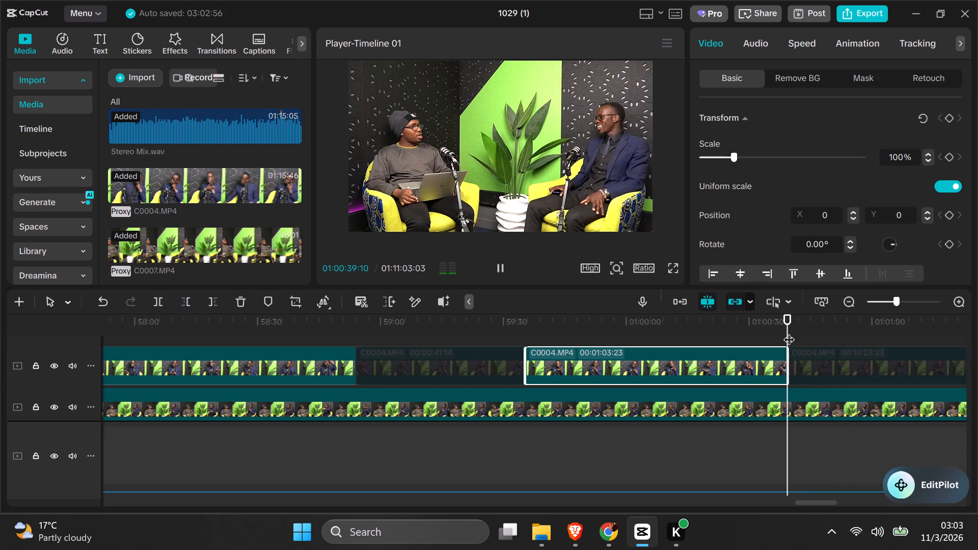
{"action": "key", "text": "space"}
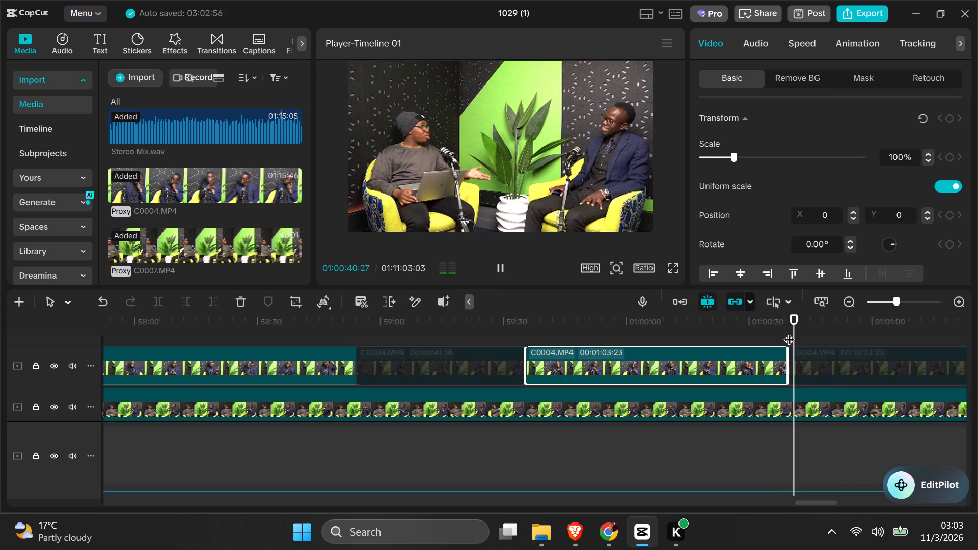
{"action": "left_click", "coordinate": [789, 332]}
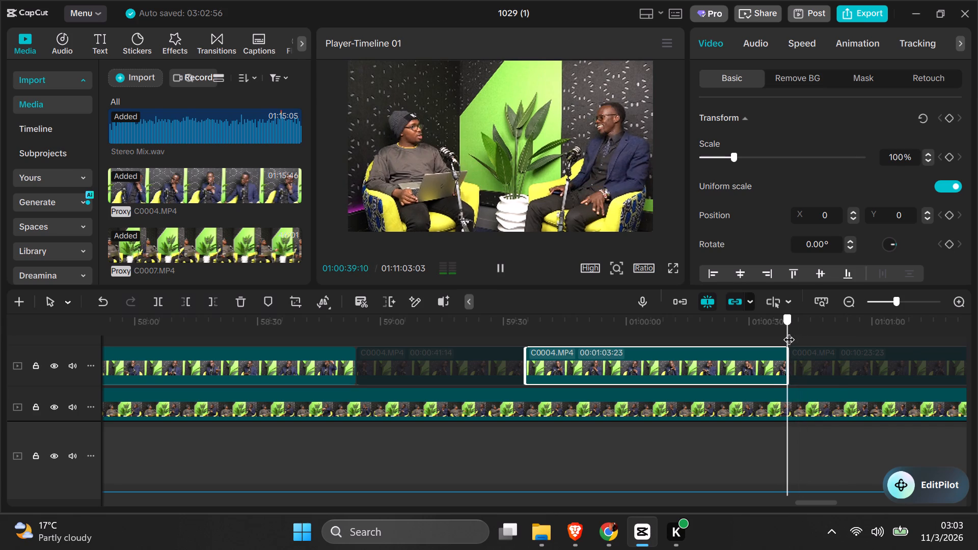
{"action": "key", "text": "space"}
{"action": "key", "text": "space"}
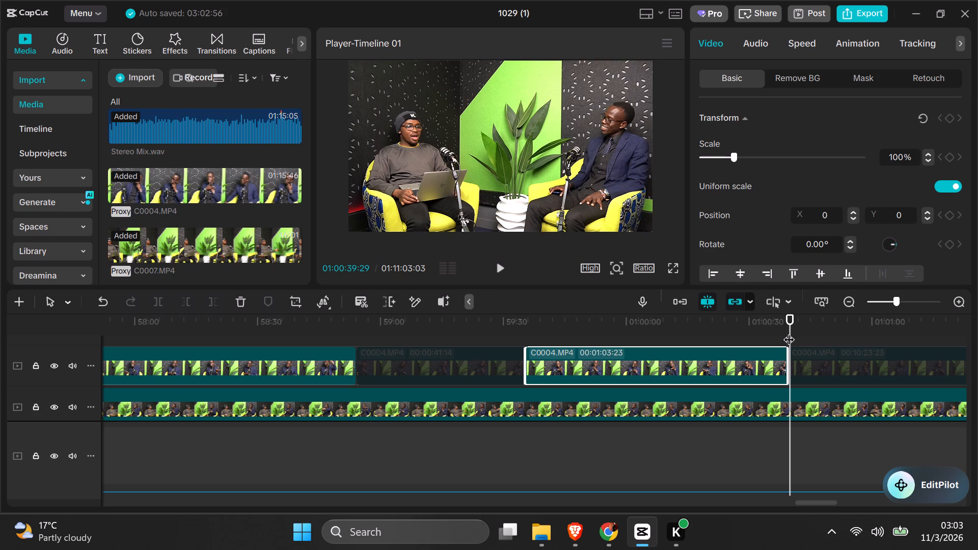
{"action": "key", "text": "space"}
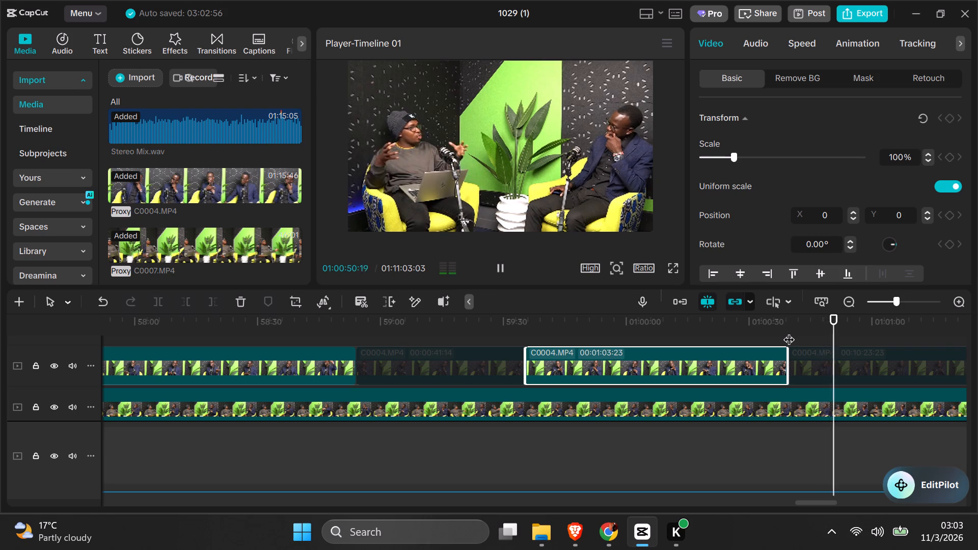
{"action": "key", "text": "space"}
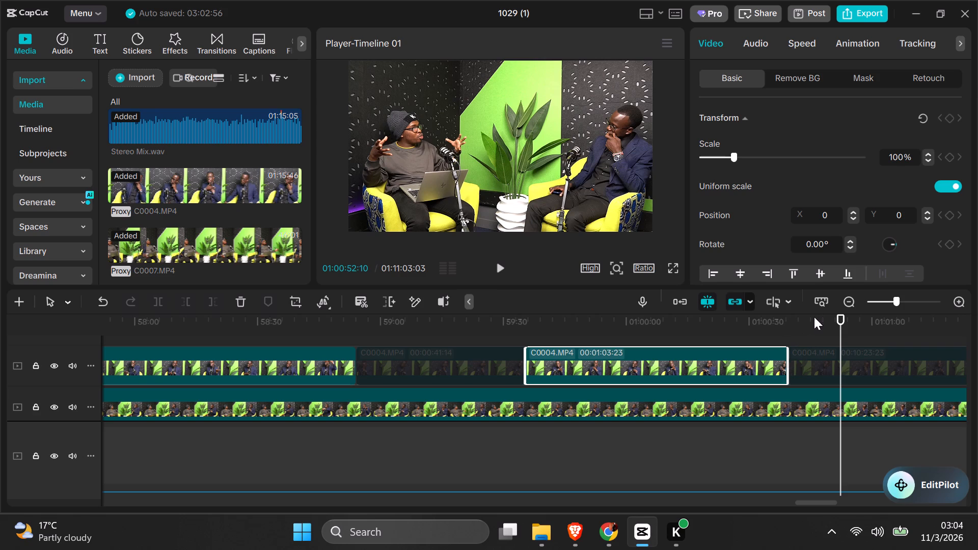
Replay the conversation from about 01:00:43 for the next speaker change and split the deactivated upper C0004.MP4 clip at 01:01:00:11.
{"action": "left_click", "coordinate": [801, 324]}
{"action": "key", "text": "space"}
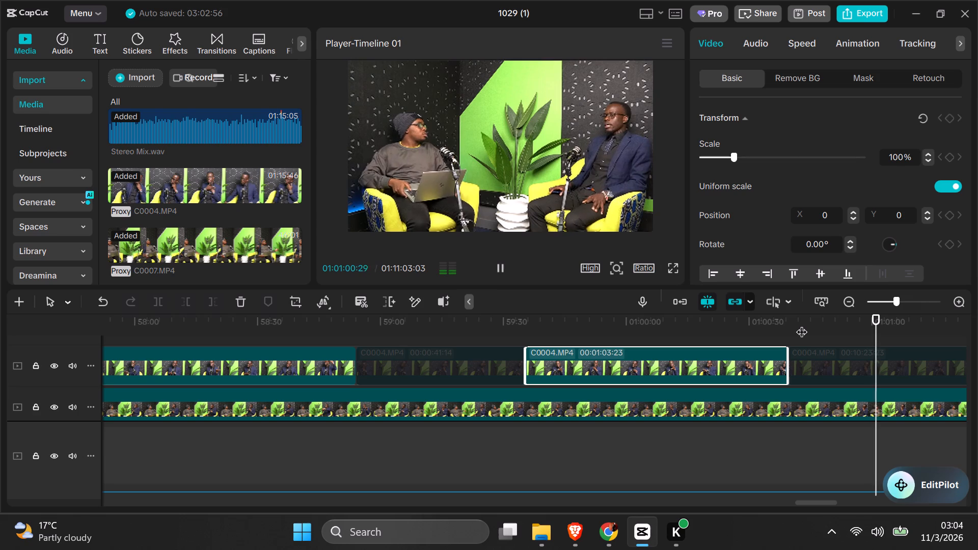
{"action": "key", "text": "space"}
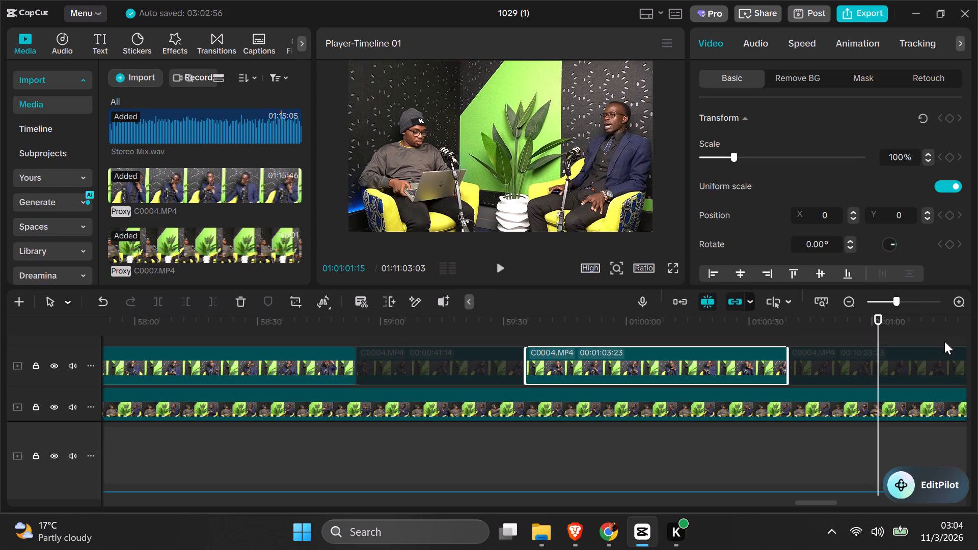
{"action": "left_click", "coordinate": [867, 334]}
{"action": "key", "text": "space"}
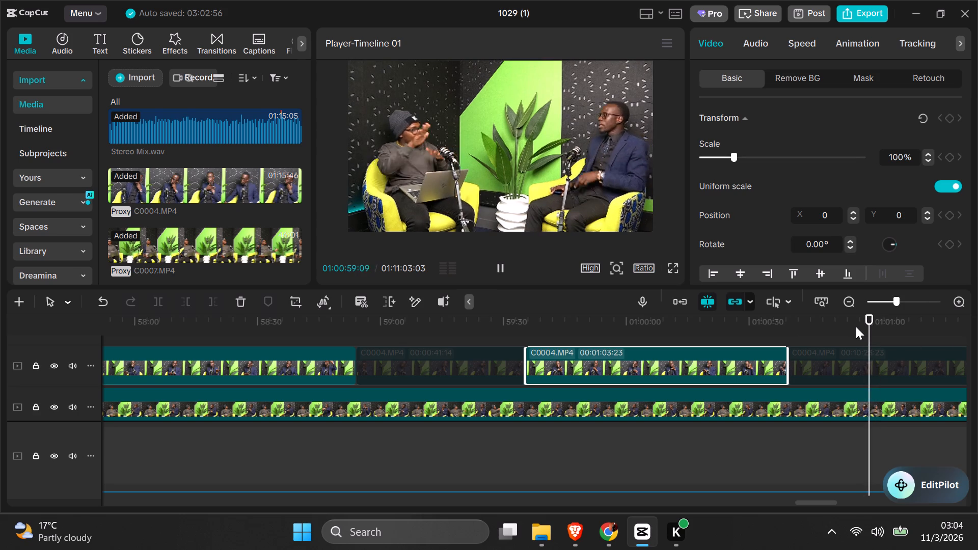
{"action": "key", "text": "space"}
{"action": "left_click", "coordinate": [850, 368]}
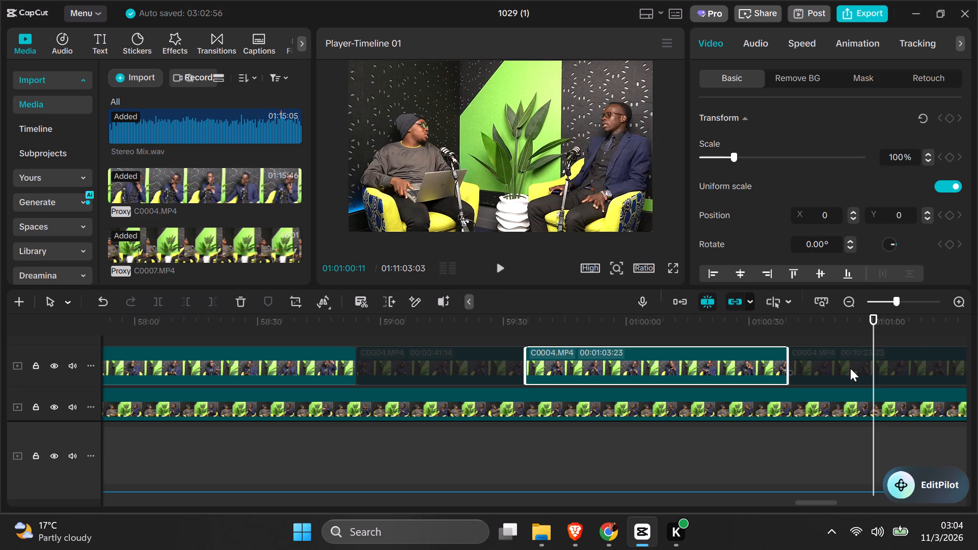
{"action": "left_click", "coordinate": [156, 305]}
Play on to about 01:01:13 for the next speaker change and split the deactivated upper C0004.MP4 clip at 01:01:10:22.
{"action": "key", "text": "space"}
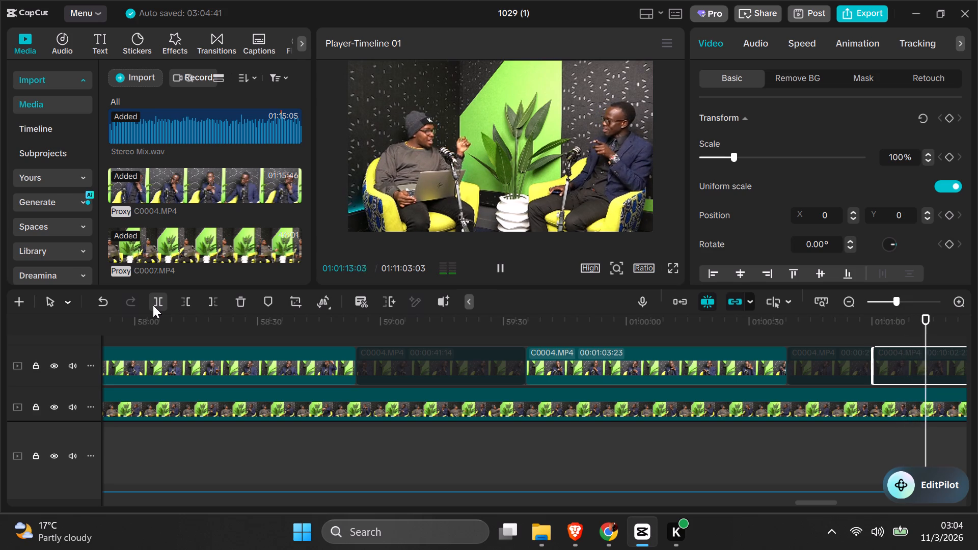
{"action": "key", "text": "space"}
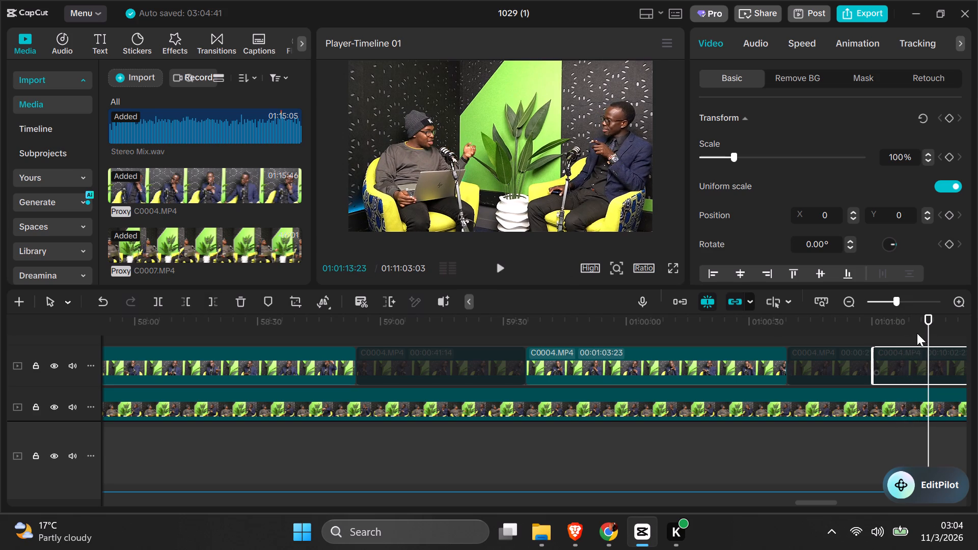
{"action": "left_click", "coordinate": [917, 333]}
{"action": "key", "text": "space"}
{"action": "left_click", "coordinate": [916, 331]}
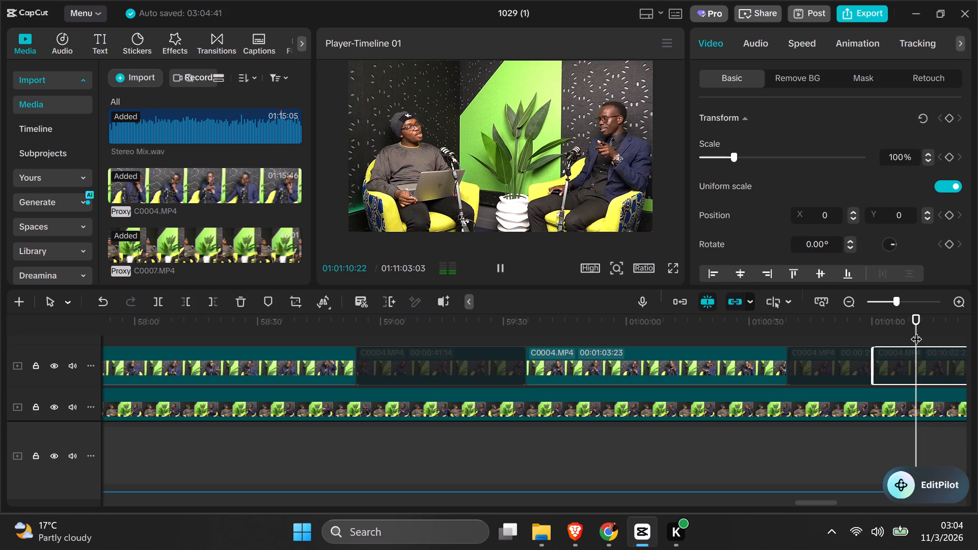
{"action": "left_click", "coordinate": [160, 307]}
Activate the short upper C0004.MP4 segment between the cuts at 01:01:00:11 and 01:01:10:22.
{"action": "left_click", "coordinate": [890, 357]}
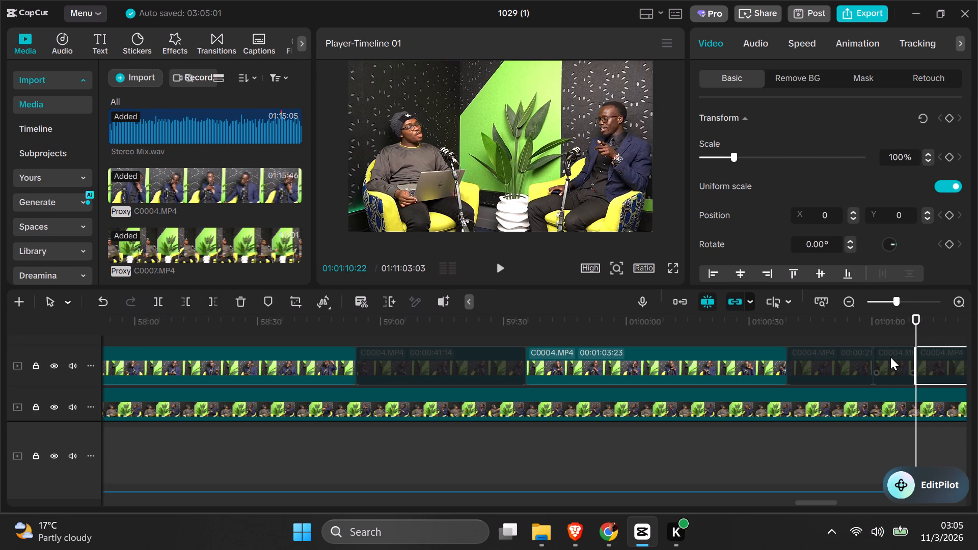
{"action": "right_click", "coordinate": [887, 353]}
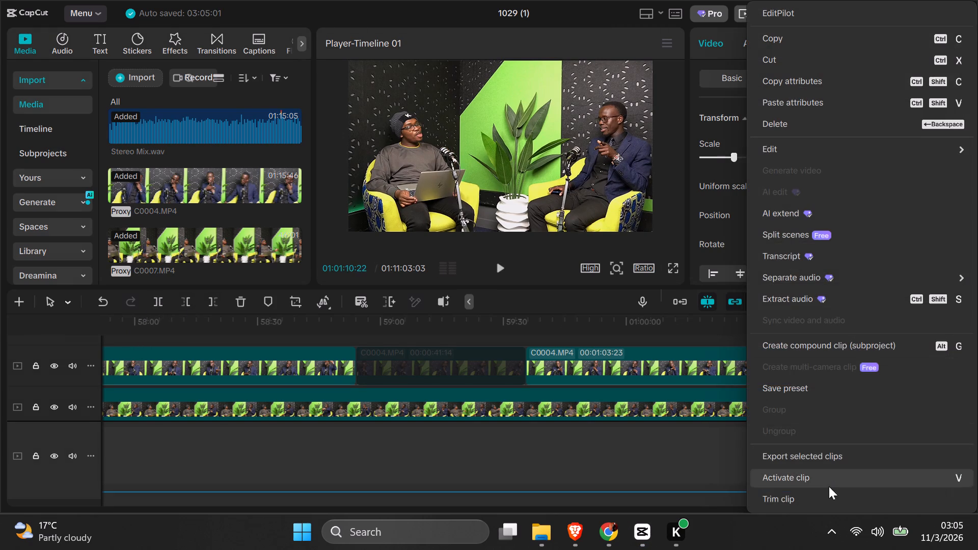
{"action": "left_click", "coordinate": [837, 477]}
Play the conversation on from 01:01:10:22 for the next speaker change and split the deactivated upper C0004.MP4 clip at 01:01:36:25.
{"action": "key", "text": "space"}
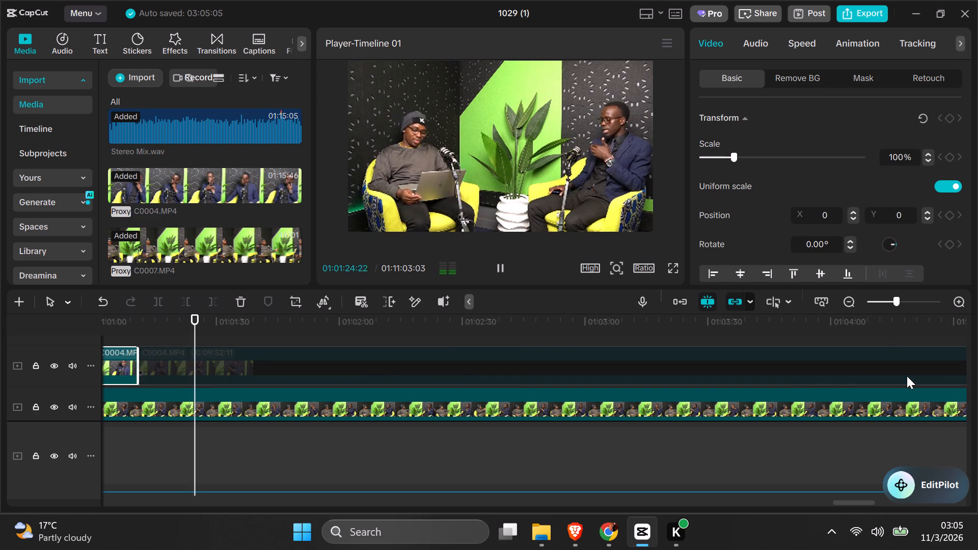
{"action": "key", "text": "space"}
{"action": "key", "text": "space"}
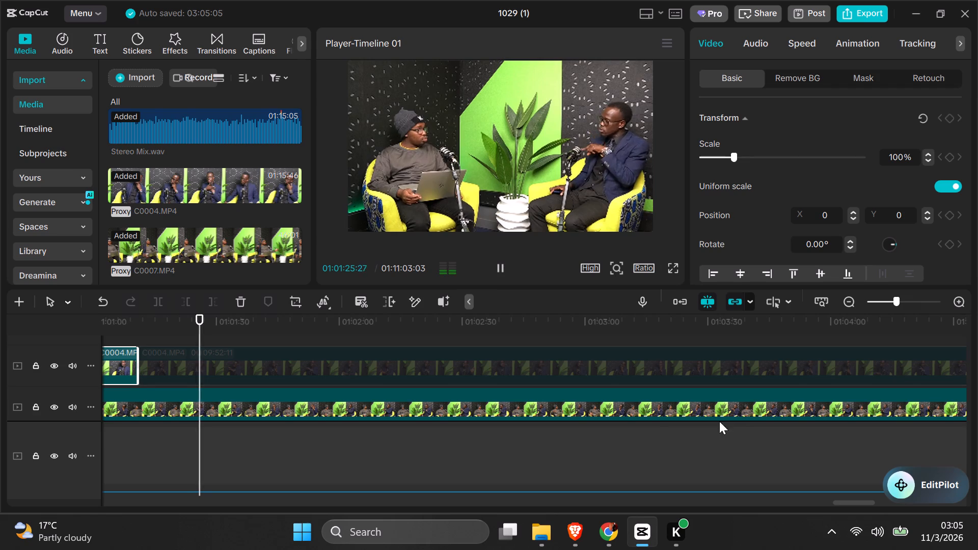
{"action": "key", "text": "space"}
{"action": "key", "text": "space"}
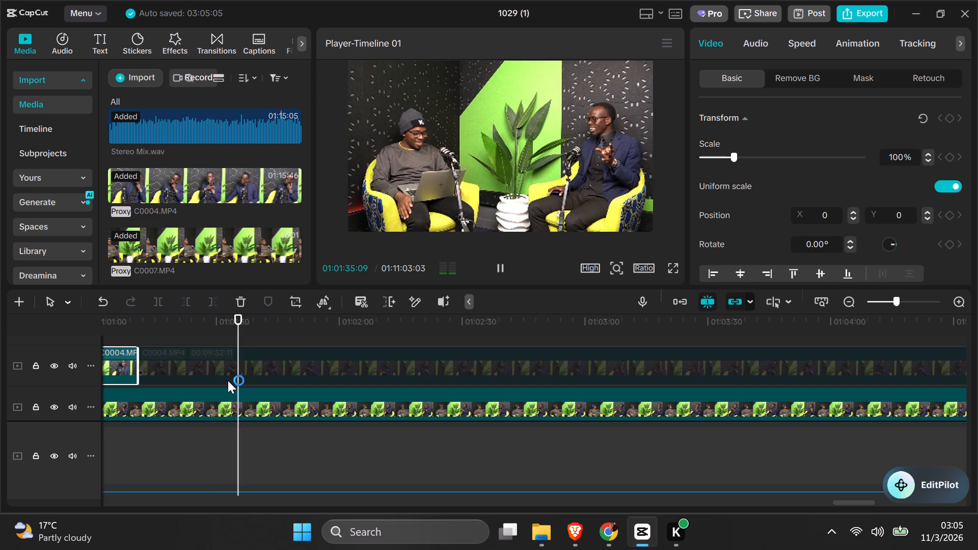
{"action": "key", "text": "space"}
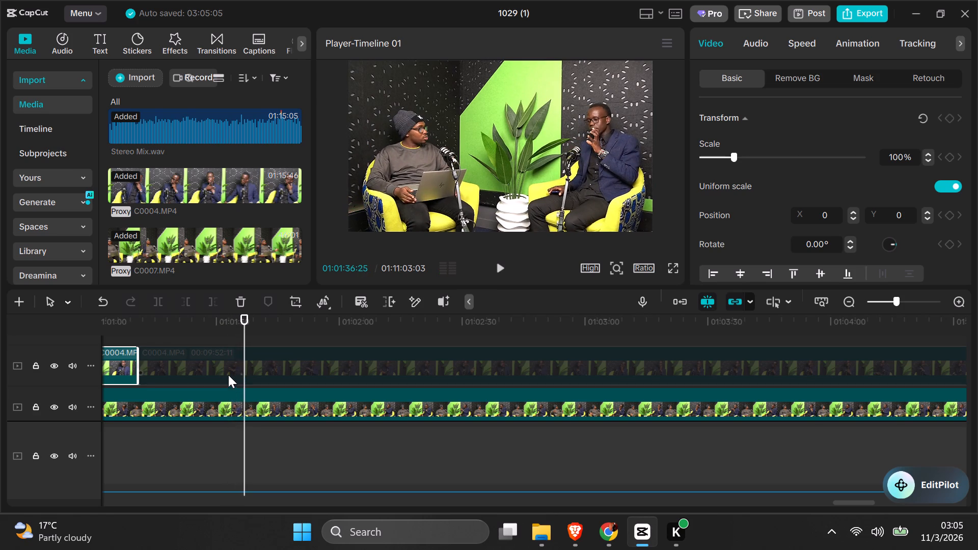
{"action": "double_click", "coordinate": [228, 372]}
{"action": "left_click", "coordinate": [161, 300]}
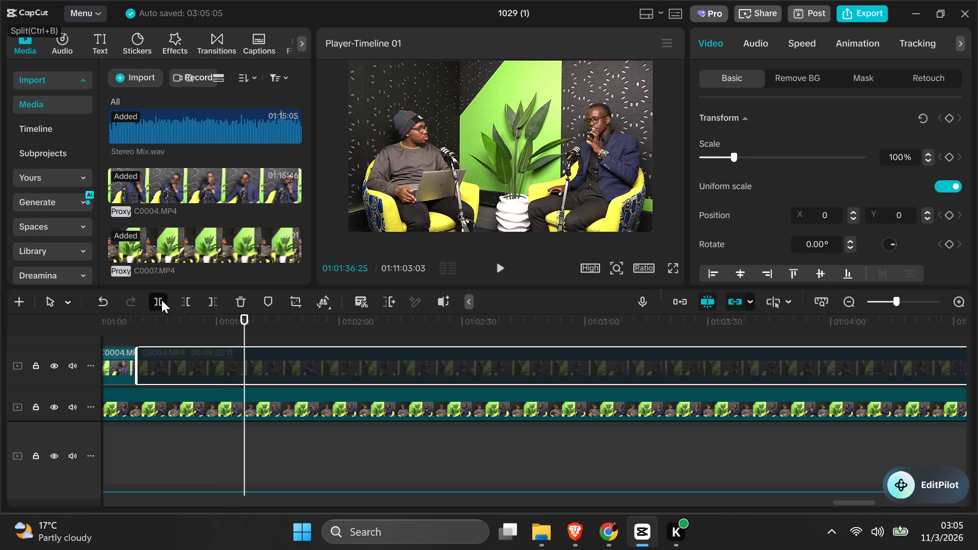
Review the conversation from the new cut at 01:01:36:25 onward for the next speaker change.
{"action": "key", "text": "space"}
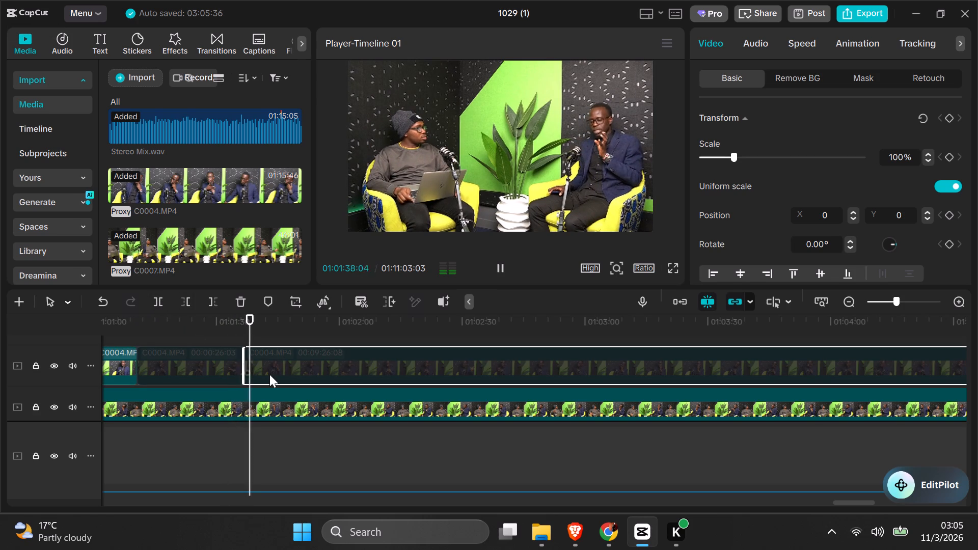
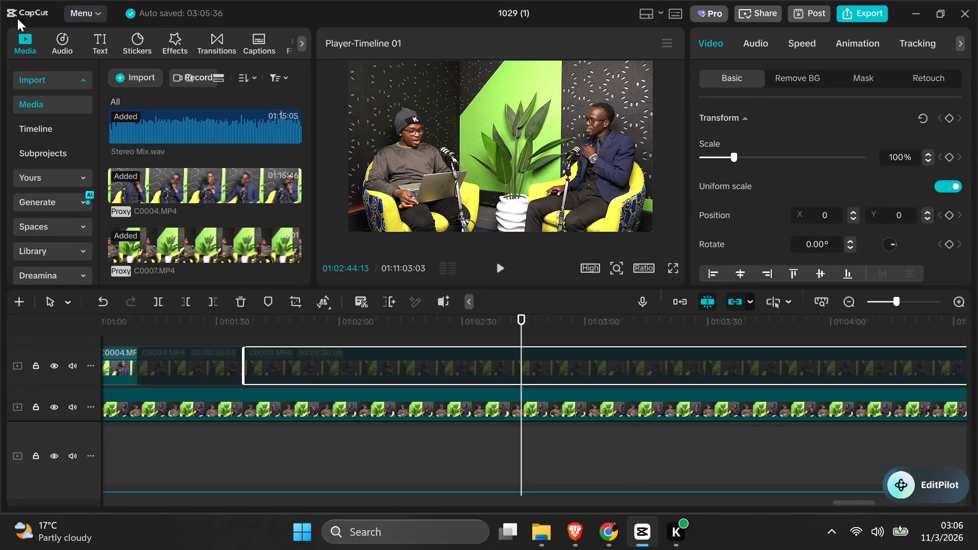
Replay the passage around 01:02:42 and split the deactivated upper C0004.MP4 clip at 01:02:42:24.
{"action": "left_click", "coordinate": [511, 334]}
{"action": "key", "text": "space"}
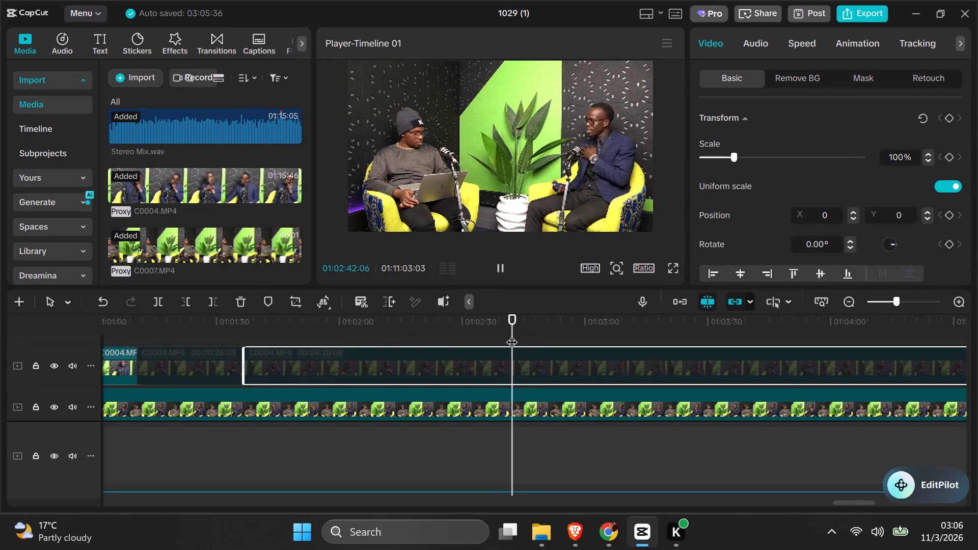
{"action": "key", "text": "space"}
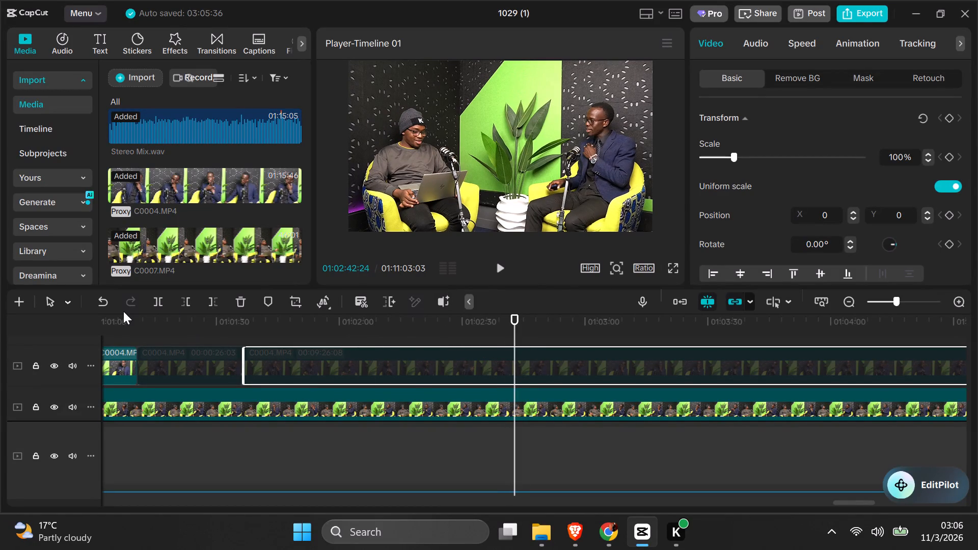
{"action": "left_click", "coordinate": [154, 304]}
Activate the upper C0004.MP4 segment between the cuts at 01:01:36:25 and 01:02:42:24.
{"action": "left_click", "coordinate": [442, 365]}
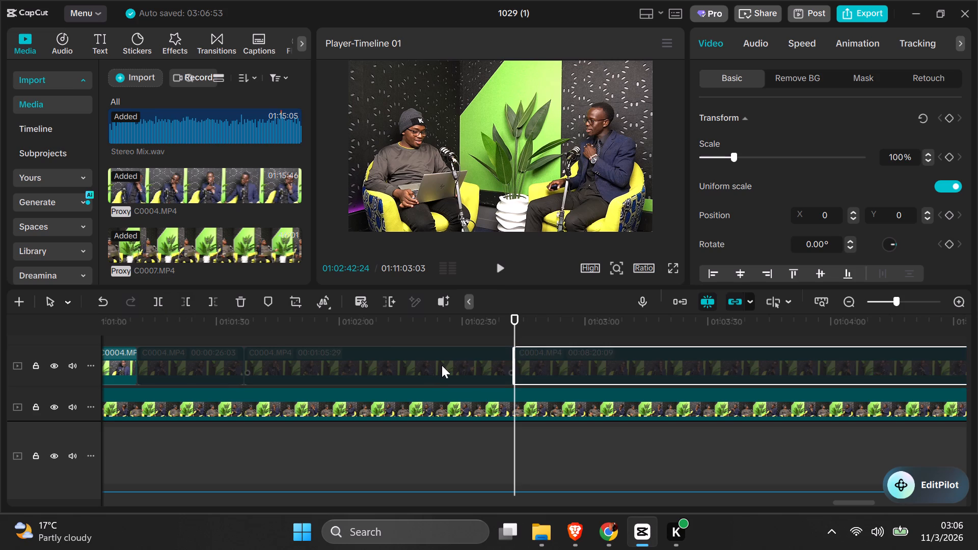
{"action": "right_click", "coordinate": [441, 365]}
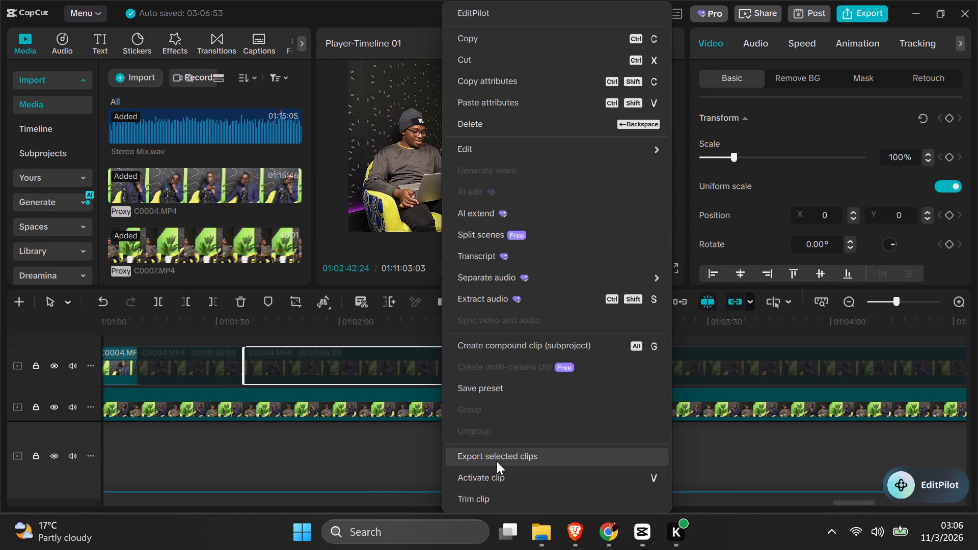
{"action": "left_click", "coordinate": [503, 476]}
Replay the conversation from the cut at 01:02:42:24 to about 01:02:55 several times and check what is said.
{"action": "key", "text": "space"}
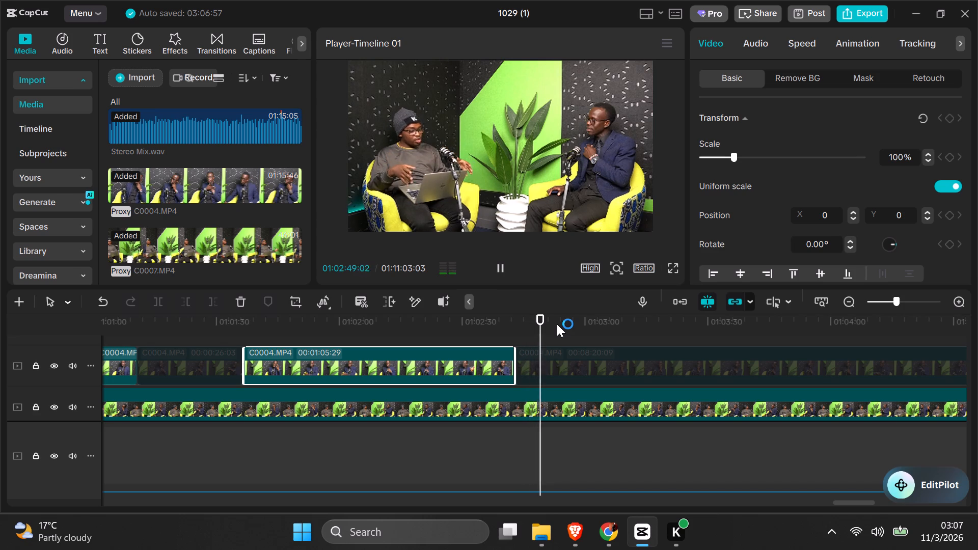
{"action": "key", "text": "space"}
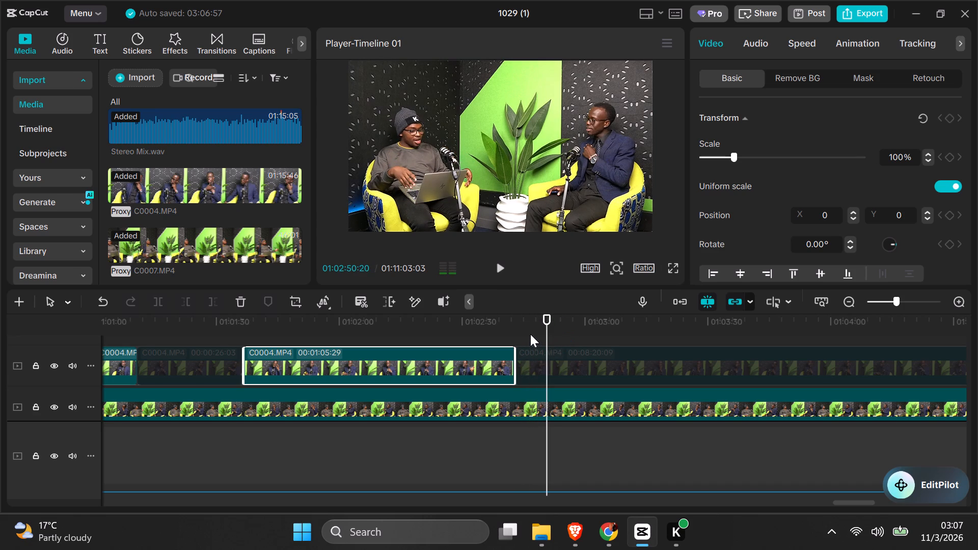
{"action": "left_click", "coordinate": [534, 331]}
{"action": "key", "text": "space"}
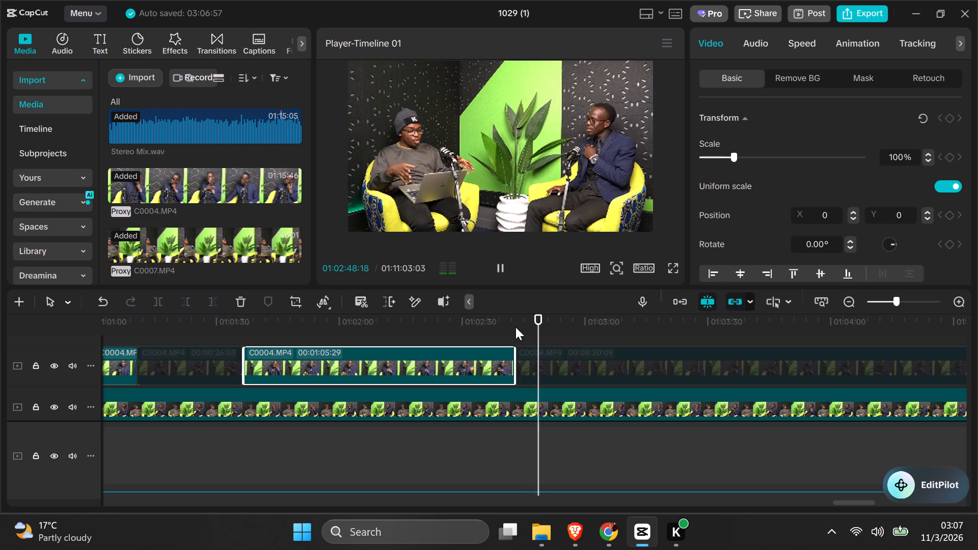
{"action": "left_click", "coordinate": [515, 327]}
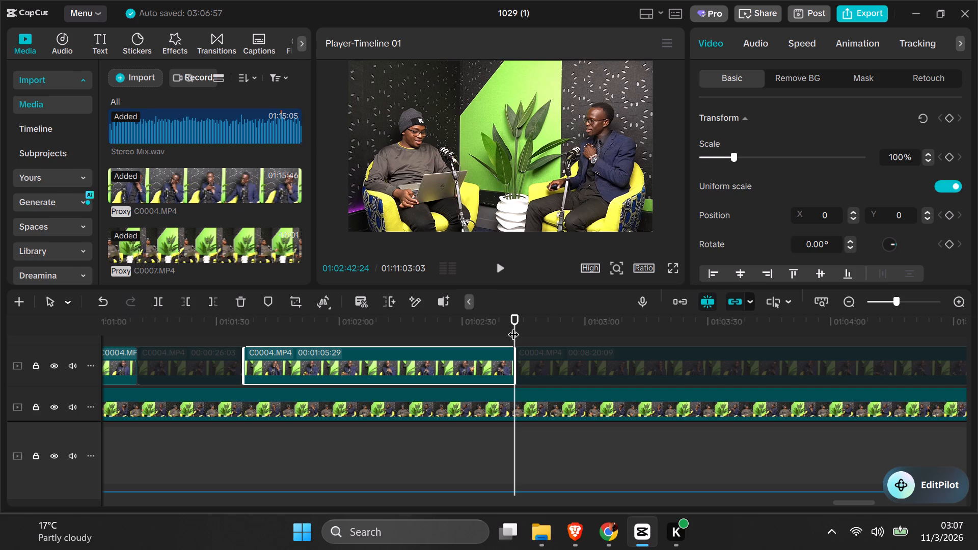
{"action": "key", "text": "space"}
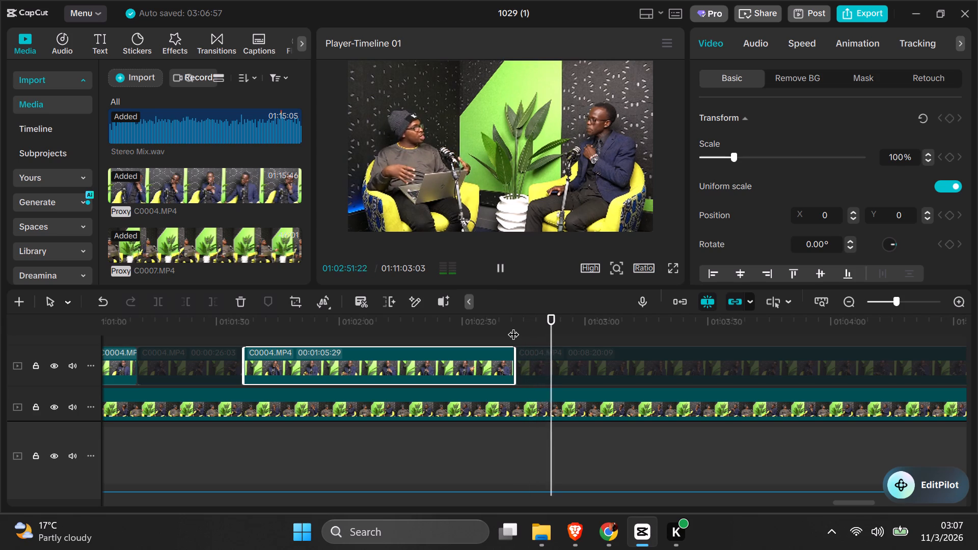
{"action": "key", "text": "space"}
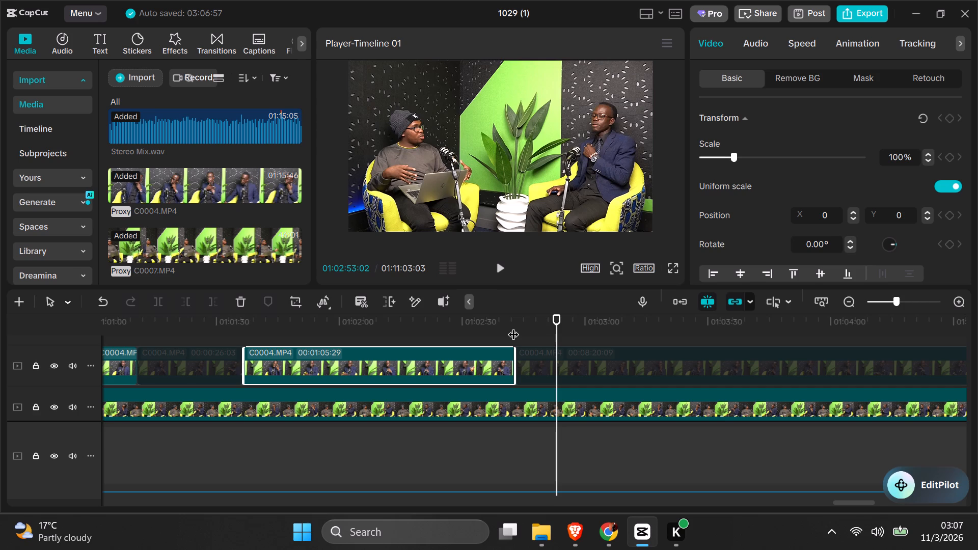
{"action": "left_click", "coordinate": [514, 325]}
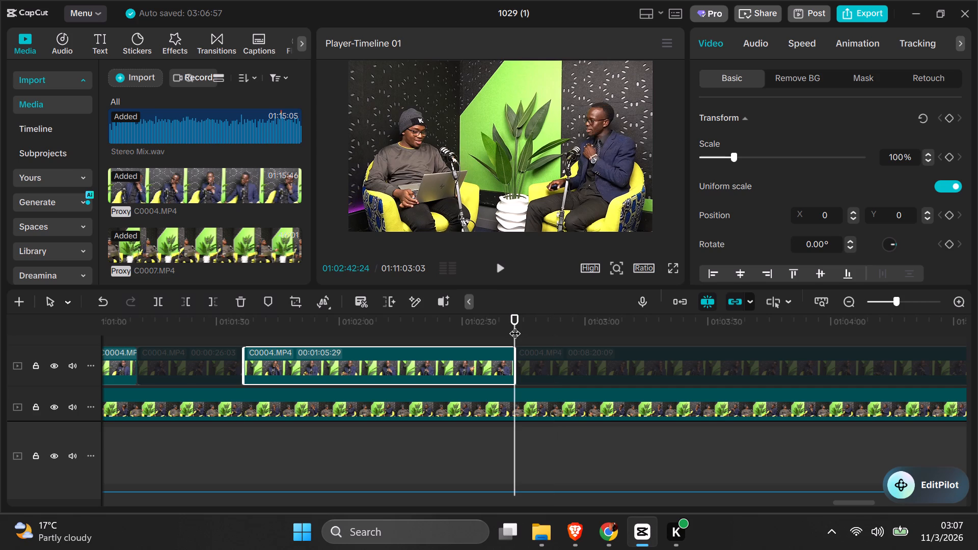
{"action": "key", "text": "space"}
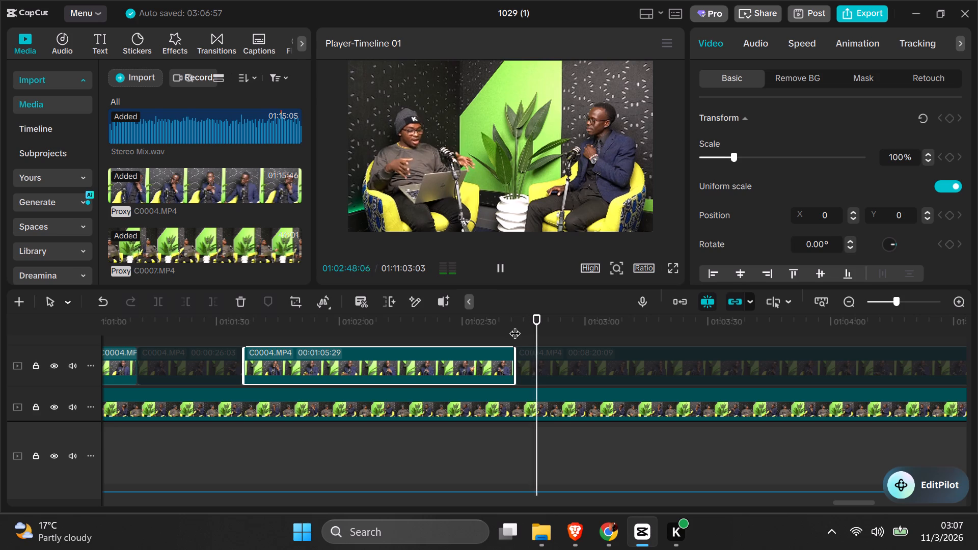
{"action": "key", "text": "space"}
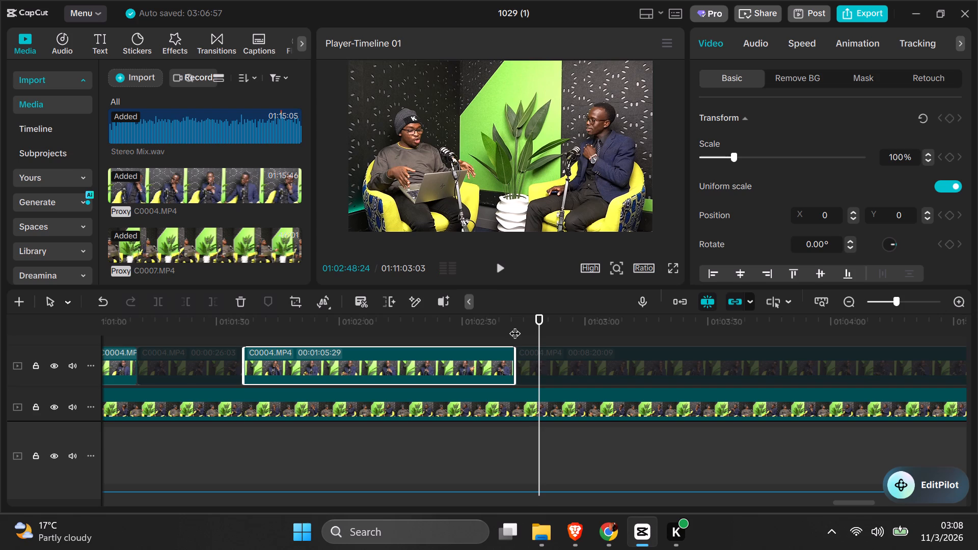
{"action": "key", "text": "space"}
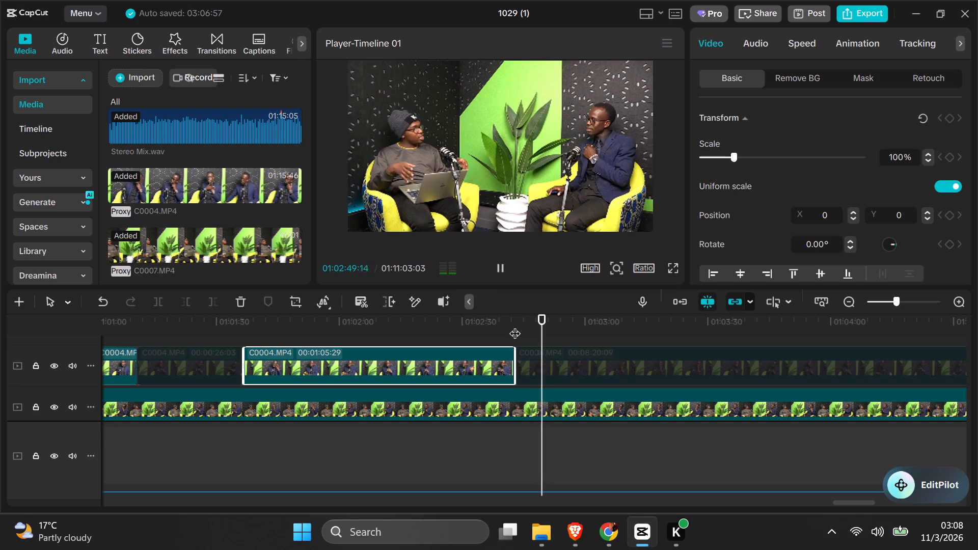
{"action": "key", "text": "space"}
{"action": "key", "text": "space"}
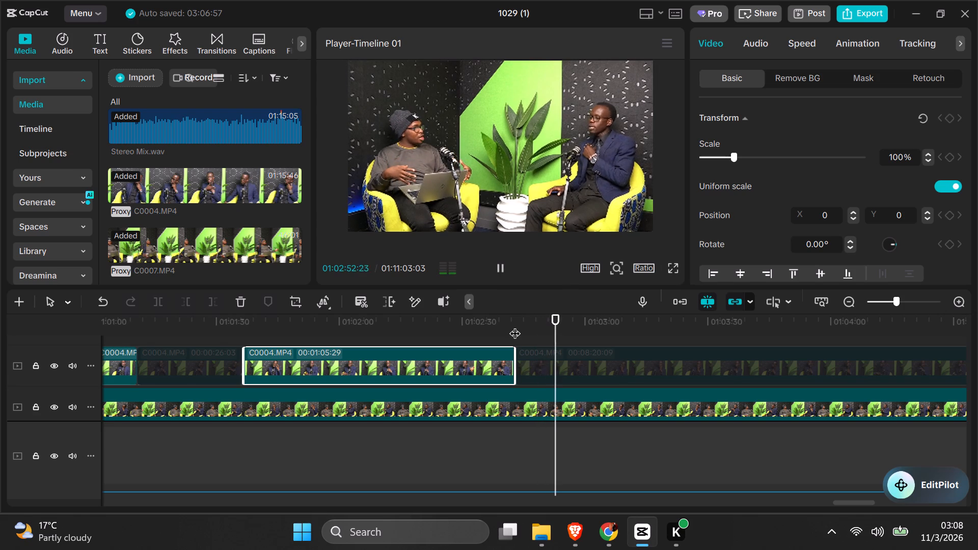
{"action": "key", "text": "space"}
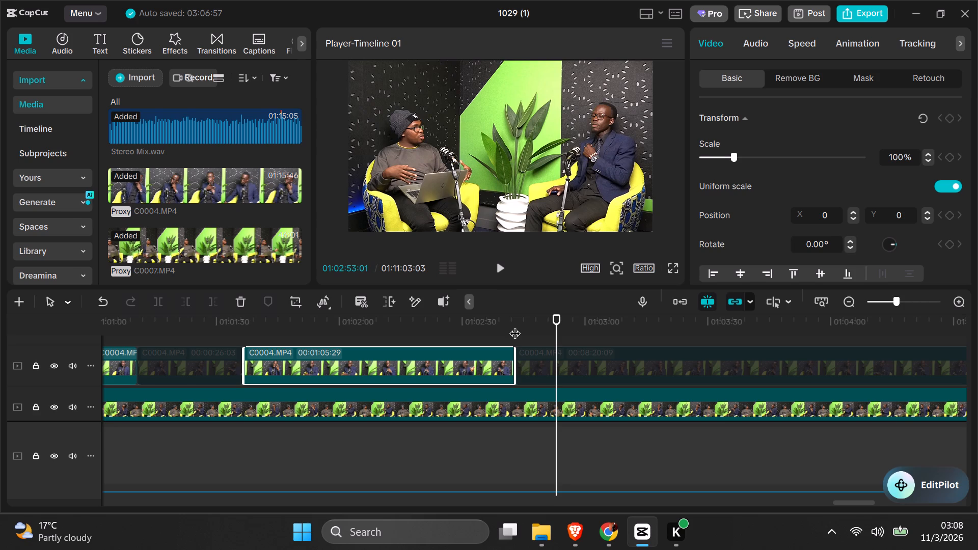
{"action": "left_click", "coordinate": [528, 325]}
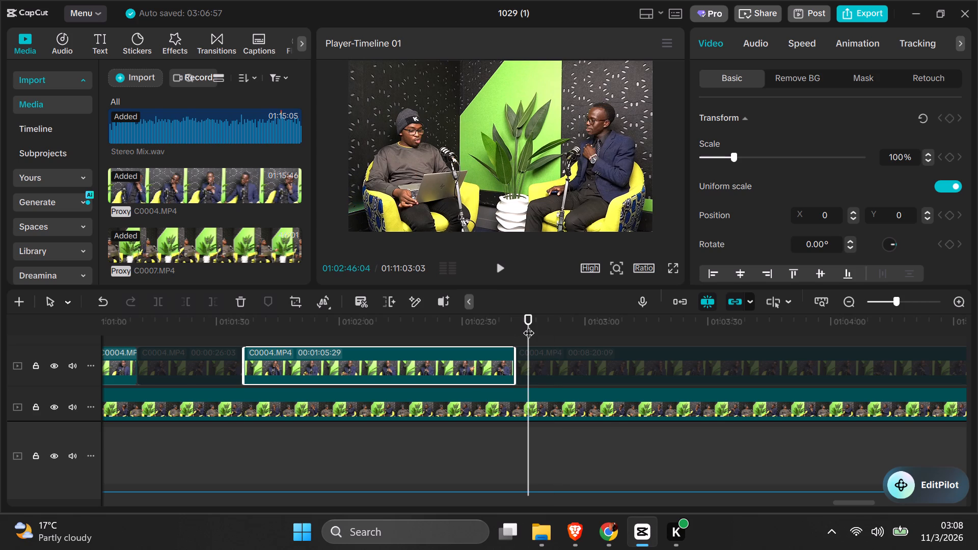
{"action": "key", "text": "space"}
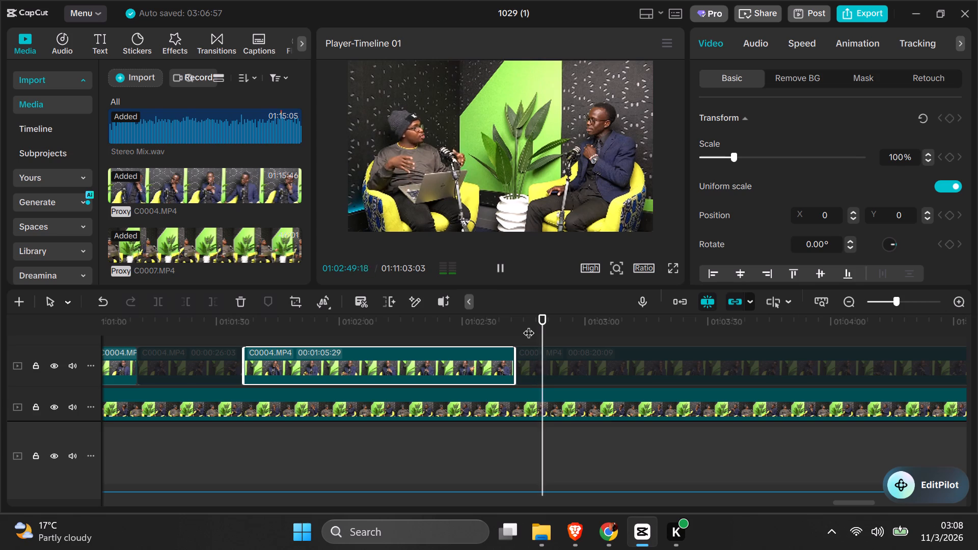
{"action": "key", "text": "space"}
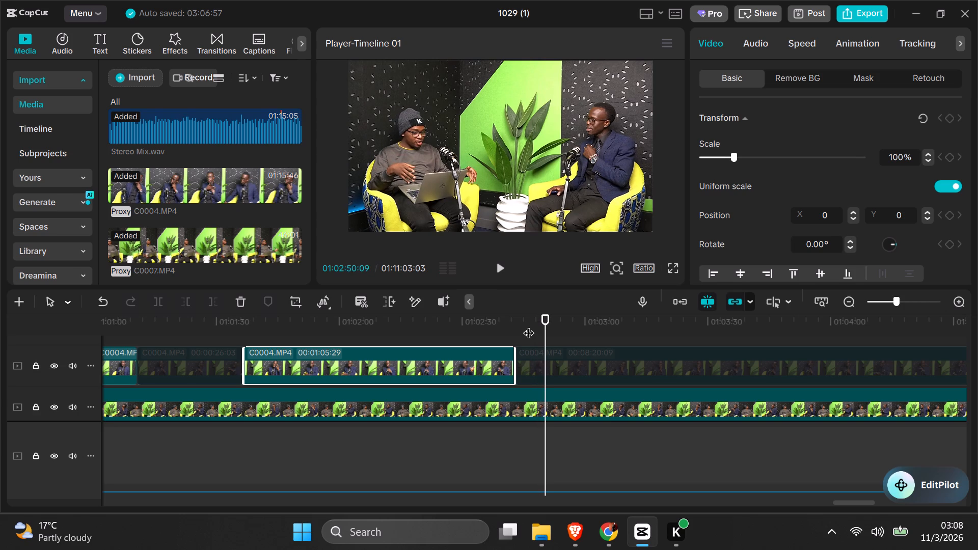
{"action": "key", "text": "space"}
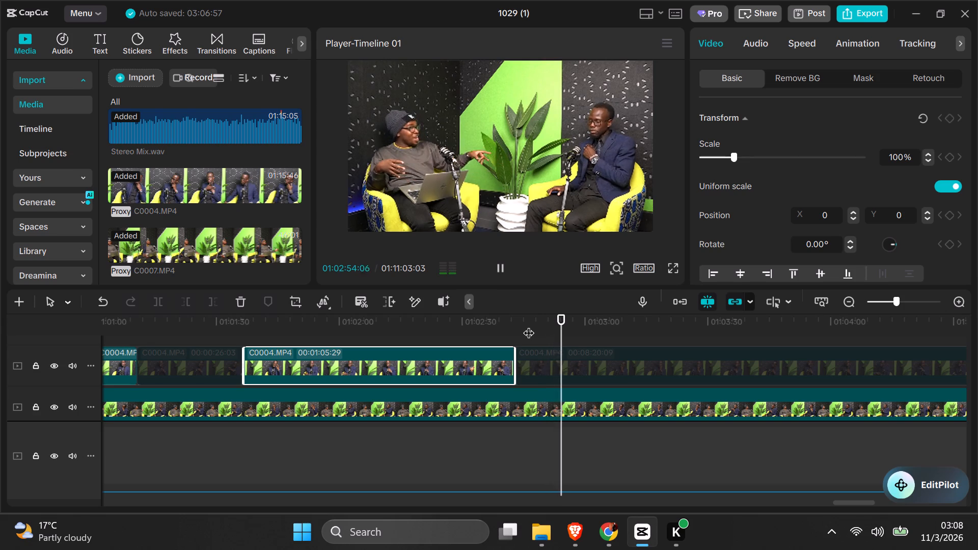
{"action": "key", "text": "space"}
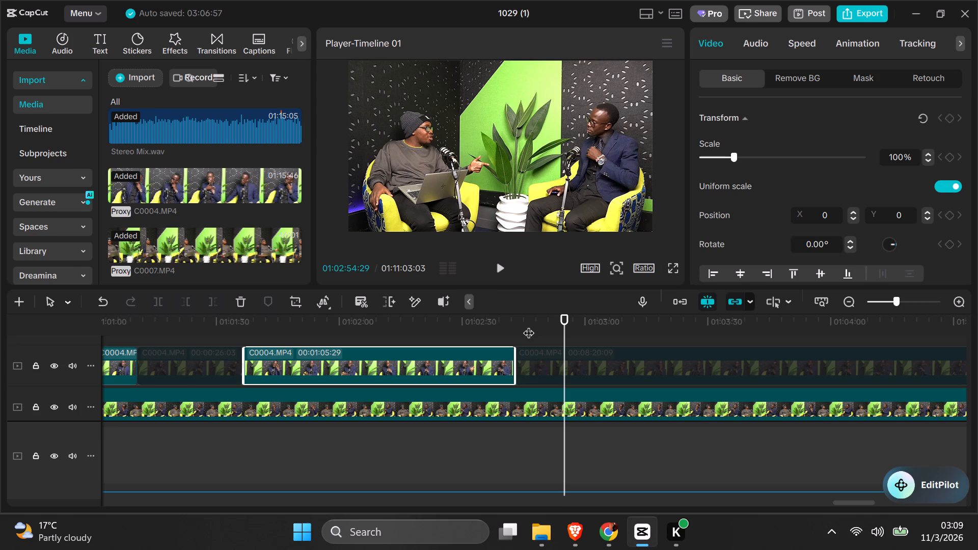
Play on from about 01:02:55 for the next speaker change and split the deactivated upper C0004.MP4 clip at 01:03:10:06.
{"action": "key", "text": "space"}
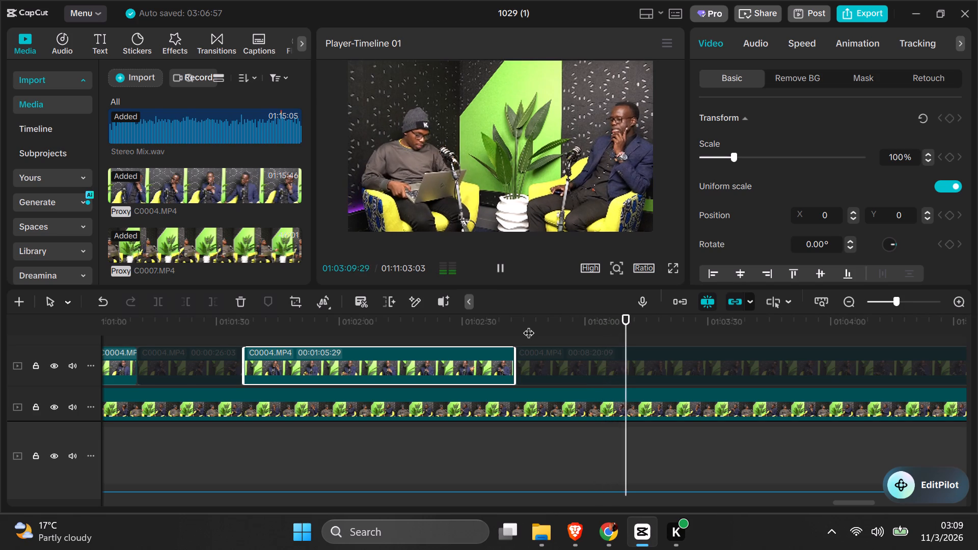
{"action": "key", "text": "space"}
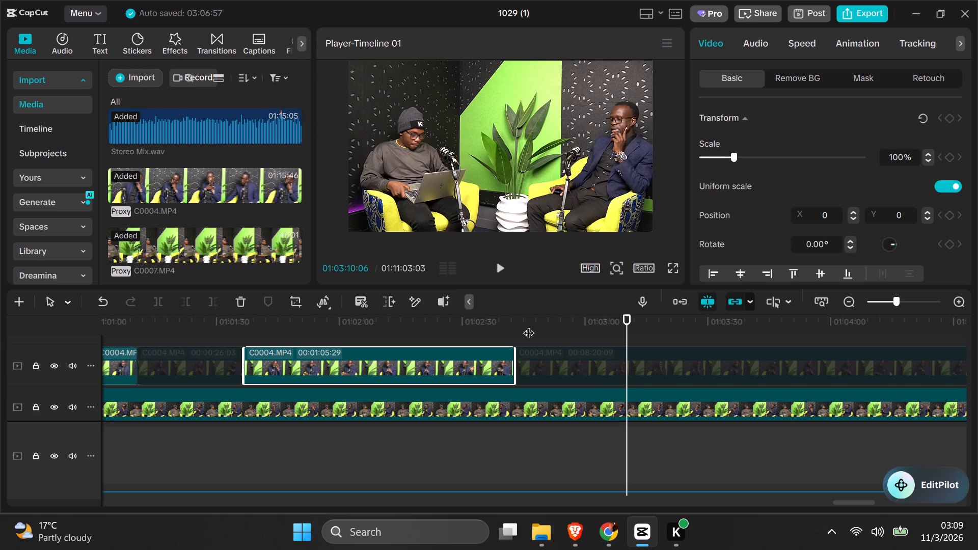
{"action": "left_click", "coordinate": [589, 371]}
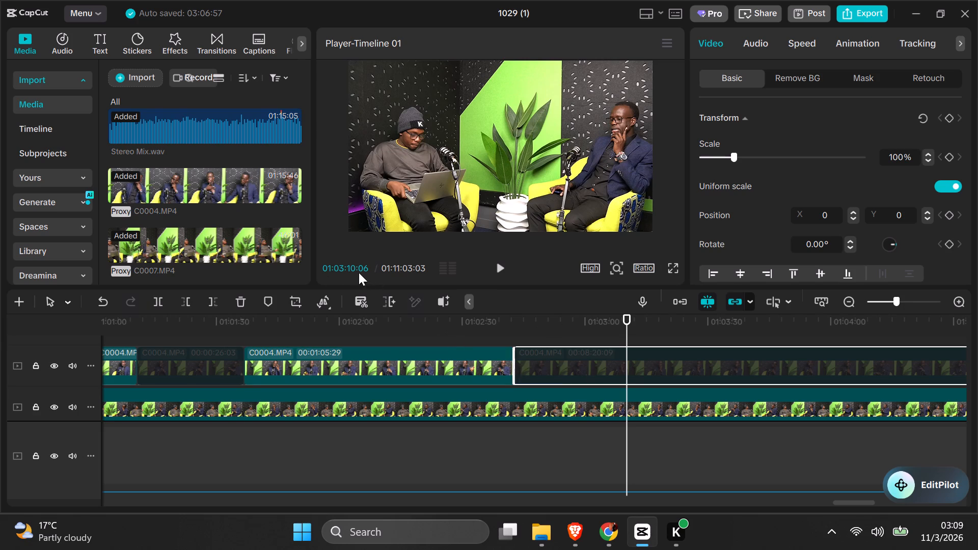
{"action": "left_click", "coordinate": [161, 304]}
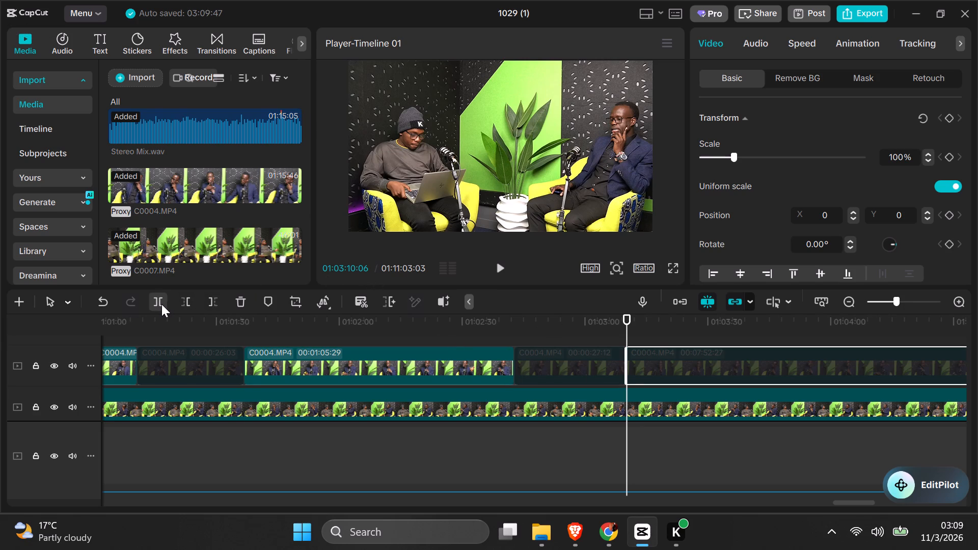
Review the conversation from the new cut at 01:03:10:06 onward for the next speaker change.
{"action": "key", "text": "space"}
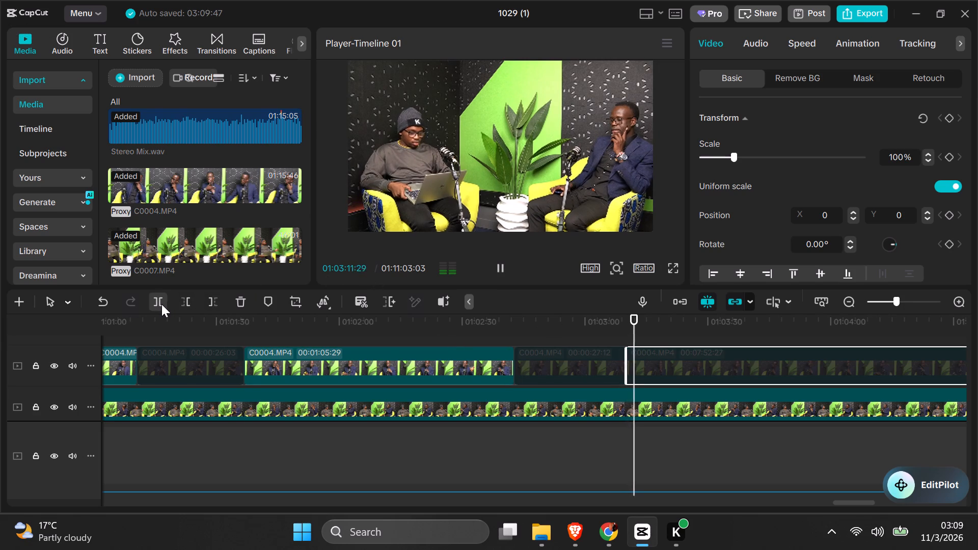
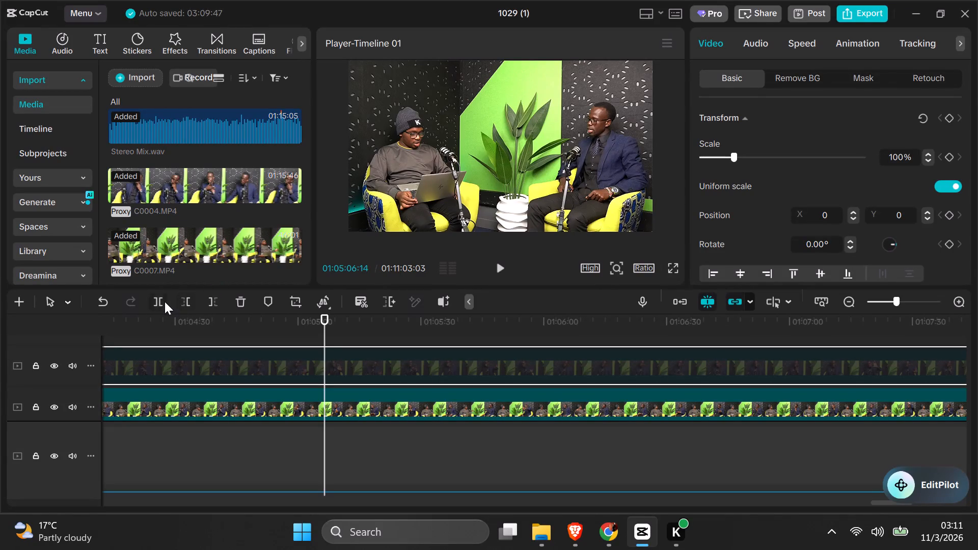
Split the deactivated upper C0004.MP4 clip at 01:05:06:14 and activate the segment that ends at this cut.
{"action": "left_click", "coordinate": [165, 301]}
{"action": "left_click", "coordinate": [268, 374]}
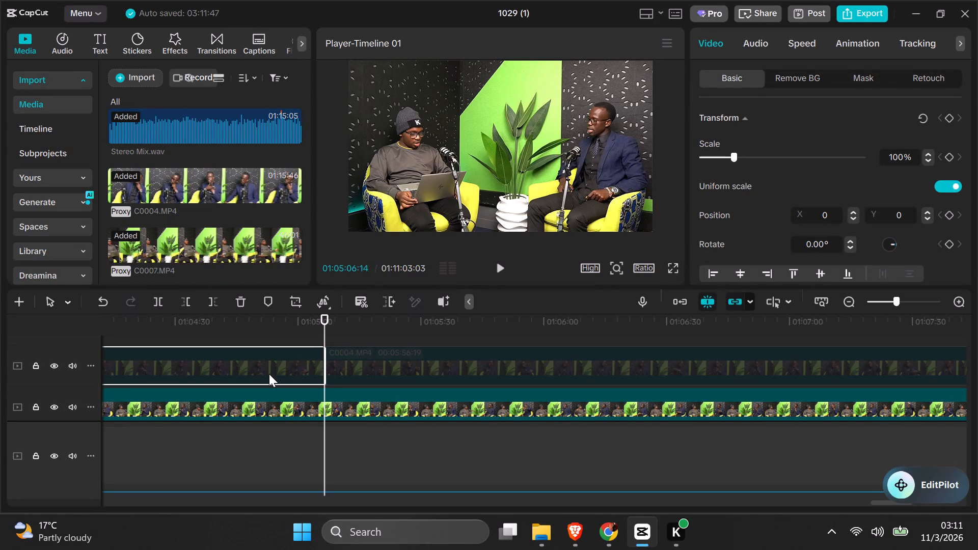
{"action": "right_click", "coordinate": [269, 374]}
{"action": "left_click", "coordinate": [322, 473]}
Play on from 01:05:06:14 for the next speaker change and split the deactivated upper C0004.MP4 clip at 01:05:44:26.
{"action": "key", "text": "space"}
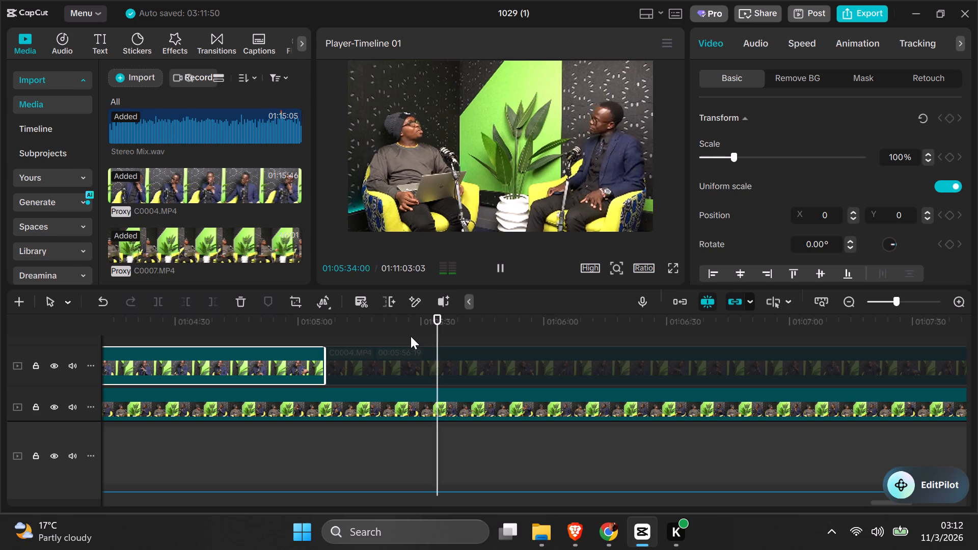
{"action": "key", "text": "space"}
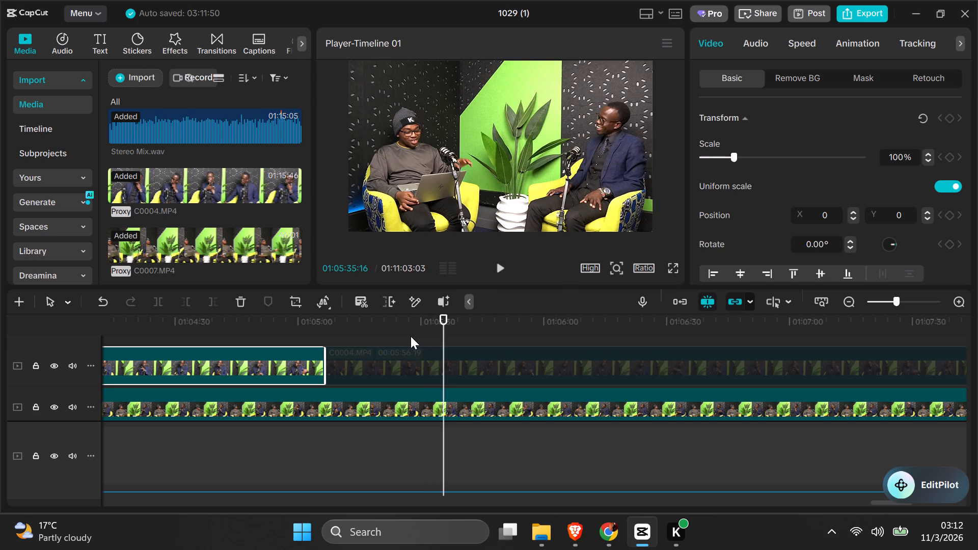
{"action": "key", "text": "space"}
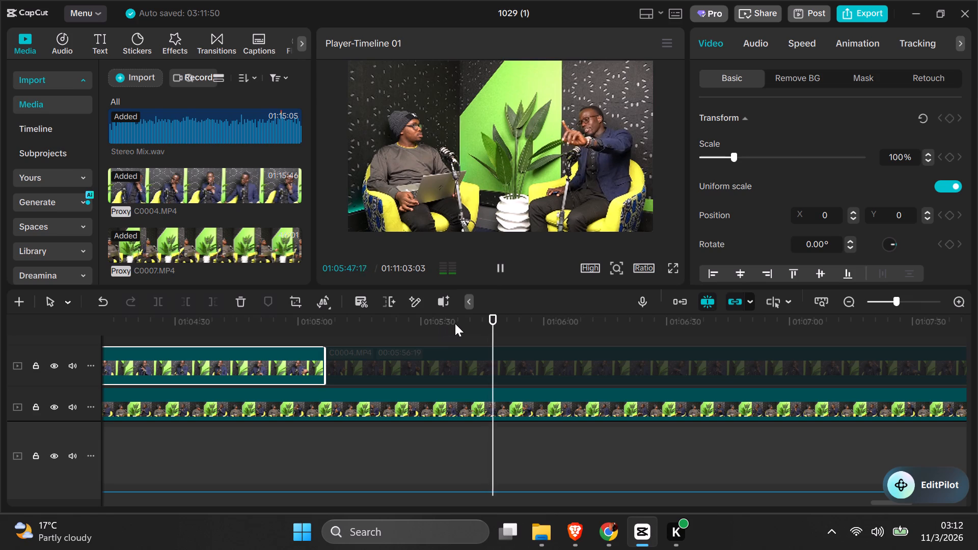
{"action": "left_click", "coordinate": [469, 324]}
{"action": "key", "text": "space"}
{"action": "key", "text": "space"}
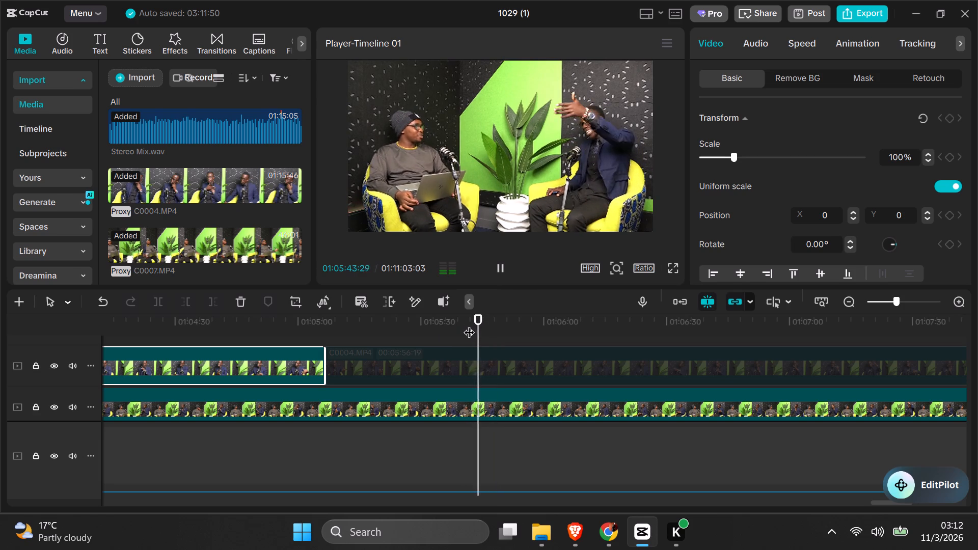
{"action": "key", "text": "space"}
{"action": "left_click", "coordinate": [475, 357]}
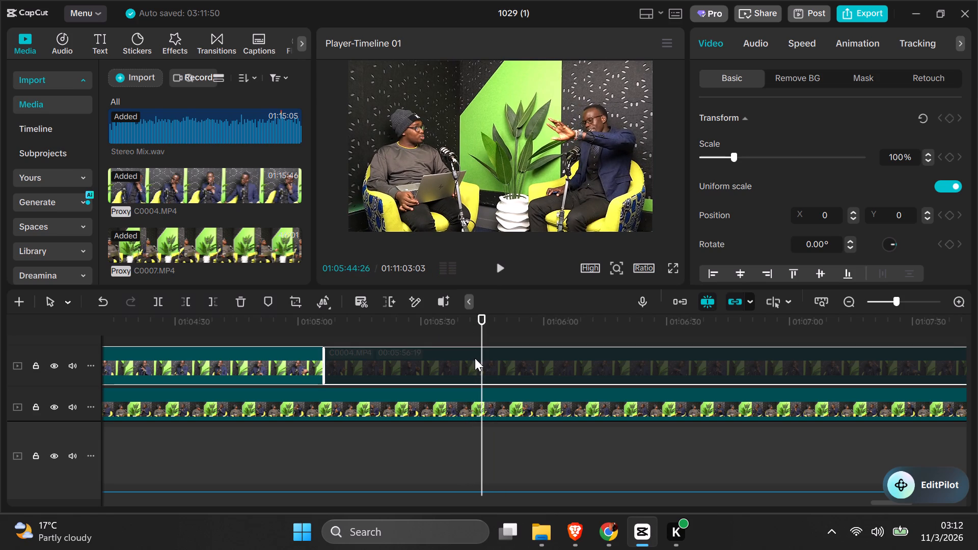
{"action": "left_click", "coordinate": [166, 297]}
Split the upper C0004.MP4 clip at the next speaker change, 01:05:57:09, and activate the segment between 01:05:44:26 and this cut.
{"action": "key", "text": "space"}
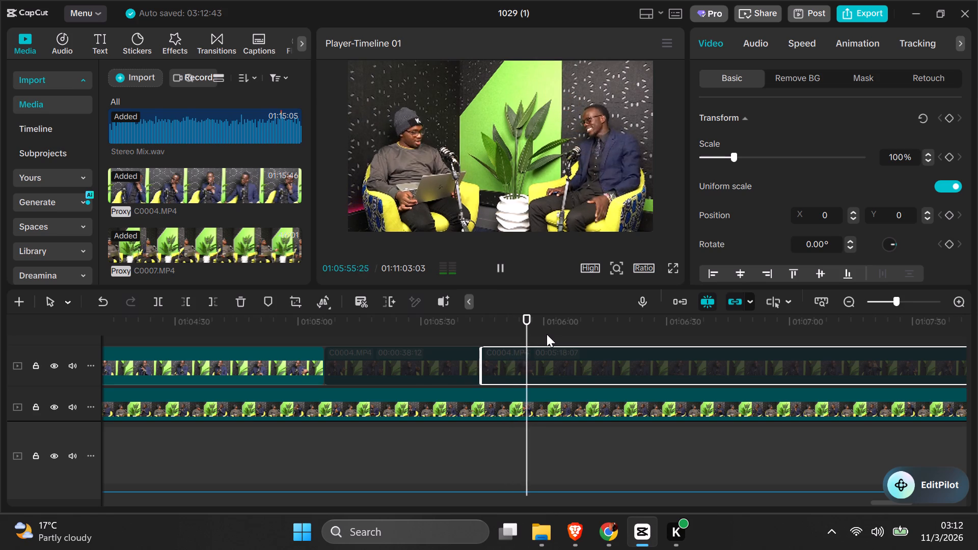
{"action": "key", "text": "space"}
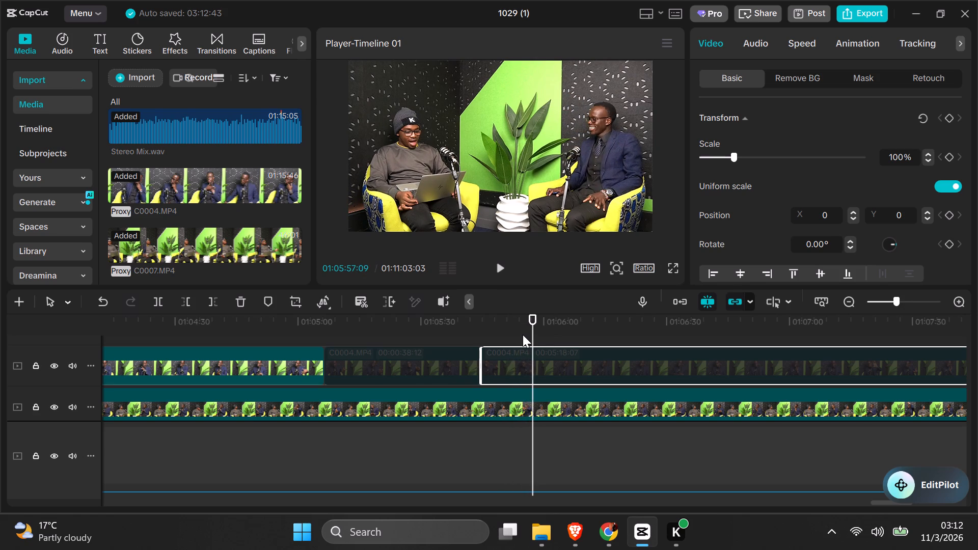
{"action": "left_click", "coordinate": [161, 304]}
{"action": "left_click", "coordinate": [506, 365]}
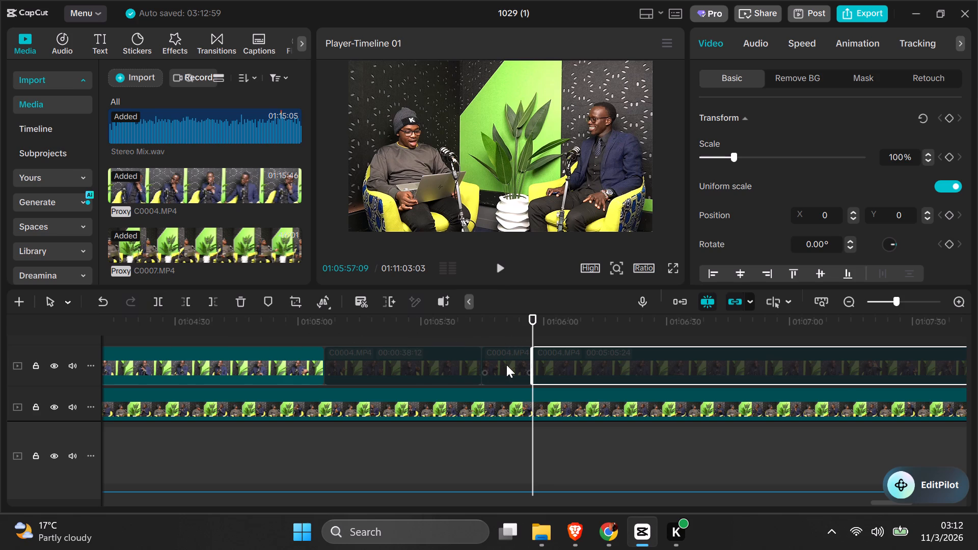
{"action": "right_click", "coordinate": [505, 365]}
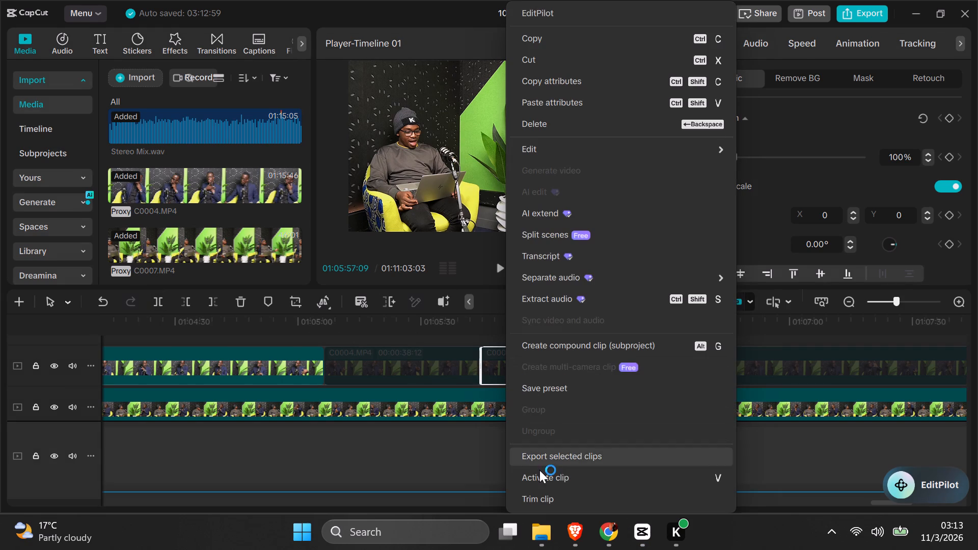
{"action": "left_click", "coordinate": [546, 470]}
Review the conversation from about 01:05:52 to 01:06:19, replaying from the cut at 01:05:57:09, for the next speaker change.
{"action": "left_click", "coordinate": [511, 329]}
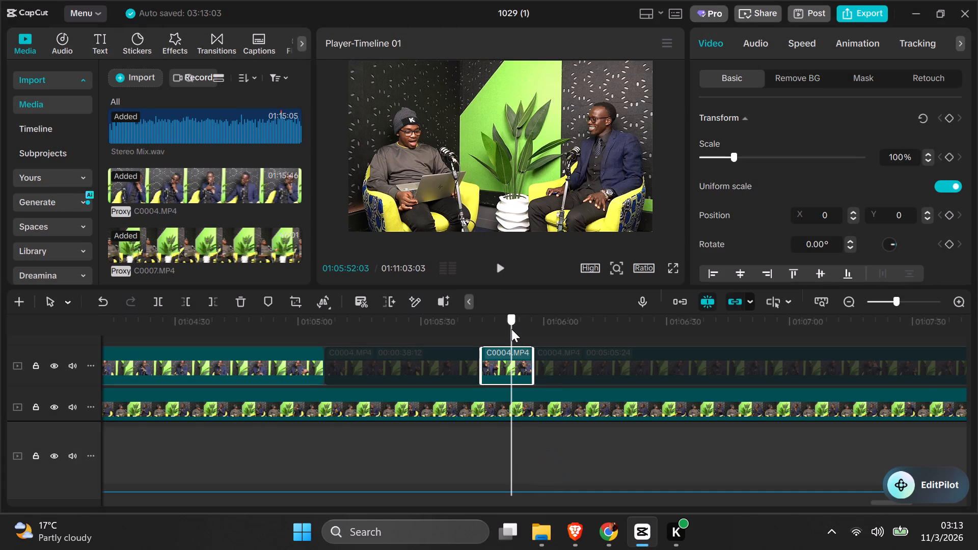
{"action": "key", "text": "space"}
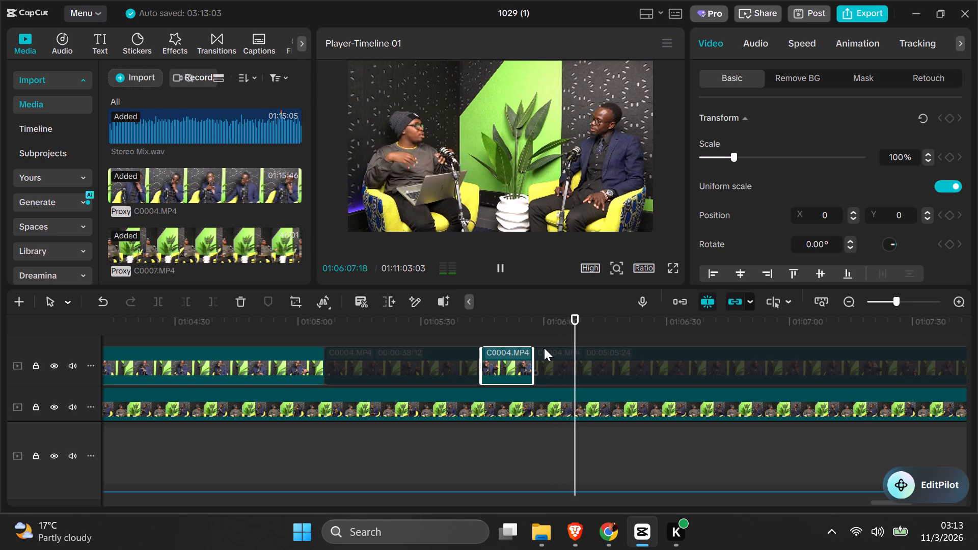
{"action": "key", "text": "space"}
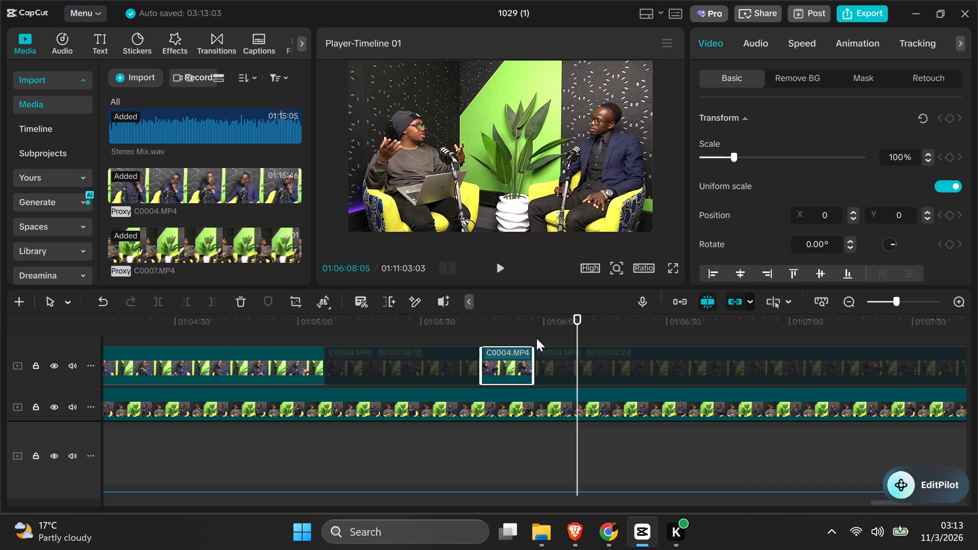
{"action": "left_click", "coordinate": [535, 333]}
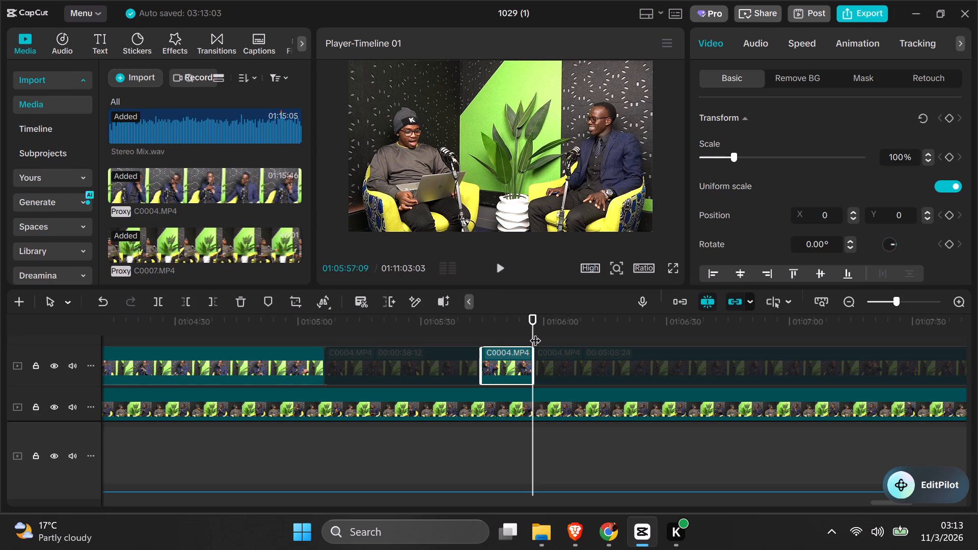
{"action": "key", "text": "space"}
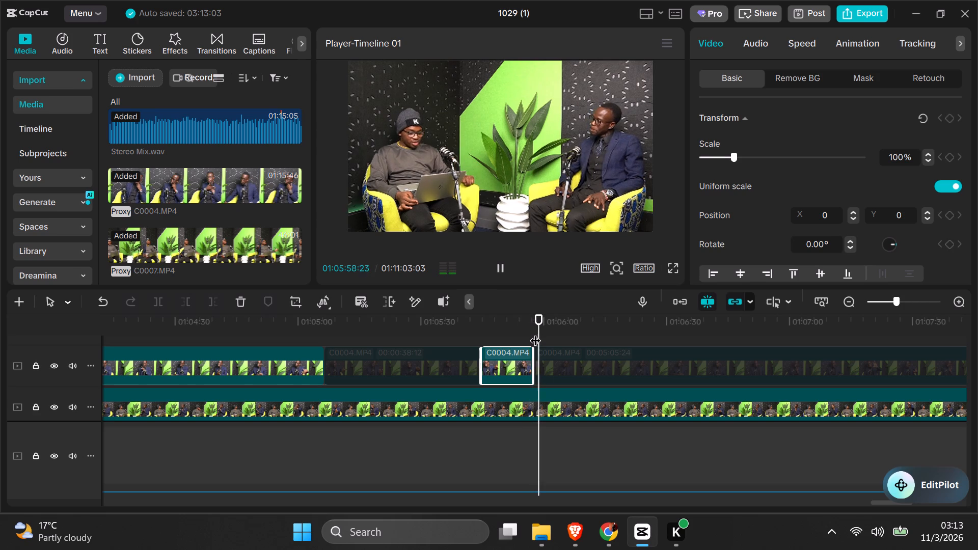
{"action": "key", "text": "space"}
{"action": "key", "text": "space"}
{"action": "key", "text": "space"}
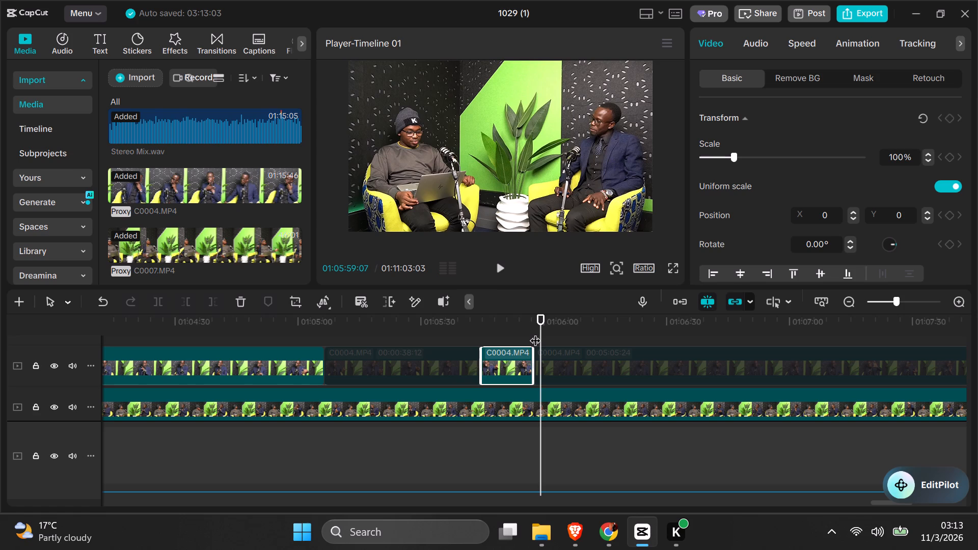
{"action": "key", "text": "space"}
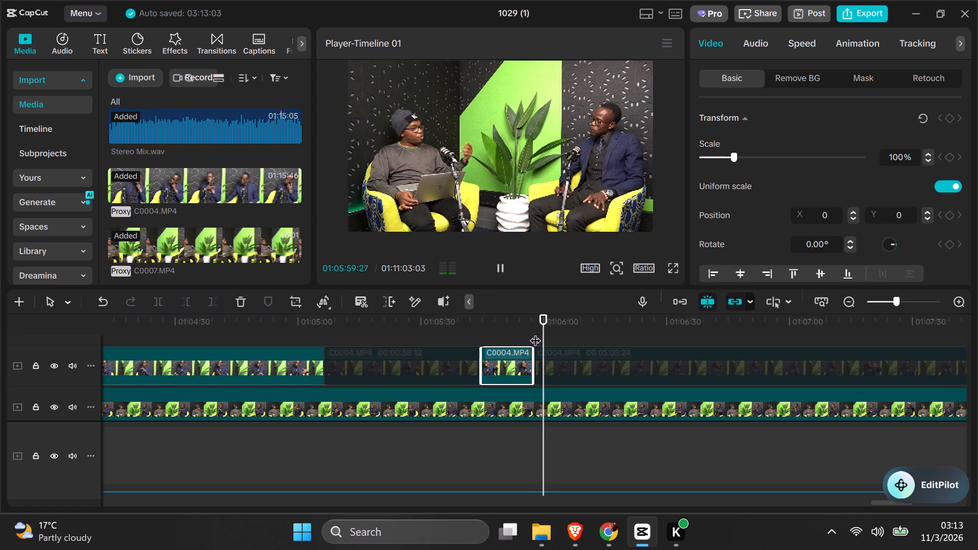
{"action": "key", "text": "space"}
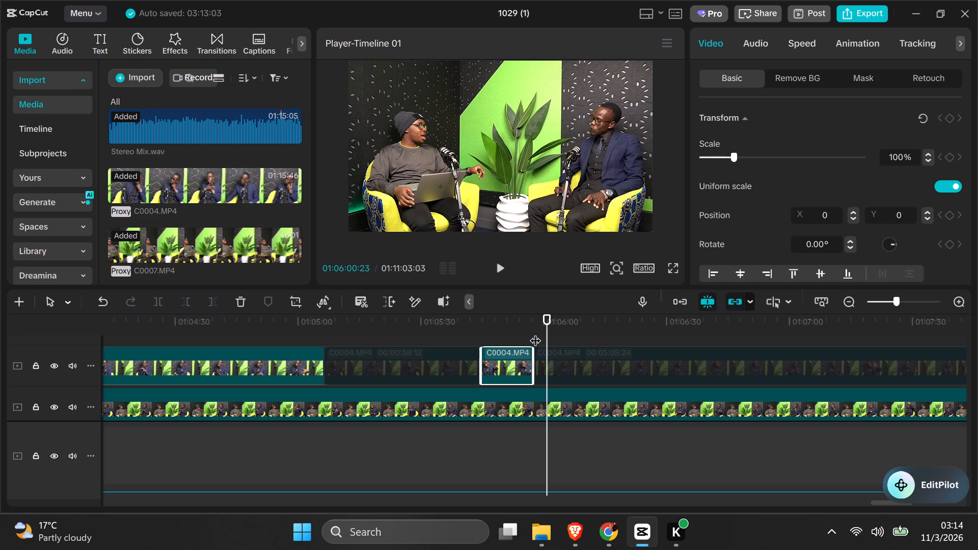
{"action": "key", "text": "space"}
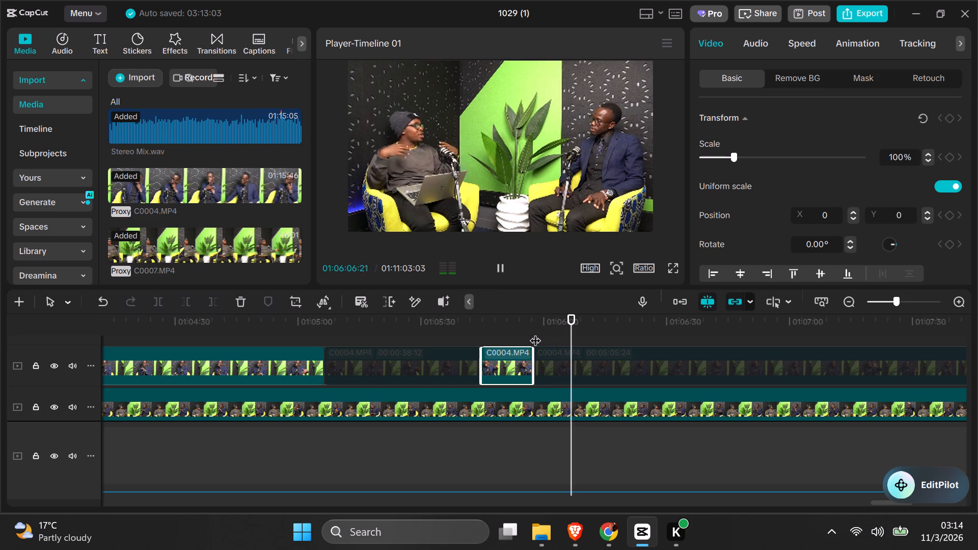
{"action": "key", "text": "space"}
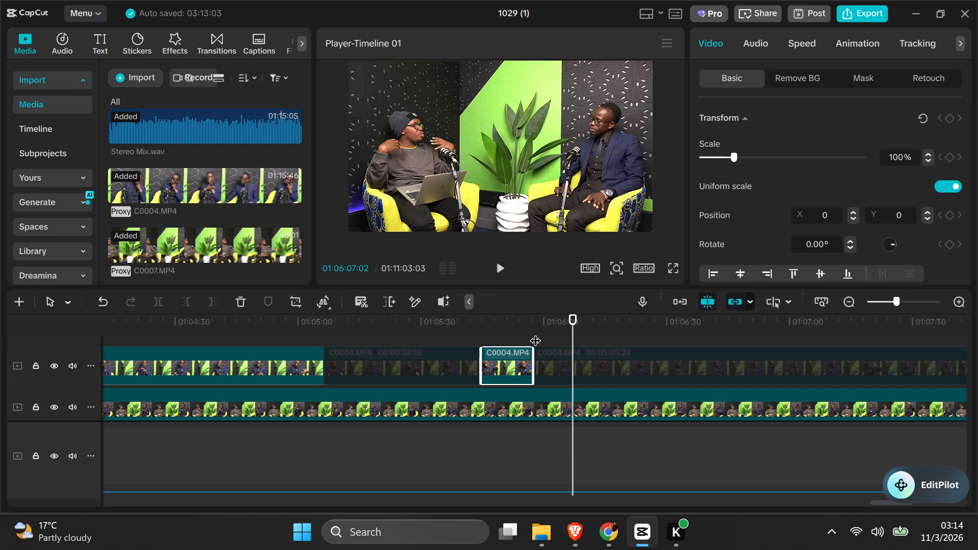
{"action": "key", "text": "space"}
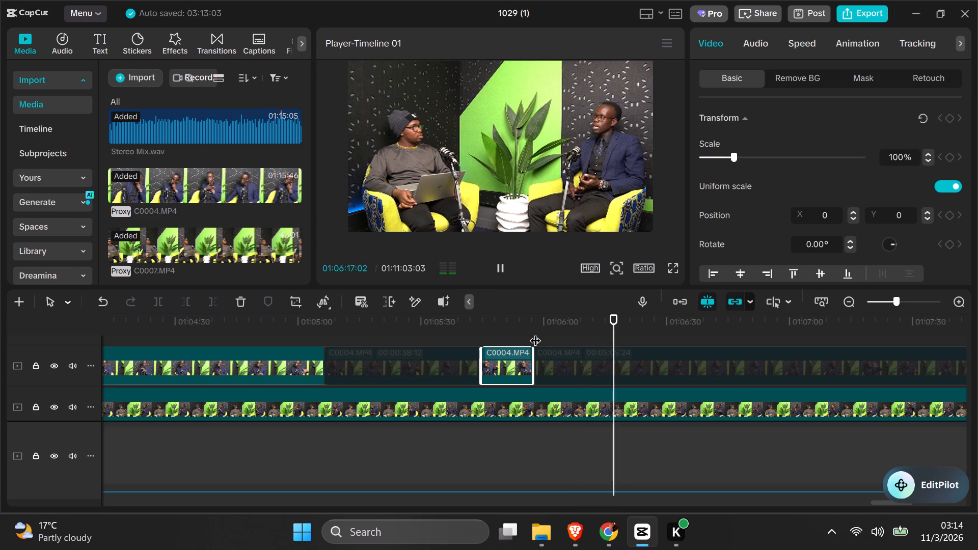
{"action": "key", "text": "space"}
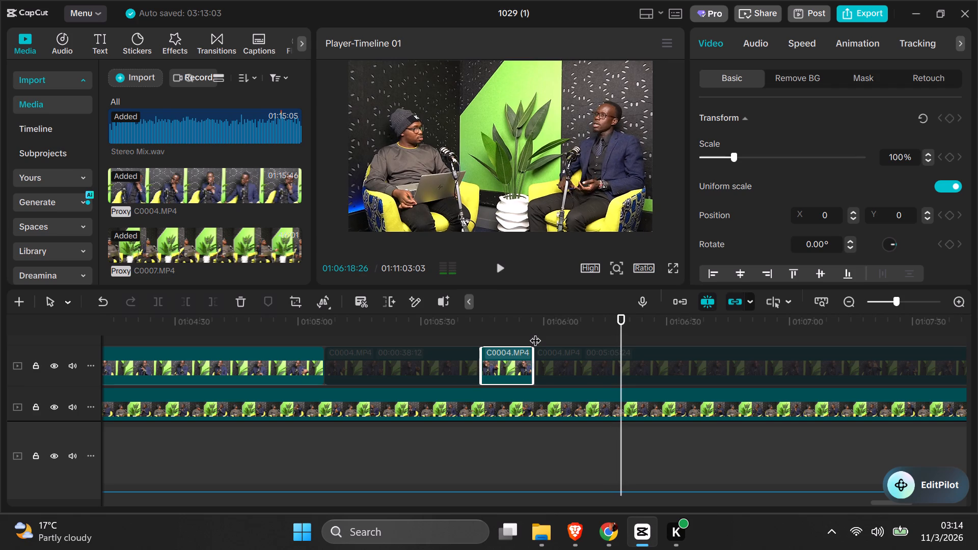
Replay the exchange between about 01:06:11 and 01:06:14 in short bursts to pinpoint the speaker change, stopping at 01:06:13:00.
{"action": "left_click", "coordinate": [597, 327]}
{"action": "key", "text": "space"}
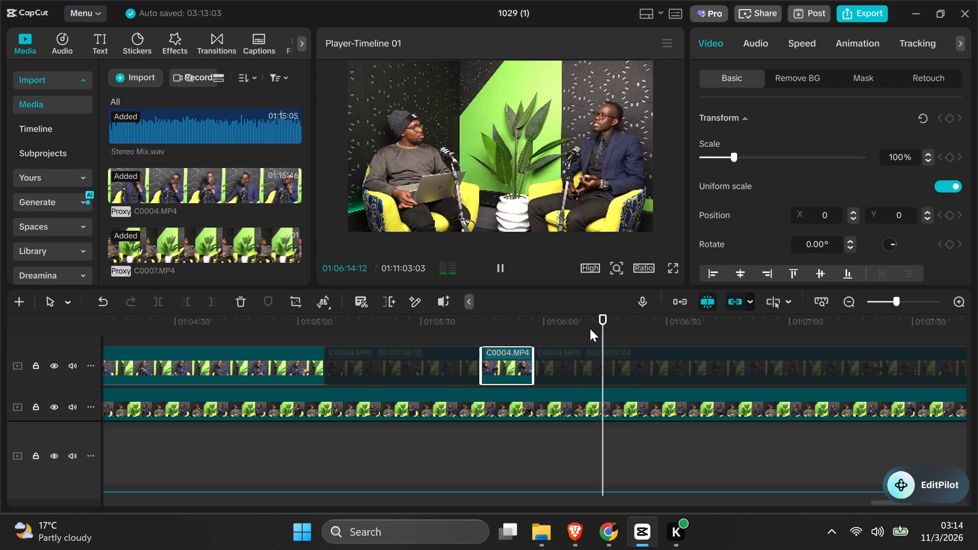
{"action": "left_click", "coordinate": [589, 329]}
{"action": "key", "text": "space"}
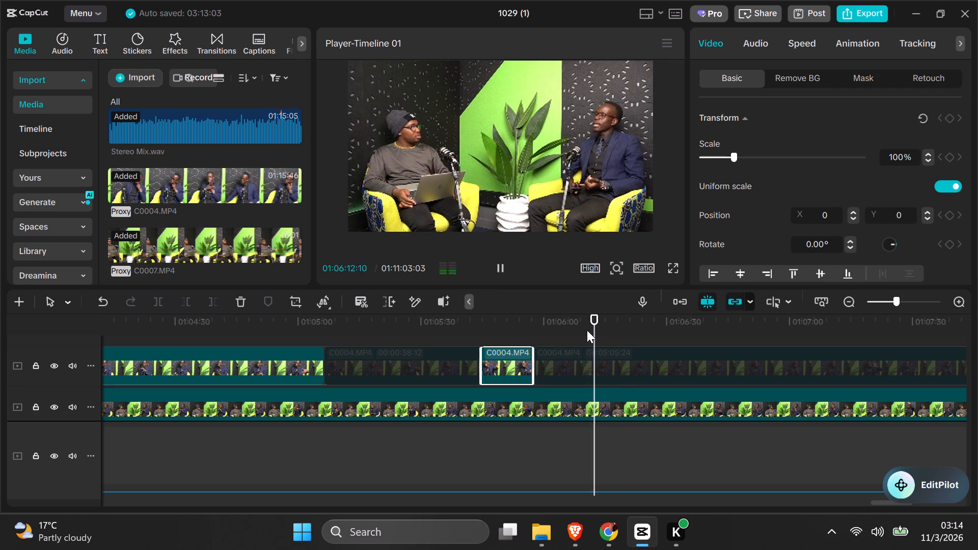
{"action": "left_click", "coordinate": [588, 327]}
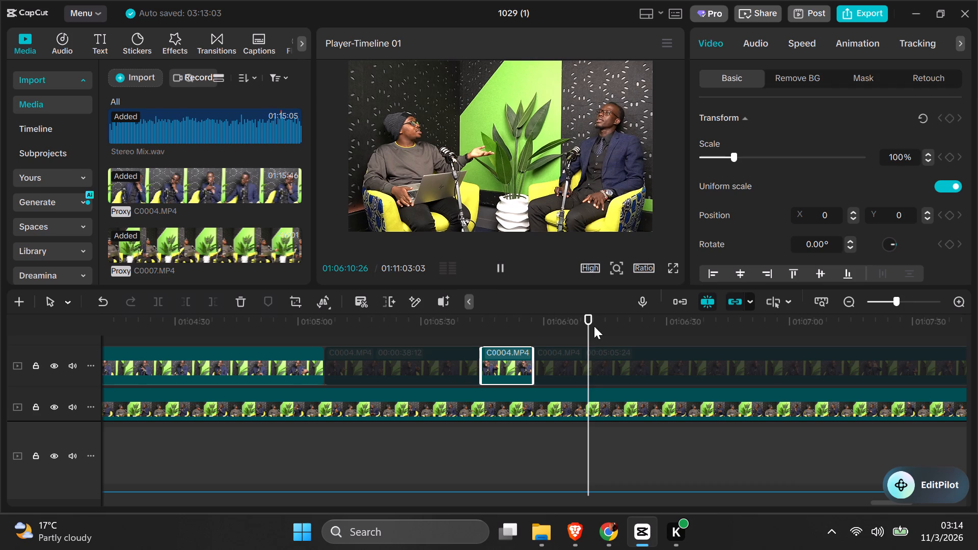
{"action": "left_click", "coordinate": [594, 326]}
{"action": "key", "text": "space"}
{"action": "left_click", "coordinate": [594, 326]}
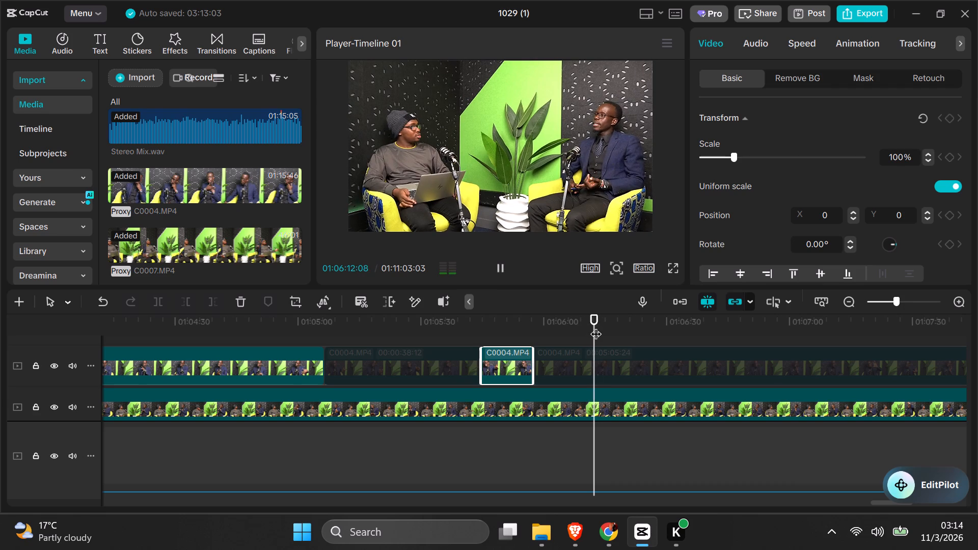
{"action": "left_click", "coordinate": [595, 326]}
{"action": "key", "text": "space"}
{"action": "left_click", "coordinate": [595, 326]}
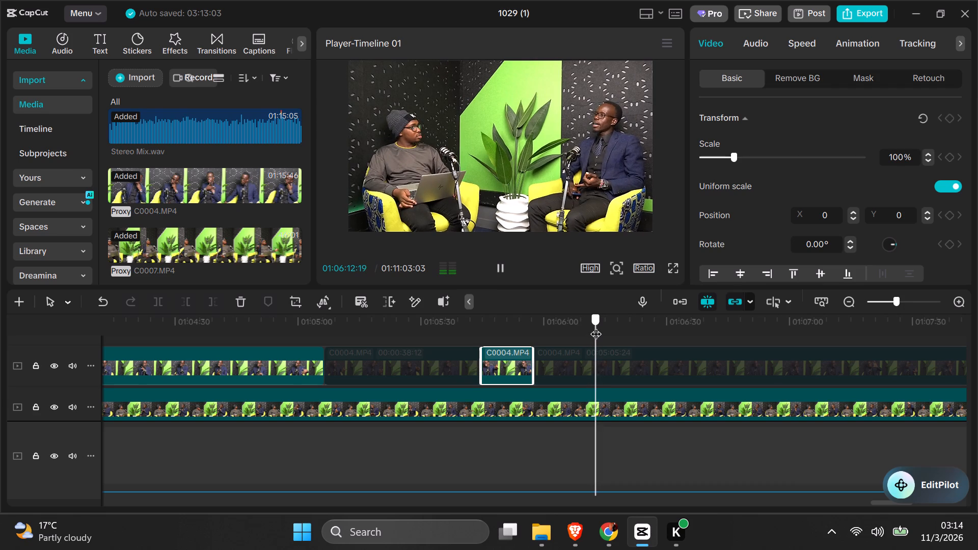
{"action": "left_click", "coordinate": [598, 326]}
{"action": "key", "text": "space"}
{"action": "left_click", "coordinate": [598, 326]}
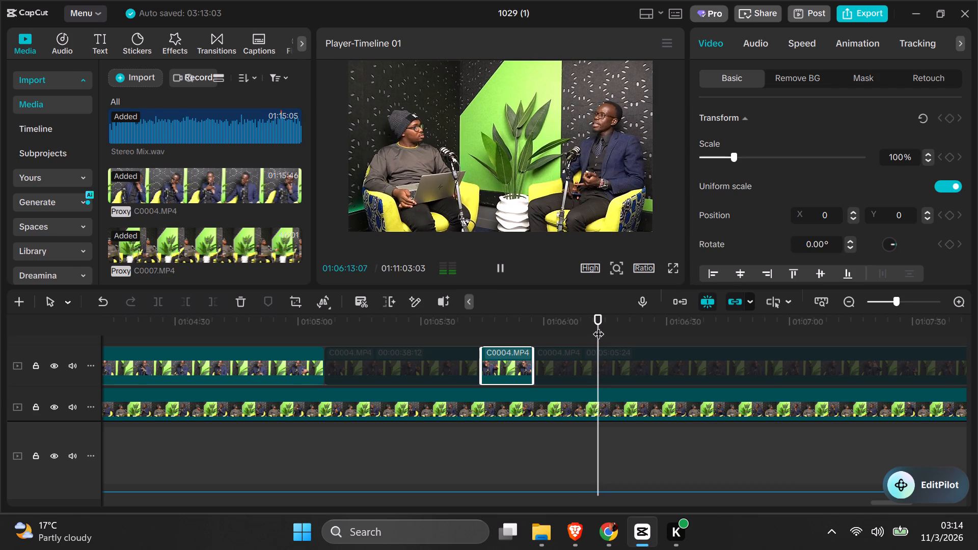
{"action": "key", "text": "space"}
{"action": "left_click", "coordinate": [597, 327]}
{"action": "key", "text": "space"}
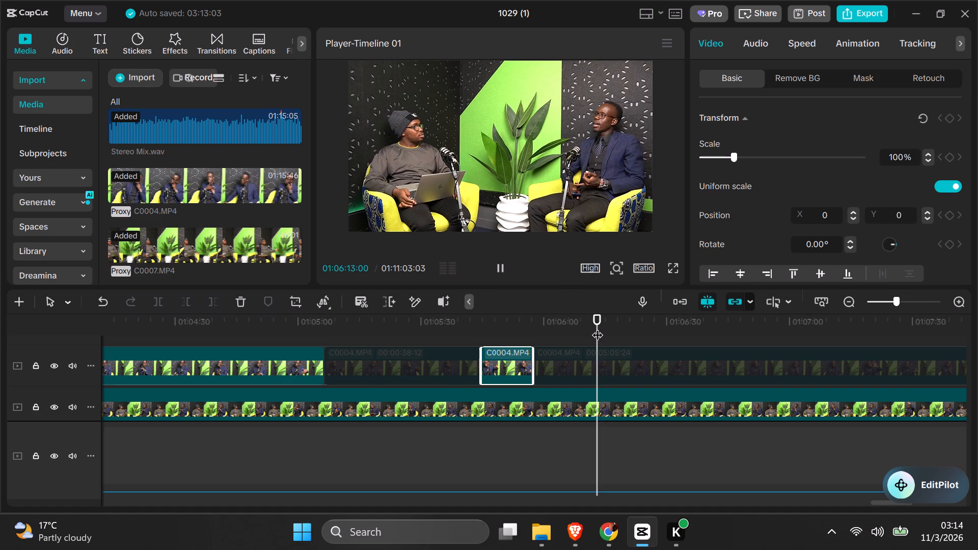
{"action": "key", "text": "space"}
{"action": "left_click", "coordinate": [597, 327]}
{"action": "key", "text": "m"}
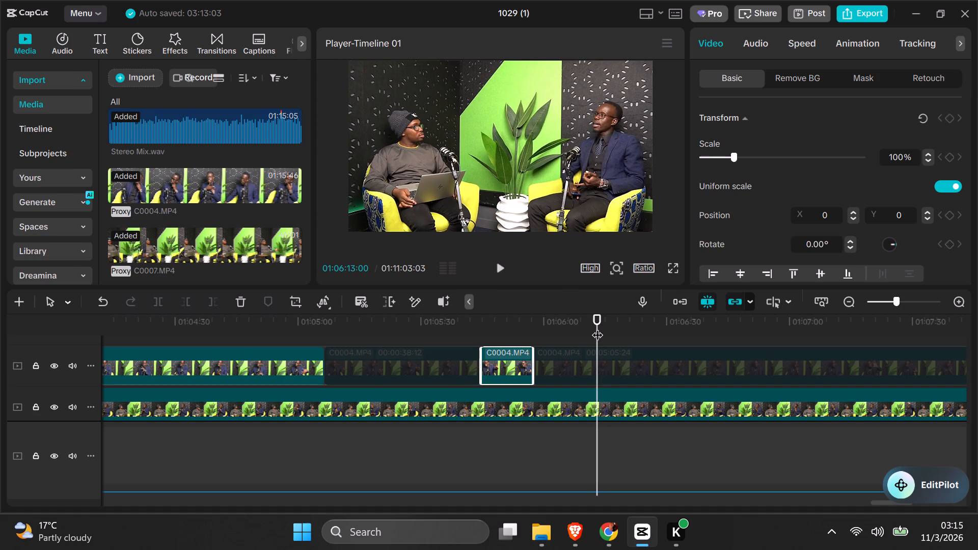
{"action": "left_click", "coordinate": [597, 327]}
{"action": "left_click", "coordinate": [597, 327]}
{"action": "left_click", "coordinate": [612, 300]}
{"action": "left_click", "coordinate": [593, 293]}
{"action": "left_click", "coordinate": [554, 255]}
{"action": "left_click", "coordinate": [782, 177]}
Replay the exchange between about 01:06:09 and 01:06:14 to find the exact moment to mark.
{"action": "left_click", "coordinate": [574, 335]}
{"action": "left_click", "coordinate": [602, 335]}
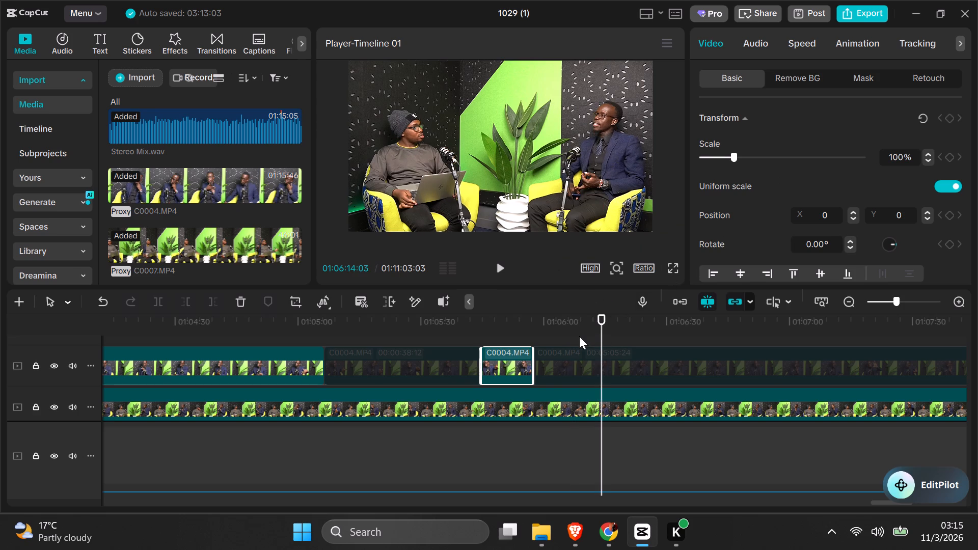
{"action": "left_click", "coordinate": [579, 336]}
{"action": "left_click", "coordinate": [600, 358]}
{"action": "left_click", "coordinate": [591, 328]}
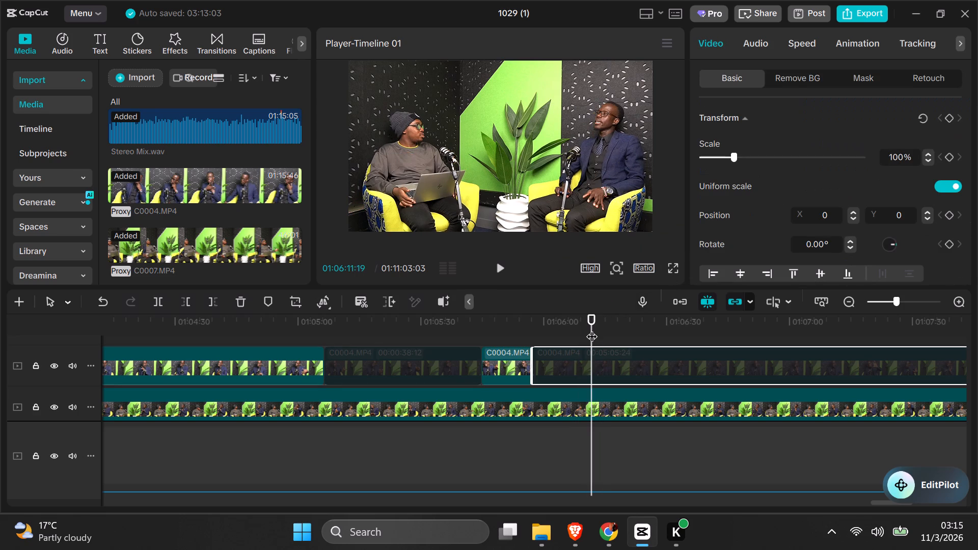
{"action": "double_click", "coordinate": [599, 330]}
{"action": "left_click", "coordinate": [582, 328]}
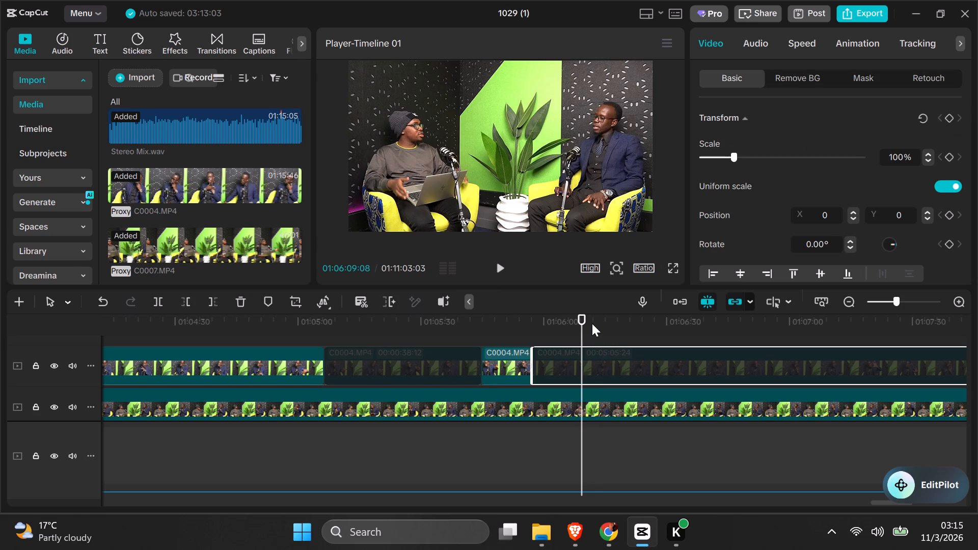
{"action": "left_click", "coordinate": [592, 321]}
{"action": "key", "text": "space"}
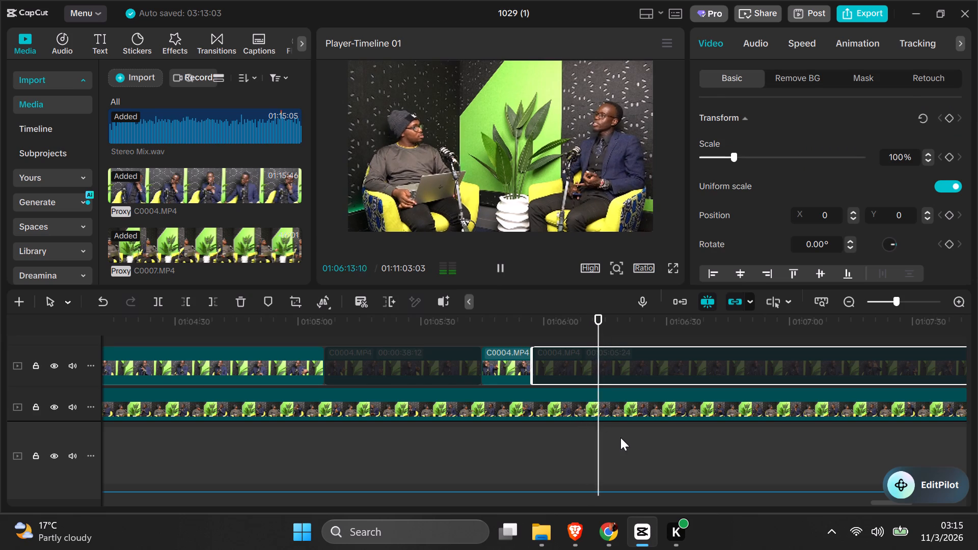
Replay from about 01:06:11, add a timeline marker at 01:06:12:26 and name it "book".
{"action": "left_click", "coordinate": [620, 437]}
{"action": "left_click", "coordinate": [591, 330]}
{"action": "key", "text": "space"}
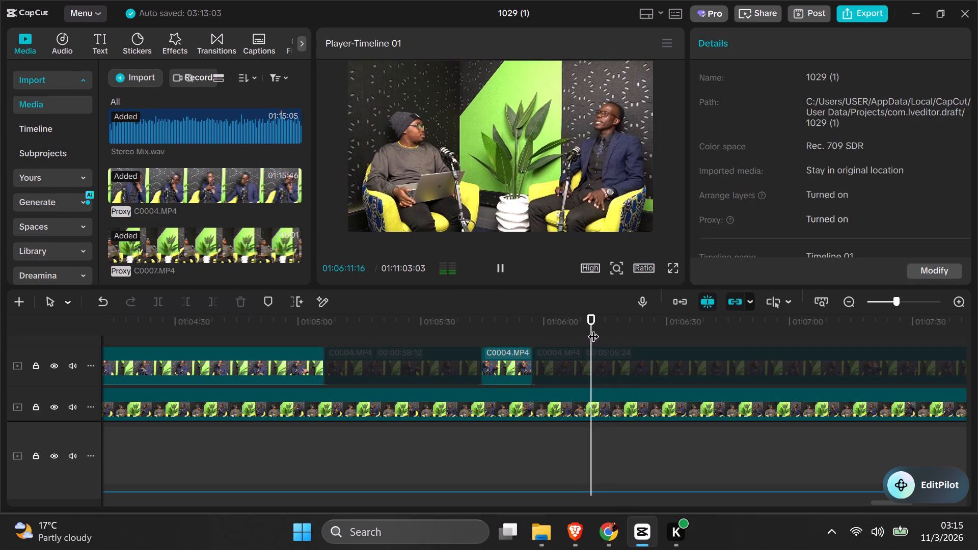
{"action": "key", "text": "space"}
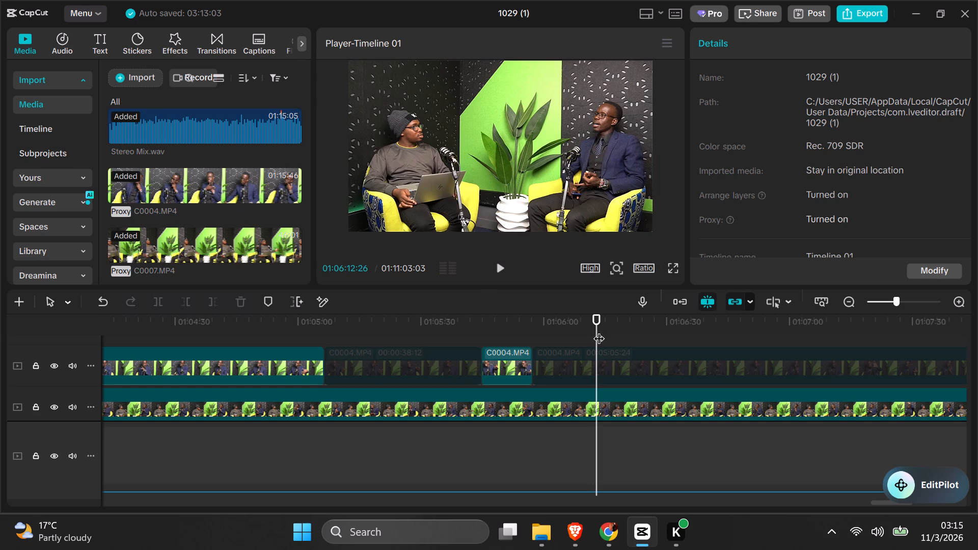
{"action": "key", "text": "m"}
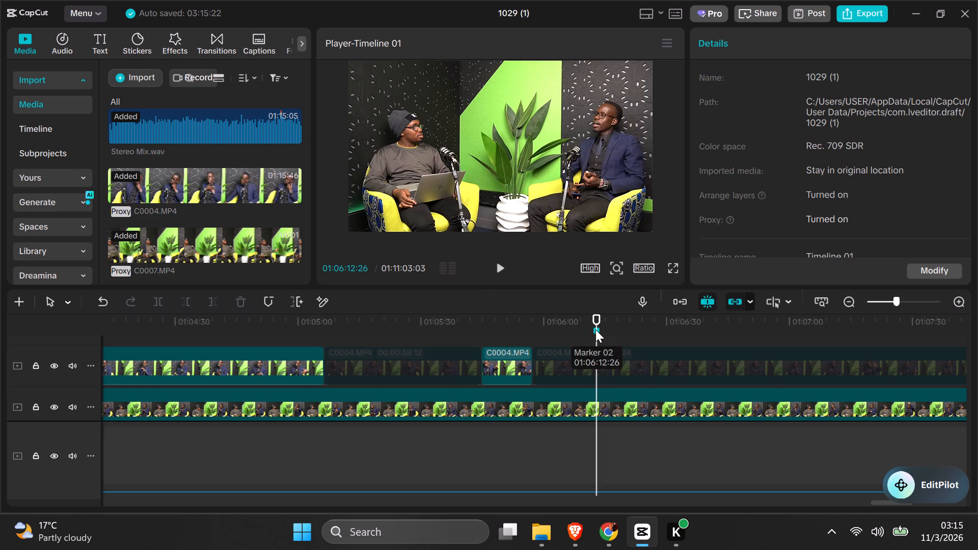
{"action": "right_click", "coordinate": [594, 329]}
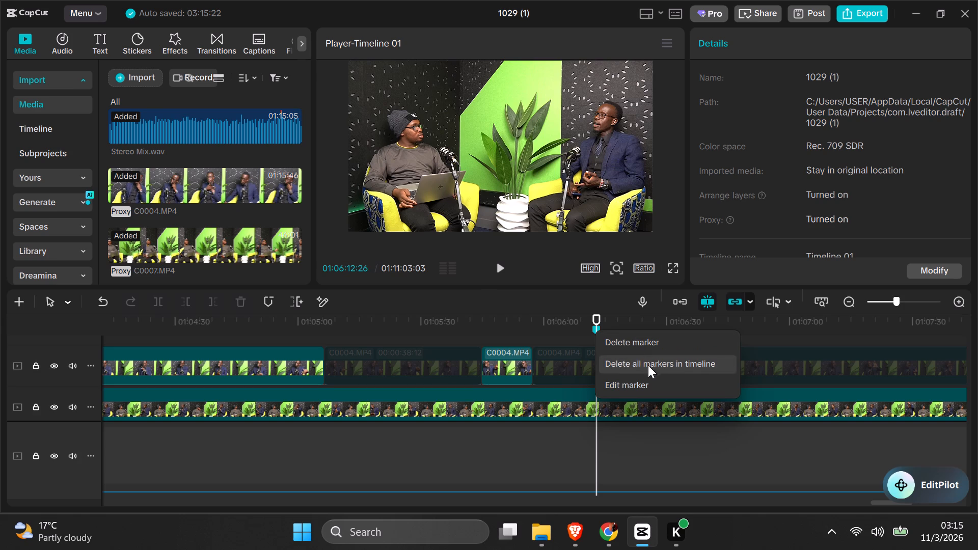
{"action": "left_click", "coordinate": [644, 382]}
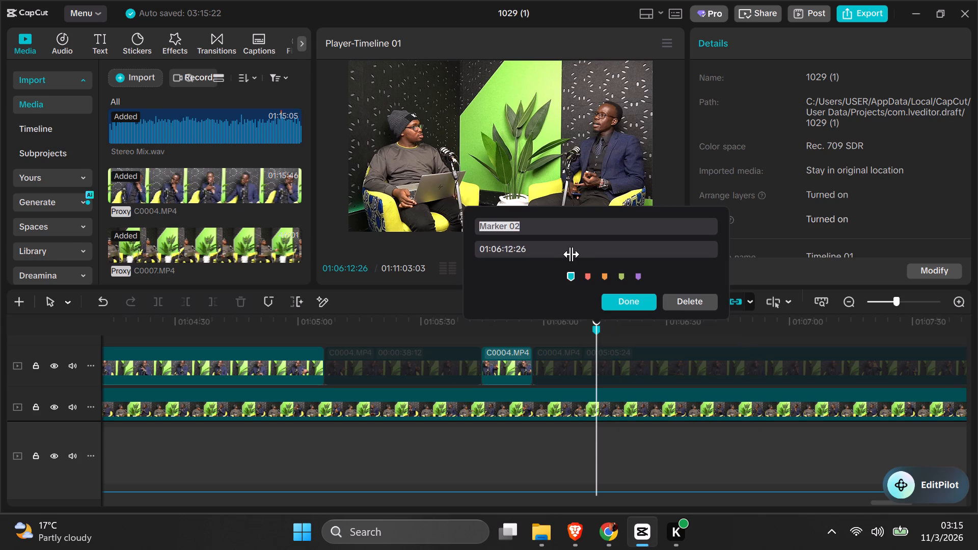
{"action": "key", "text": "BackSpace"}
{"action": "type", "text": "book"}
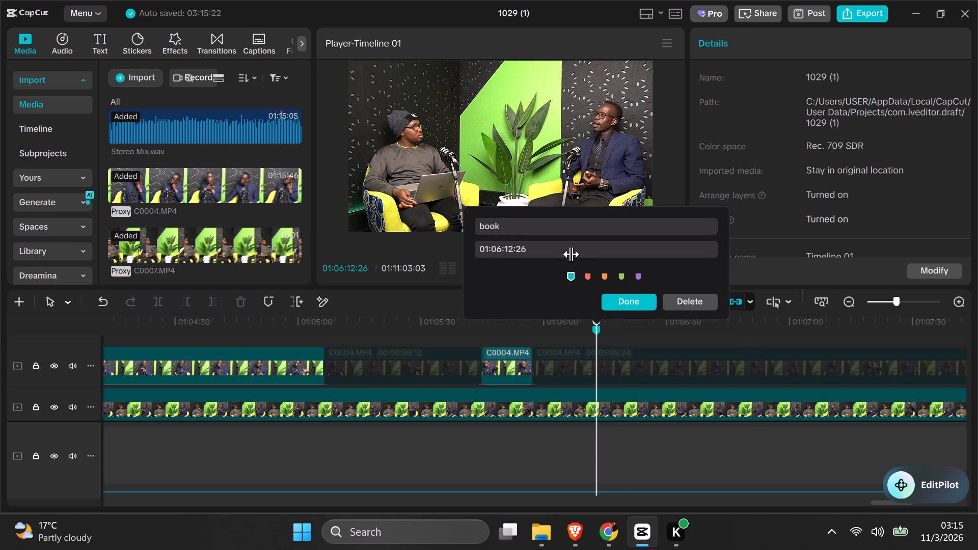
{"action": "left_click", "coordinate": [643, 306]}
Play on from the "book" marker, add a timeline marker at 01:06:19:03 and name it "Book 2".
{"action": "key", "text": "space"}
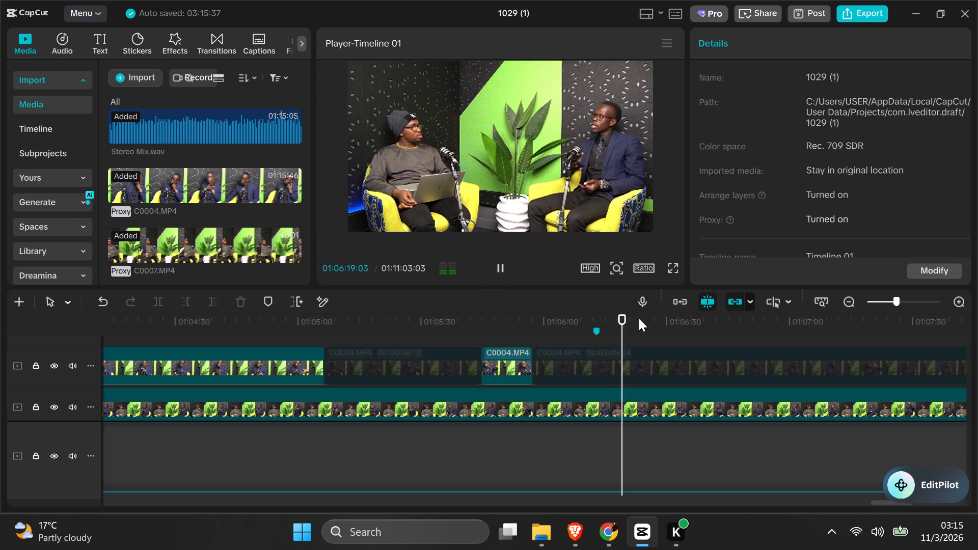
{"action": "key", "text": "space"}
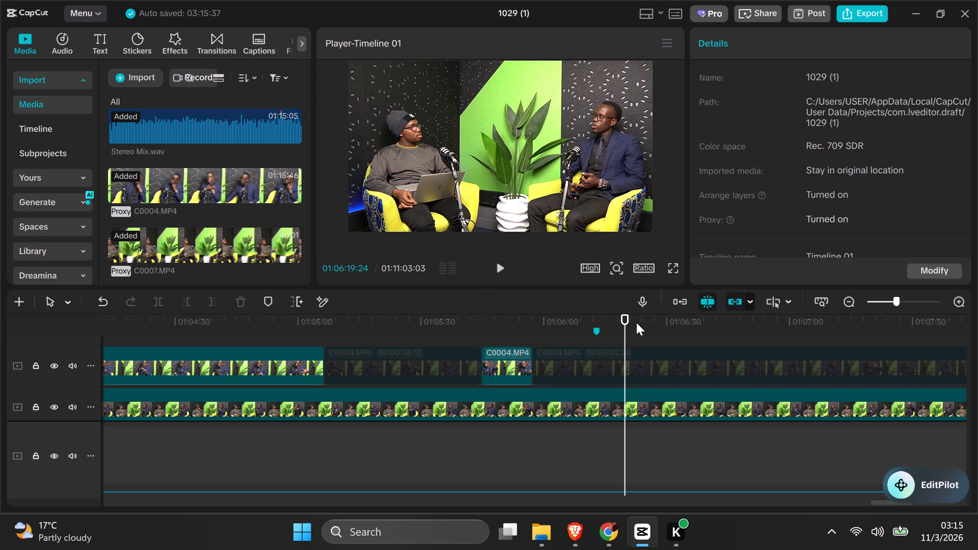
{"action": "left_click", "coordinate": [621, 327]}
{"action": "key", "text": "space"}
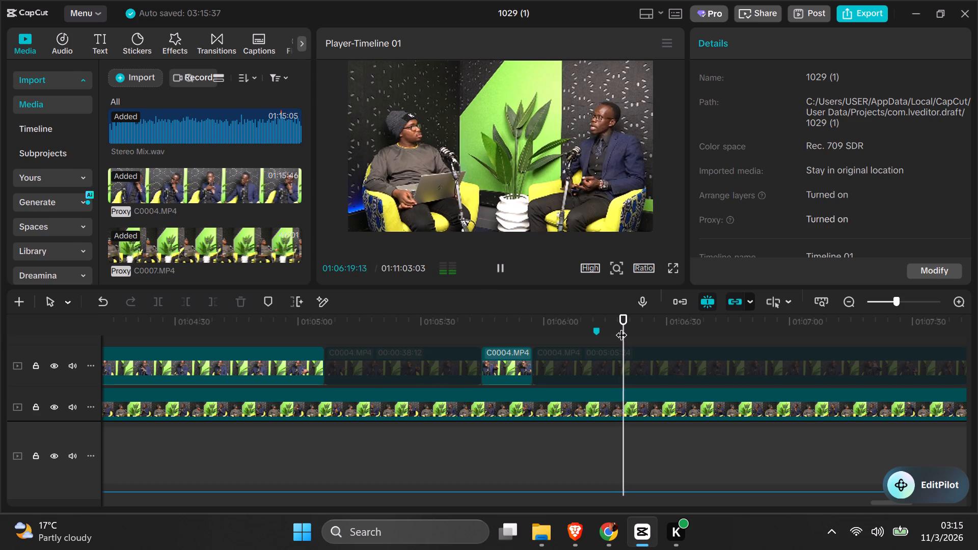
{"action": "key", "text": "space"}
{"action": "left_click", "coordinate": [622, 326]}
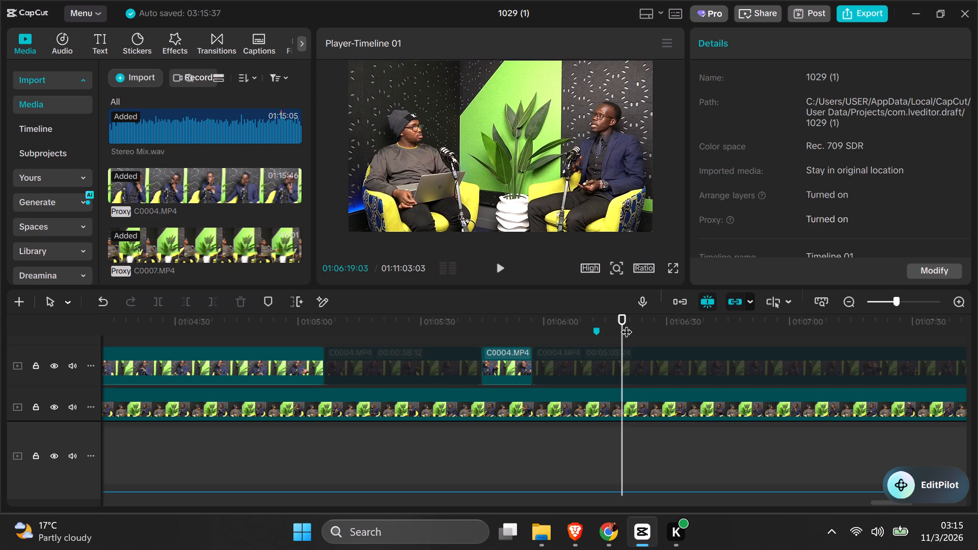
{"action": "key", "text": "m"}
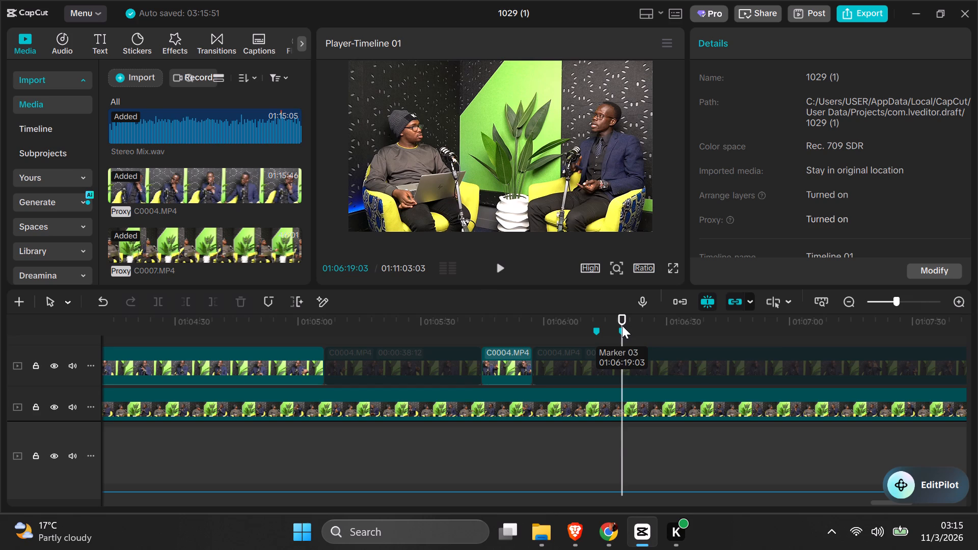
{"action": "right_click", "coordinate": [622, 325]}
{"action": "left_click", "coordinate": [640, 382]}
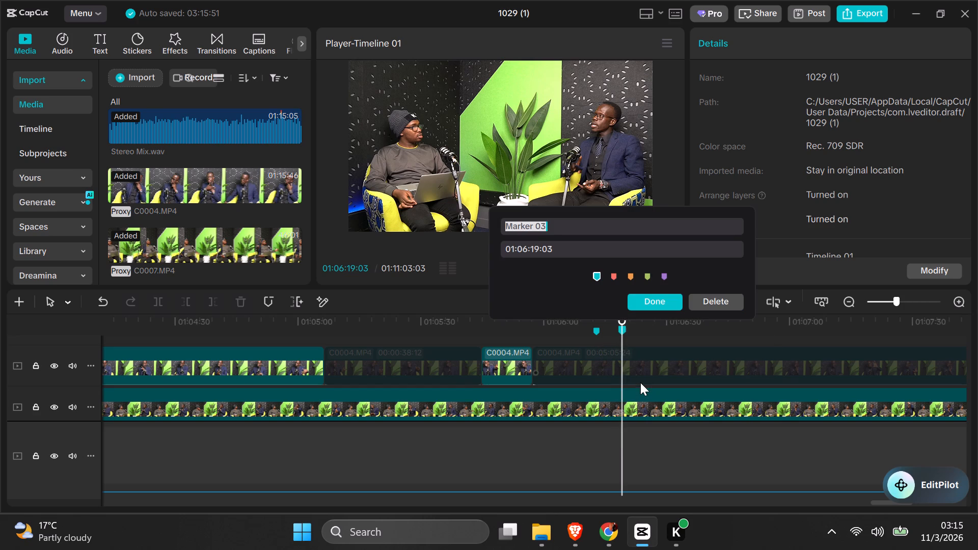
{"action": "key", "text": "BackSpace"}
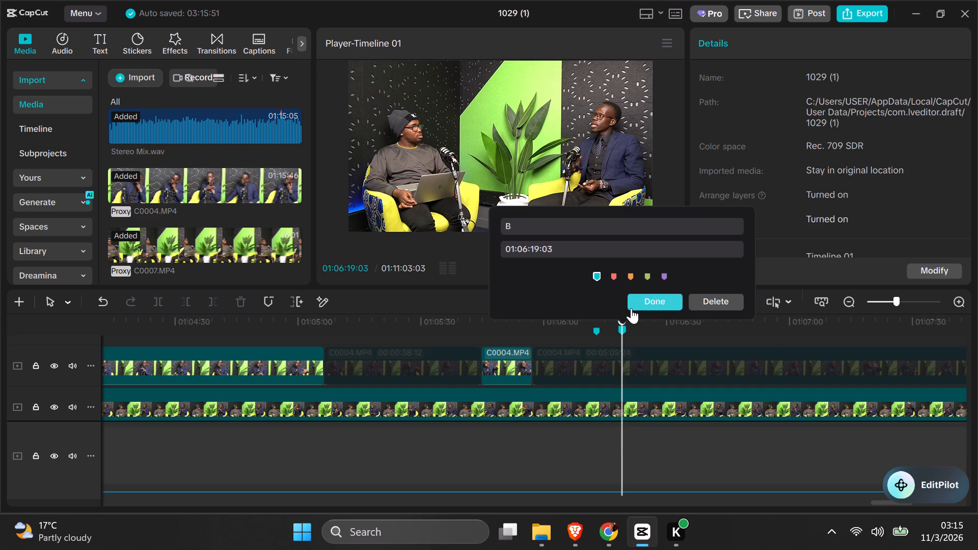
{"action": "type", "text": "ook"}
{"action": "key", "text": "space"}
{"action": "key", "text": "2"}
{"action": "left_click", "coordinate": [657, 304]}
Play on from the "Book 2" marker, add a timeline marker at 01:06:26:18 and name it "Book 3".
{"action": "key", "text": "space"}
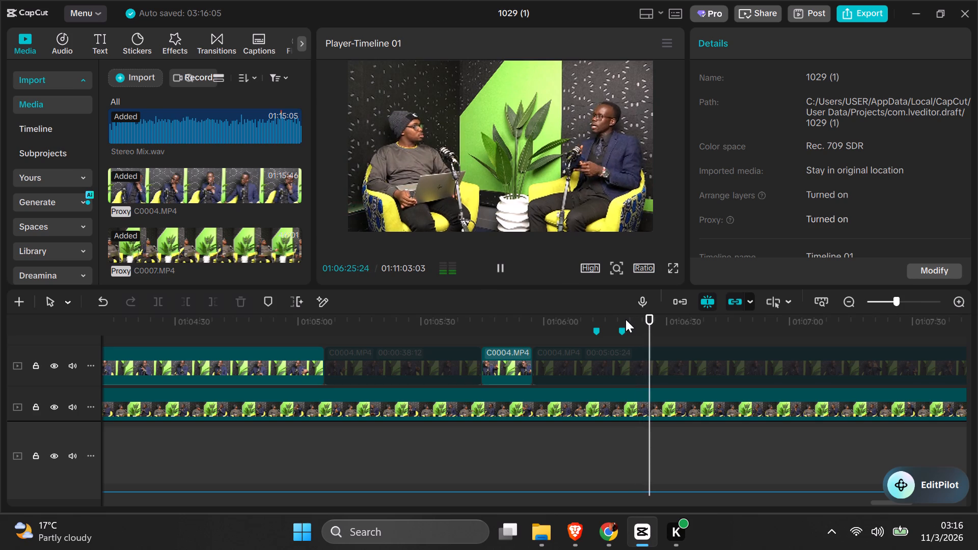
{"action": "key", "text": "space"}
{"action": "key", "text": "space"}
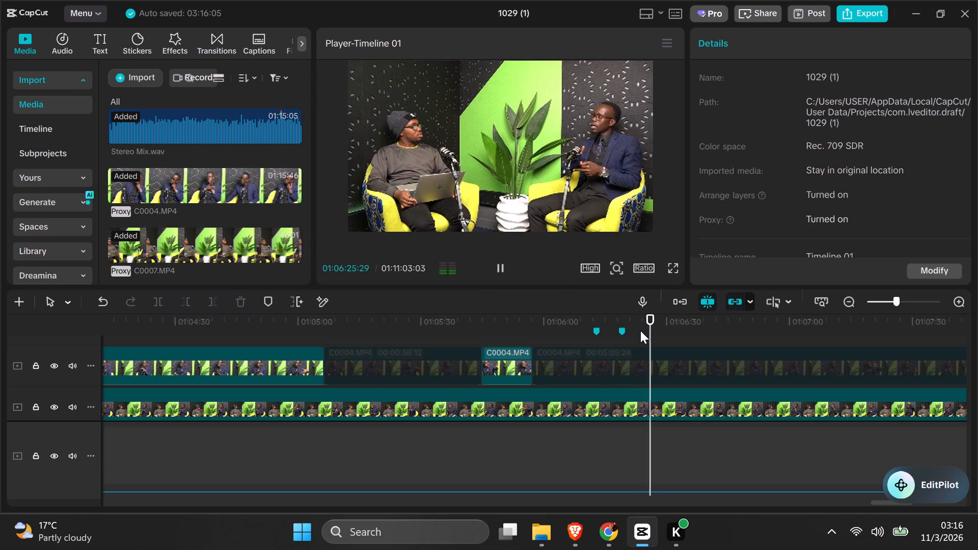
{"action": "key", "text": "space"}
{"action": "key", "text": "space"}
{"action": "key", "text": "space"}
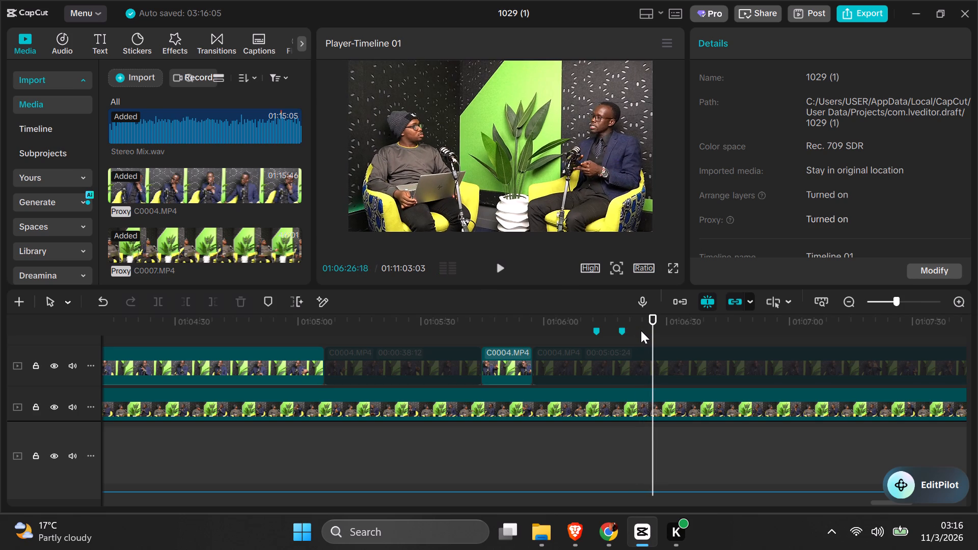
{"action": "key", "text": "m"}
{"action": "right_click", "coordinate": [656, 325]}
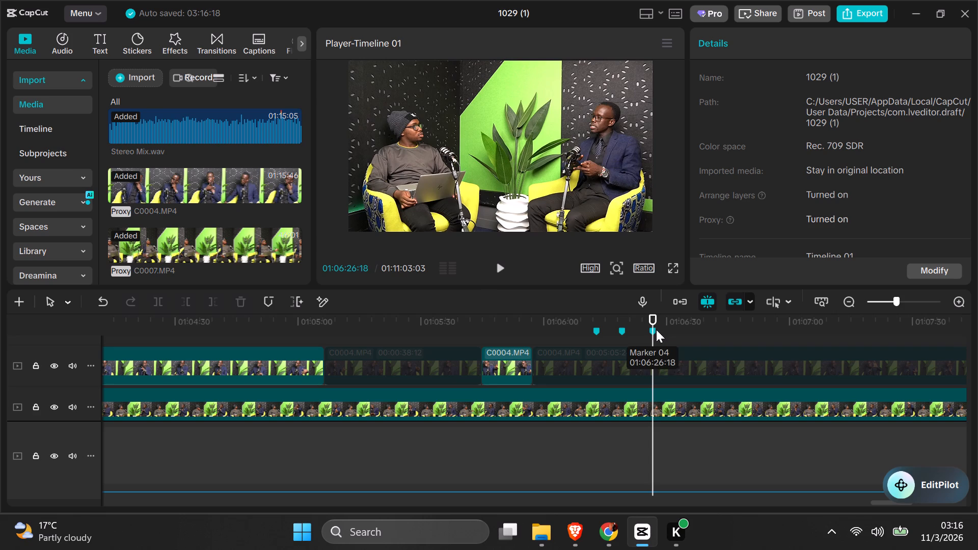
{"action": "right_click", "coordinate": [653, 331]}
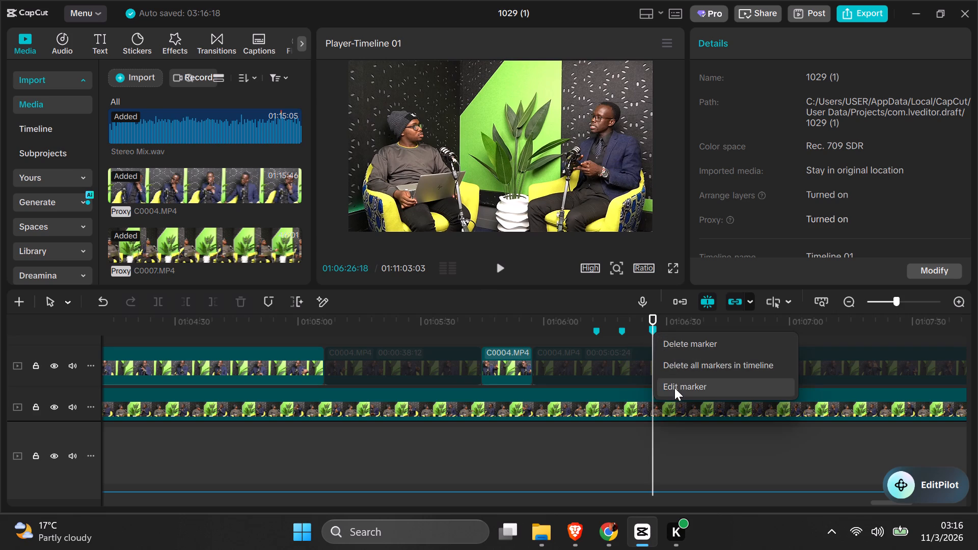
{"action": "left_click", "coordinate": [680, 388]}
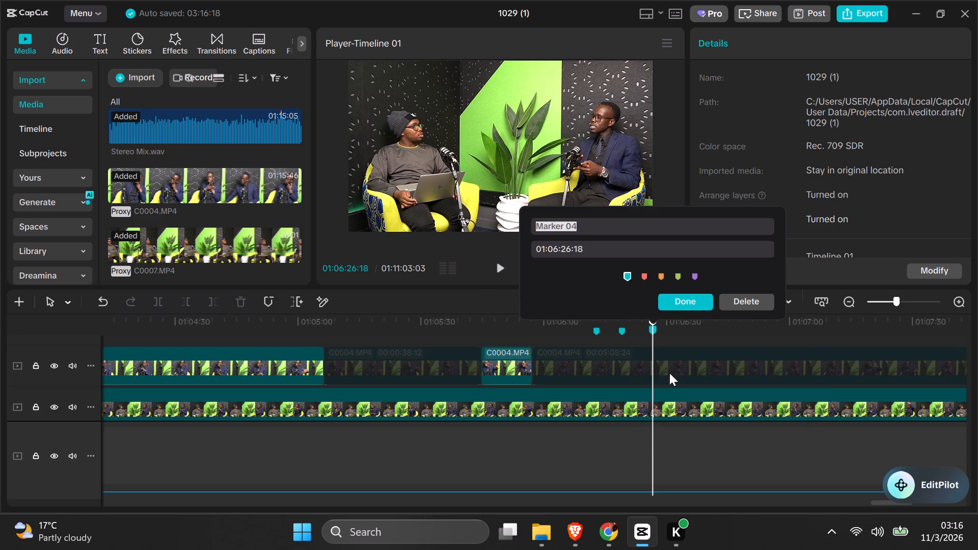
{"action": "key", "text": "BackSpace"}
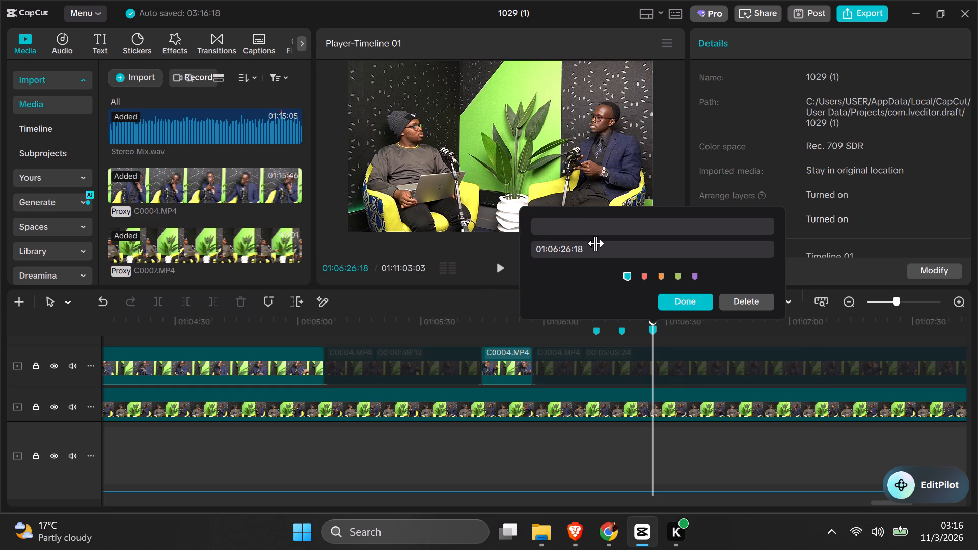
{"action": "key", "text": "b"}
{"action": "type", "text": "ook"}
{"action": "key", "text": "space"}
{"action": "key", "text": "3"}
{"action": "left_click", "coordinate": [696, 304]}
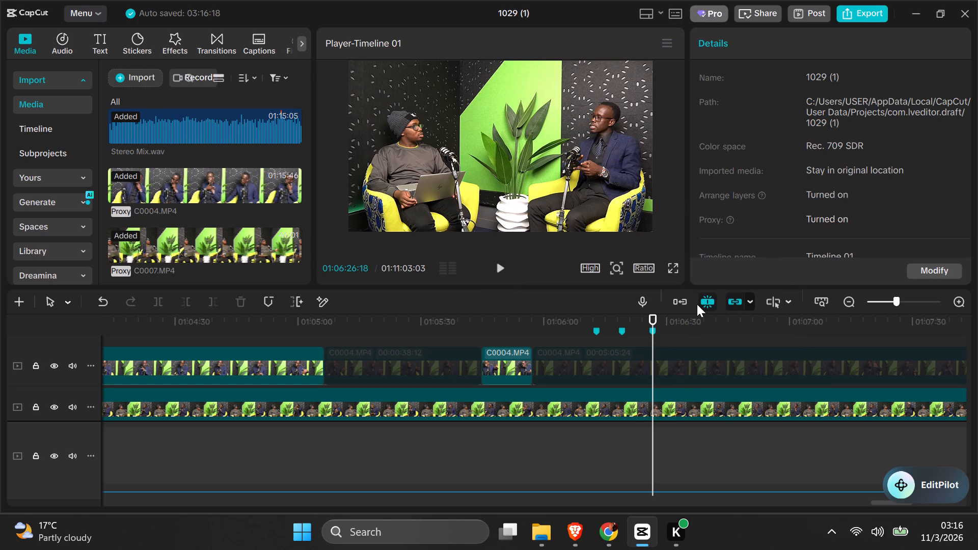
Play on from 01:06:26:18 past 01:06:52, listening for the next speaker change.
{"action": "key", "text": "space"}
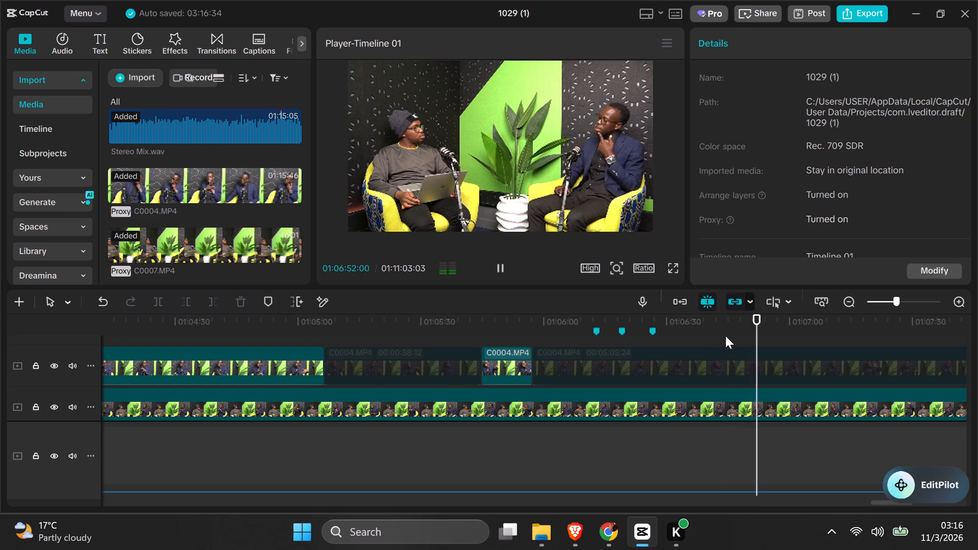
{"action": "key", "text": "space"}
{"action": "key", "text": "space"}
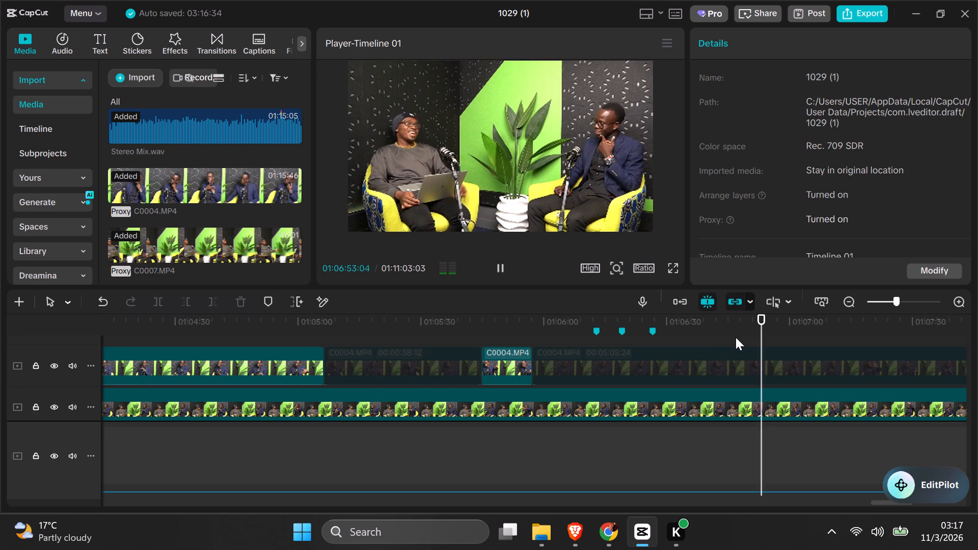
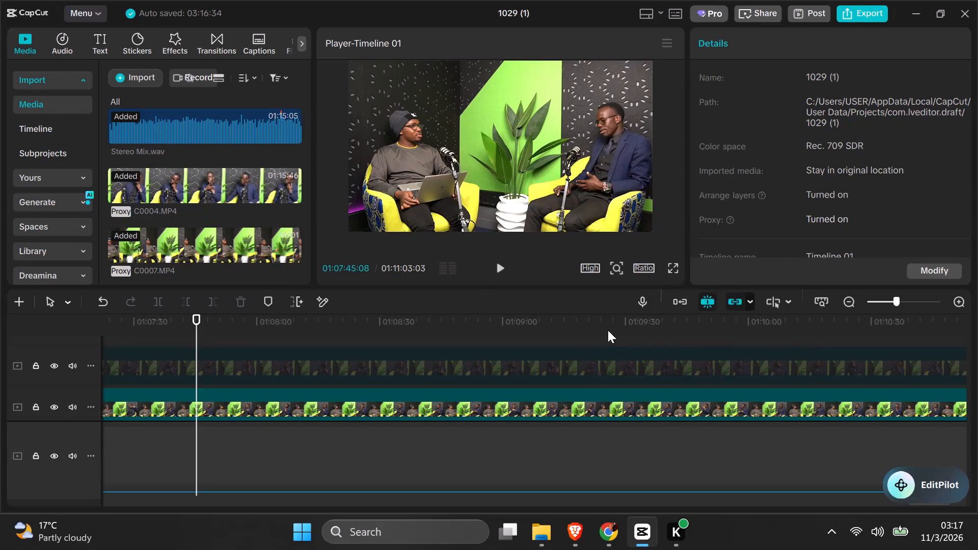
Find the end of the moment around 01:07:42 and split the lower video clip and Stereo Mix.wav at 01:07:43:26.
{"action": "double_click", "coordinate": [182, 331]}
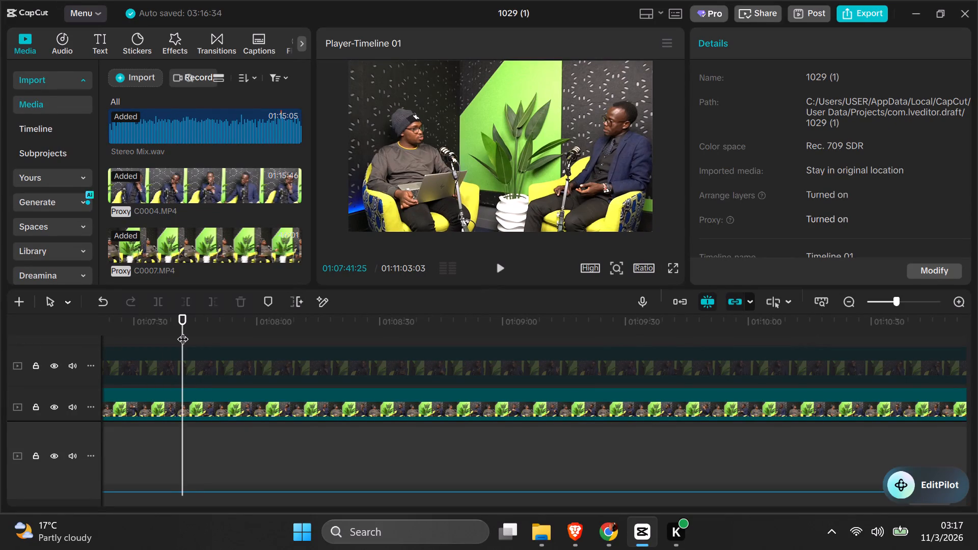
{"action": "key", "text": "space"}
{"action": "key", "text": "space"}
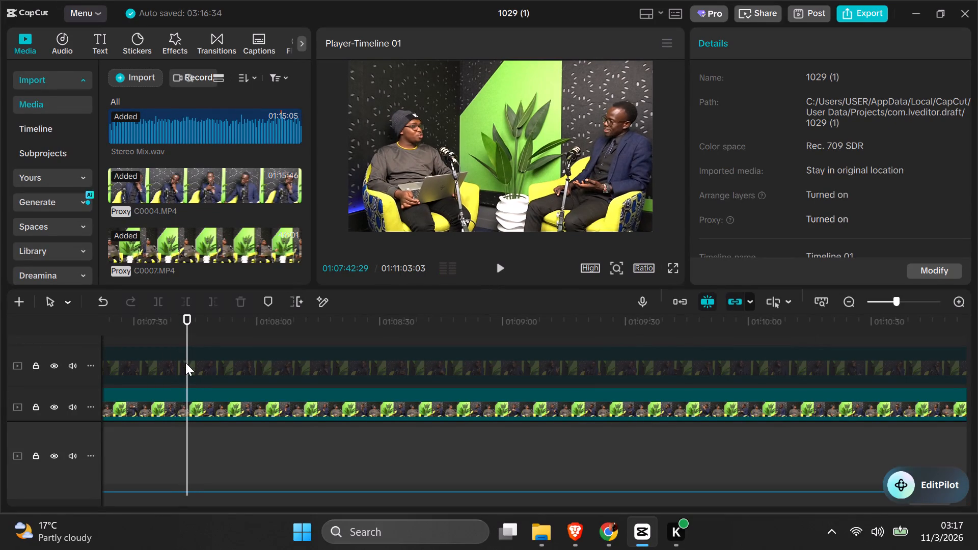
{"action": "key", "text": "space"}
{"action": "key", "text": "space"}
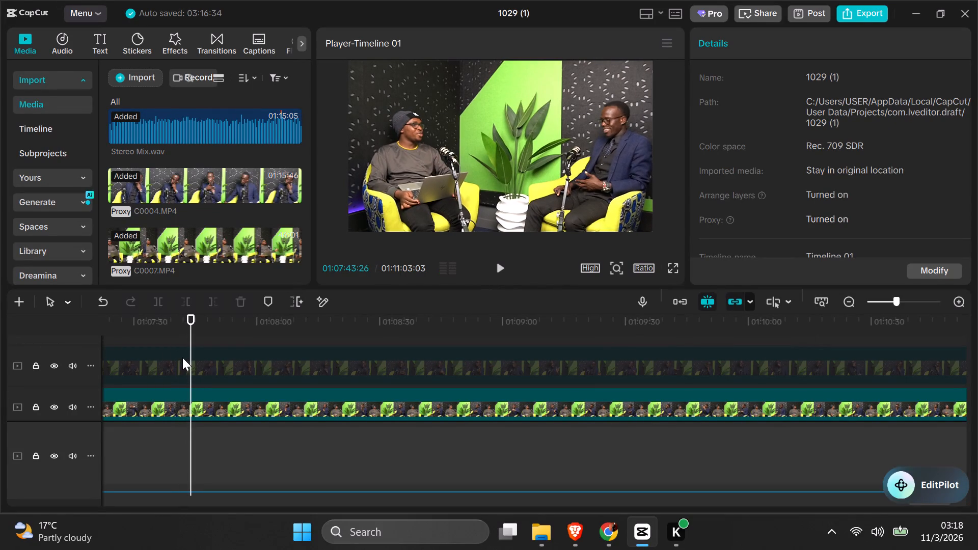
{"action": "left_click", "coordinate": [185, 361]}
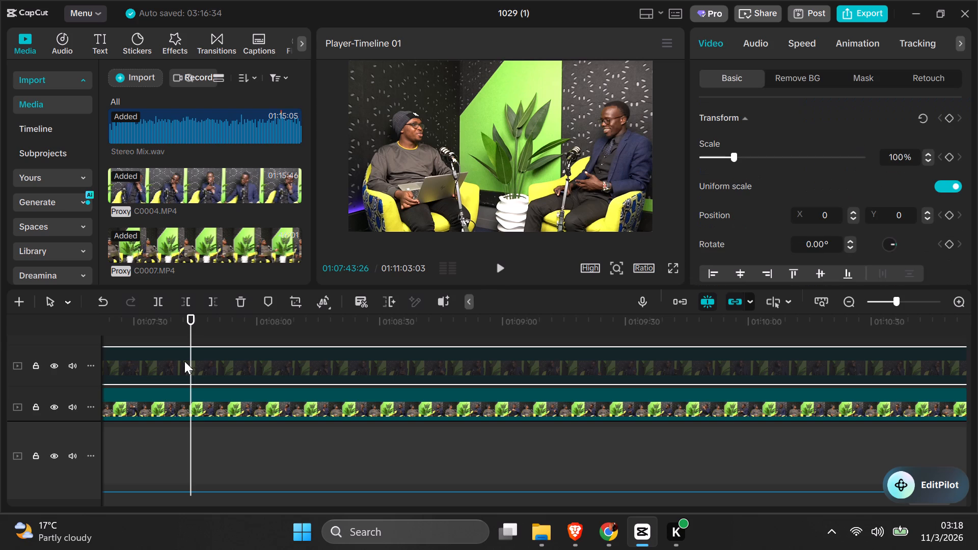
{"action": "left_click", "coordinate": [194, 399]}
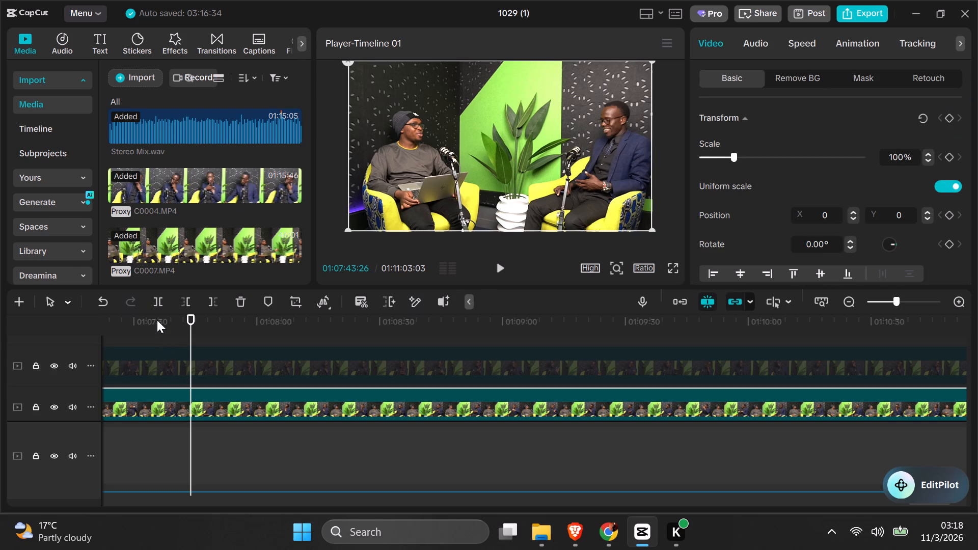
{"action": "left_click", "coordinate": [156, 301]}
{"action": "scroll", "coordinate": [184, 404], "scroll_direction": "down", "scroll_amount": 3}
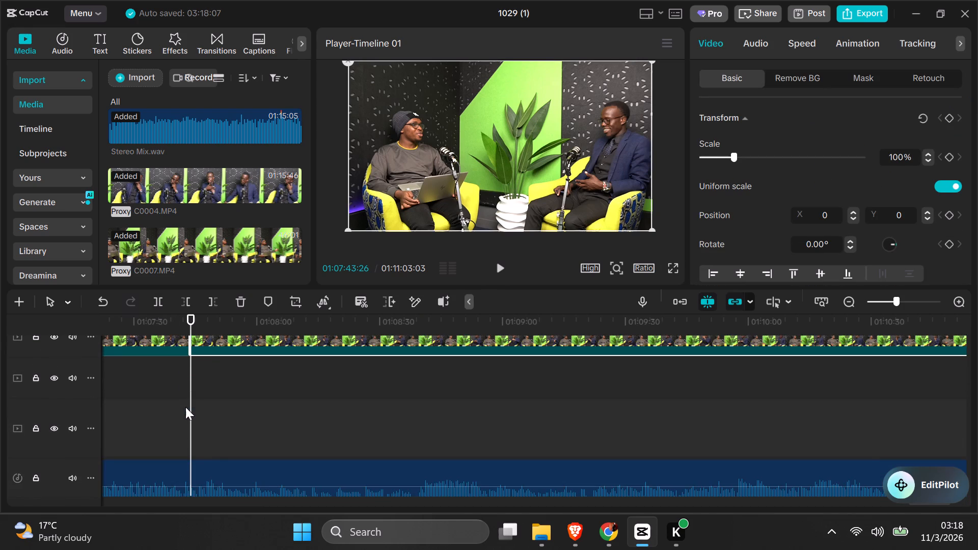
{"action": "left_click", "coordinate": [179, 477]}
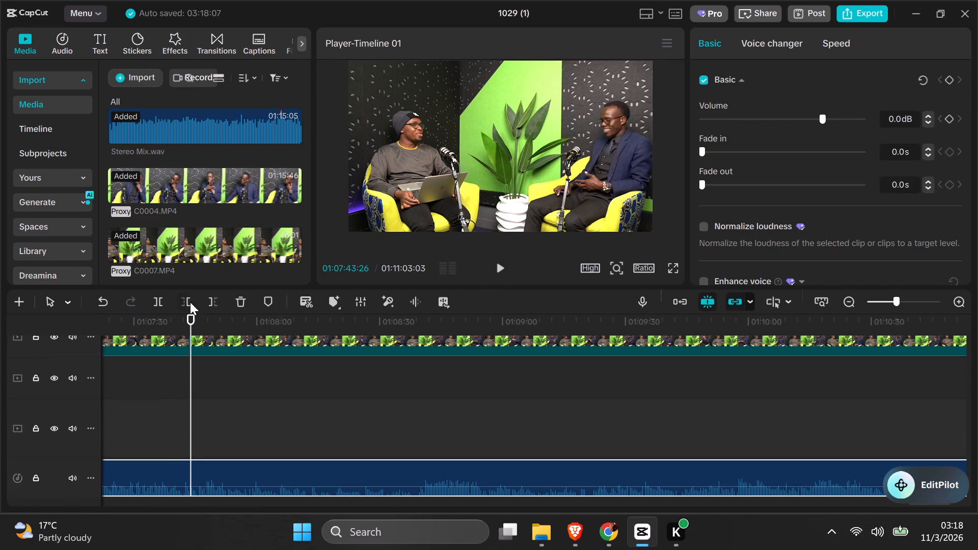
{"action": "left_click", "coordinate": [161, 301]}
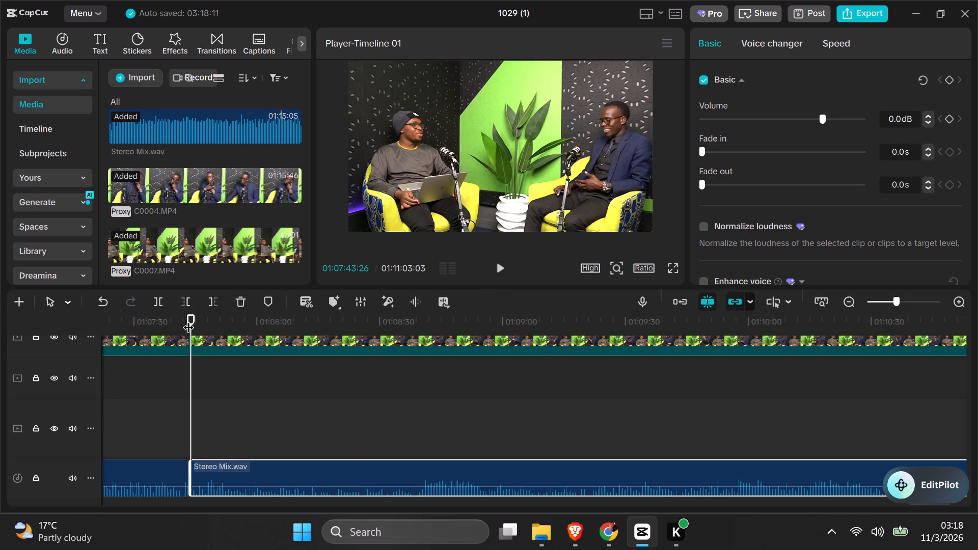
Replay from about 01:07:17 to find where the moment starts, and split the lower video clip and Stereo Mix.wav at 01:07:38:08.
{"action": "left_click_drag", "start_coordinate": [189, 319], "coordinate": [249, 350]}
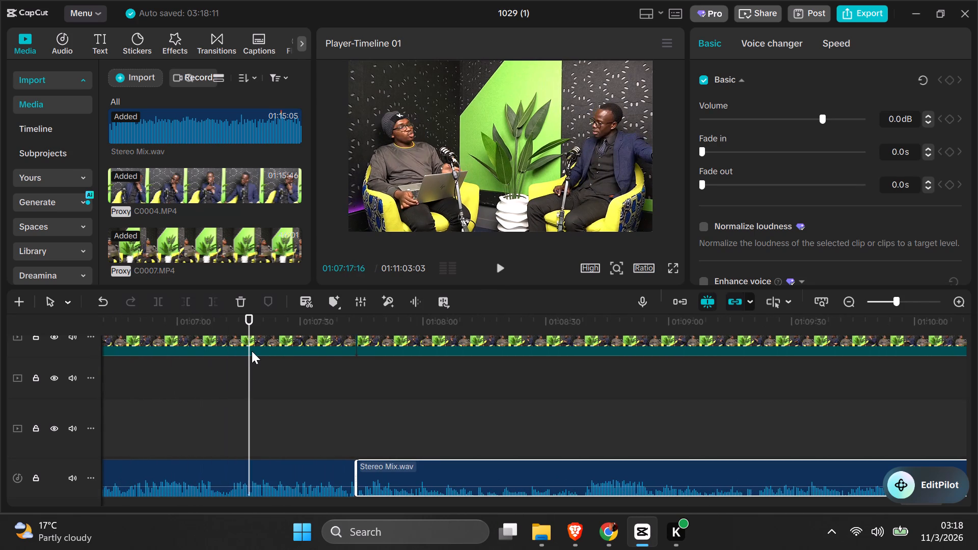
{"action": "key", "text": "space"}
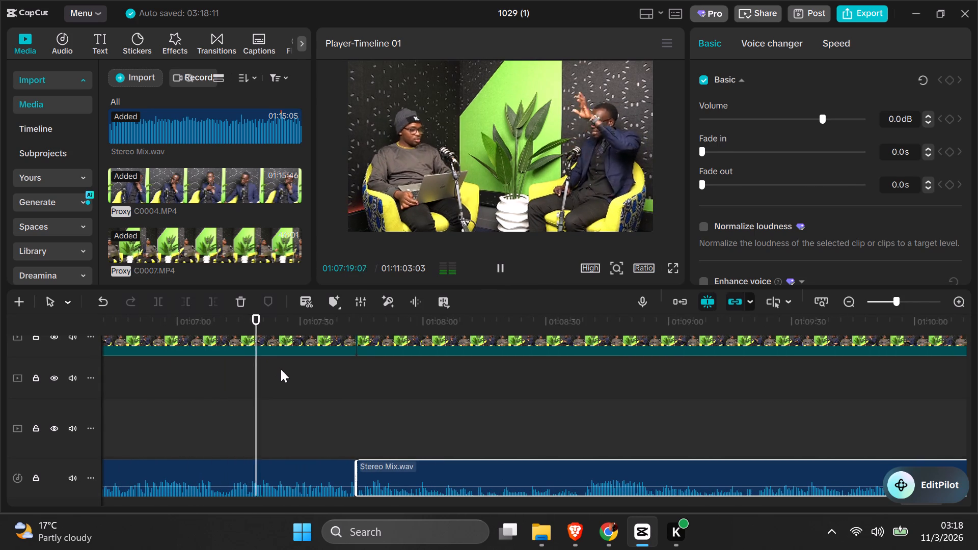
{"action": "left_click", "coordinate": [282, 371]}
{"action": "key", "text": "space"}
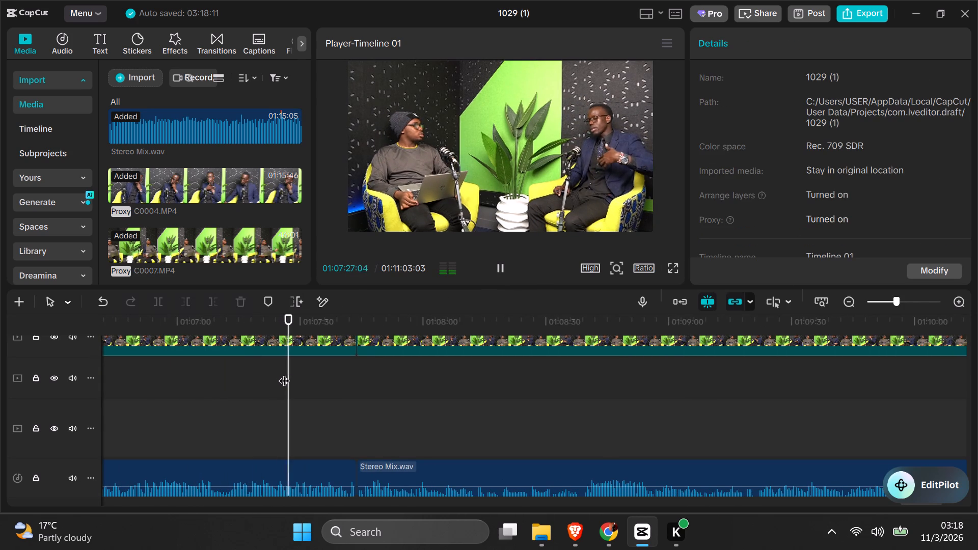
{"action": "left_click", "coordinate": [300, 371]}
{"action": "key", "text": "space"}
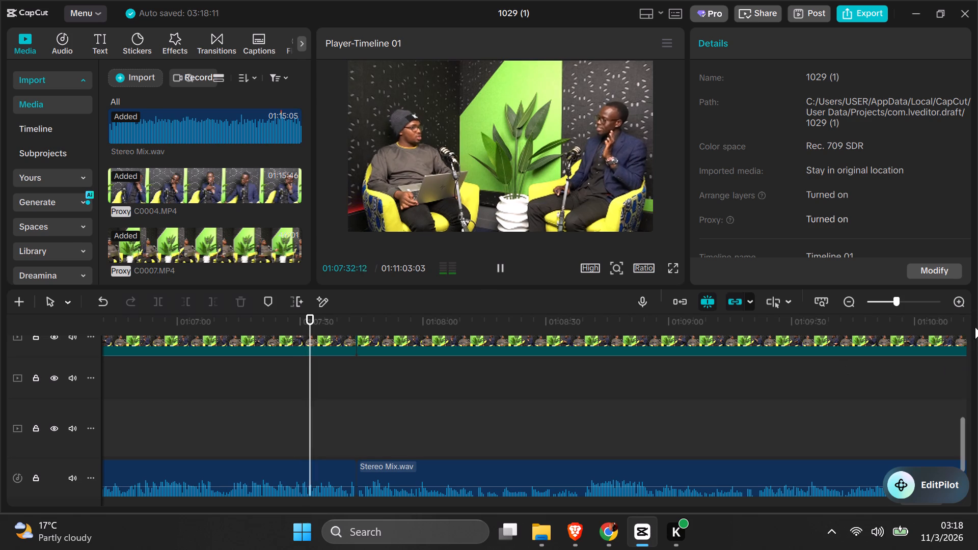
{"action": "left_click", "coordinate": [958, 302]}
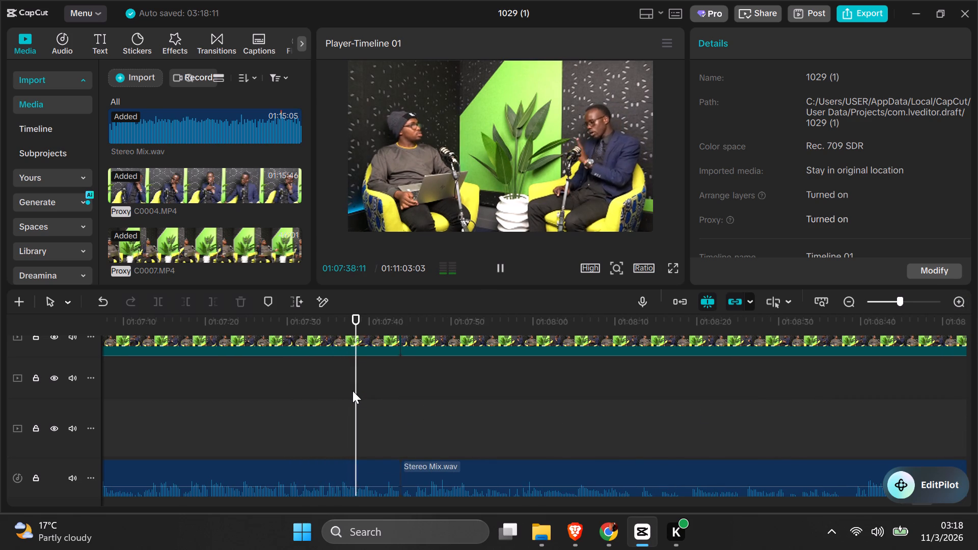
{"action": "key", "text": "space"}
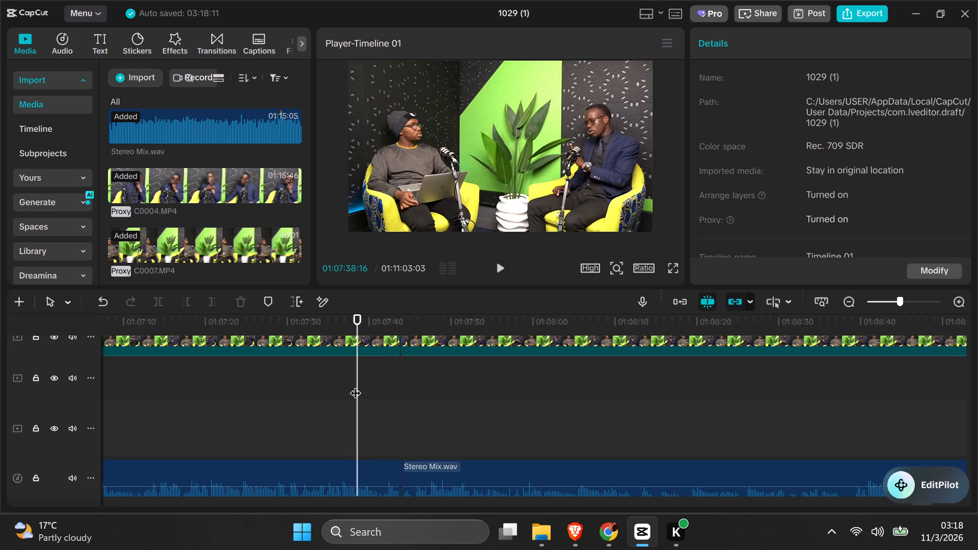
{"action": "left_click", "coordinate": [355, 385]}
{"action": "key", "text": "space"}
{"action": "left_click", "coordinate": [355, 385]}
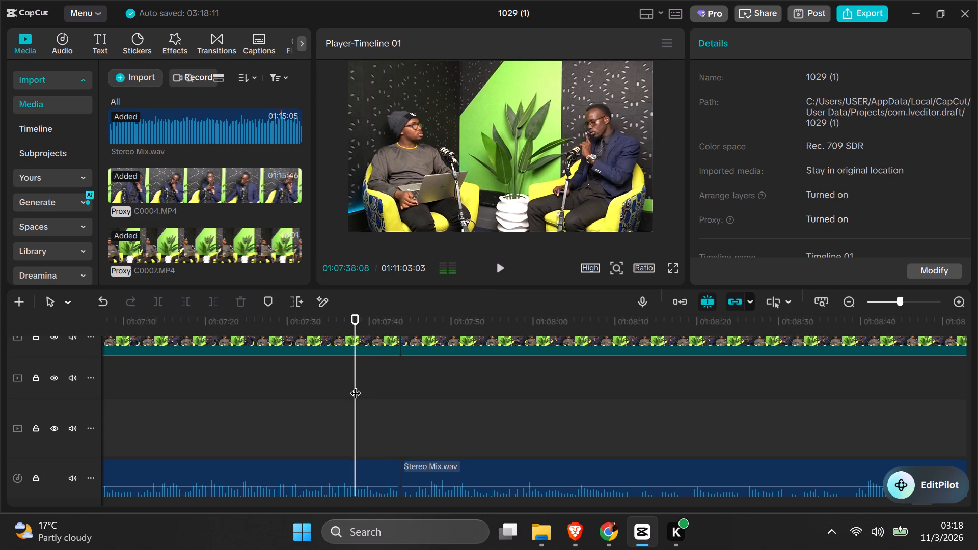
{"action": "key", "text": "space"}
{"action": "left_click", "coordinate": [355, 385]}
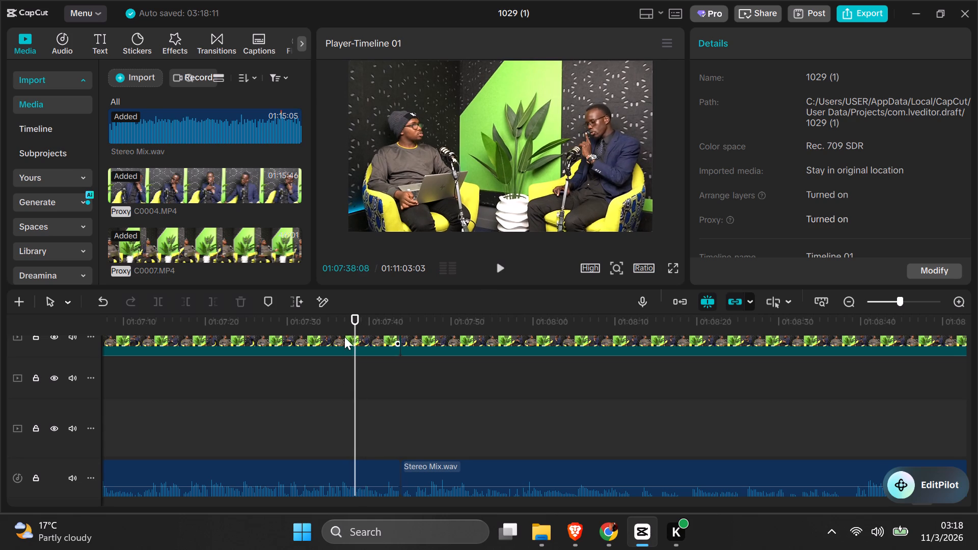
{"action": "left_click", "coordinate": [342, 345]}
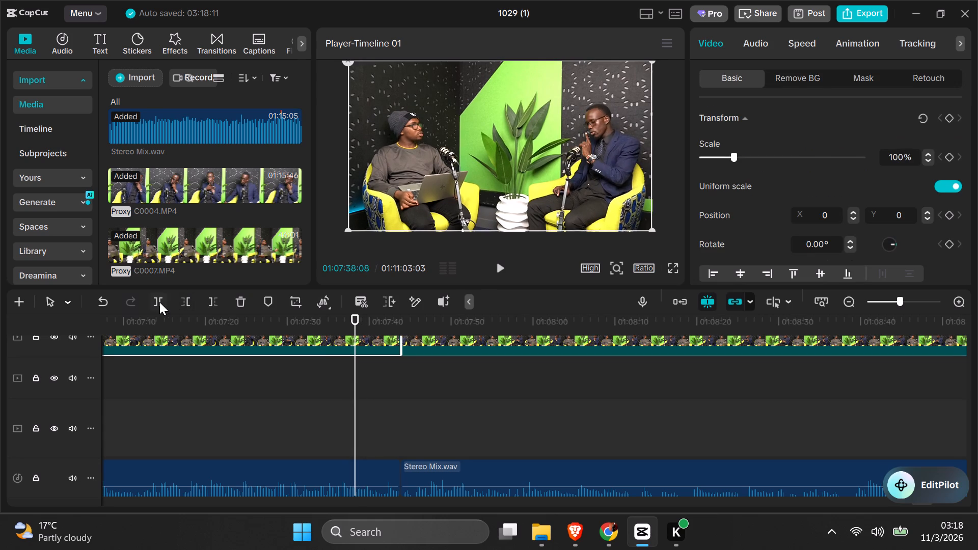
{"action": "left_click", "coordinate": [159, 302]}
{"action": "left_click", "coordinate": [321, 479]}
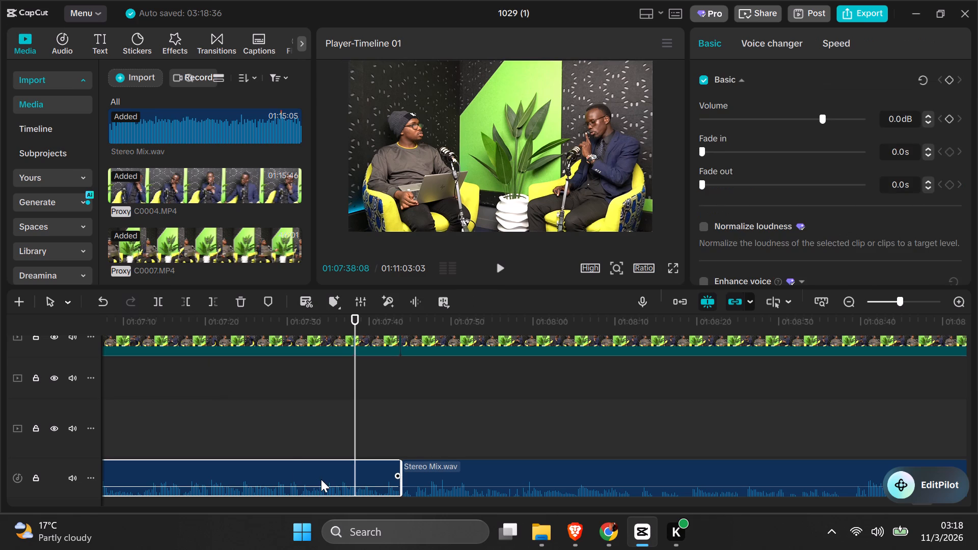
{"action": "left_click", "coordinate": [157, 304]}
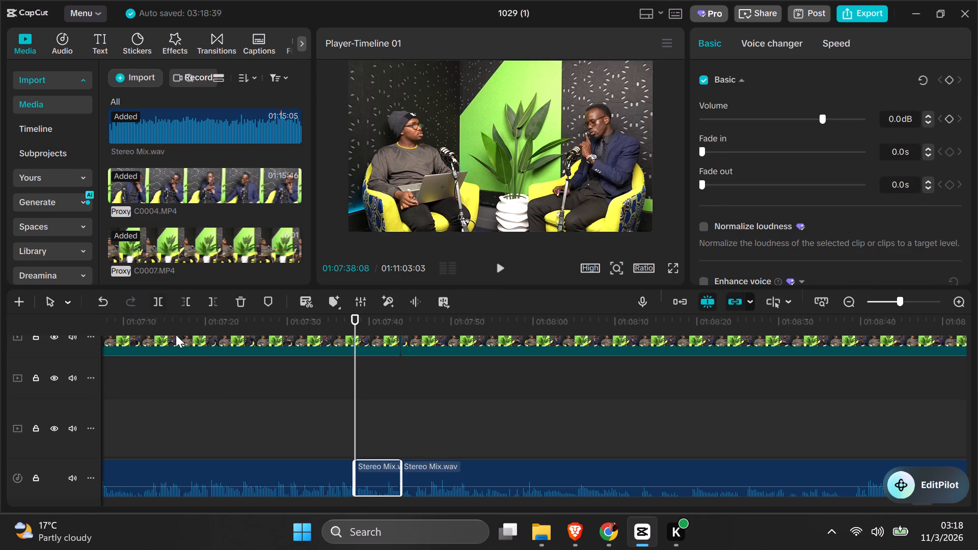
Copy the video segment from 01:07:38:08 to 01:07:43:26 and paste it into the "UP NEXT" intro at 00:00:27:21.
{"action": "left_click", "coordinate": [371, 340]}
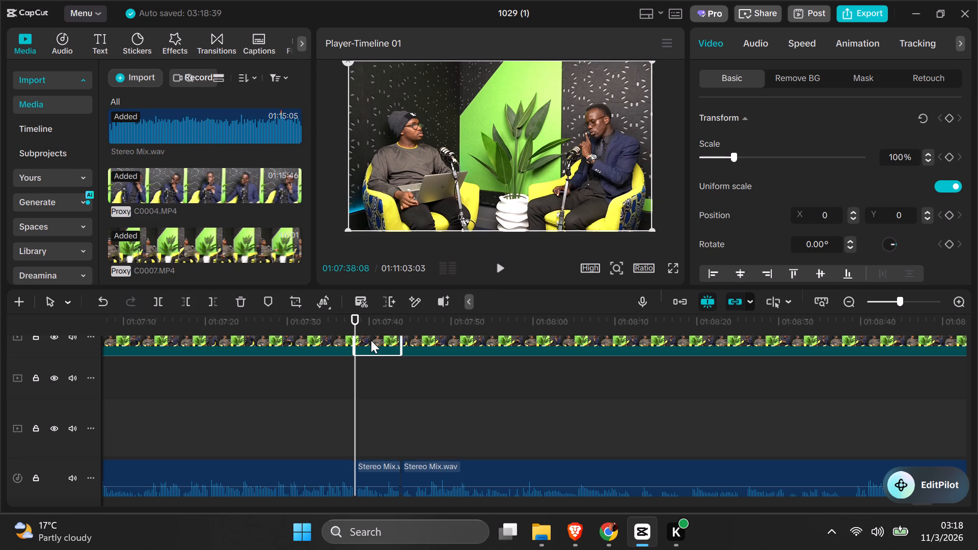
{"action": "key", "text": "ctrl+c"}
{"action": "left_click", "coordinate": [830, 500]}
{"action": "left_click_drag", "start_coordinate": [830, 500], "coordinate": [0, 501]}
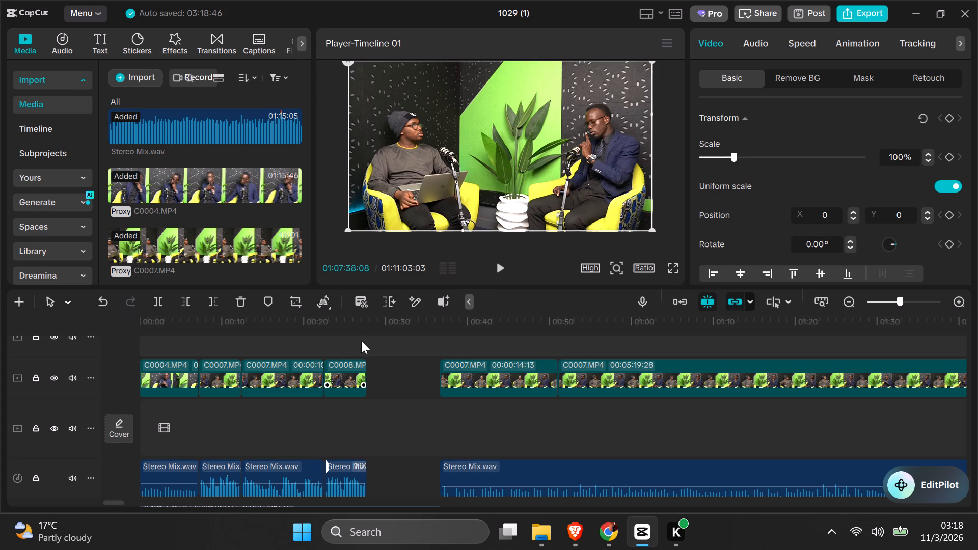
{"action": "left_click", "coordinate": [361, 341]}
{"action": "key", "text": "Right"}
{"action": "key", "text": "Right"}
{"action": "key", "text": "Right"}
{"action": "key", "text": "Right"}
{"action": "key", "text": "Right"}
{"action": "key", "text": "Right"}
{"action": "key", "text": "Right"}
{"action": "key", "text": "Right"}
{"action": "key", "text": "Right"}
{"action": "key", "text": "Right"}
{"action": "key", "text": "Right"}
{"action": "key", "text": "Right"}
{"action": "key", "text": "Right"}
{"action": "key", "text": "Right"}
{"action": "key", "text": "Right"}
{"action": "key", "text": "Right"}
{"action": "key", "text": "Right"}
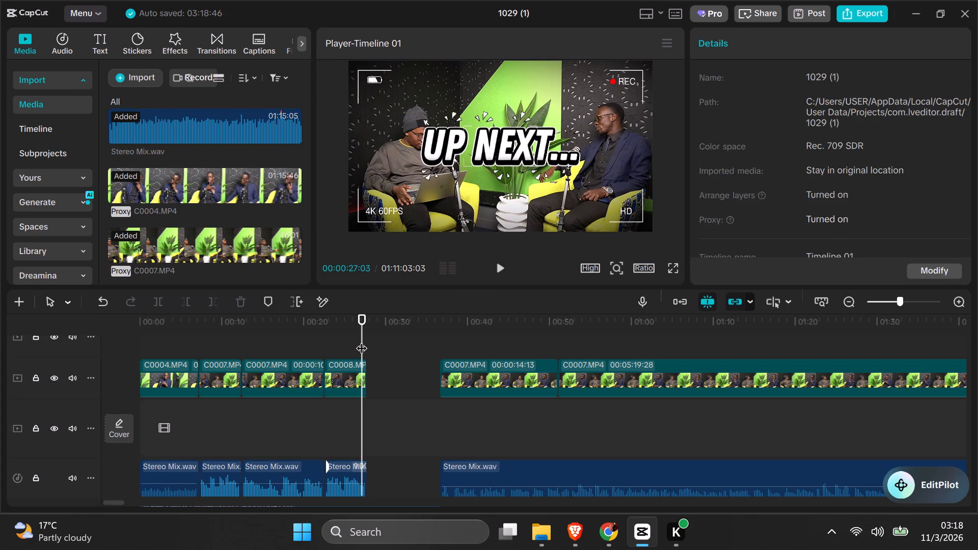
{"action": "key", "text": "Right"}
{"action": "key", "text": "Right"}
{"action": "key", "text": "Right"}
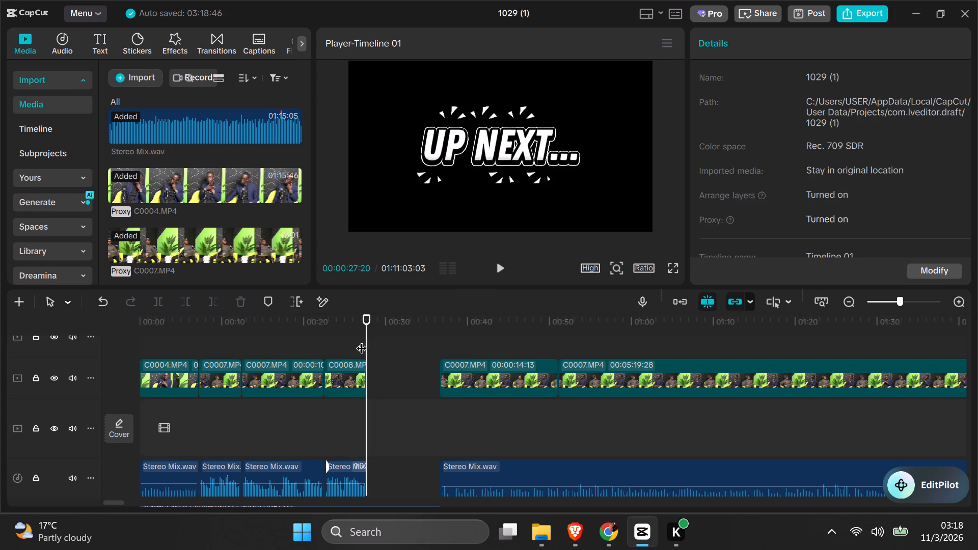
{"action": "key", "text": "Left"}
{"action": "key", "text": "Right"}
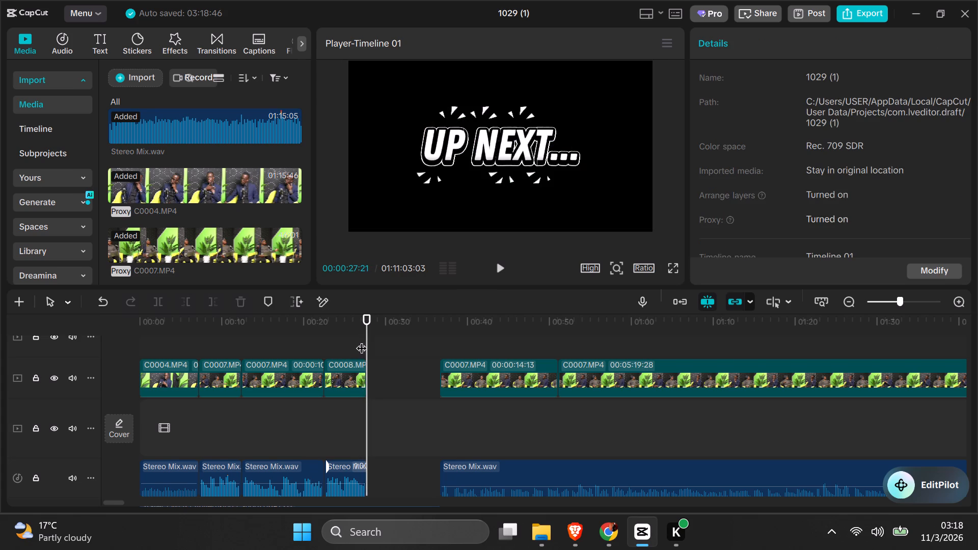
{"action": "key", "text": "ctrl+v"}
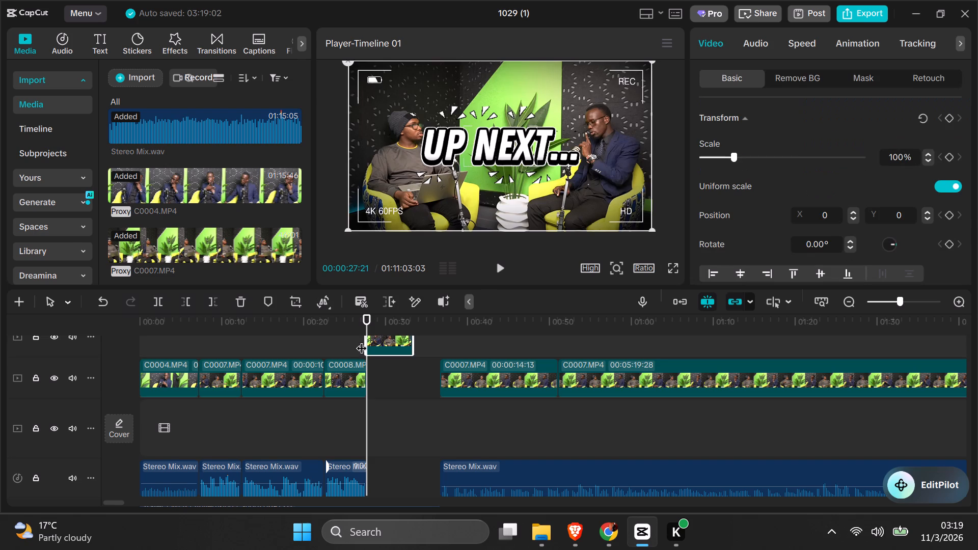
Move the pasted C0008.MP4 clip onto the intro clips' track, directly after the previous clip, and preview it from 00:00:27:21.
{"action": "left_click_drag", "start_coordinate": [387, 336], "coordinate": [398, 374]}
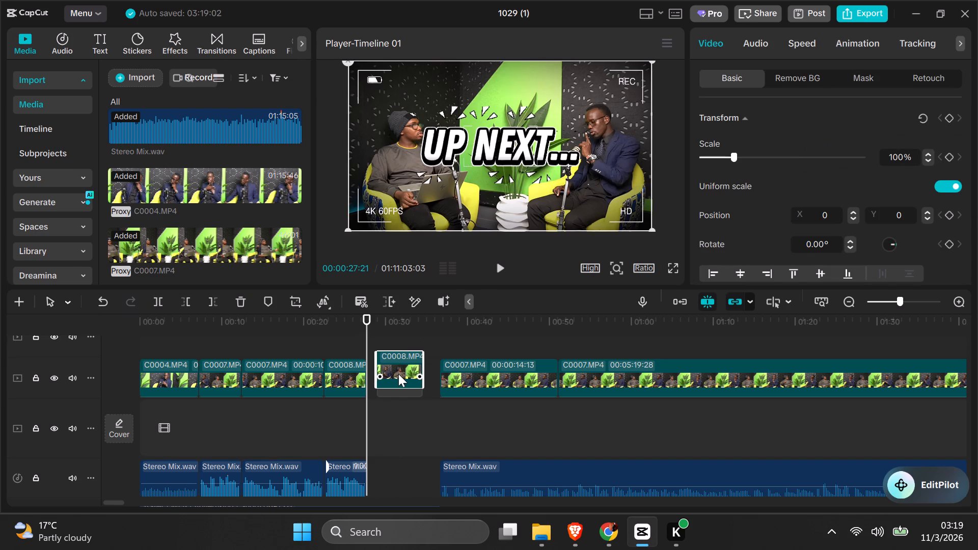
{"action": "left_click_drag", "start_coordinate": [398, 374], "coordinate": [384, 379]}
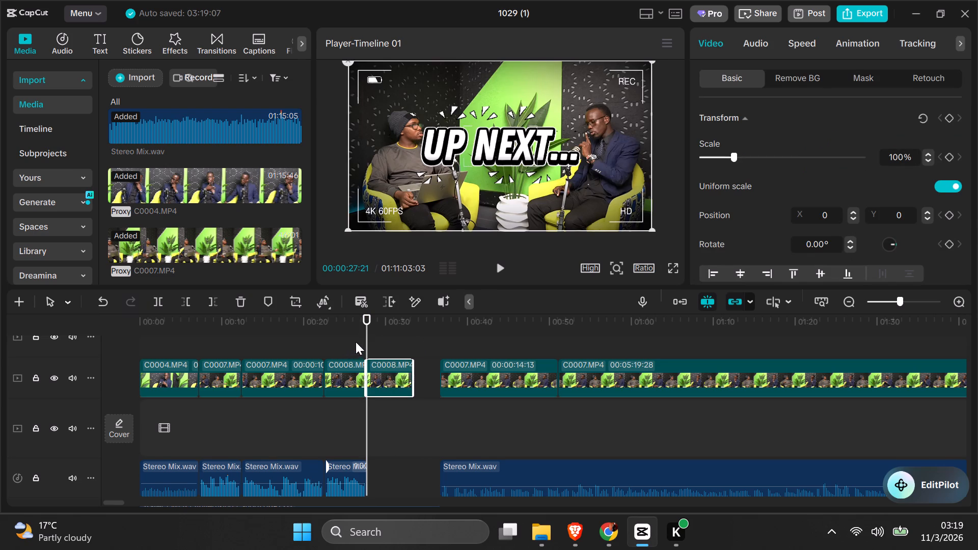
{"action": "left_click", "coordinate": [360, 342]}
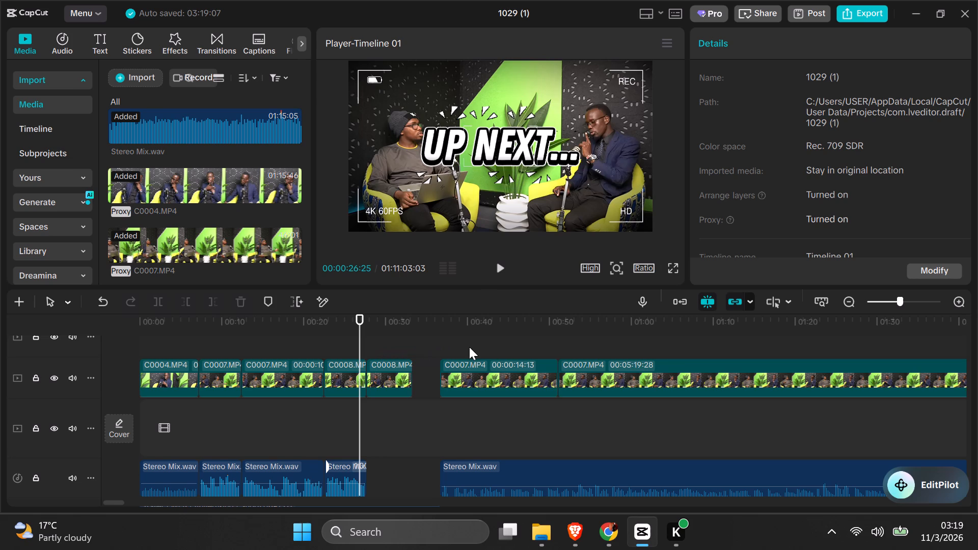
{"action": "left_click", "coordinate": [369, 409]}
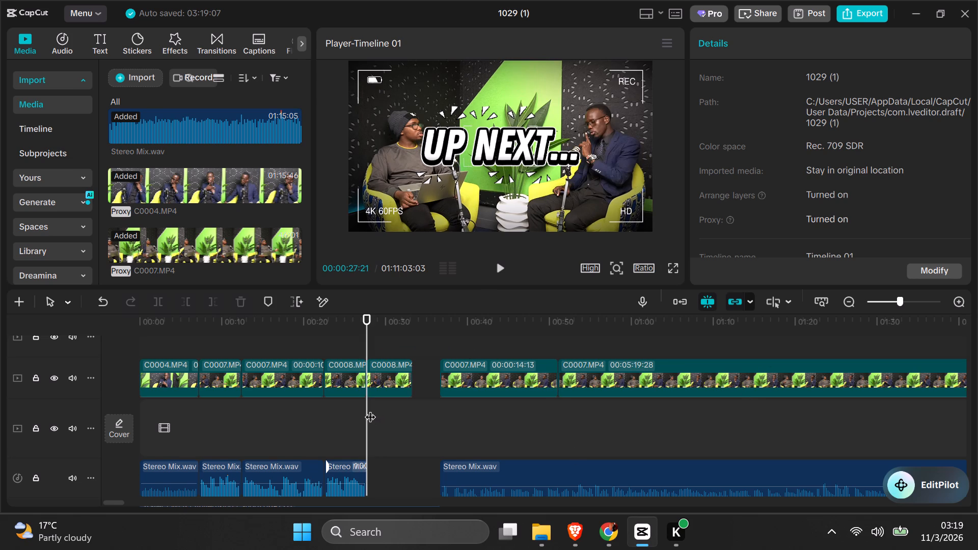
{"action": "key", "text": "space"}
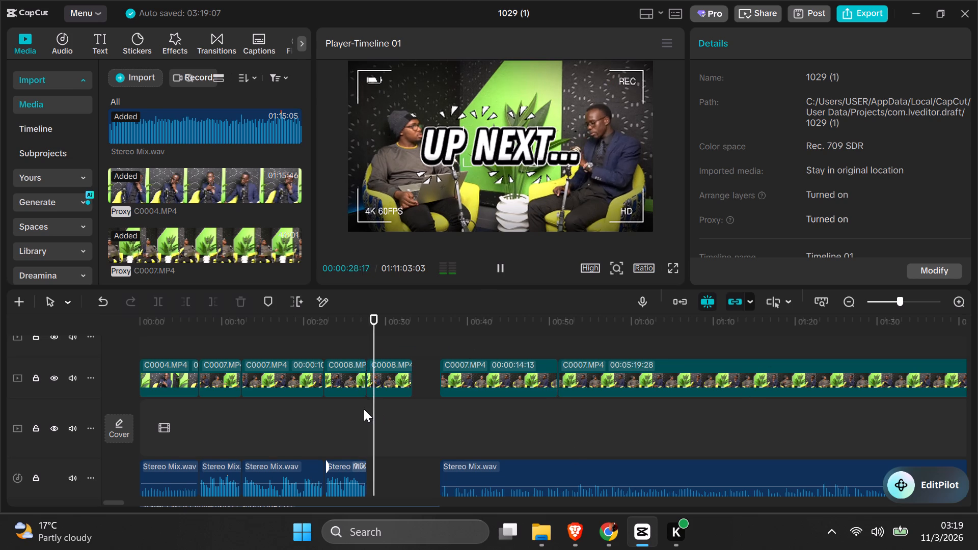
{"action": "left_click", "coordinate": [364, 409]}
{"action": "left_click", "coordinate": [364, 409]}
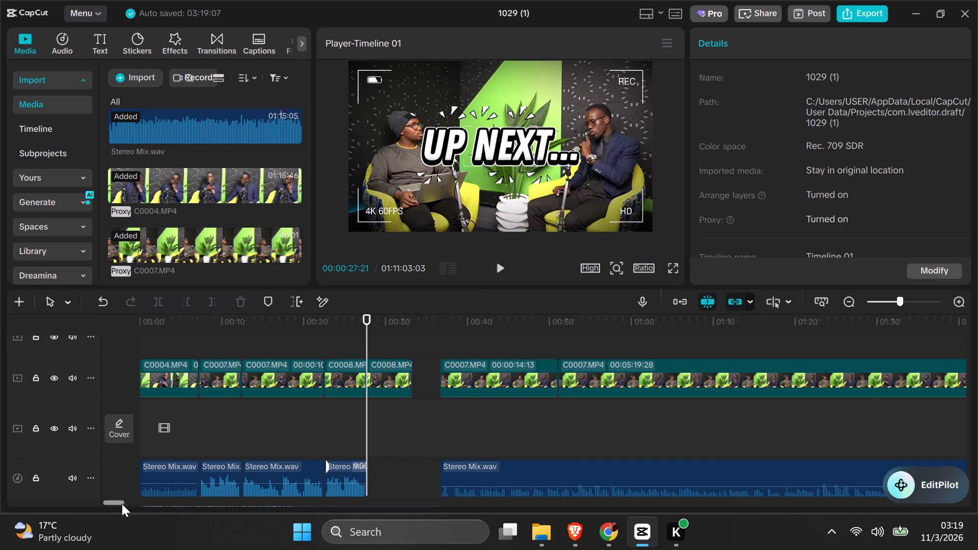
Copy the Stereo Mix.wav segment between the splits at 01:07:38:08 and 01:07:43:26 and paste it into the intro at 00:00:27:21.
{"action": "left_click_drag", "start_coordinate": [118, 501], "coordinate": [872, 508]}
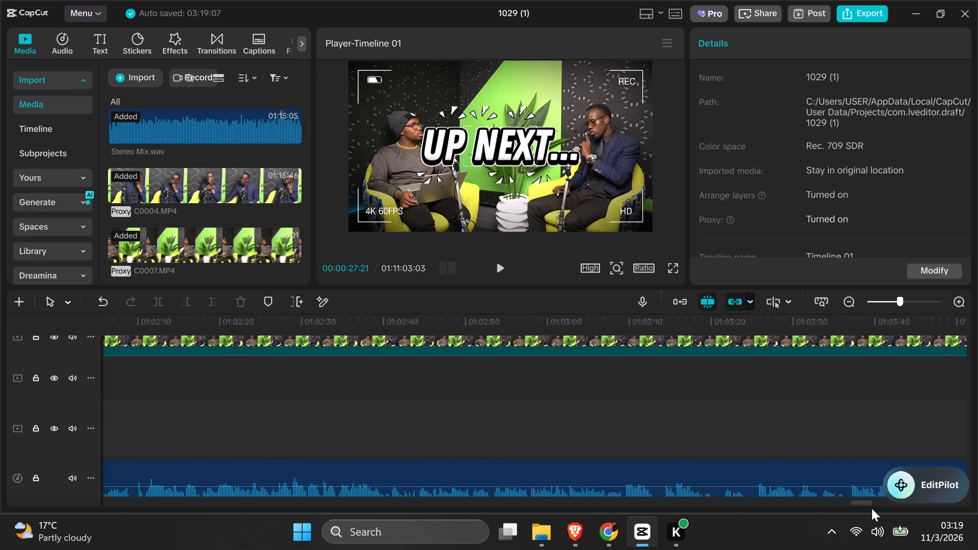
{"action": "left_click_drag", "start_coordinate": [872, 508], "coordinate": [909, 503]}
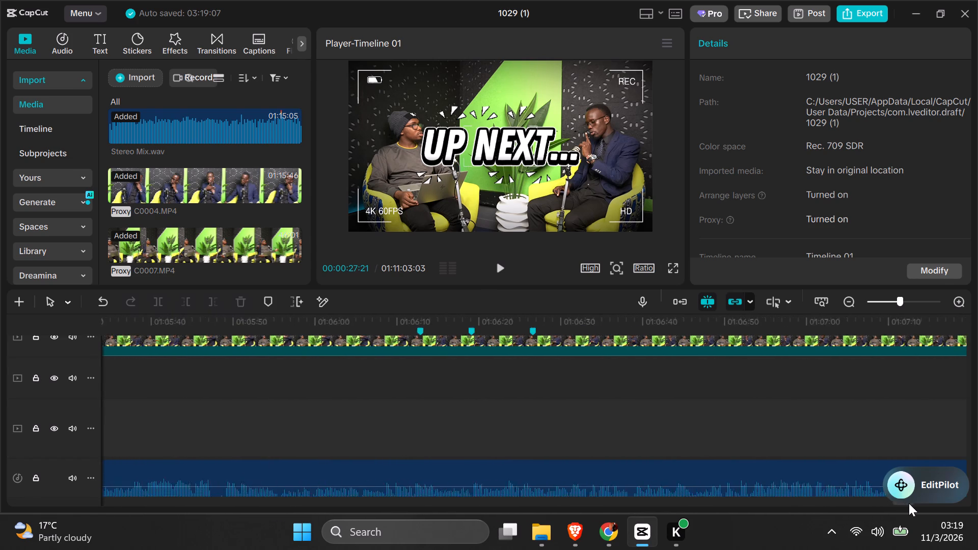
{"action": "left_click_drag", "start_coordinate": [909, 503], "coordinate": [917, 503]}
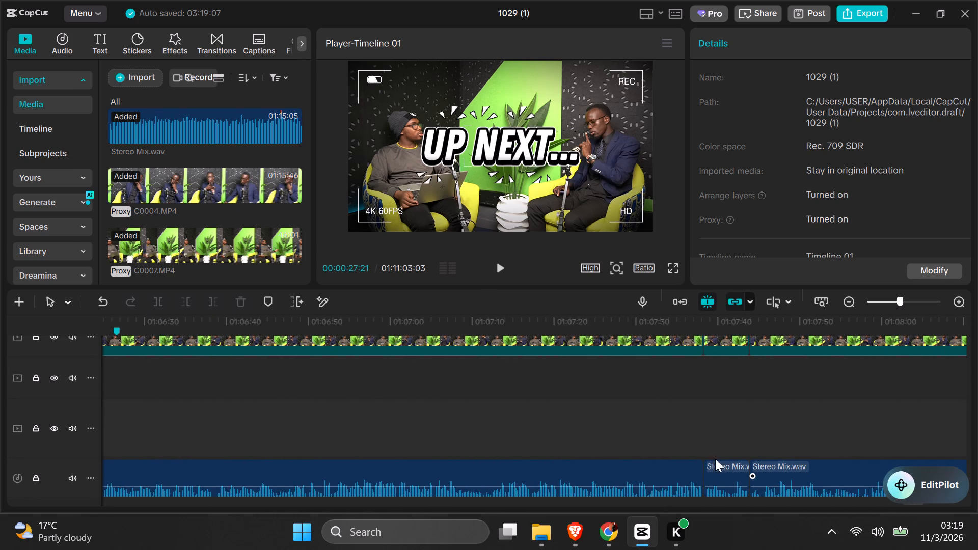
{"action": "left_click", "coordinate": [720, 475]}
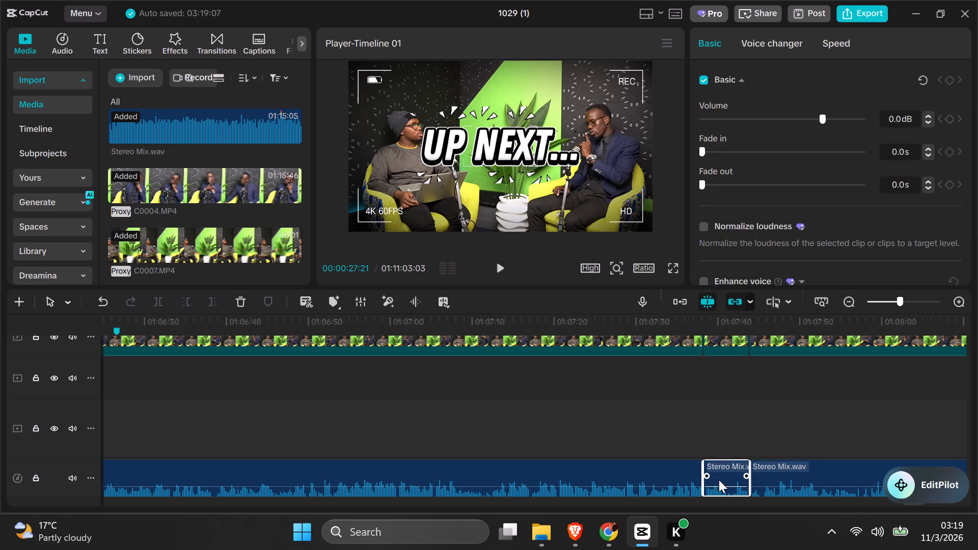
{"action": "key", "text": "ctrl+c"}
{"action": "key", "text": "ctrl+v"}
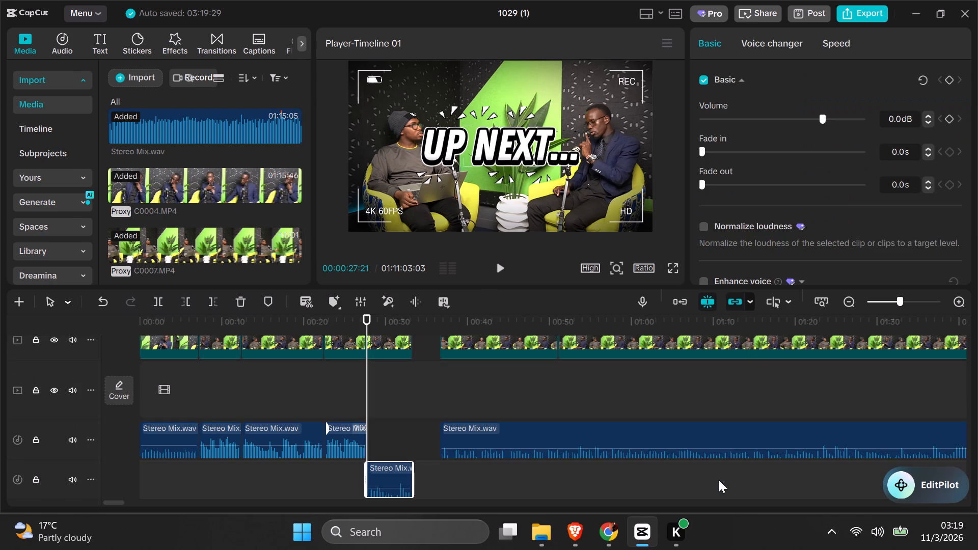
Move the pasted Stereo Mix.wav clip up onto the intro's audio track, directly after the previous audio clip.
{"action": "left_click", "coordinate": [390, 477]}
{"action": "left_click_drag", "start_coordinate": [390, 477], "coordinate": [391, 439]}
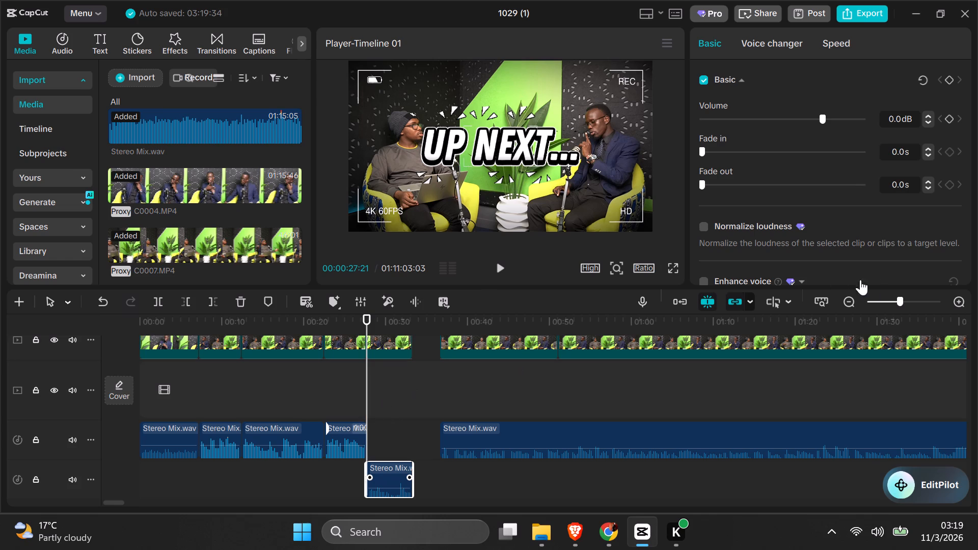
{"action": "triple_click", "coordinate": [963, 299]}
{"action": "left_click", "coordinate": [964, 300]}
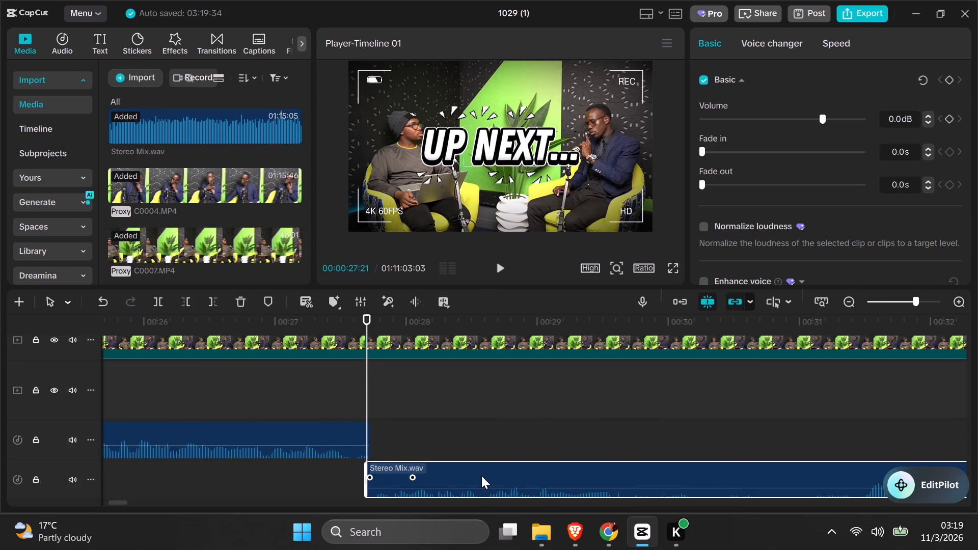
{"action": "left_click_drag", "start_coordinate": [481, 476], "coordinate": [488, 445]}
{"action": "left_click", "coordinate": [488, 445]}
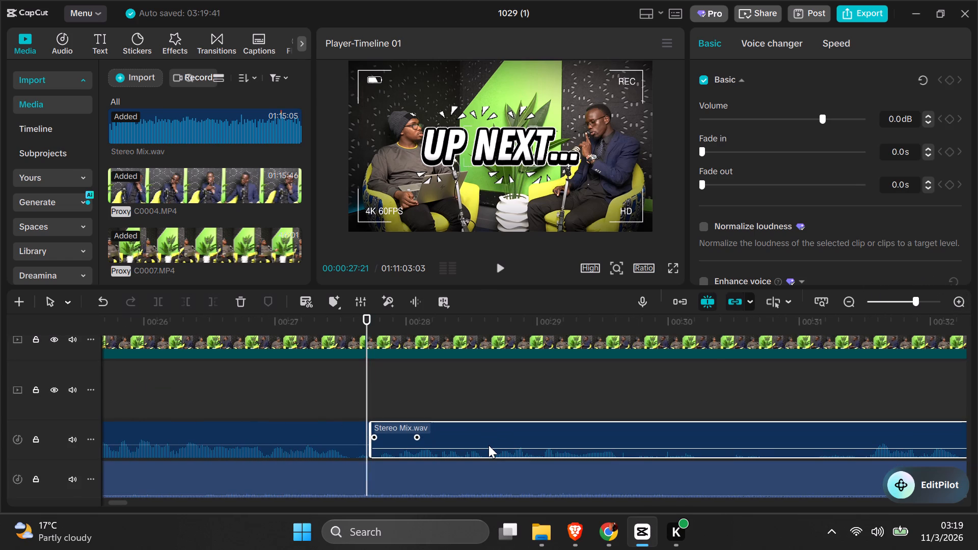
Set the volume of the pasted Stereo Mix.wav clip in the intro to 6.0 dB.
{"action": "scroll", "coordinate": [421, 382], "scroll_direction": "up", "scroll_amount": 3}
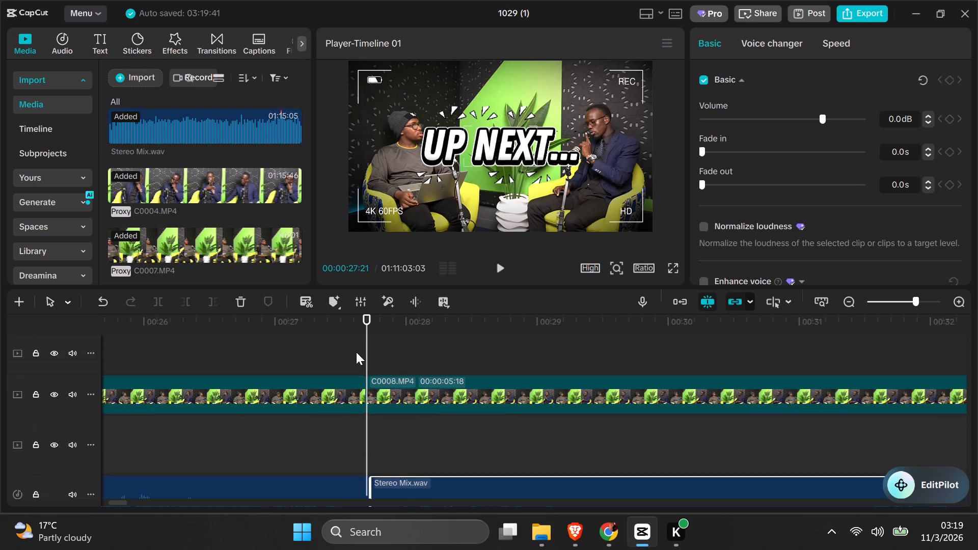
{"action": "left_click", "coordinate": [356, 352]}
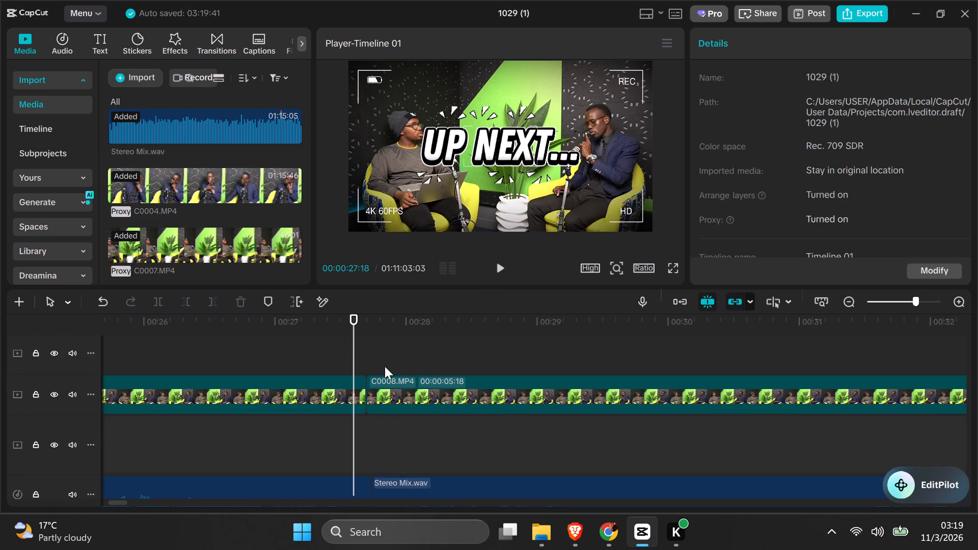
{"action": "left_click", "coordinate": [475, 486]}
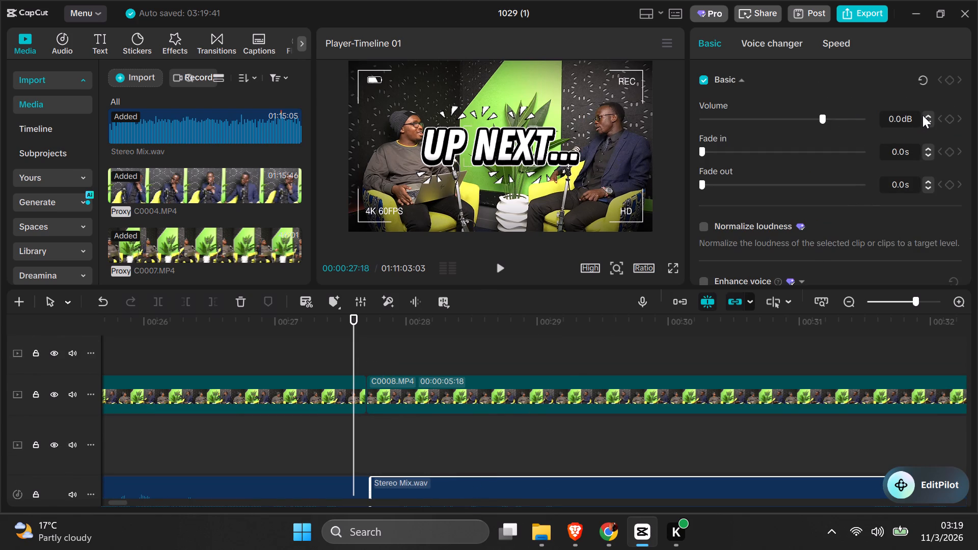
{"action": "left_click", "coordinate": [829, 117]}
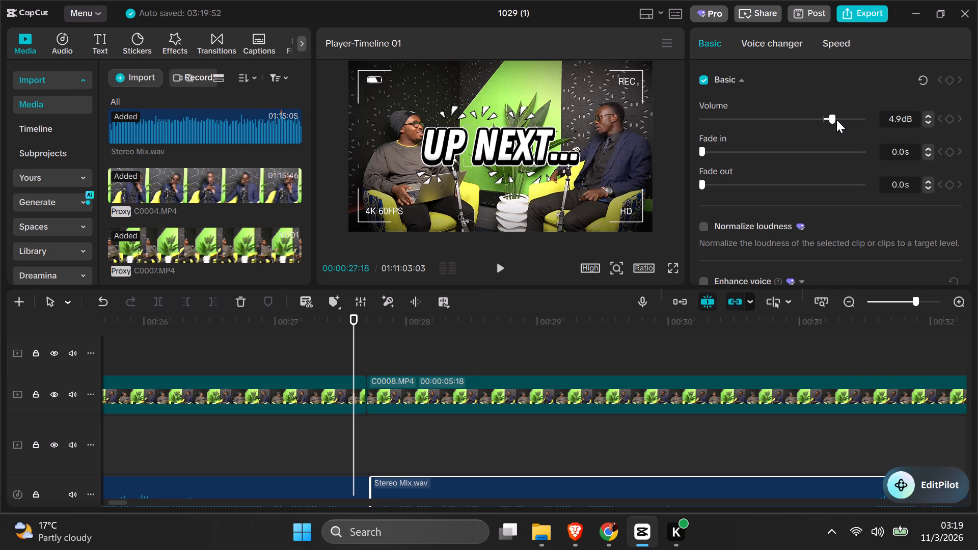
{"action": "left_click", "coordinate": [836, 120]}
{"action": "left_click", "coordinate": [834, 119]}
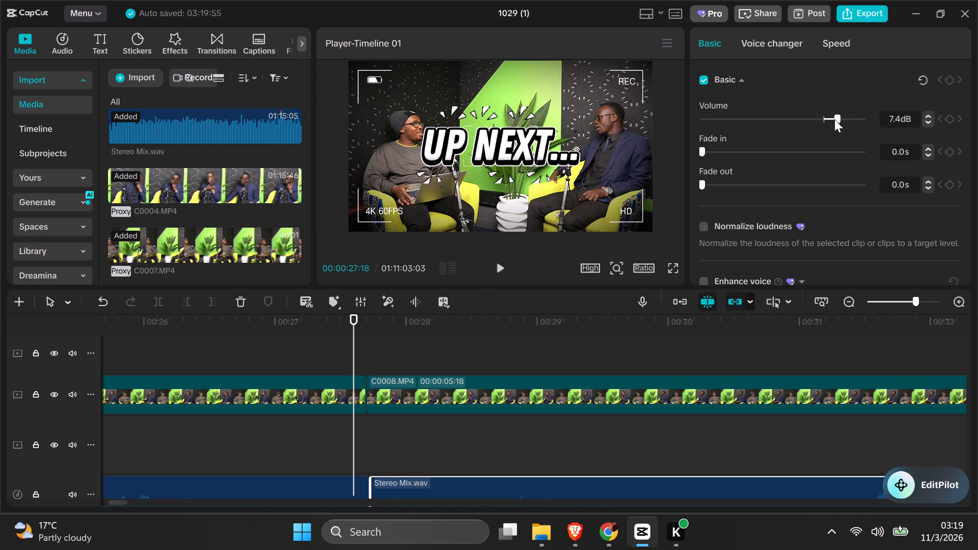
{"action": "left_click", "coordinate": [832, 120]}
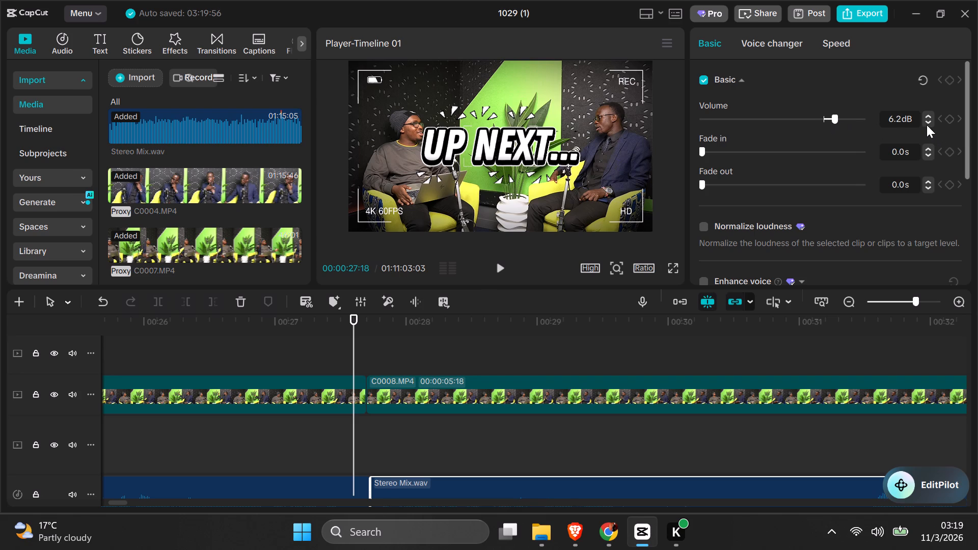
{"action": "left_click", "coordinate": [923, 120]}
{"action": "left_click", "coordinate": [923, 120]}
Preview the intro from 00:00:27:18 past the end of the pasted clip and check the tracks there.
{"action": "key", "text": "space"}
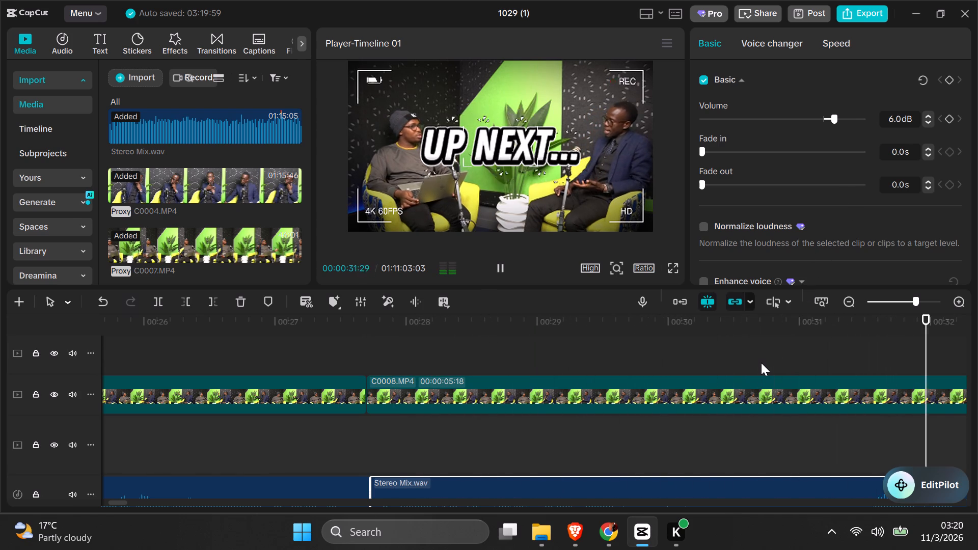
{"action": "key", "text": "space"}
{"action": "key", "text": "space"}
{"action": "key", "text": "space"}
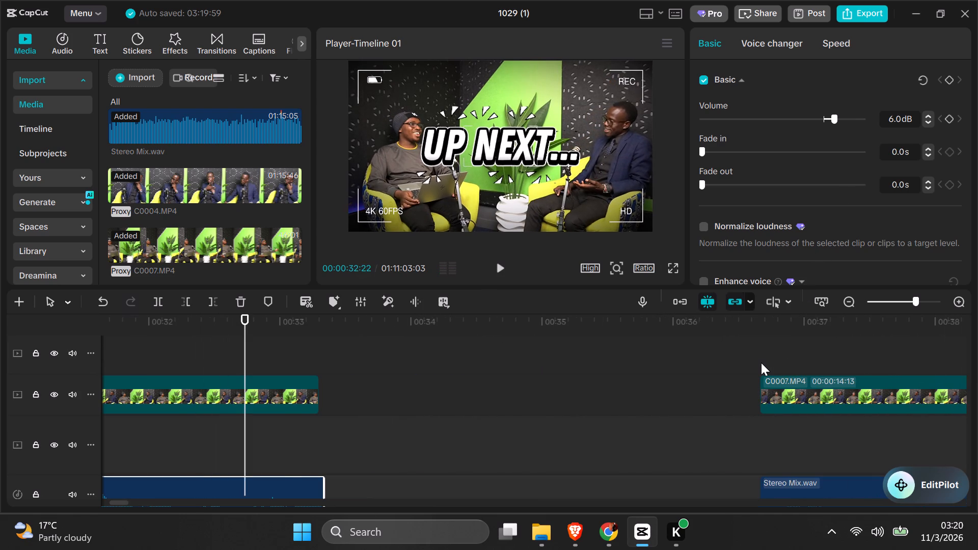
{"action": "key", "text": "space"}
{"action": "key", "text": "space"}
{"action": "scroll", "coordinate": [663, 363], "scroll_direction": "down", "scroll_amount": 1}
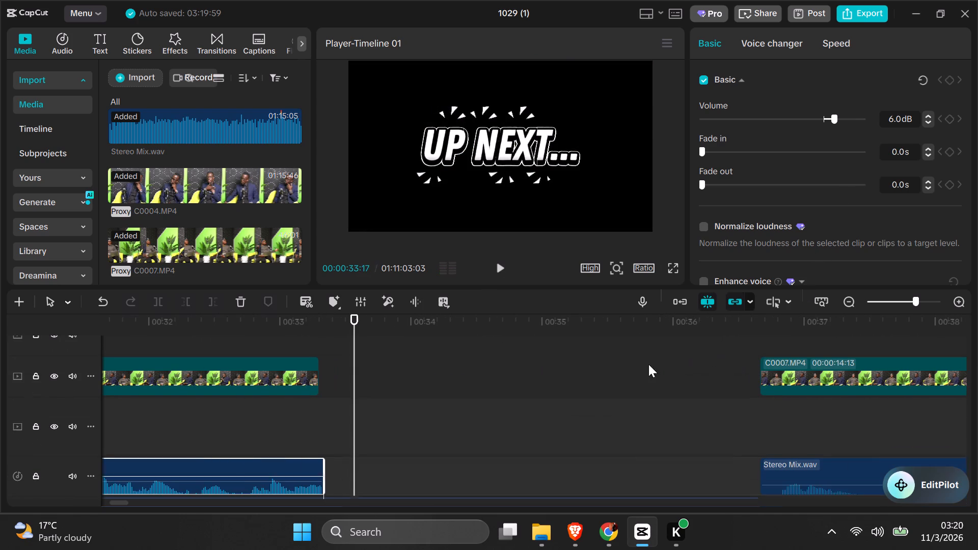
{"action": "scroll", "coordinate": [648, 364], "scroll_direction": "down", "scroll_amount": 4}
{"action": "scroll", "coordinate": [617, 391], "scroll_direction": "down", "scroll_amount": 3}
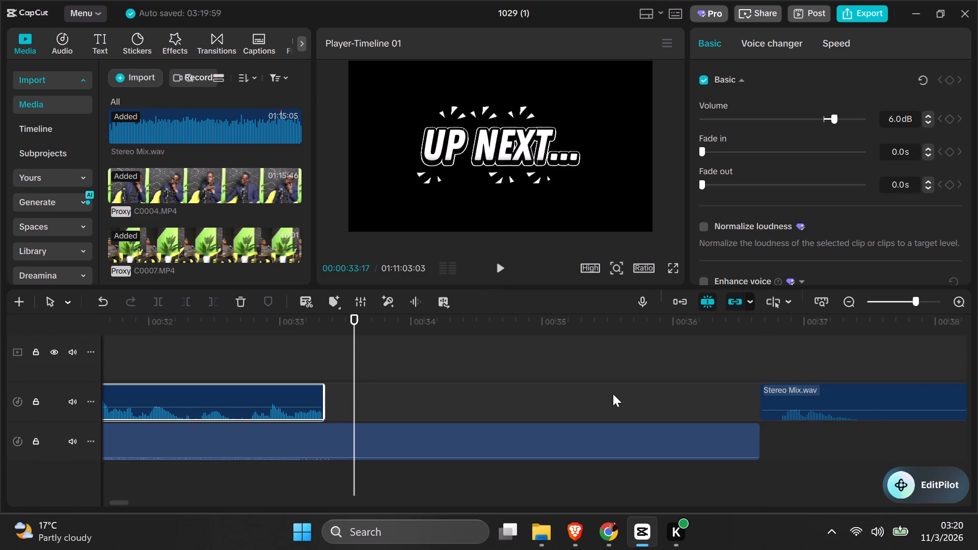
{"action": "scroll", "coordinate": [609, 395], "scroll_direction": "up", "scroll_amount": 5}
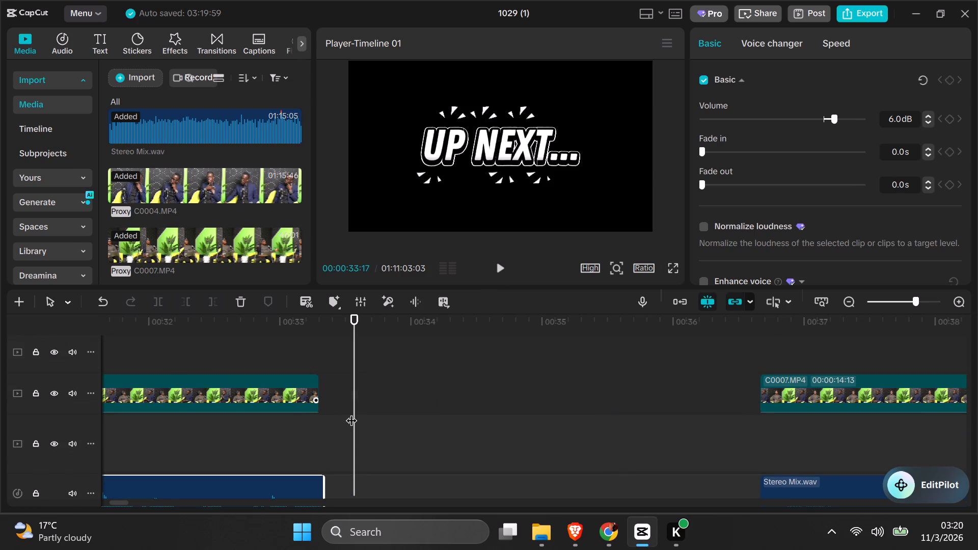
Scan backward from the end of the interview and play a short stretch from 01:10:28:01 to look for another highlight.
{"action": "left_click_drag", "start_coordinate": [122, 502], "coordinate": [122, 503]}
{"action": "left_click_drag", "start_coordinate": [122, 503], "coordinate": [977, 500]}
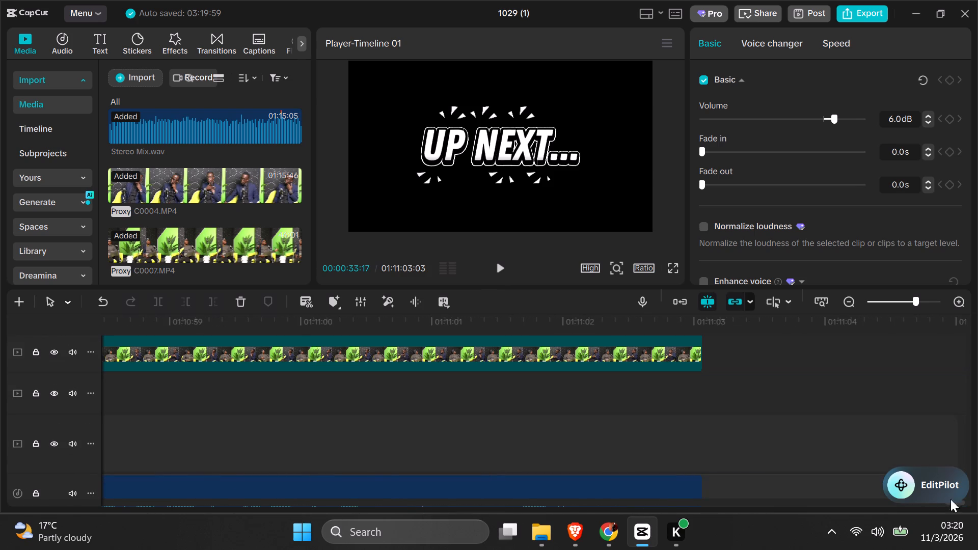
{"action": "left_click", "coordinate": [294, 400]}
{"action": "left_click_drag", "start_coordinate": [294, 400], "coordinate": [294, 401]}
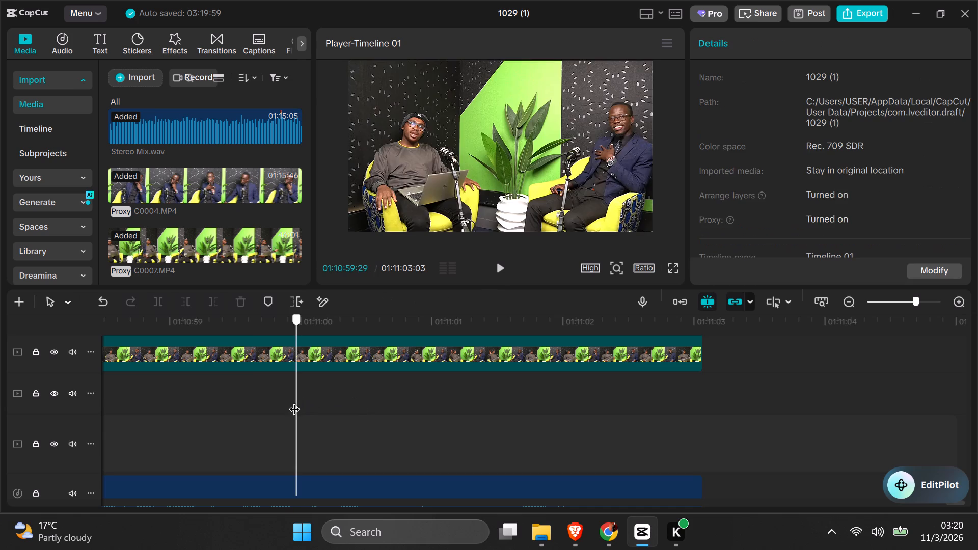
{"action": "left_click_drag", "start_coordinate": [294, 401], "coordinate": [243, 429]}
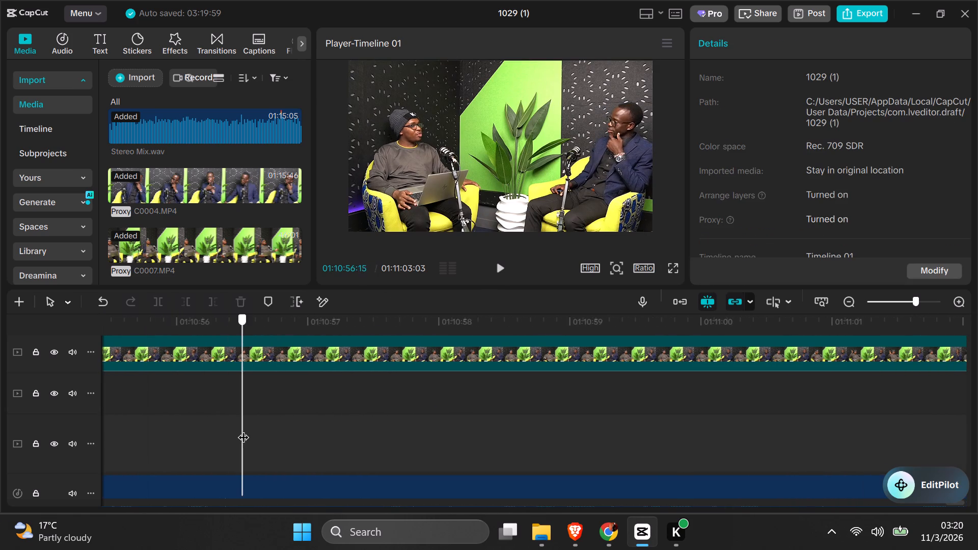
{"action": "left_click_drag", "start_coordinate": [243, 429], "coordinate": [130, 434]}
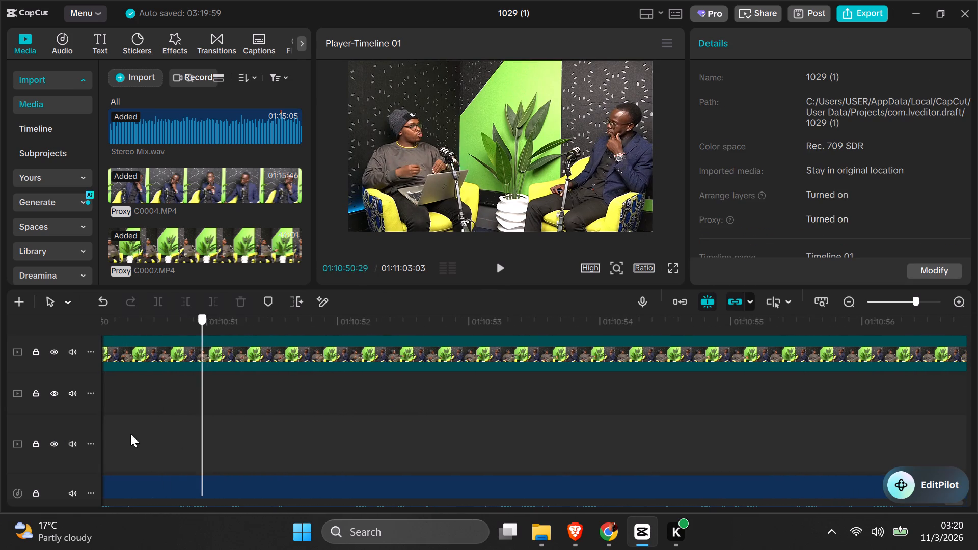
{"action": "left_click_drag", "start_coordinate": [130, 434], "coordinate": [268, 419]}
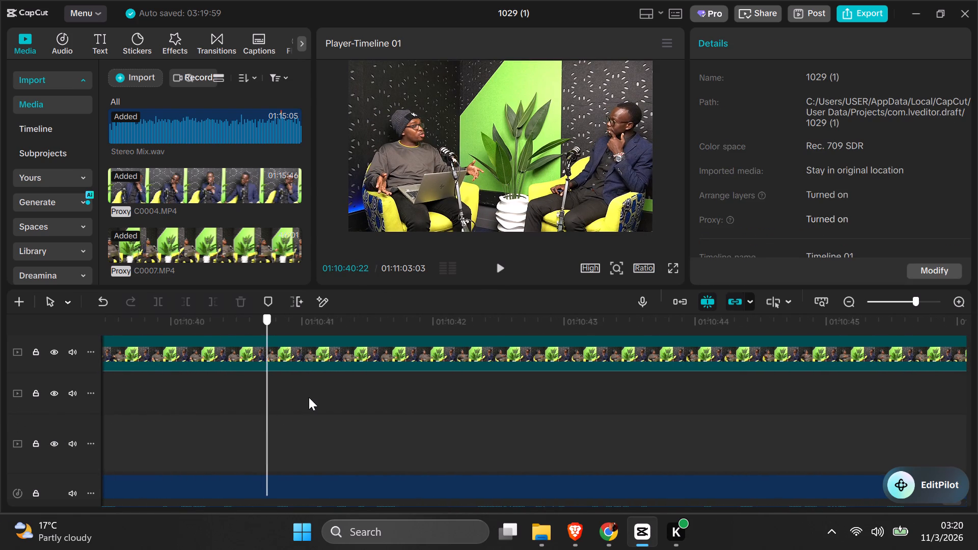
{"action": "scroll", "coordinate": [309, 397], "scroll_direction": "up", "scroll_amount": 5}
{"action": "left_click", "coordinate": [233, 365]}
{"action": "left_click_drag", "start_coordinate": [232, 365], "coordinate": [128, 401]}
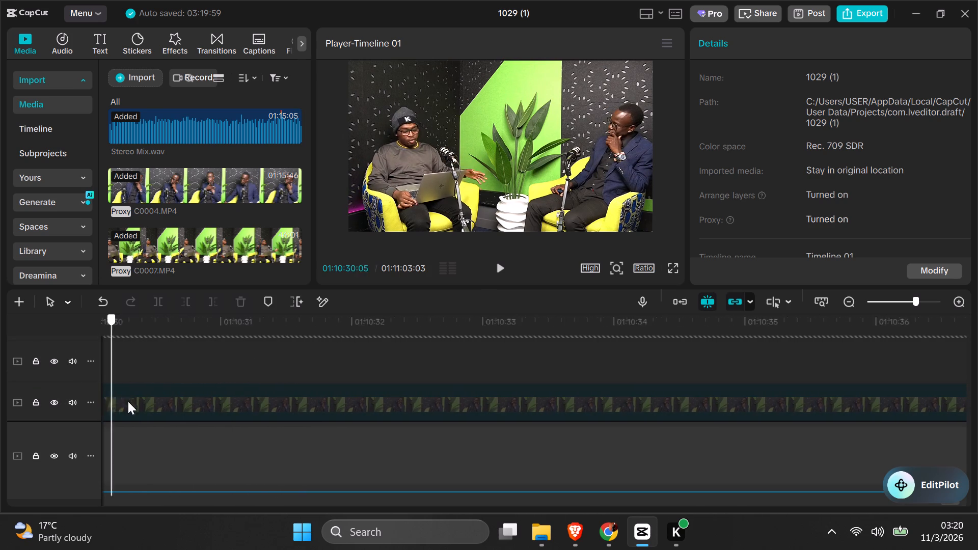
{"action": "left_click_drag", "start_coordinate": [128, 401], "coordinate": [268, 403]}
{"action": "key", "text": "space"}
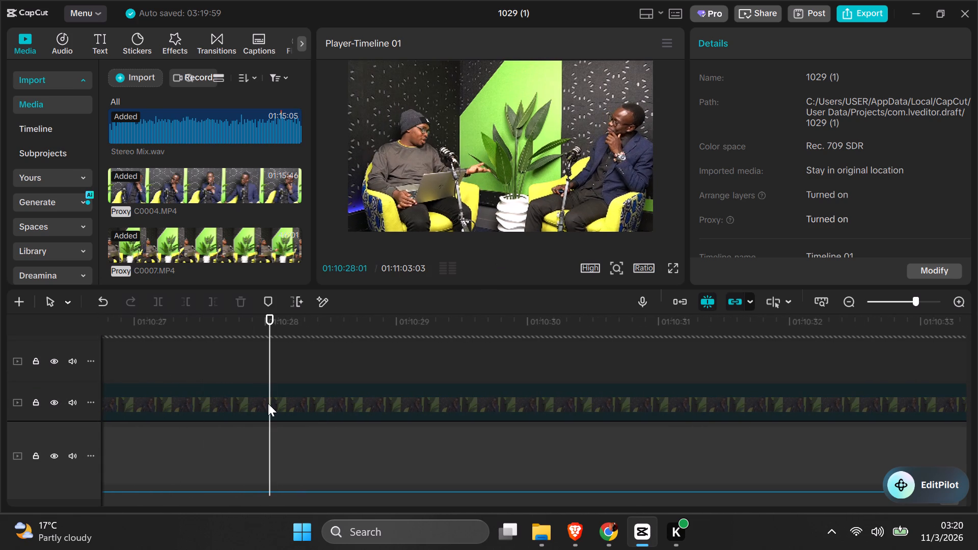
{"action": "scroll", "coordinate": [291, 389], "scroll_direction": "down", "scroll_amount": 3}
{"action": "key", "text": "space"}
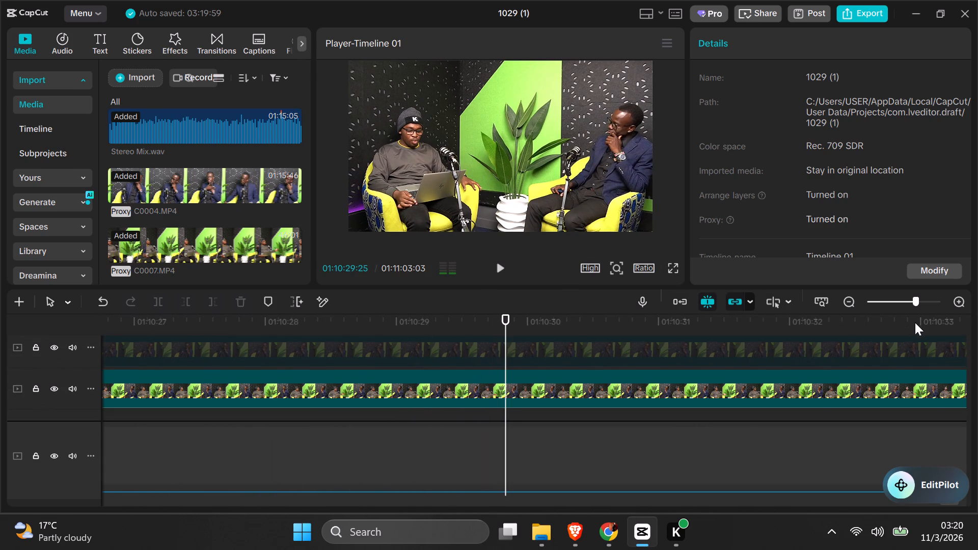
Scan back through the interview from 01:10:29:25 and play from 01:07:41:23 to examine the exchange between the two speakers.
{"action": "left_click", "coordinate": [844, 299]}
{"action": "left_click", "coordinate": [848, 300]}
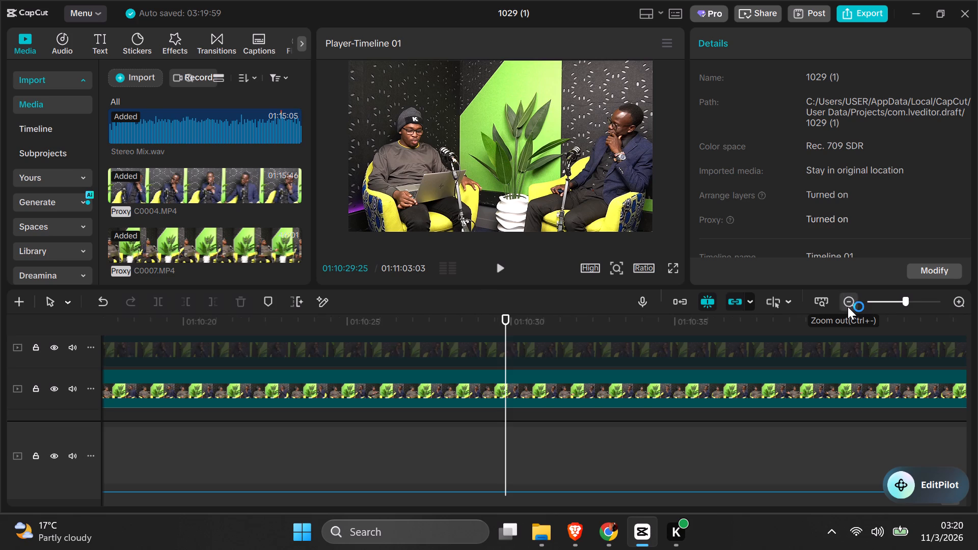
{"action": "left_click", "coordinate": [848, 300]}
{"action": "left_click", "coordinate": [848, 300]}
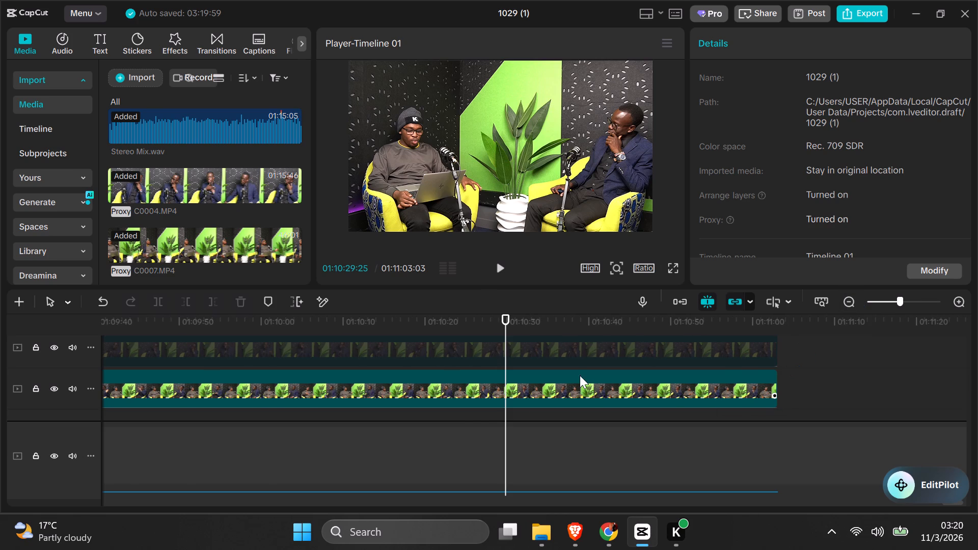
{"action": "left_click", "coordinate": [345, 320]}
{"action": "left_click_drag", "start_coordinate": [345, 320], "coordinate": [238, 307]}
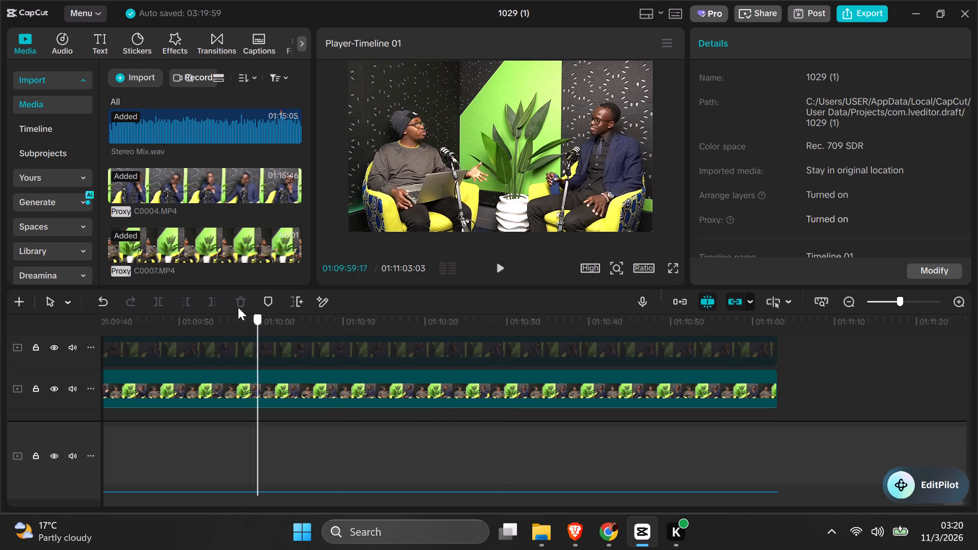
{"action": "left_click_drag", "start_coordinate": [238, 307], "coordinate": [68, 338]}
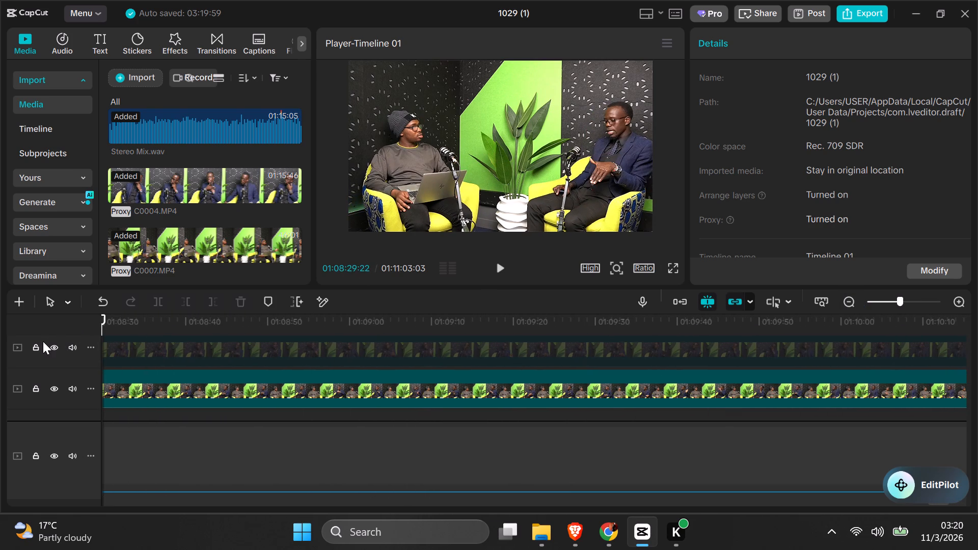
{"action": "left_click", "coordinate": [154, 321]}
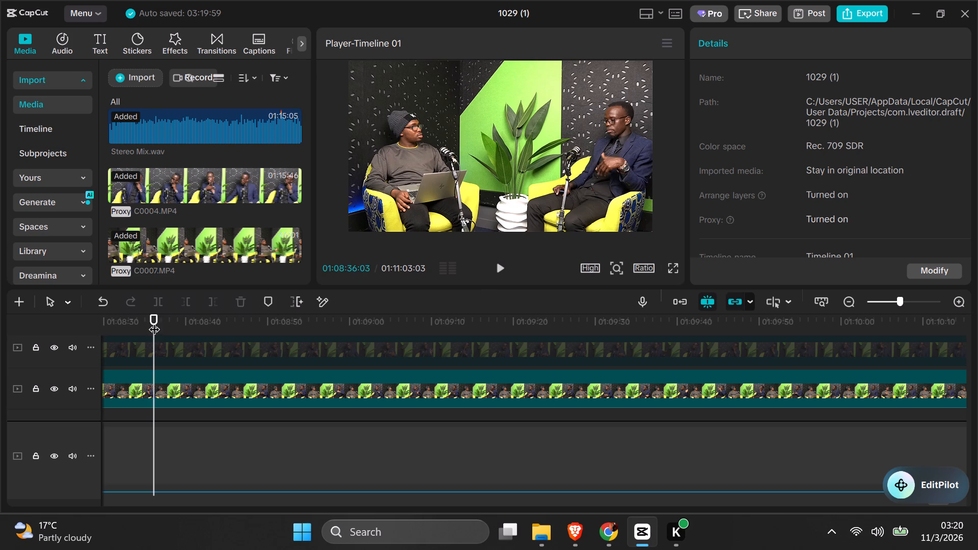
{"action": "left_click_drag", "start_coordinate": [154, 323], "coordinate": [193, 338]}
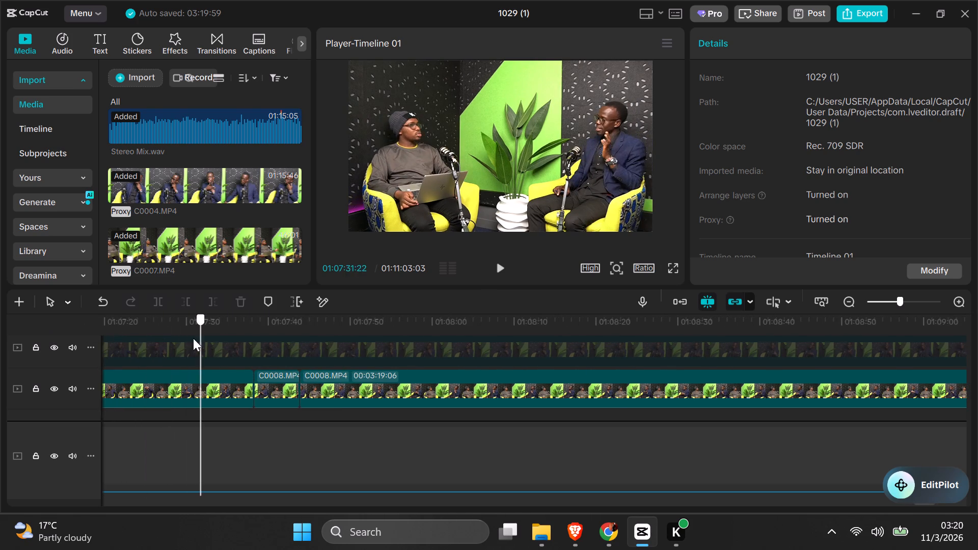
{"action": "left_click_drag", "start_coordinate": [193, 338], "coordinate": [184, 334]}
{"action": "left_click", "coordinate": [329, 317]}
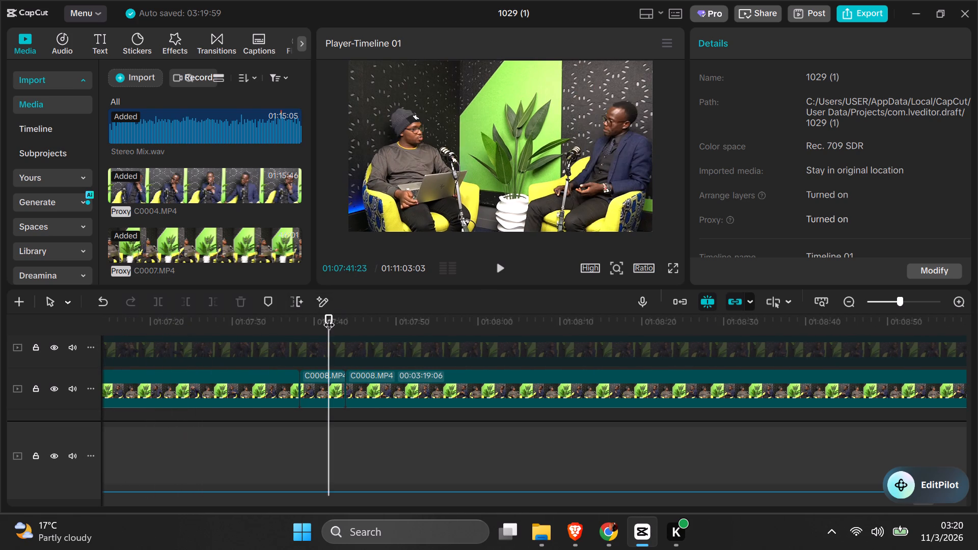
{"action": "key", "text": "space"}
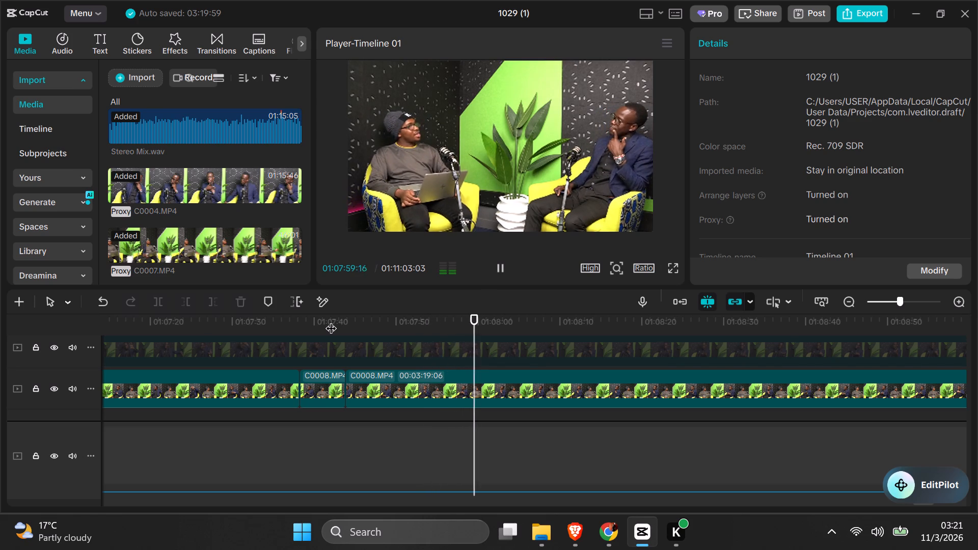
{"action": "key", "text": "space"}
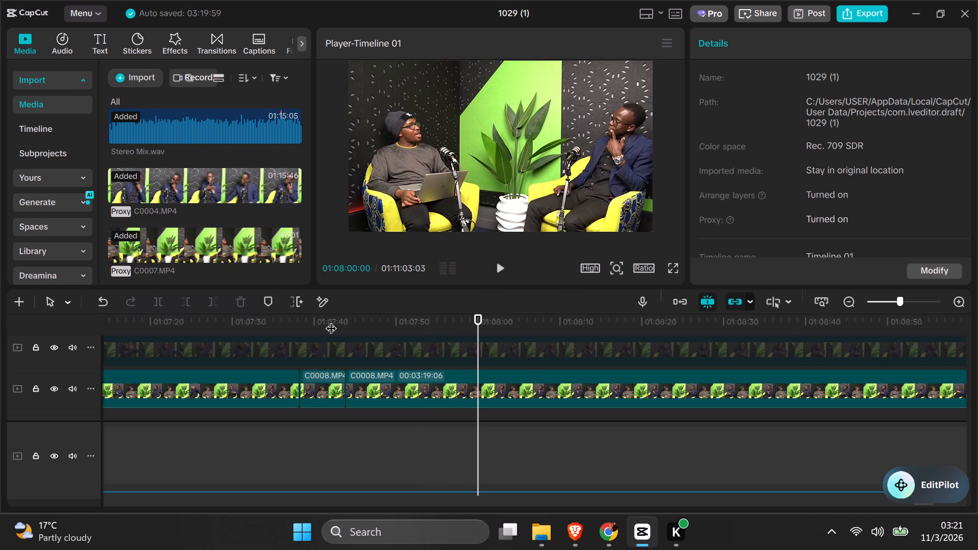
{"action": "key", "text": "space"}
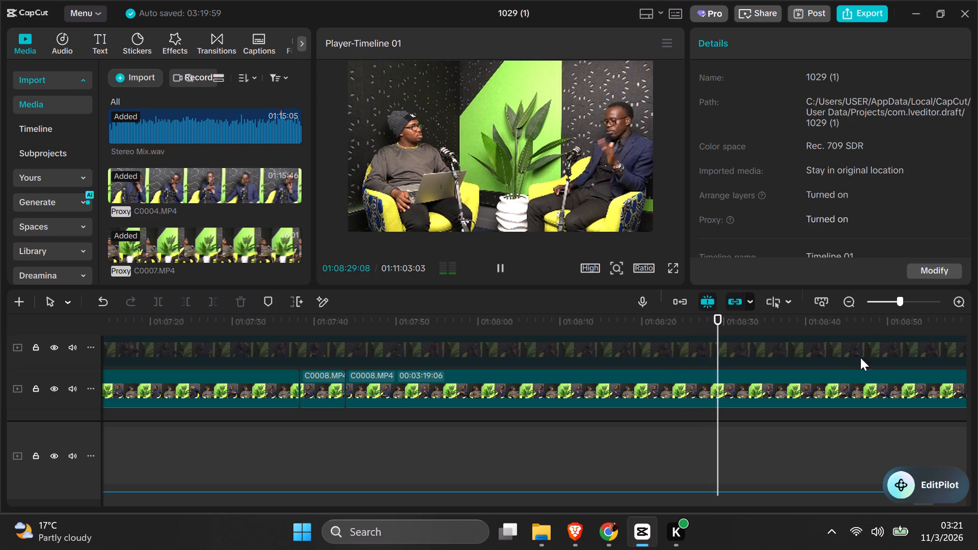
{"action": "key", "text": "space"}
Find the speaker change shortly after 01:08:00 and split the hidden C0004.MP4 clip at 01:08:05:15.
{"action": "left_click", "coordinate": [471, 325]}
{"action": "key", "text": "space"}
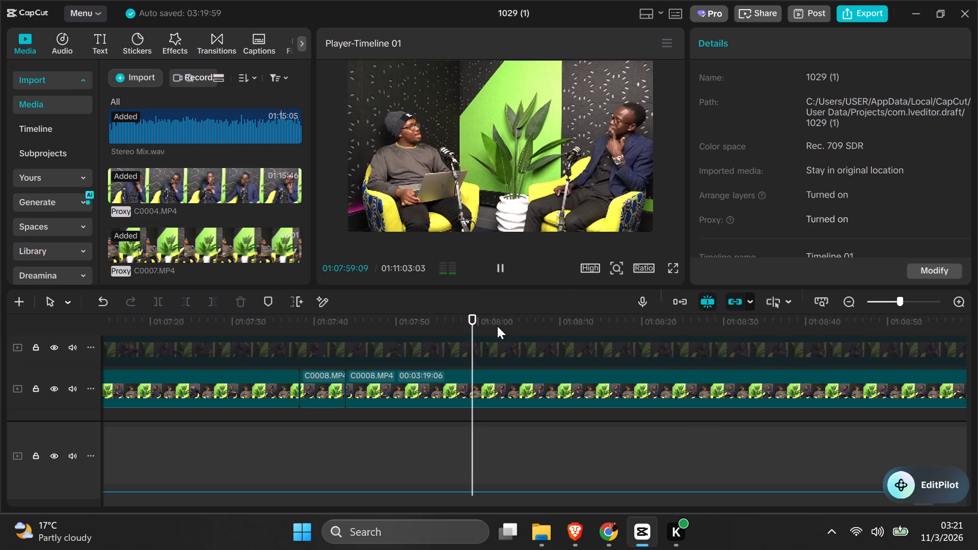
{"action": "left_click", "coordinate": [559, 331]}
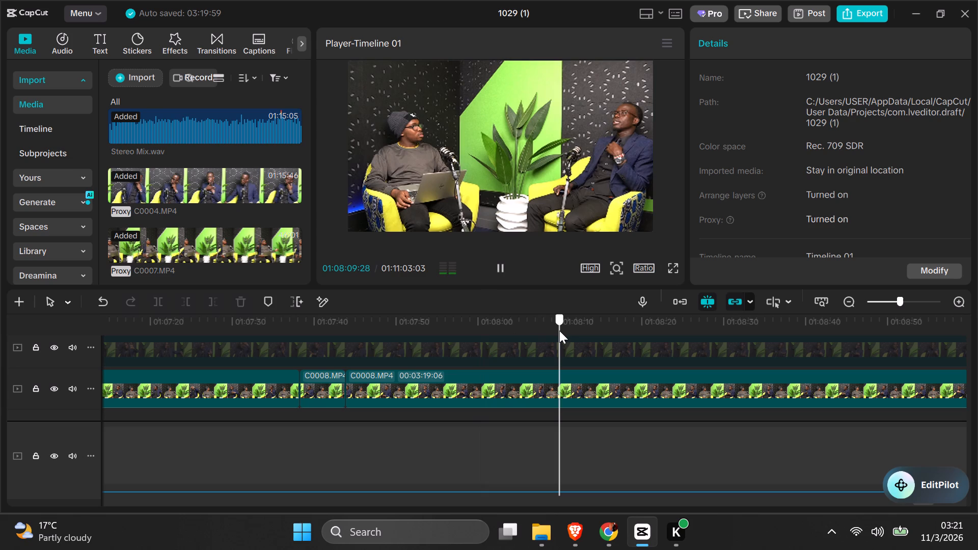
{"action": "key", "text": "space"}
{"action": "left_click", "coordinate": [540, 331]}
{"action": "key", "text": "space"}
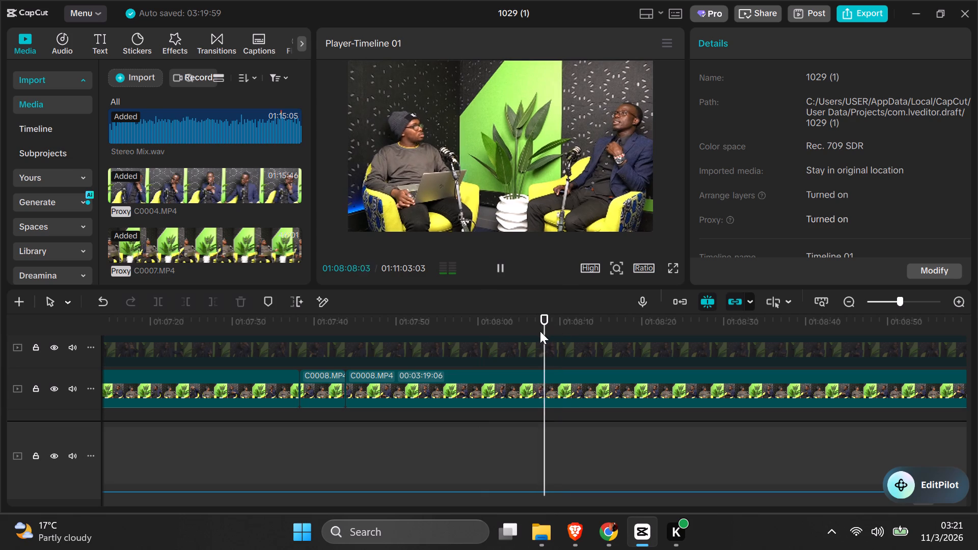
{"action": "left_click", "coordinate": [524, 333]}
{"action": "key", "text": "space"}
{"action": "key", "text": "space"}
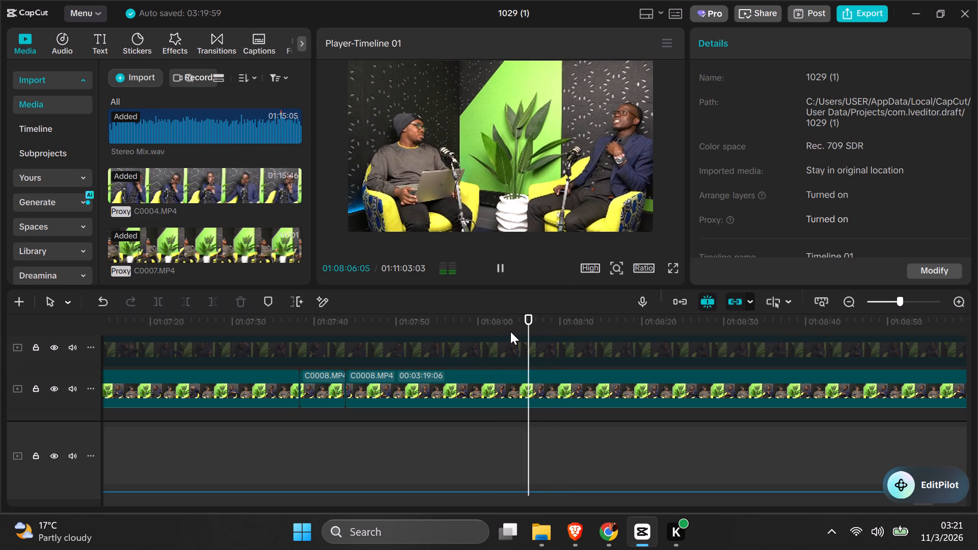
{"action": "left_click", "coordinate": [496, 329]}
{"action": "key", "text": "space"}
{"action": "key", "text": "space"}
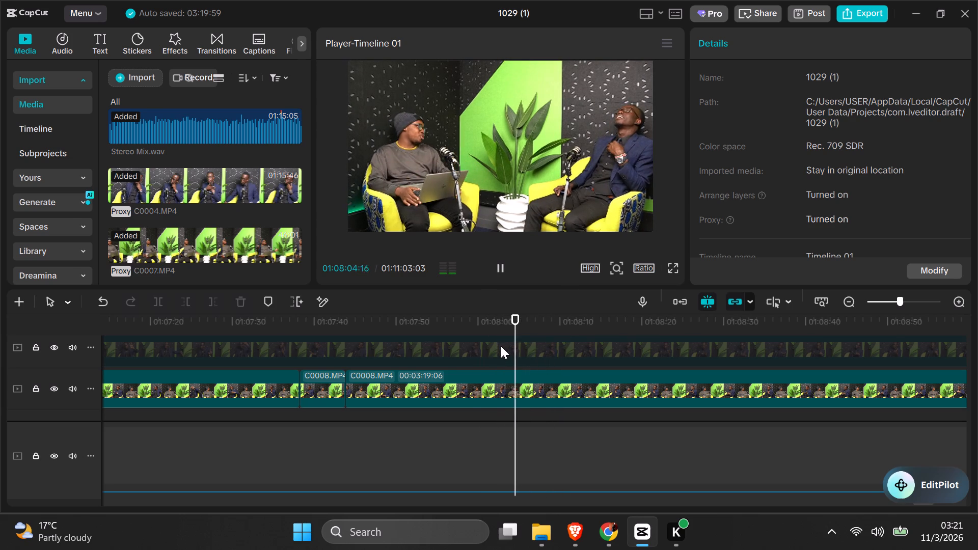
{"action": "key", "text": "space"}
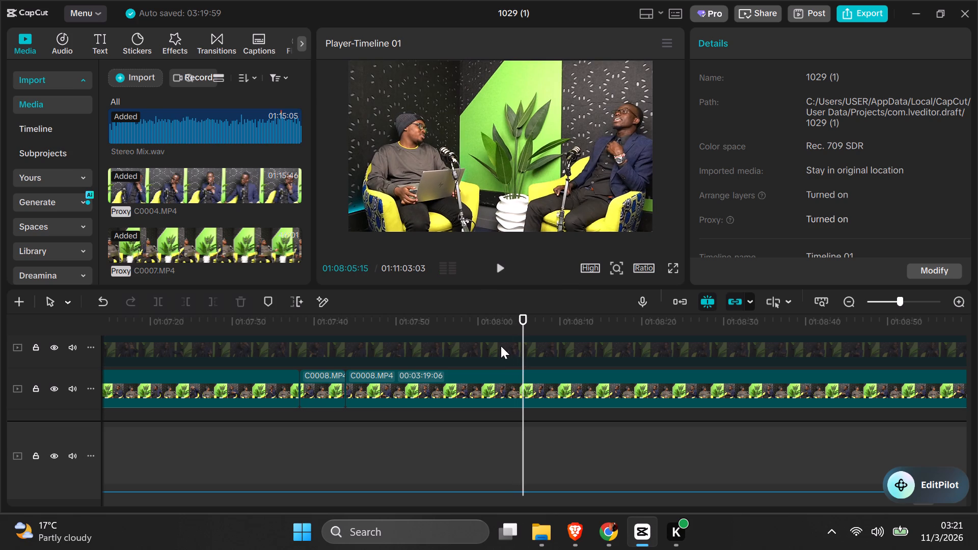
{"action": "left_click", "coordinate": [502, 346]}
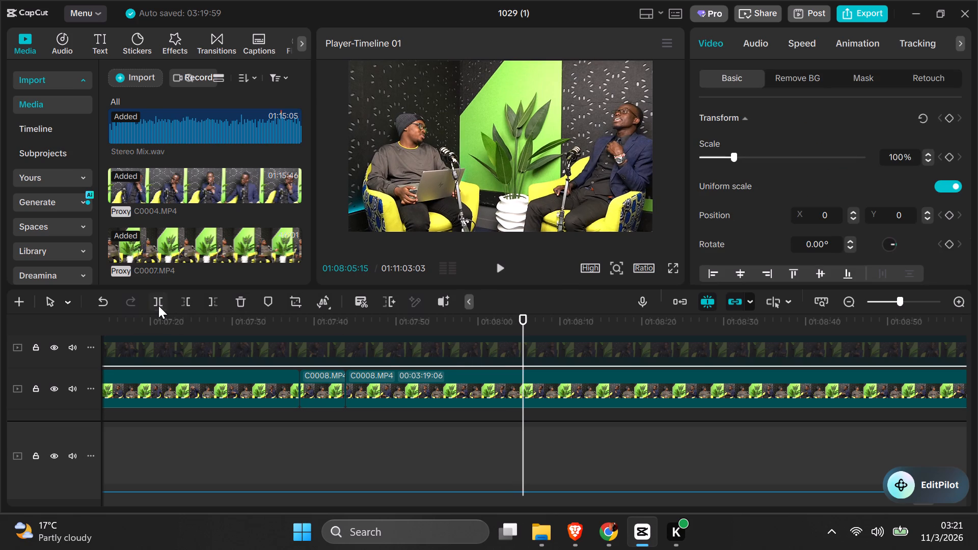
{"action": "left_click", "coordinate": [158, 306]}
Replay stretches of the interview before and after the 01:08:05:15 cut to check who is speaking.
{"action": "scroll", "coordinate": [385, 351], "scroll_direction": "up", "scroll_amount": 2}
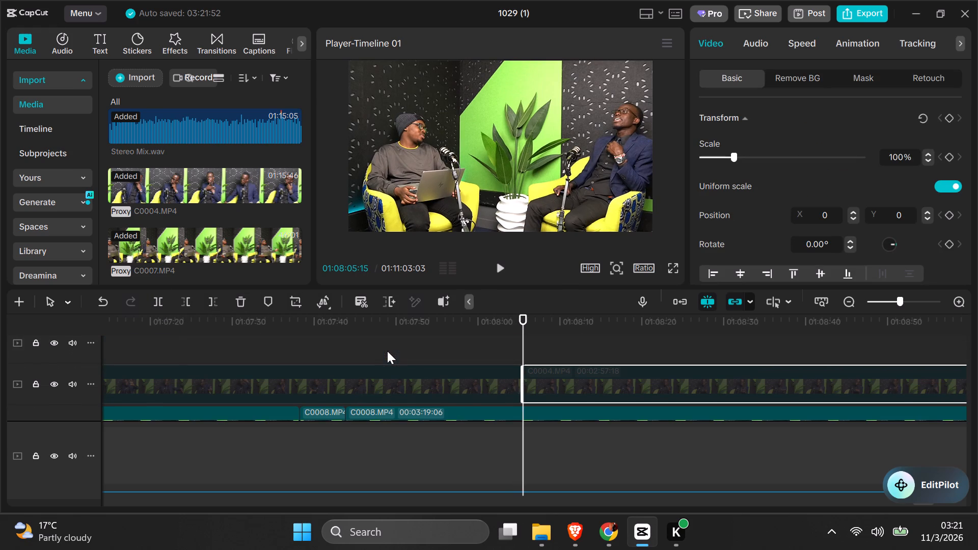
{"action": "key", "text": "space"}
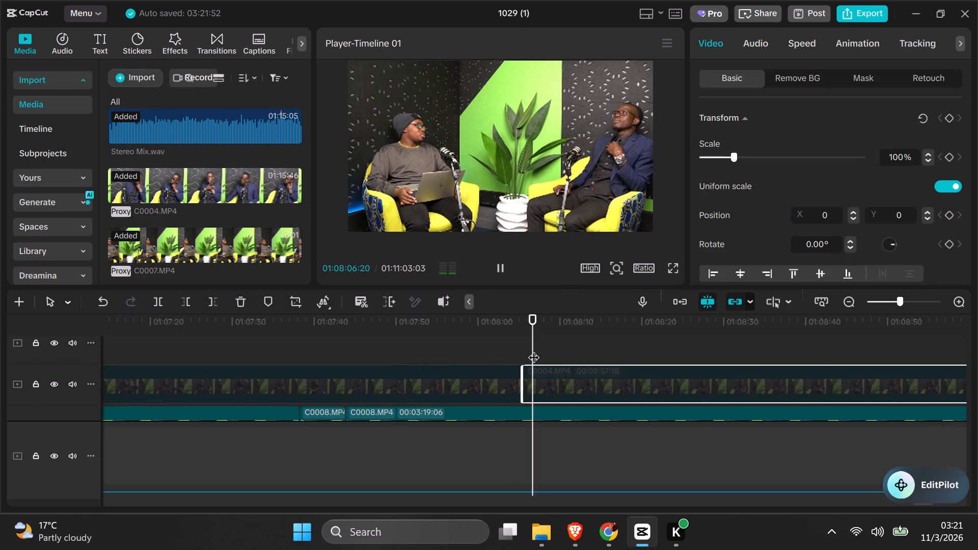
{"action": "scroll", "coordinate": [562, 341], "scroll_direction": "down", "scroll_amount": 2}
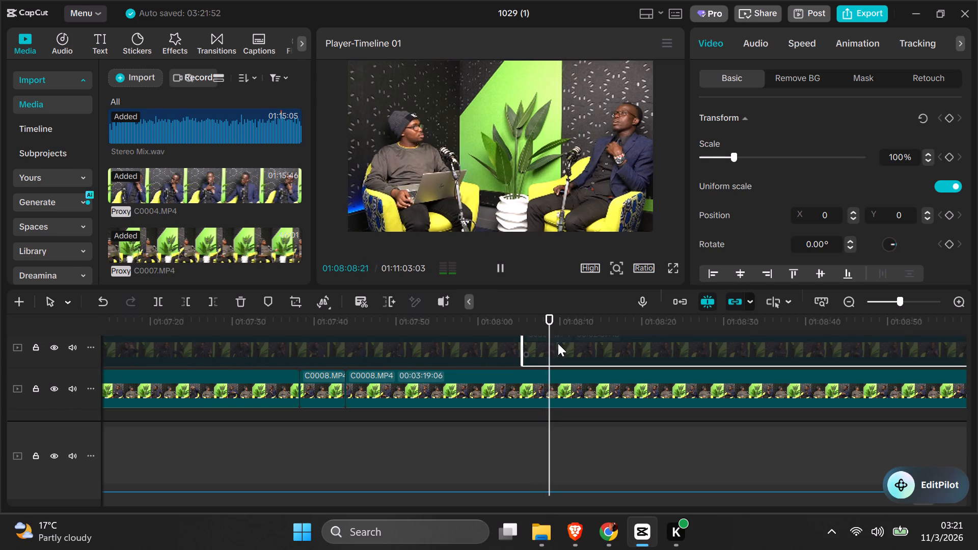
{"action": "scroll", "coordinate": [555, 346], "scroll_direction": "up", "scroll_amount": 2}
{"action": "left_click", "coordinate": [328, 344]}
{"action": "key", "text": "space"}
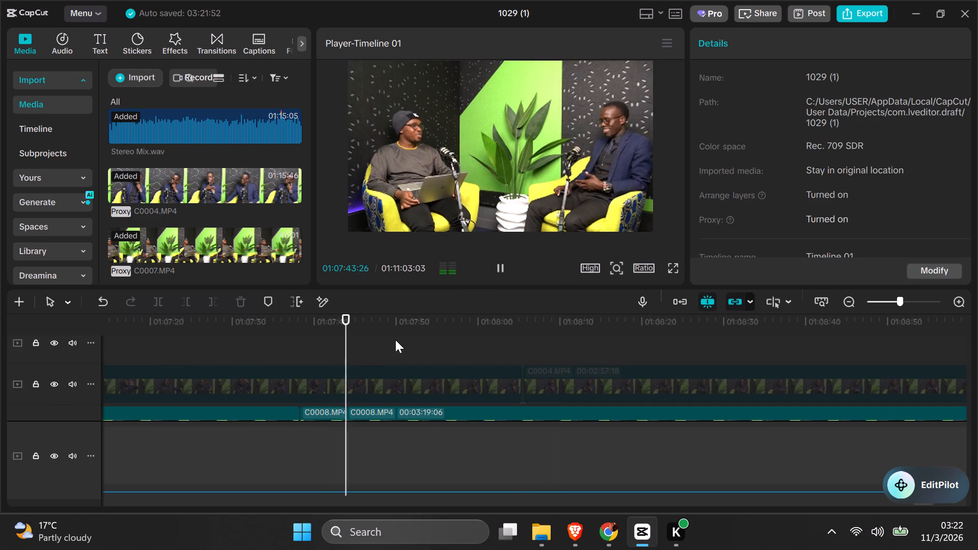
{"action": "left_click", "coordinate": [564, 376]}
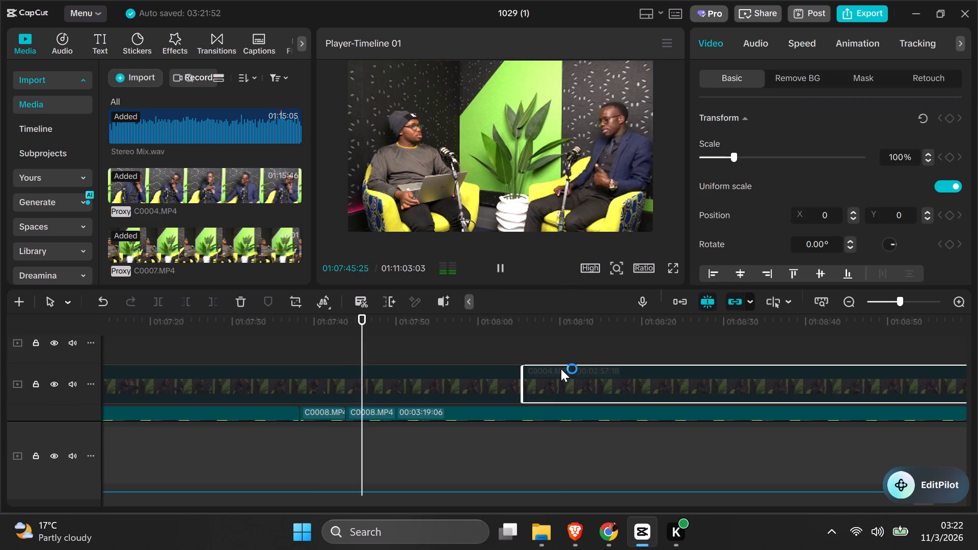
{"action": "left_click", "coordinate": [545, 344]}
{"action": "key", "text": "space"}
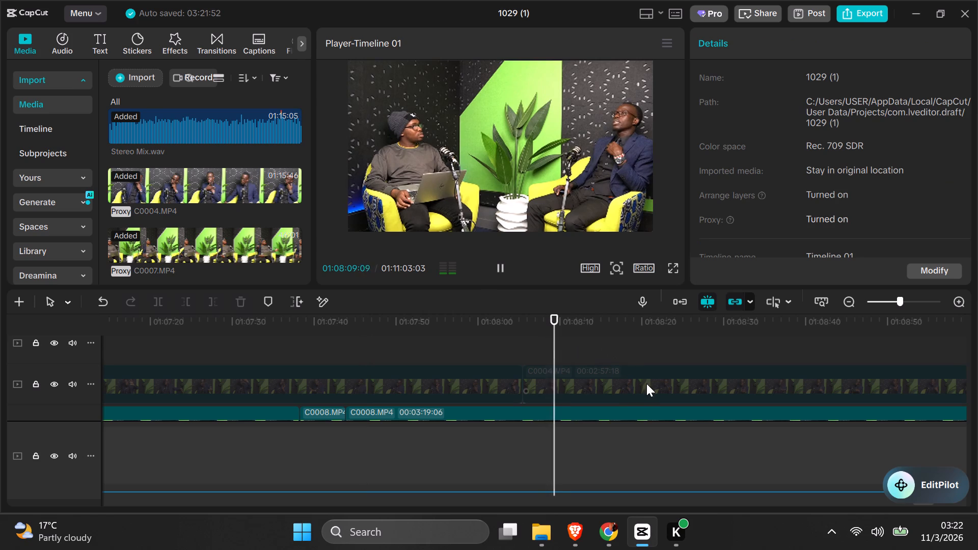
{"action": "left_click", "coordinate": [647, 383]}
{"action": "left_click", "coordinate": [698, 337]}
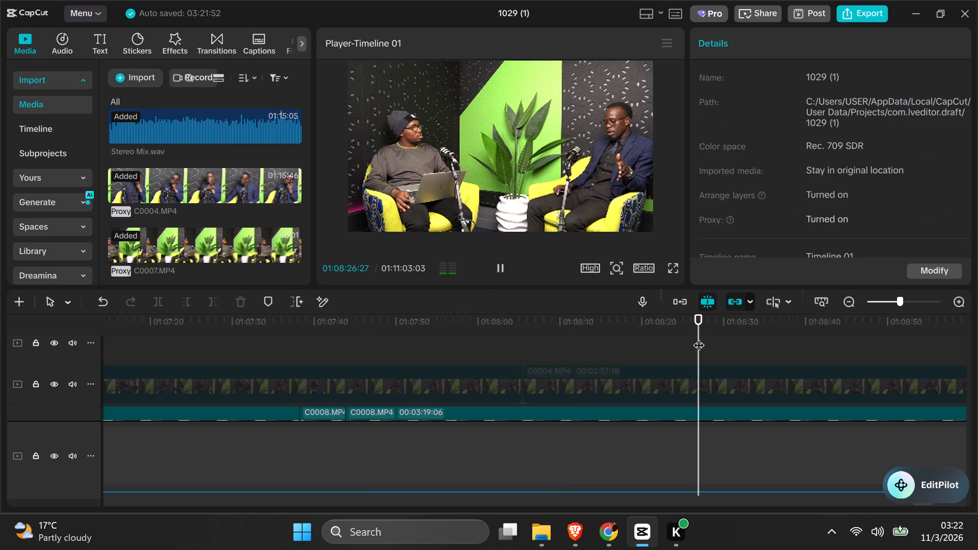
Play on to the end of the guest's answer and split the C0004.MP4 clip at 01:09:43:13.
{"action": "key", "text": "space"}
{"action": "left_click", "coordinate": [751, 375]}
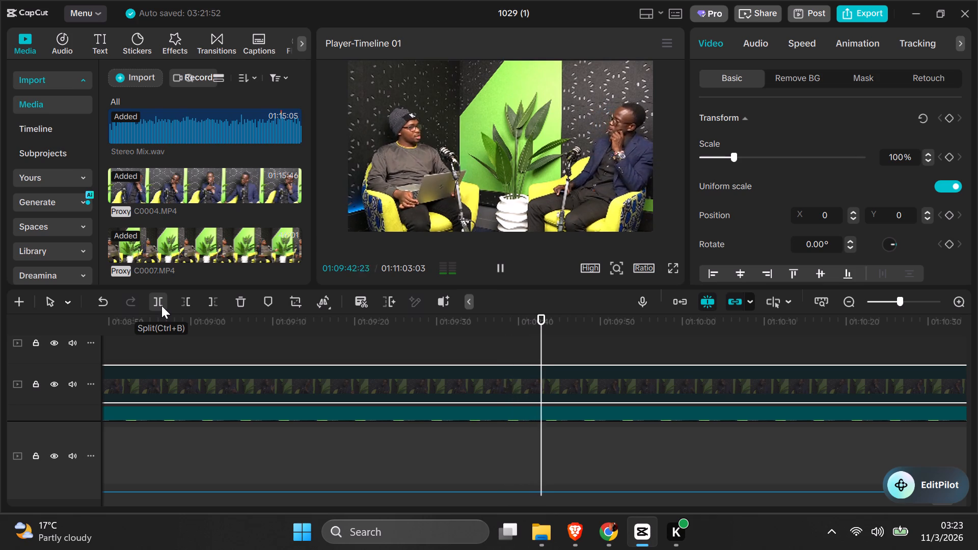
{"action": "key", "text": "space"}
{"action": "double_click", "coordinate": [161, 306]}
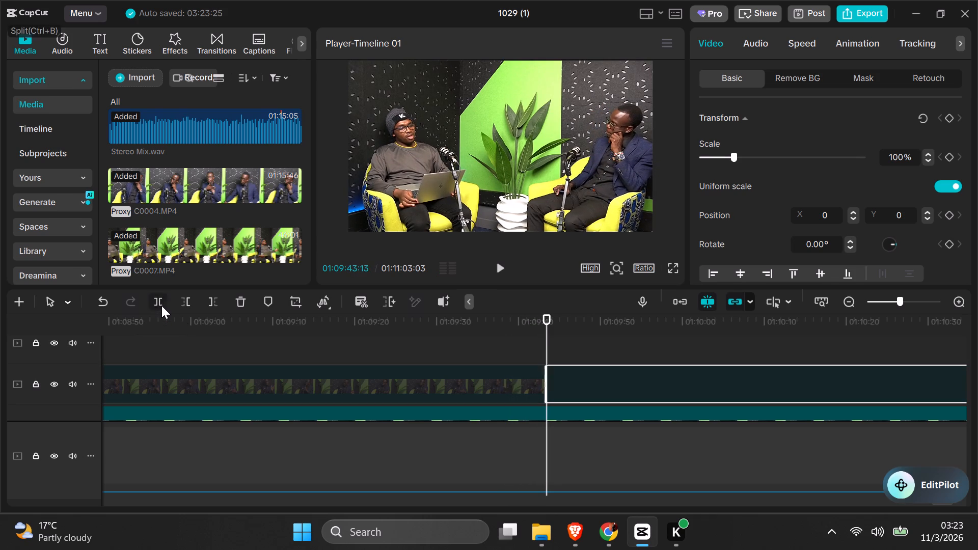
Enable the C0004.MP4 segment between the cuts at 01:08:05:15 and 01:09:43:13.
{"action": "left_click", "coordinate": [431, 379]}
{"action": "right_click", "coordinate": [427, 380]}
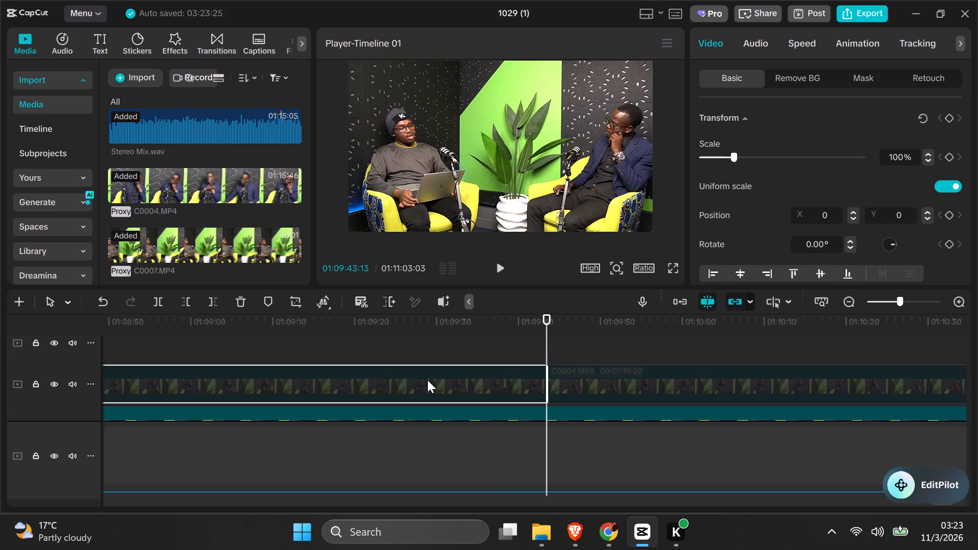
{"action": "left_click", "coordinate": [460, 475]}
Play the interview from just before the 01:09:43:13 cut towards its end to check the camera change and closing talk.
{"action": "left_click", "coordinate": [525, 343]}
{"action": "key", "text": "space"}
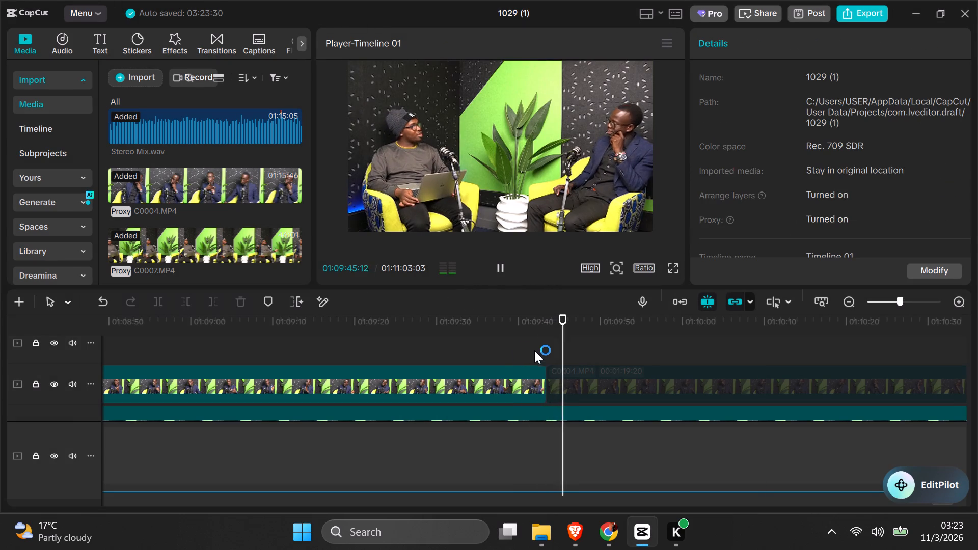
{"action": "left_click", "coordinate": [607, 377]}
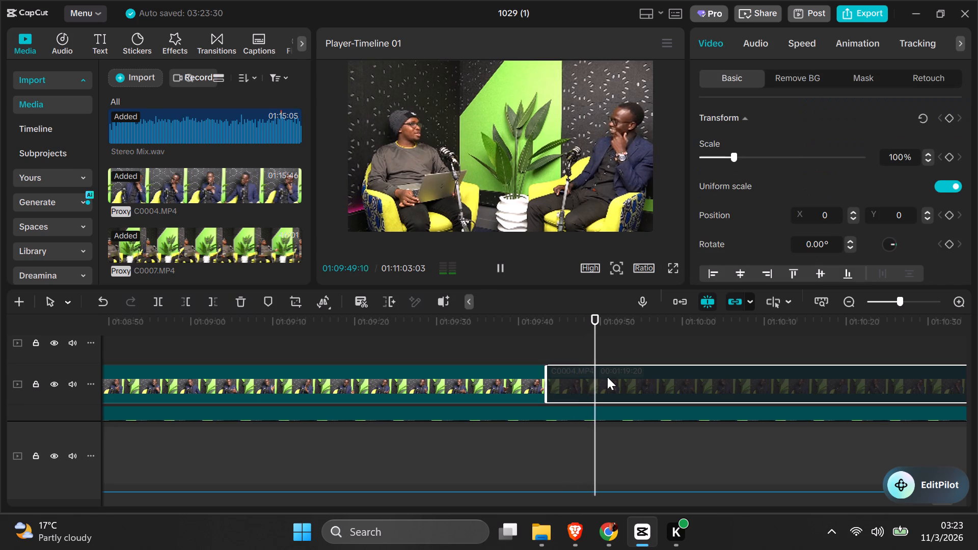
{"action": "scroll", "coordinate": [607, 377], "scroll_direction": "down", "scroll_amount": 1}
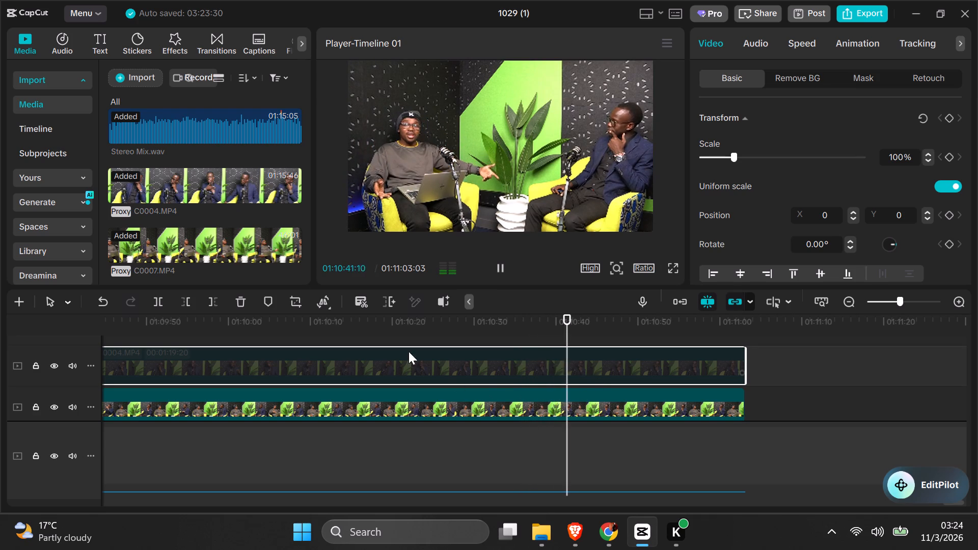
Import the "Black and Red Modern Bold Thanks for Watching" outro video from the EternaLogic folder into the project media.
{"action": "scroll", "coordinate": [112, 132], "scroll_direction": "down", "scroll_amount": 6}
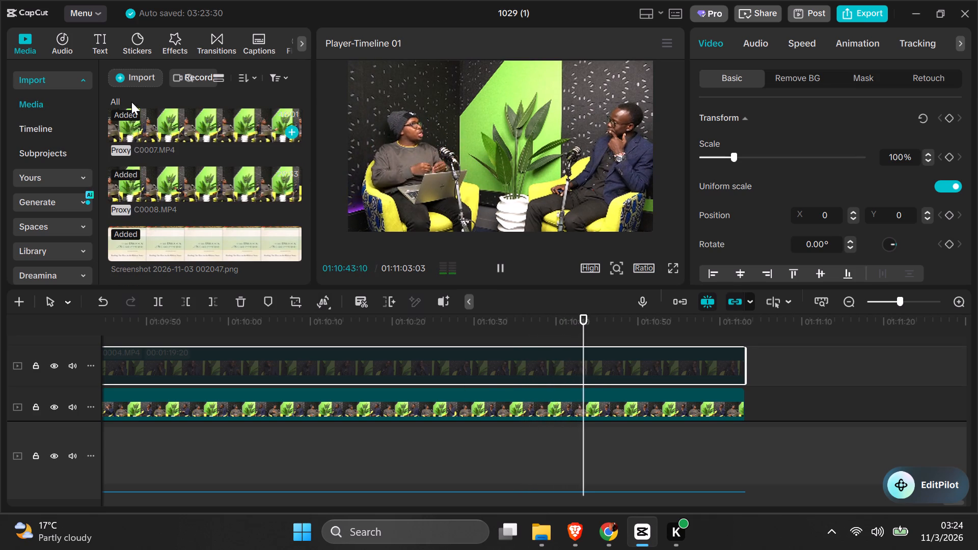
{"action": "left_click", "coordinate": [137, 74]}
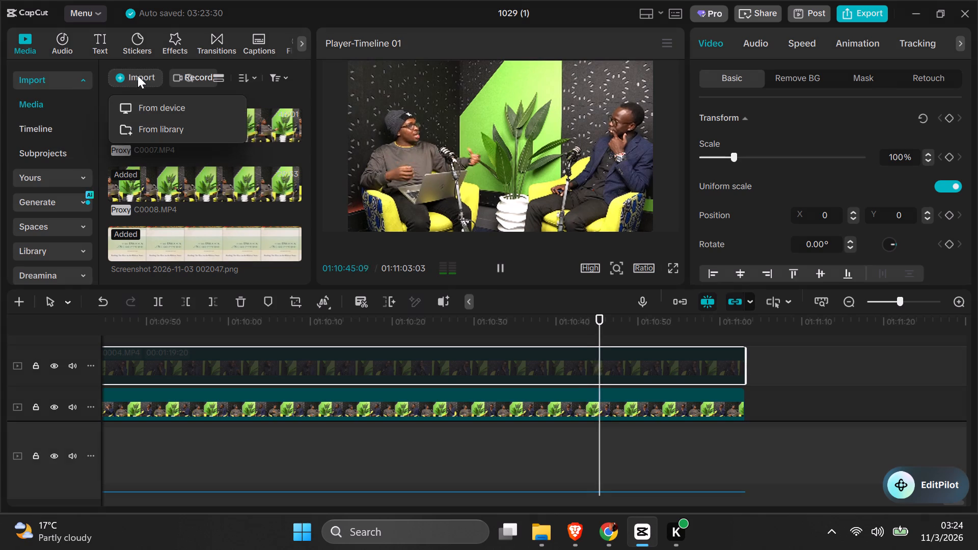
{"action": "left_click", "coordinate": [157, 105]}
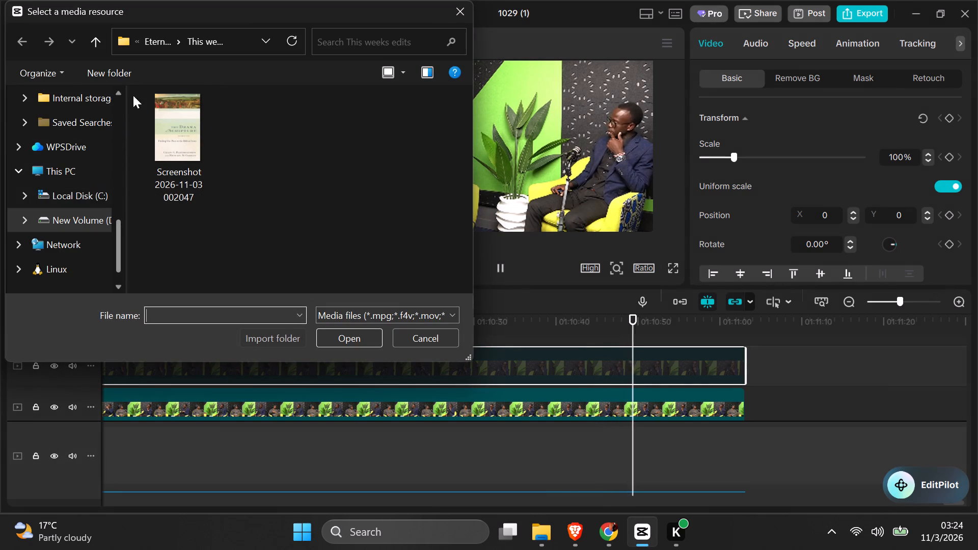
{"action": "left_click", "coordinate": [154, 43]}
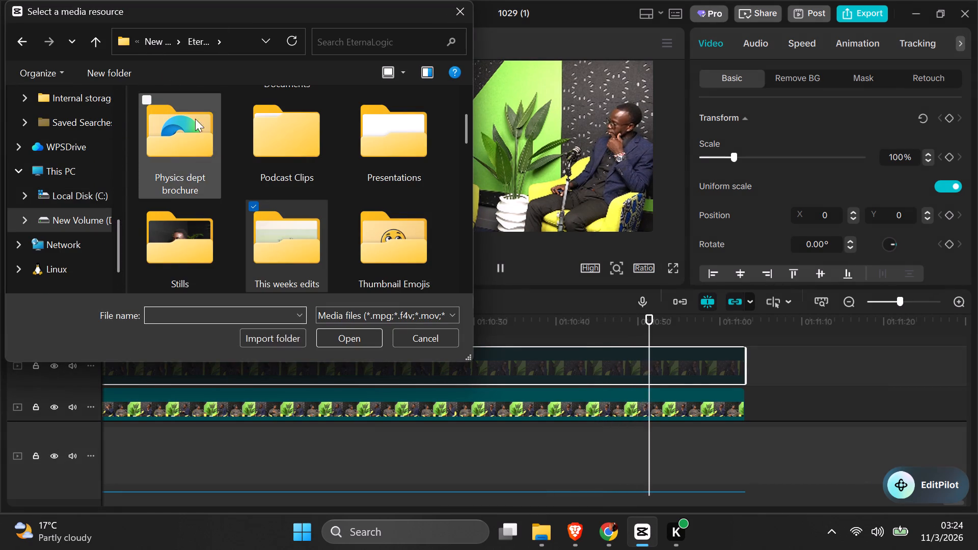
{"action": "scroll", "coordinate": [260, 191], "scroll_direction": "down", "scroll_amount": 4}
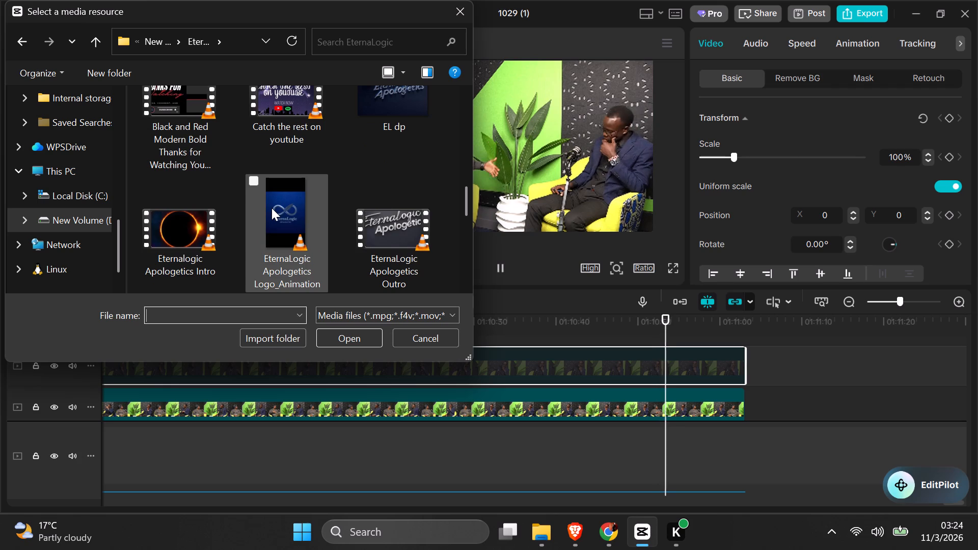
{"action": "left_click", "coordinate": [196, 124]}
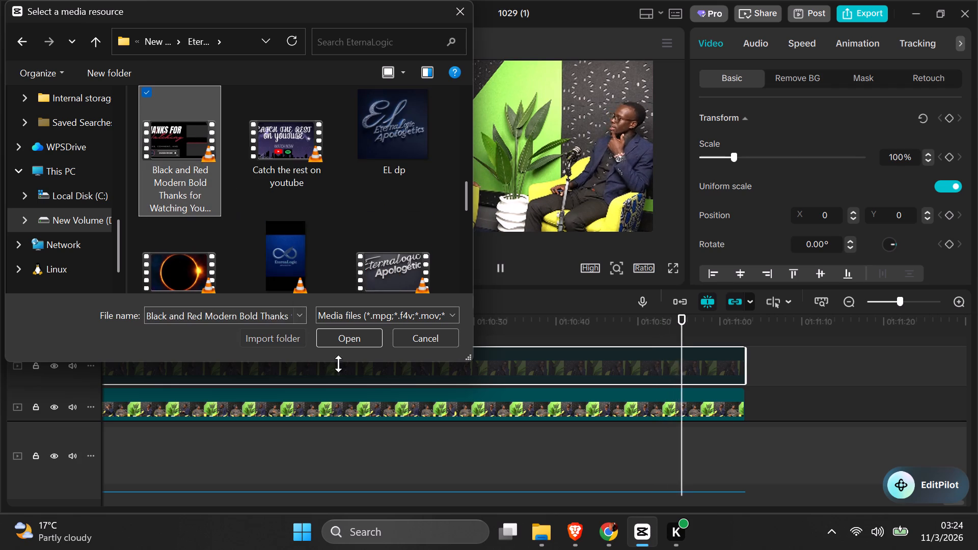
{"action": "left_click", "coordinate": [350, 345]}
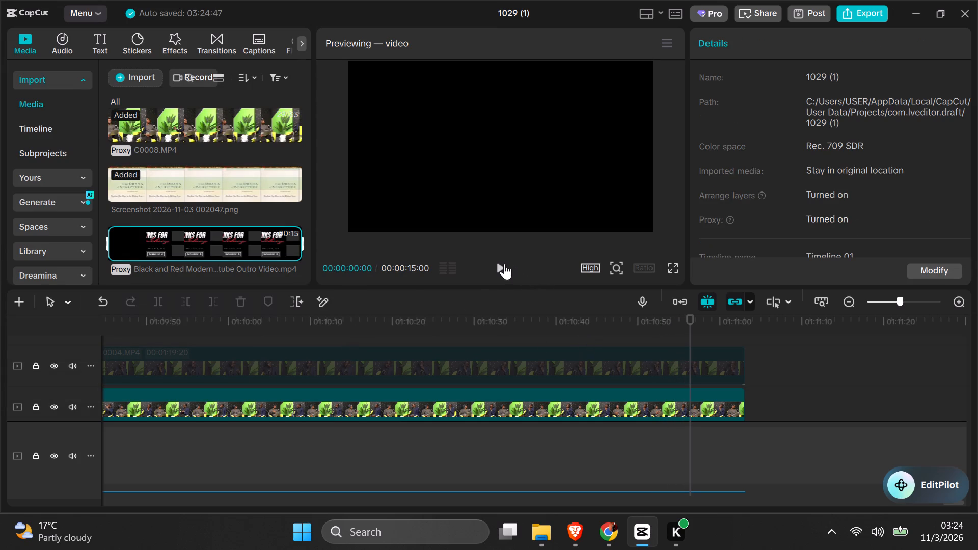
Play the interview from about 01:10:54 to its end to check the closing moments.
{"action": "left_click", "coordinate": [690, 326]}
{"action": "left_click", "coordinate": [681, 330]}
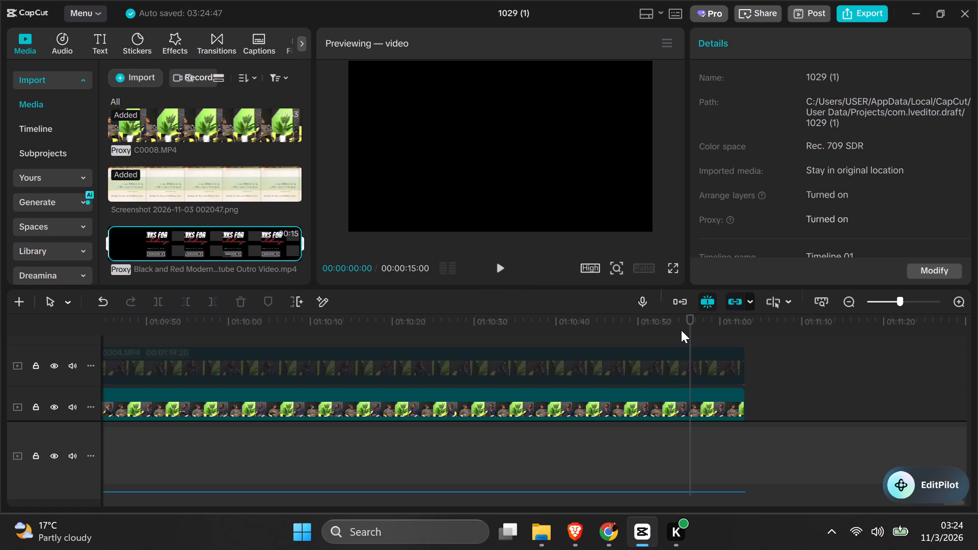
{"action": "left_click", "coordinate": [675, 333]}
{"action": "left_click", "coordinate": [664, 332]}
{"action": "left_click", "coordinate": [661, 335]}
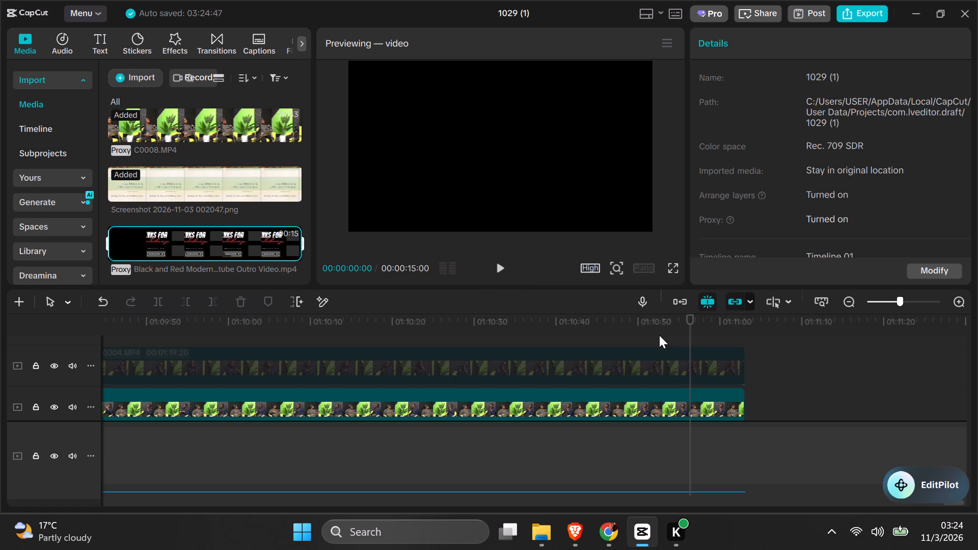
{"action": "left_click", "coordinate": [661, 334]}
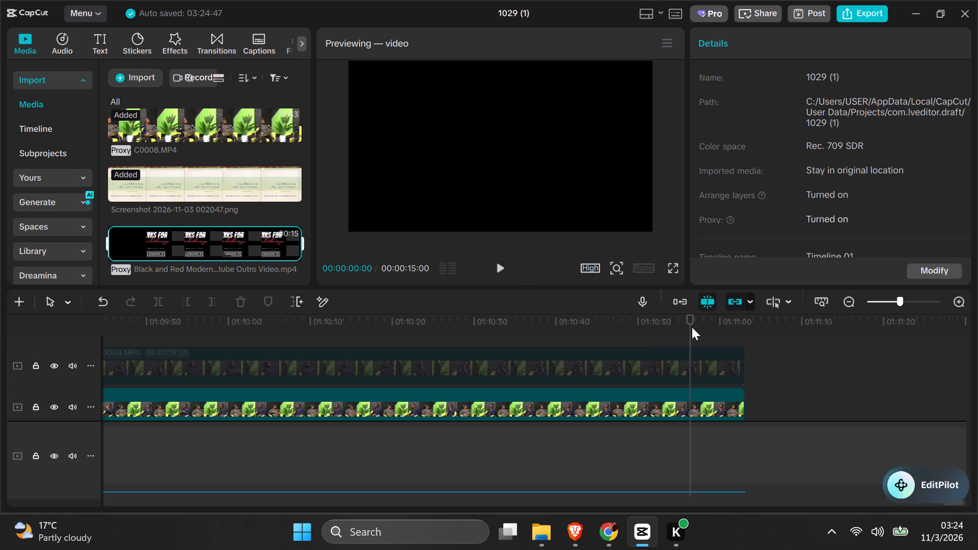
{"action": "left_click", "coordinate": [680, 326]}
{"action": "left_click", "coordinate": [668, 333]}
{"action": "left_click_drag", "start_coordinate": [666, 331], "coordinate": [678, 333]}
{"action": "left_click_drag", "start_coordinate": [728, 333], "coordinate": [737, 333]}
{"action": "left_click_drag", "start_coordinate": [806, 351], "coordinate": [815, 356]}
{"action": "left_click", "coordinate": [677, 328]}
{"action": "key", "text": "space"}
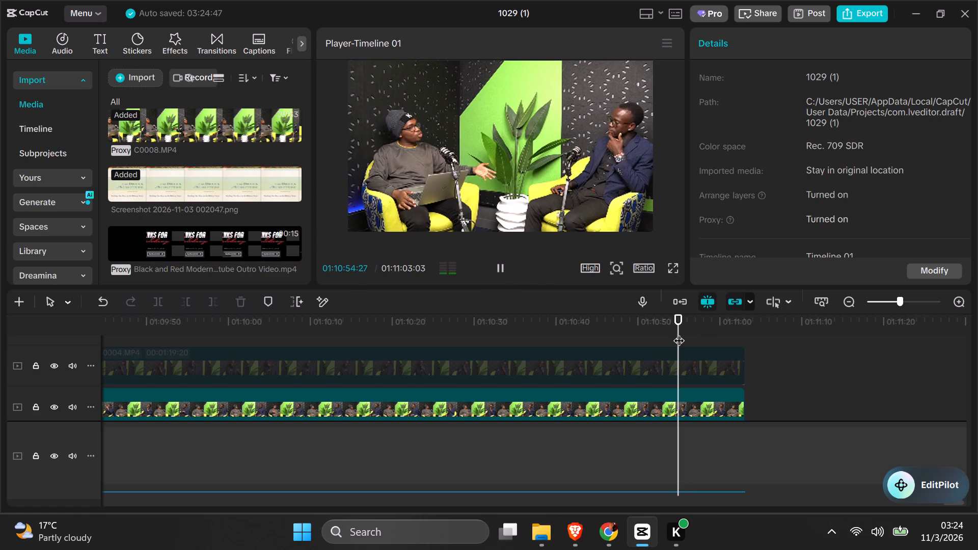
{"action": "scroll", "coordinate": [757, 374], "scroll_direction": "up", "scroll_amount": 2}
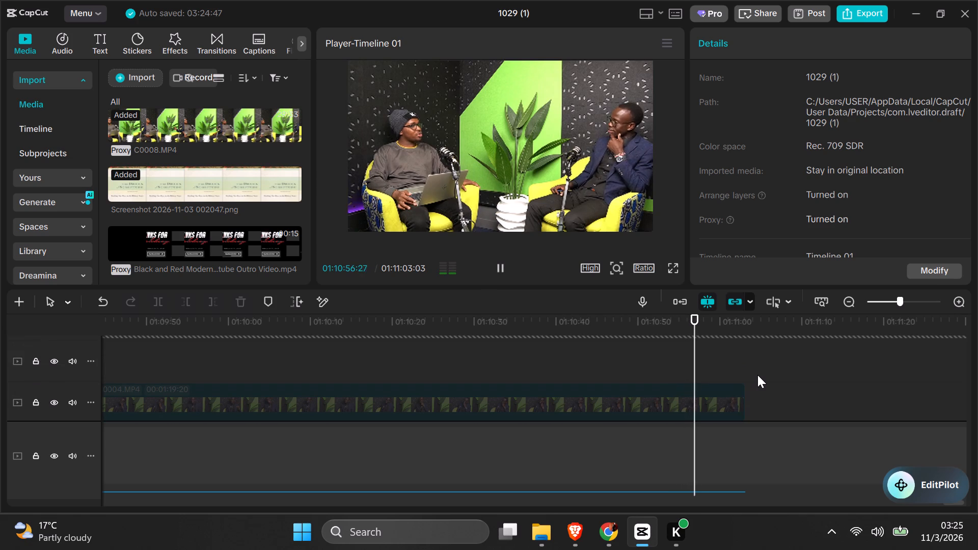
{"action": "scroll", "coordinate": [757, 376], "scroll_direction": "up", "scroll_amount": 3}
{"action": "scroll", "coordinate": [757, 376], "scroll_direction": "down", "scroll_amount": 3}
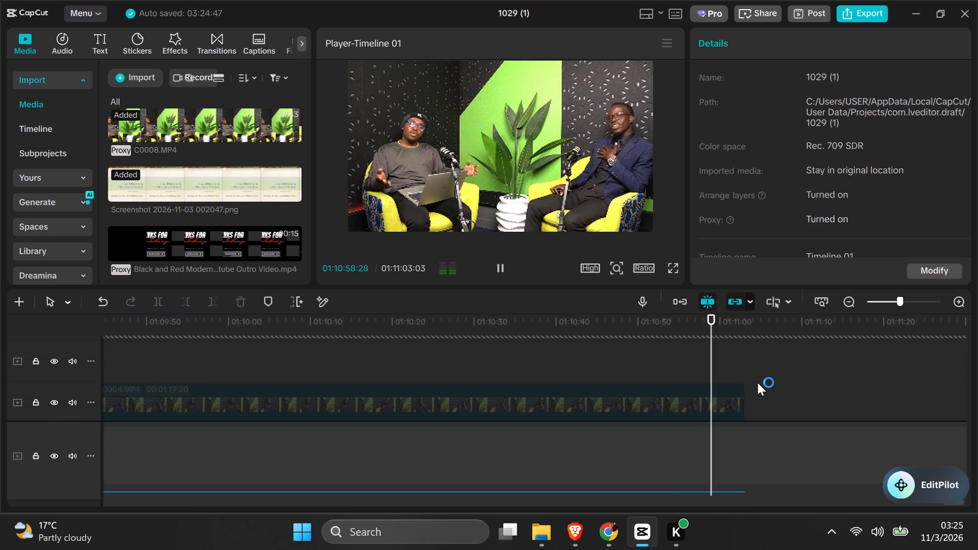
{"action": "scroll", "coordinate": [756, 377], "scroll_direction": "down", "scroll_amount": 1}
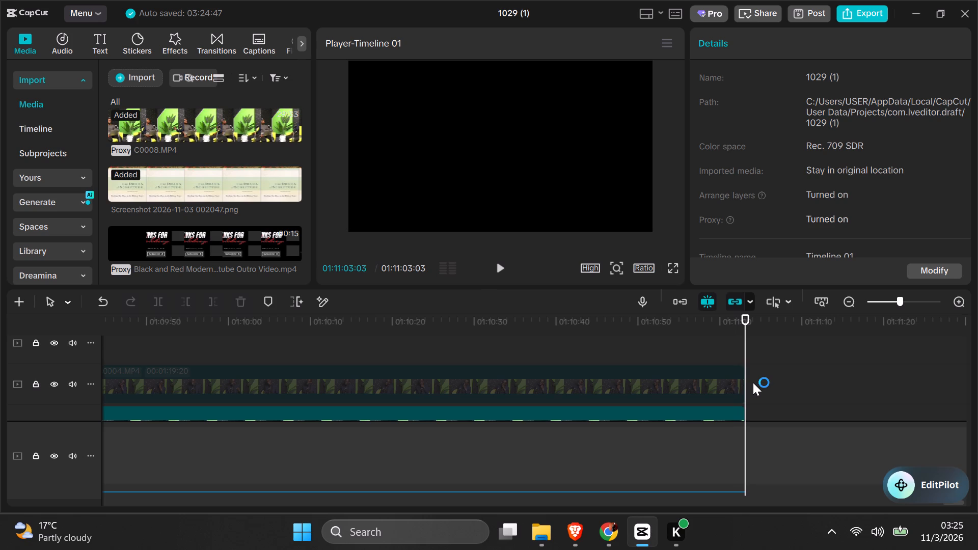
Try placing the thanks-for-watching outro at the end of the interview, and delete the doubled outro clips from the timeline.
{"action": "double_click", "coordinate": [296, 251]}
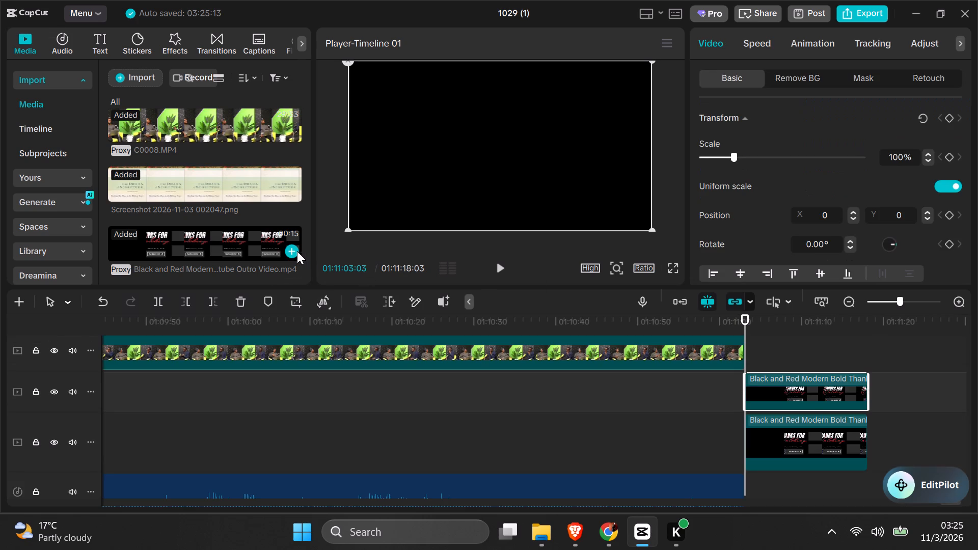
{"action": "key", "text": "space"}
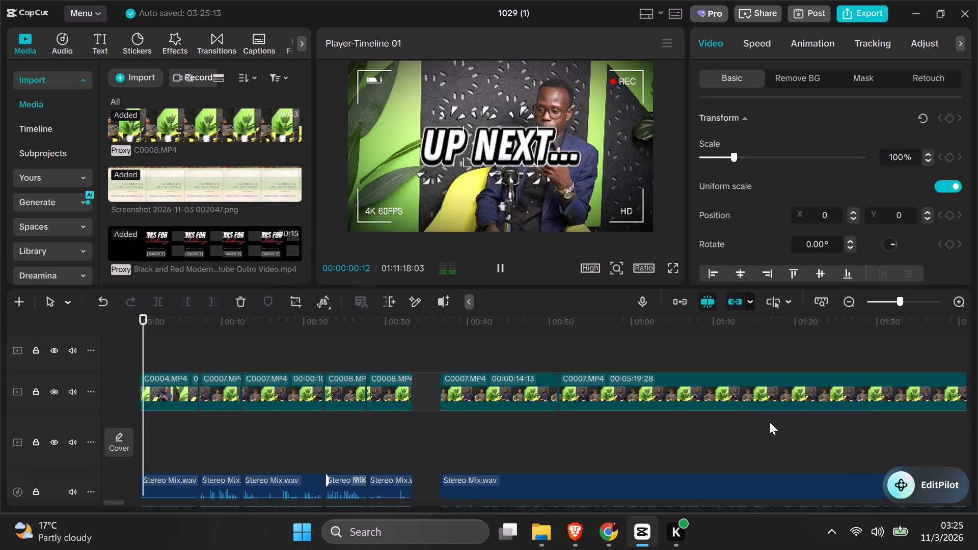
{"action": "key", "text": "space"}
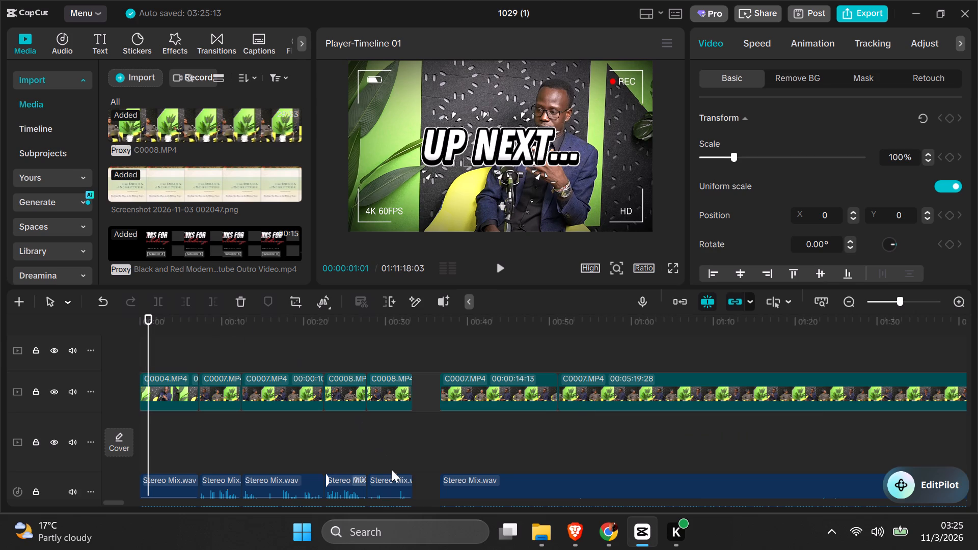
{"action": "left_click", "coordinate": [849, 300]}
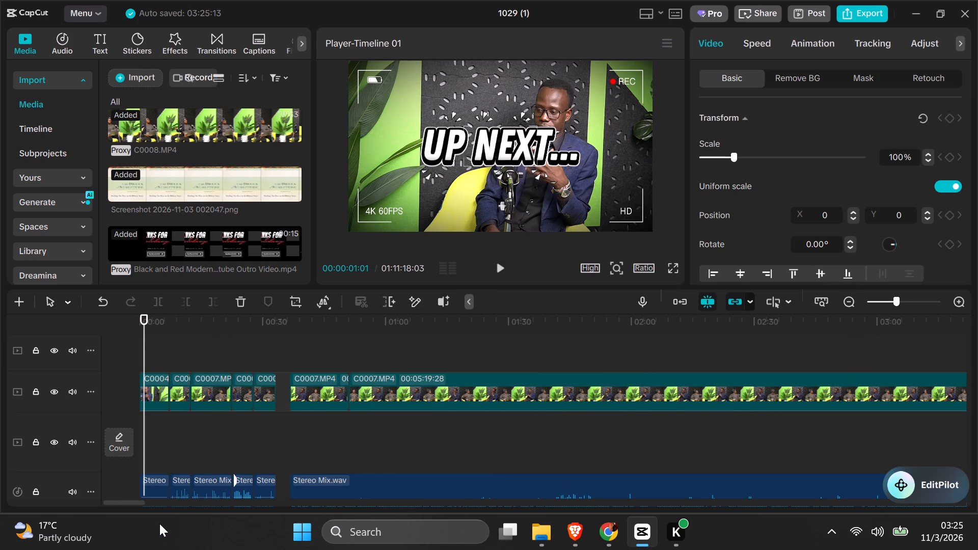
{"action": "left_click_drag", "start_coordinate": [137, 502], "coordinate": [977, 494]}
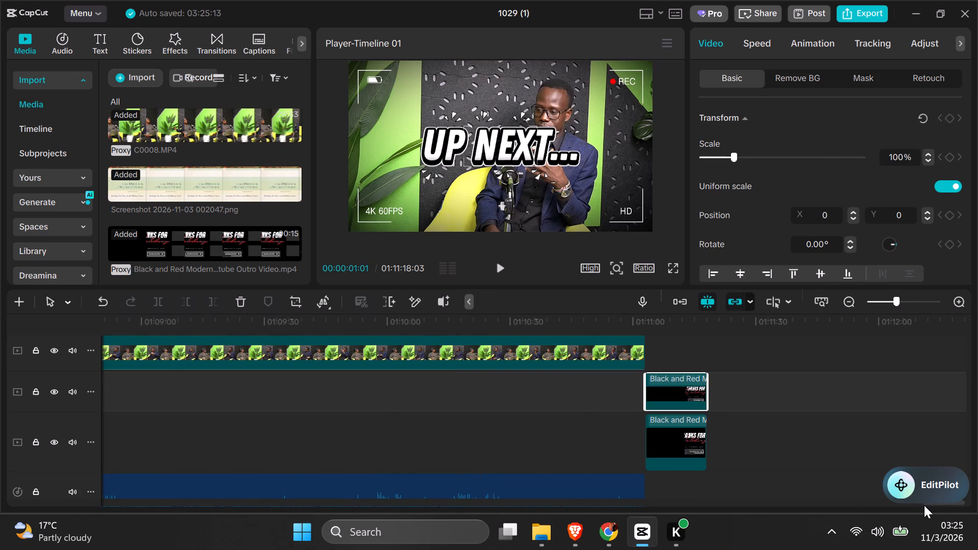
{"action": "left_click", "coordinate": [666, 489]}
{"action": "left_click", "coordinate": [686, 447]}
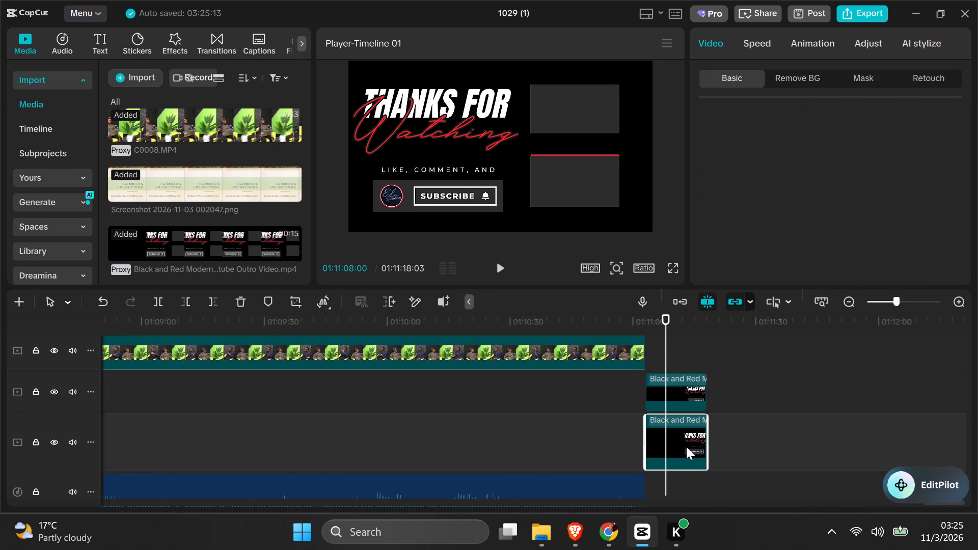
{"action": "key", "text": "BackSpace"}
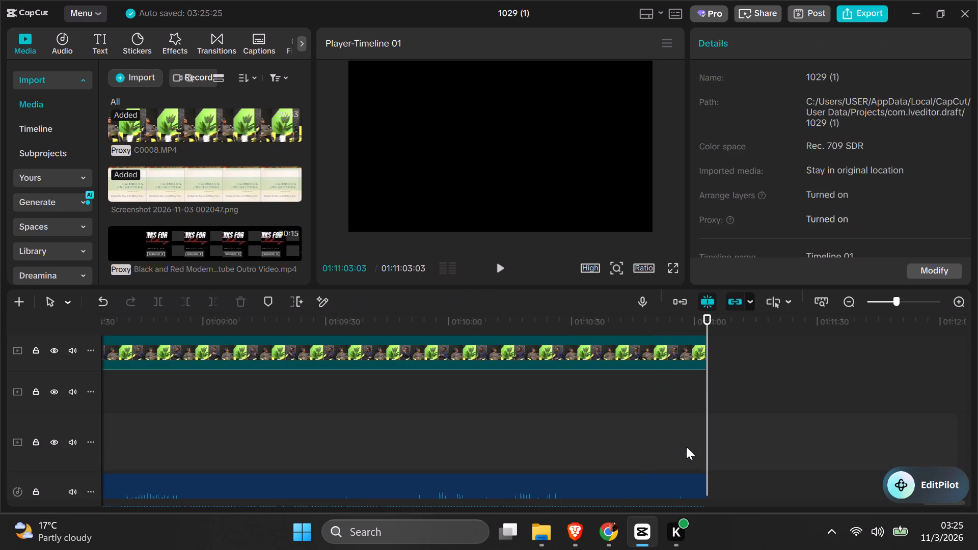
Add the Black and Red Modern outro video once to the main track at 01:11:03:03, directly after the interview.
{"action": "scroll", "coordinate": [229, 296], "scroll_direction": "down", "scroll_amount": 4}
{"action": "scroll", "coordinate": [242, 241], "scroll_direction": "up", "scroll_amount": 1}
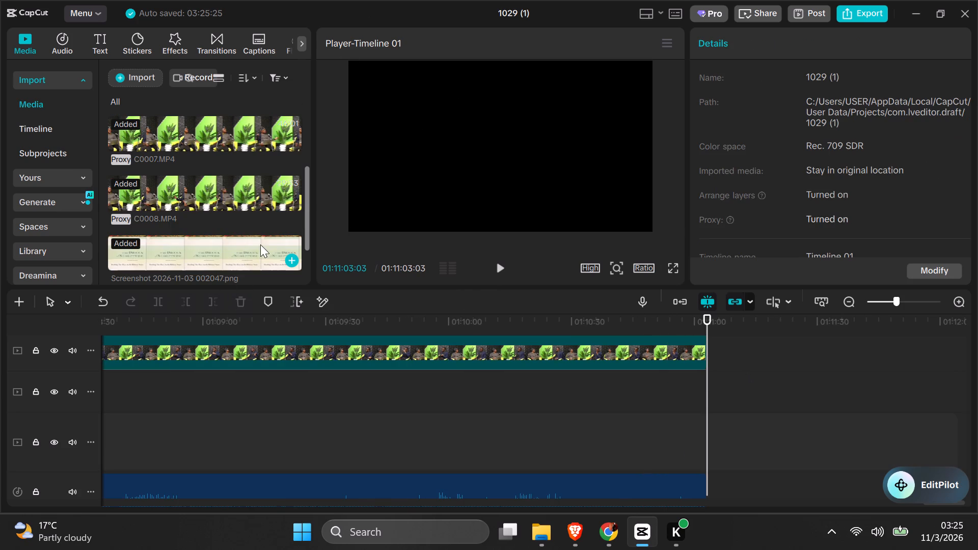
{"action": "scroll", "coordinate": [266, 240], "scroll_direction": "down", "scroll_amount": 5}
{"action": "left_click", "coordinate": [292, 250]}
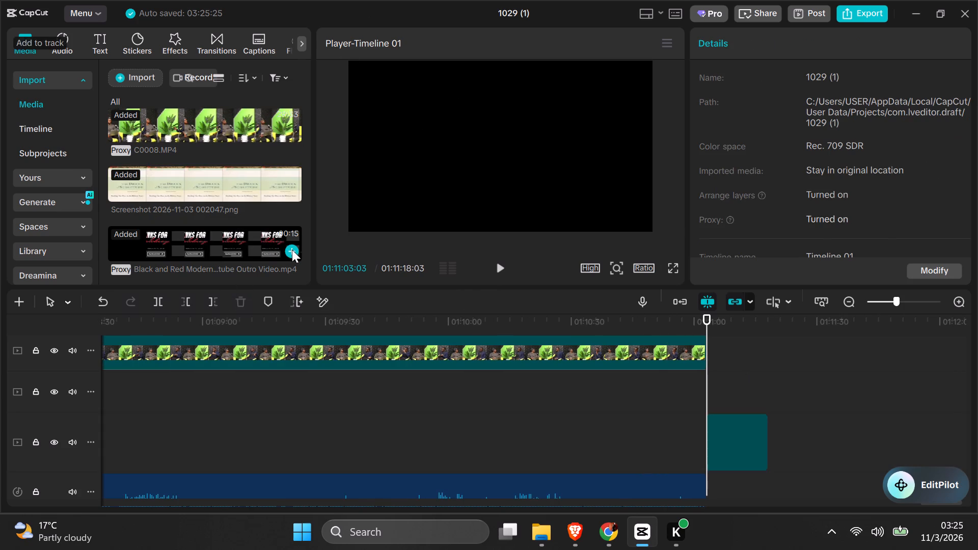
Play the end of the interview into the outro to check the changeover and the audio track's end.
{"action": "key", "text": "space"}
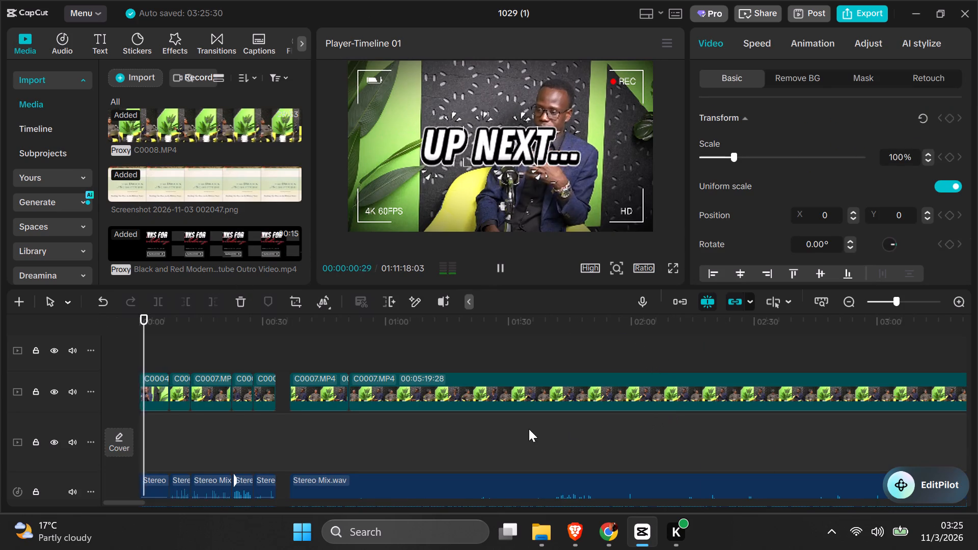
{"action": "key", "text": "space"}
{"action": "left_click_drag", "start_coordinate": [136, 501], "coordinate": [977, 478]}
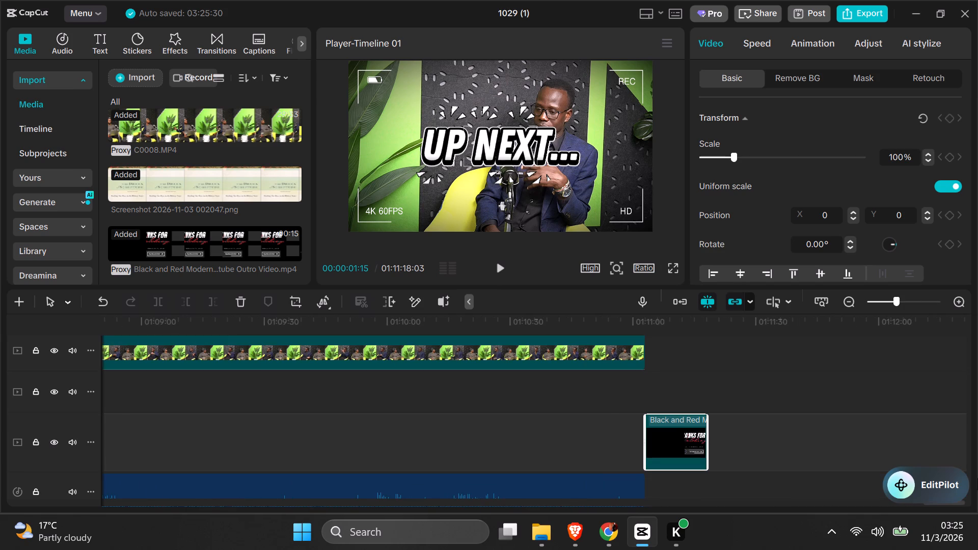
{"action": "left_click_drag", "start_coordinate": [977, 478], "coordinate": [977, 474]}
{"action": "left_click", "coordinate": [632, 390]}
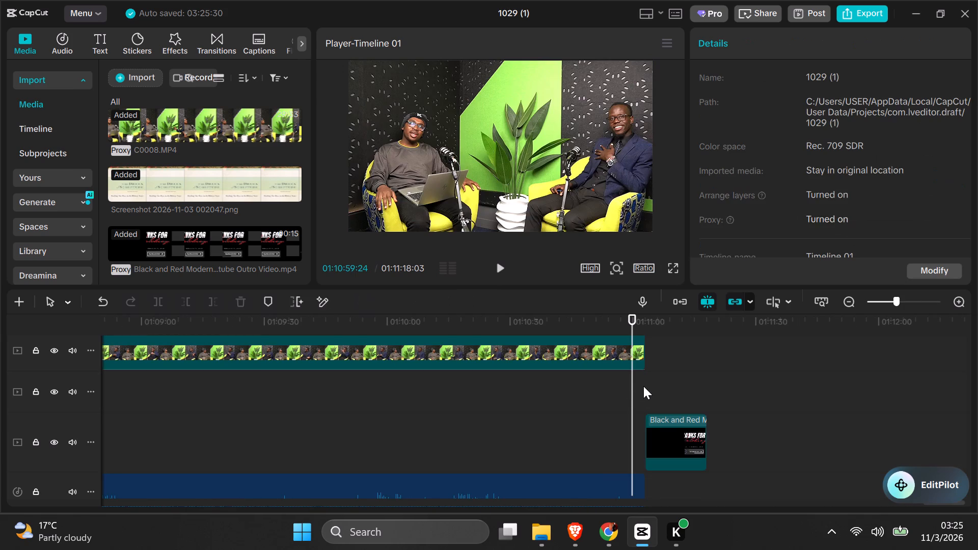
{"action": "left_click", "coordinate": [643, 387]}
{"action": "double_click", "coordinate": [642, 388]}
{"action": "left_click", "coordinate": [638, 393]}
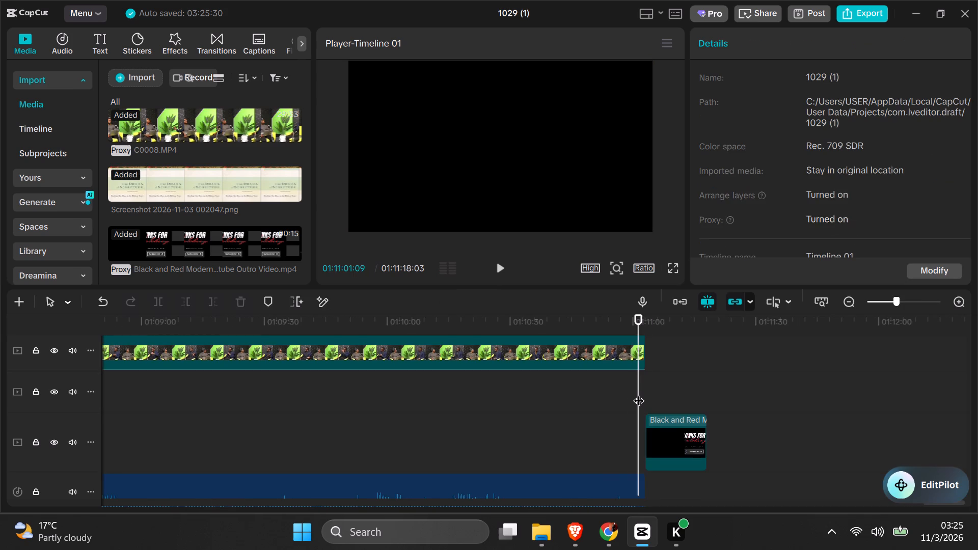
{"action": "key", "text": "space"}
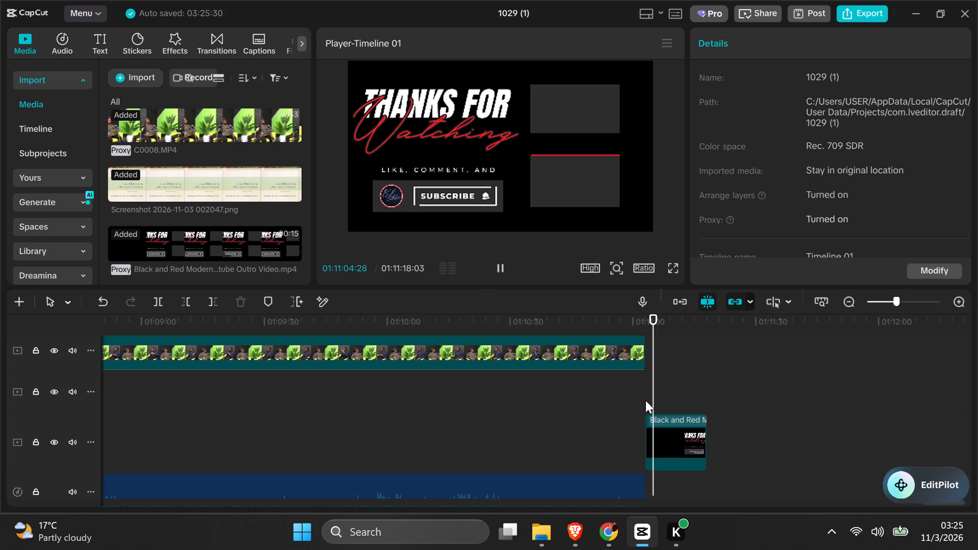
{"action": "scroll", "coordinate": [655, 400], "scroll_direction": "down", "scroll_amount": 4}
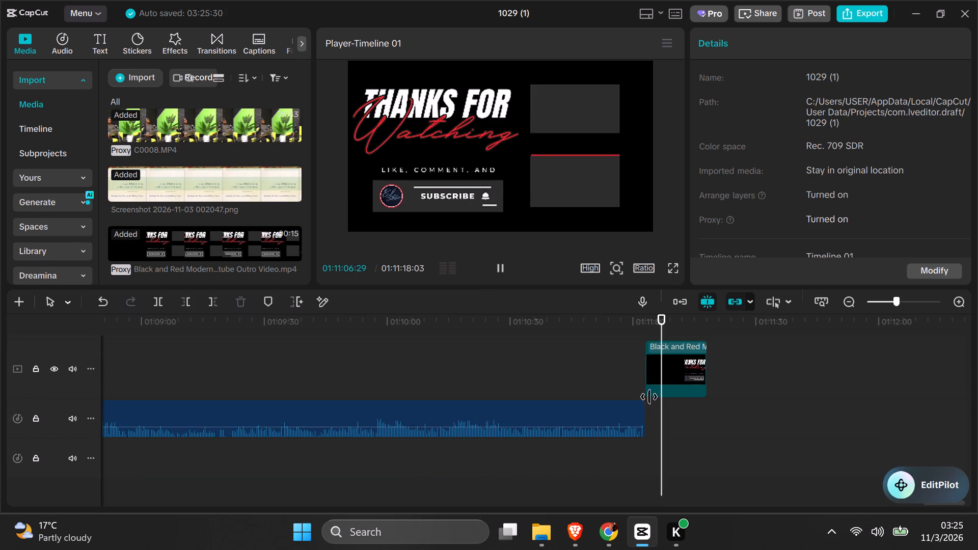
{"action": "left_click", "coordinate": [644, 398]}
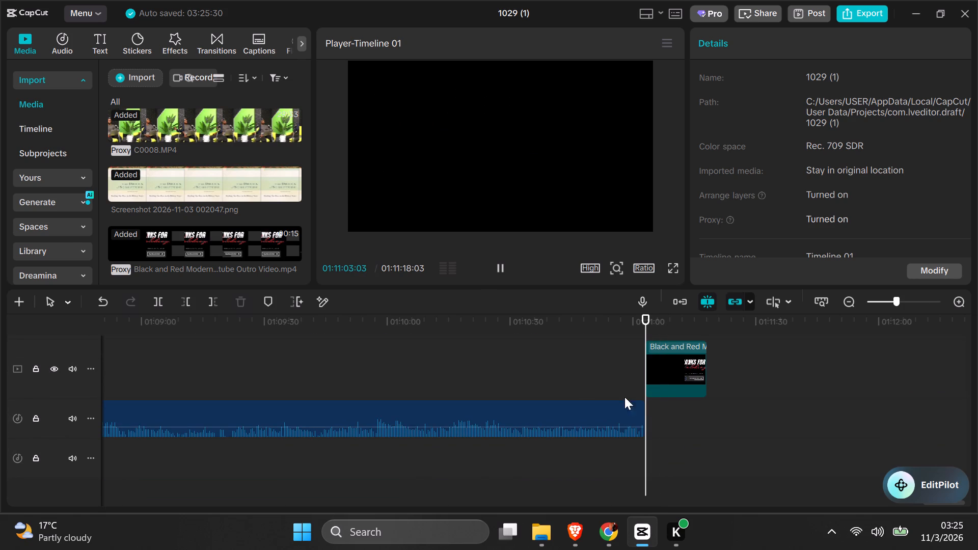
Look for music among the favorite audio tracks and try reloading the list.
{"action": "left_click", "coordinate": [59, 41]}
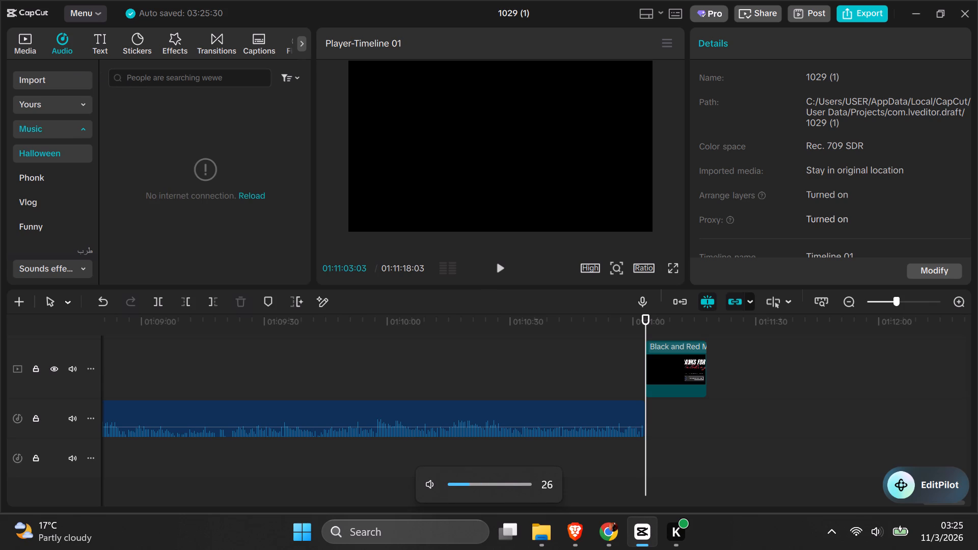
{"action": "left_click", "coordinate": [65, 101]}
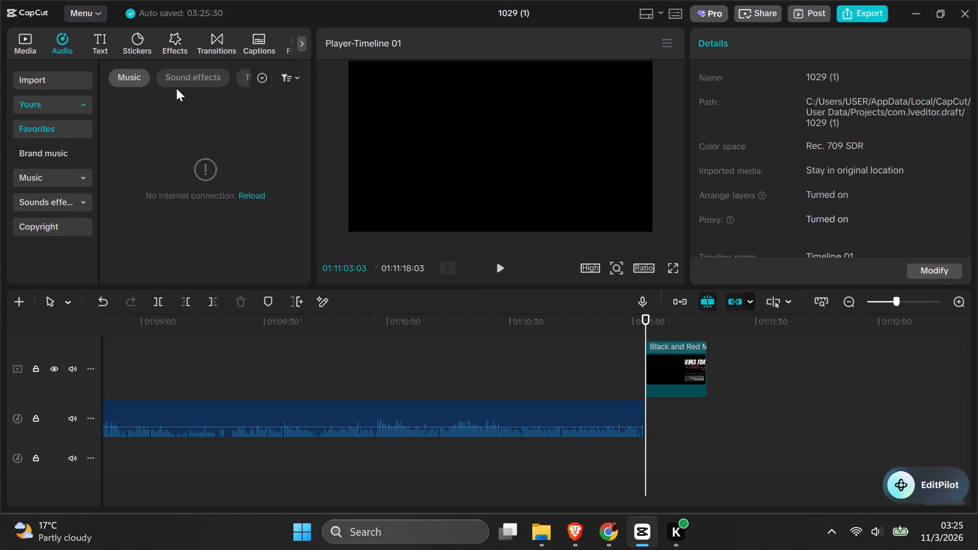
{"action": "left_click", "coordinate": [254, 192]}
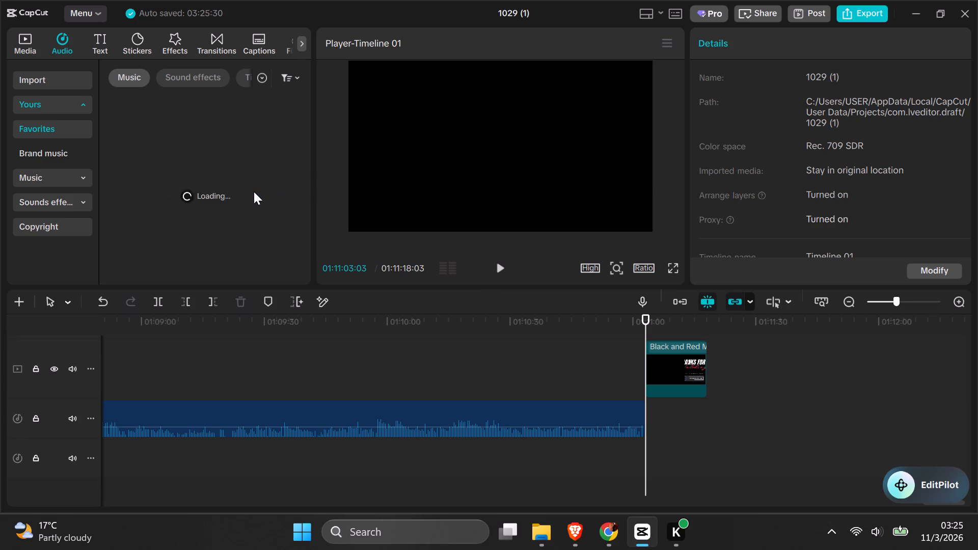
{"action": "left_click", "coordinate": [254, 190]}
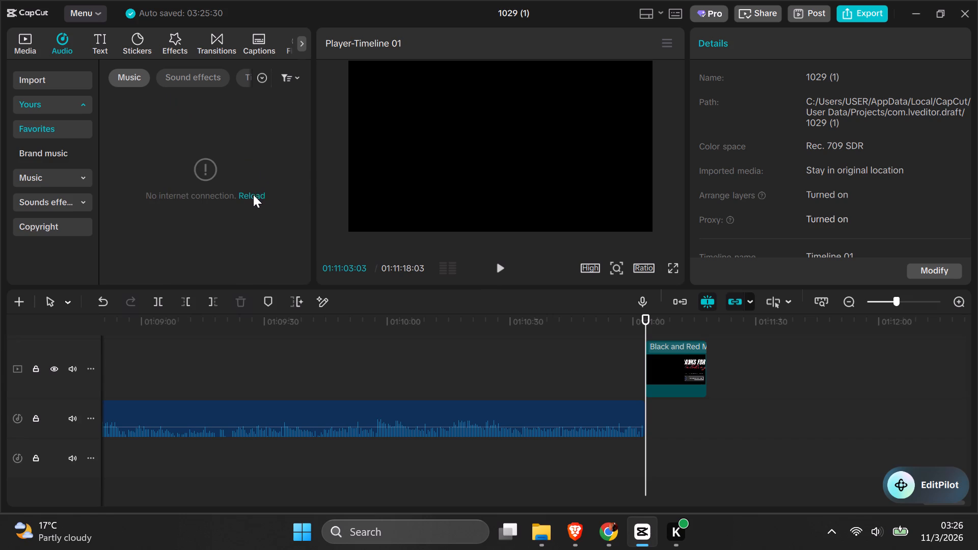
{"action": "left_click", "coordinate": [253, 195]}
{"action": "left_click", "coordinate": [253, 195]}
Move the playhead to the end of the outro at 01:11:18:03 and close the 1029 (1) project.
{"action": "left_click", "coordinate": [724, 416]}
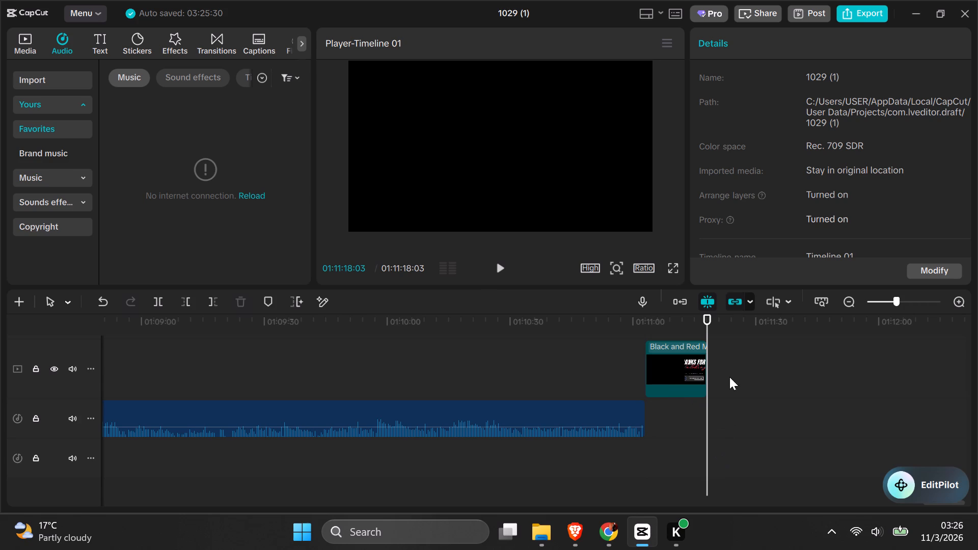
{"action": "left_click", "coordinate": [962, 13]}
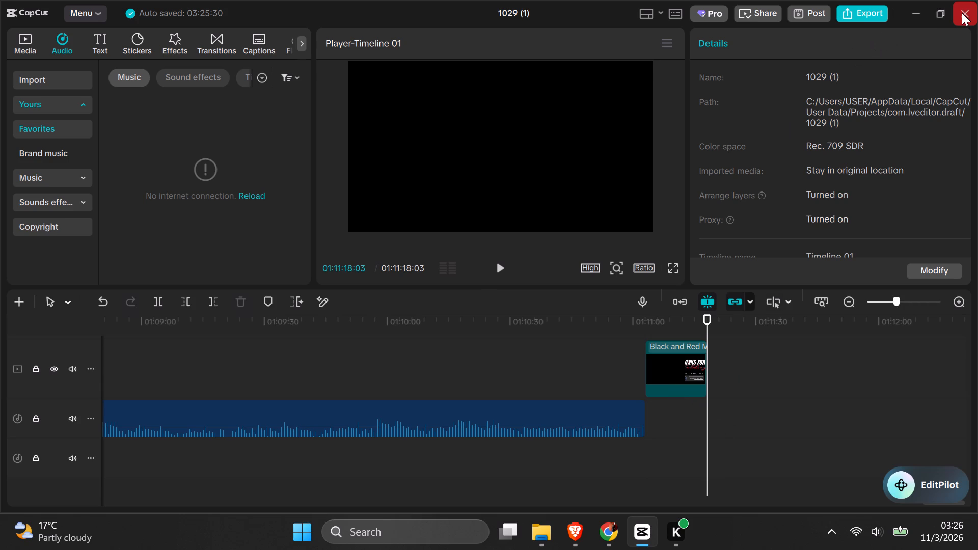
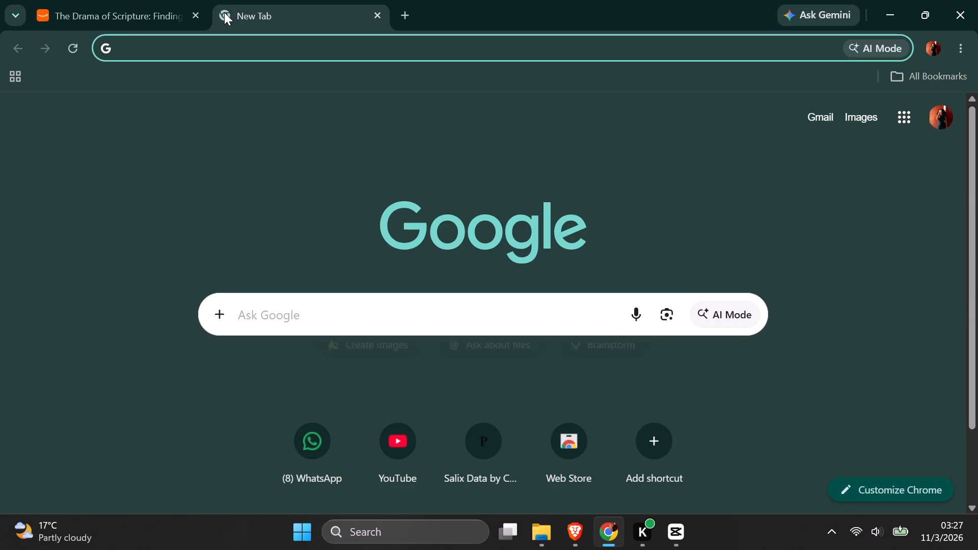
Close the The Drama of Scripture page and the Google Chrome window.
{"action": "left_click", "coordinate": [193, 13]}
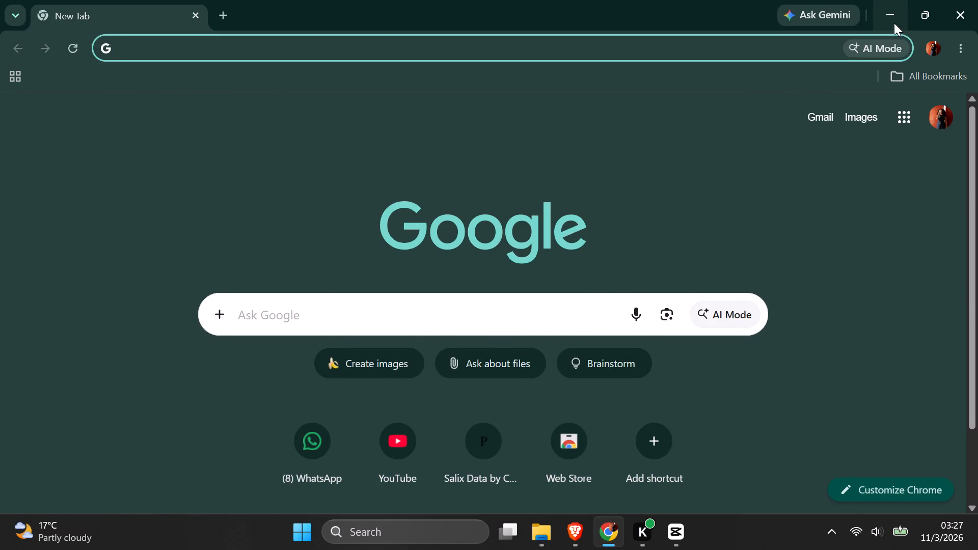
{"action": "left_click", "coordinate": [962, 14]}
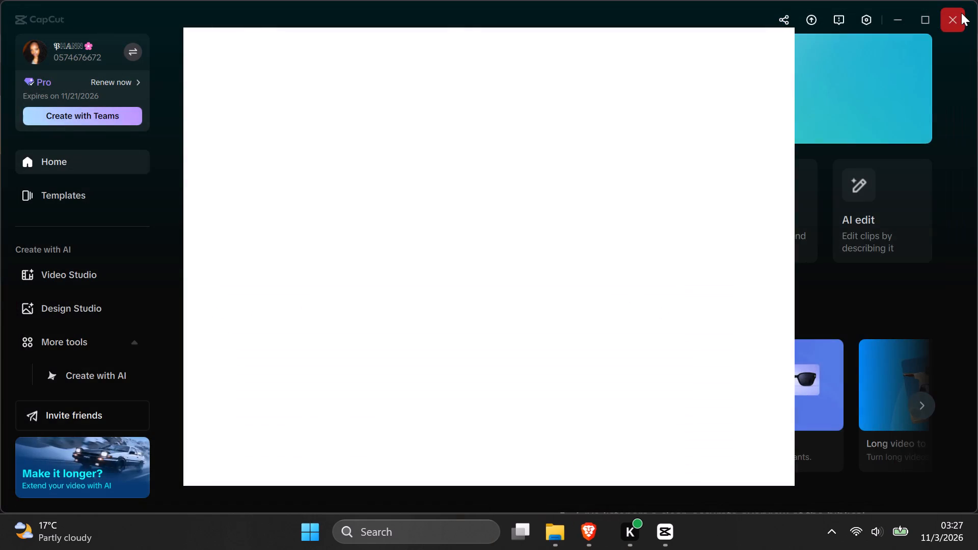
Switch to Brave and replace the Notion Command Center and YouTube podcast-editing pages with a single new tab.
{"action": "left_click", "coordinate": [590, 541]}
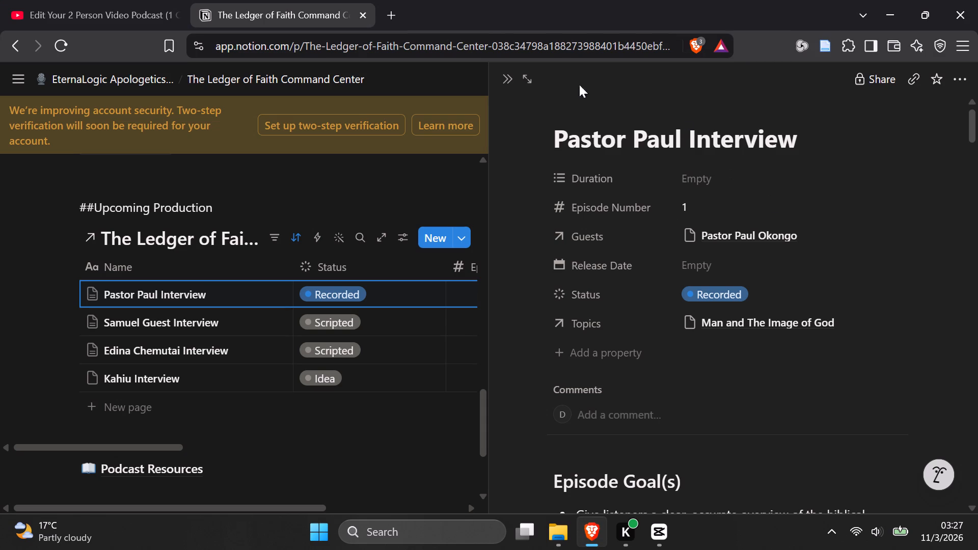
{"action": "left_click", "coordinate": [388, 11]}
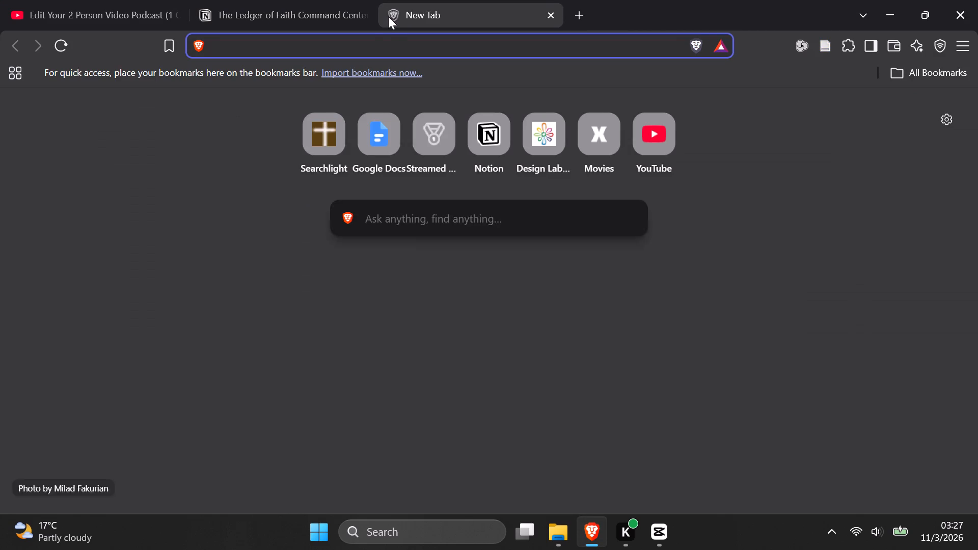
{"action": "left_click", "coordinate": [366, 18]}
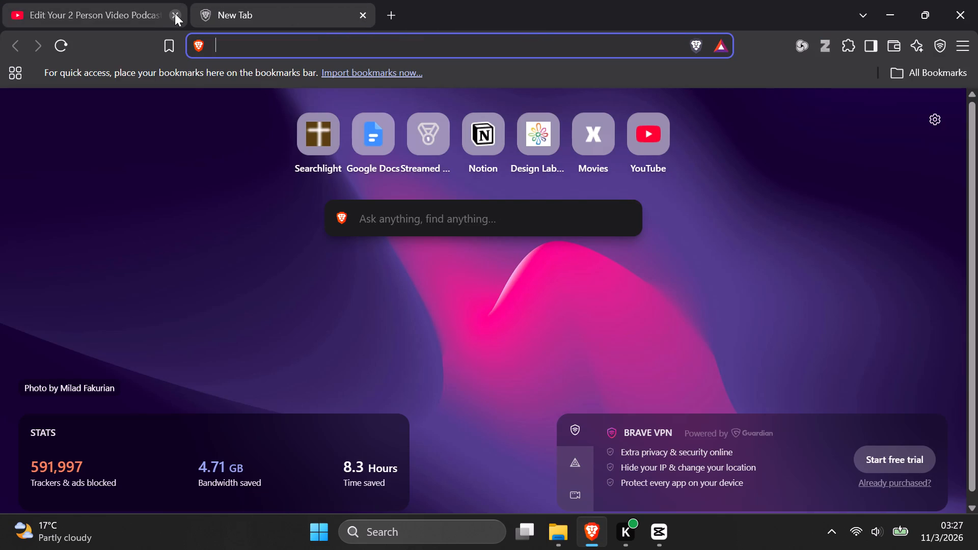
{"action": "left_click", "coordinate": [175, 14]}
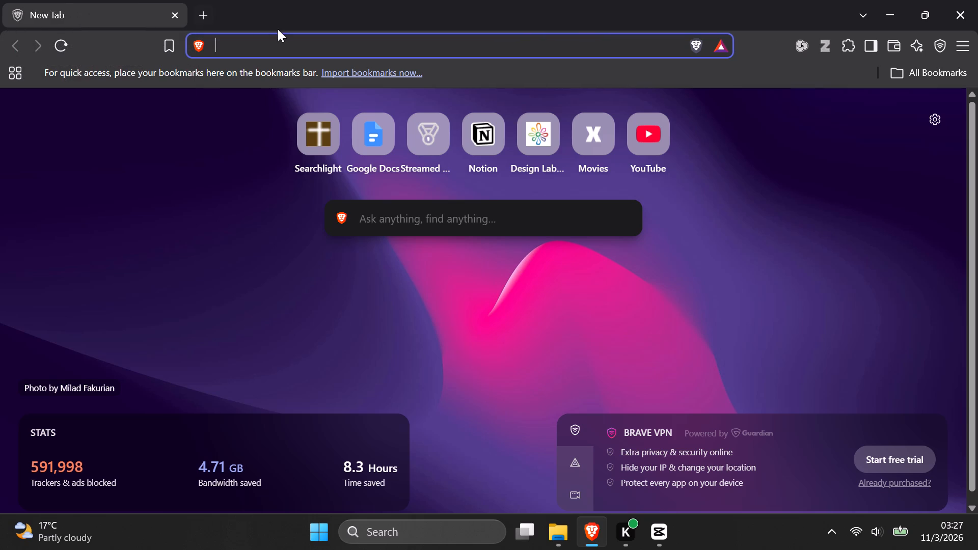
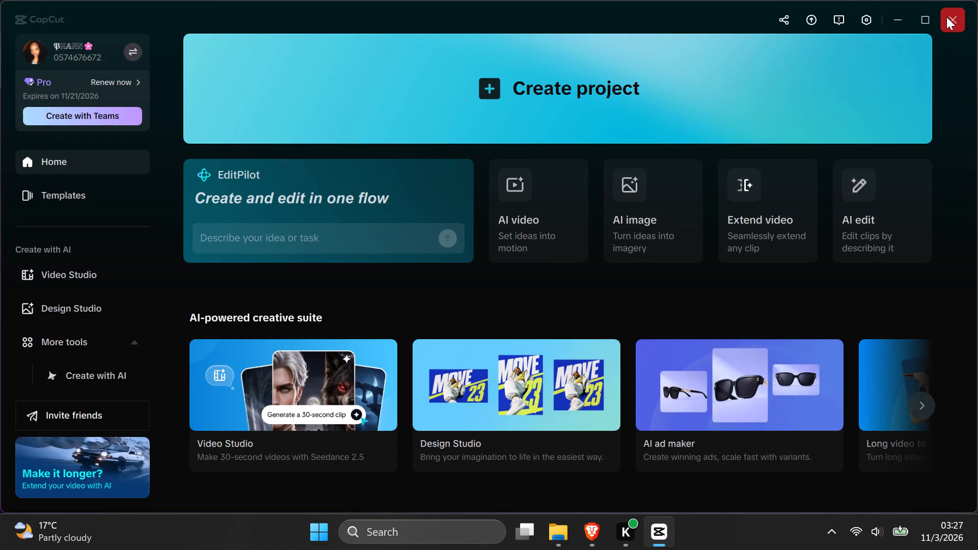
Close the CapCut home window.
{"action": "left_click", "coordinate": [958, 26]}
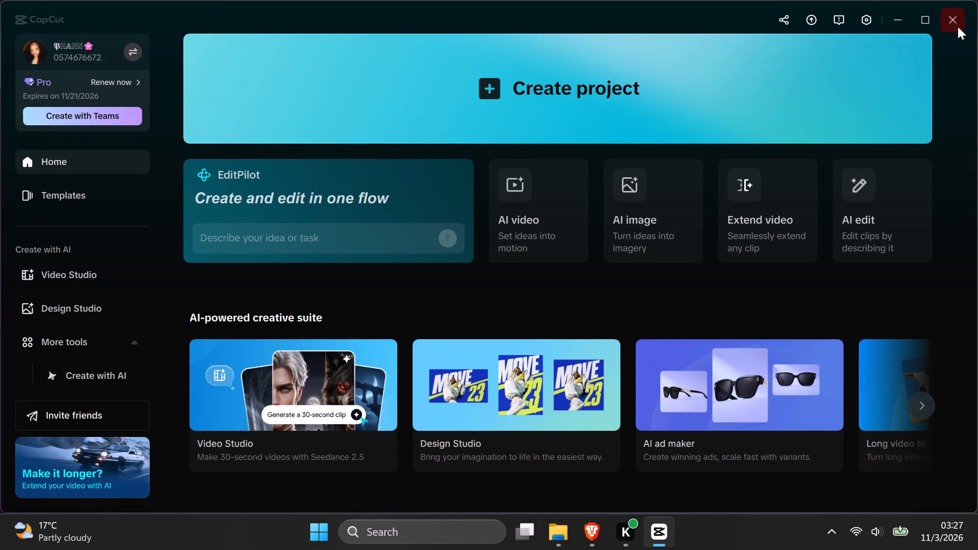
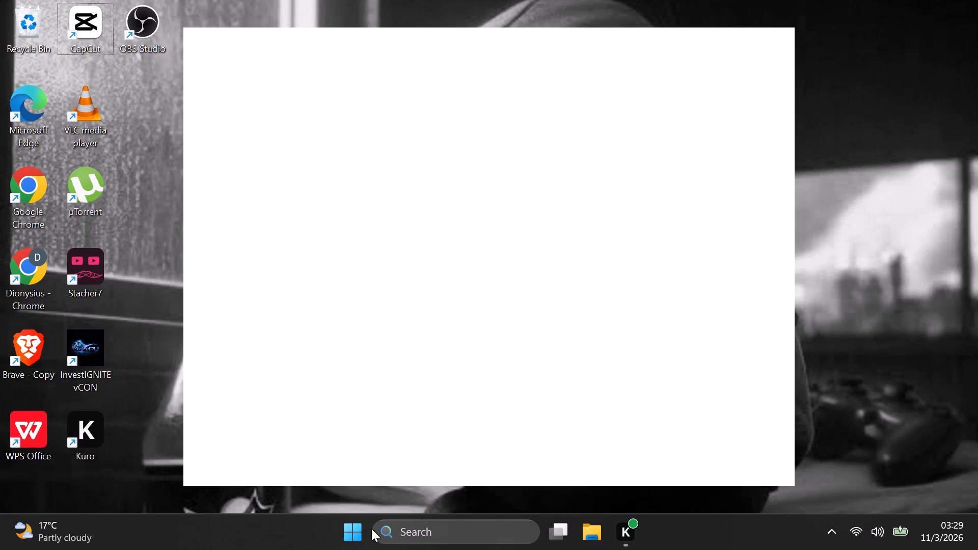
Open the Windows power options for locking, sleeping, shutting down or restarting the computer.
{"action": "left_click", "coordinate": [355, 545]}
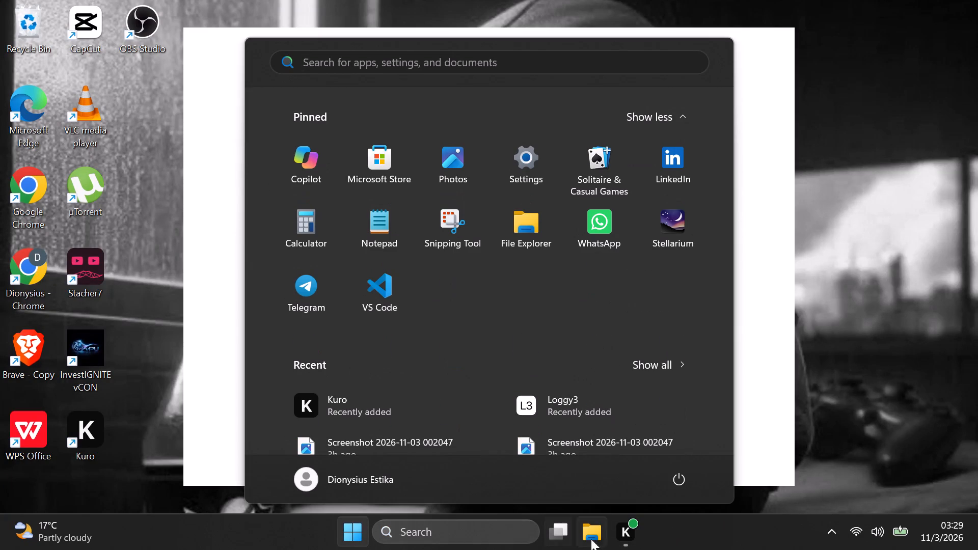
{"action": "left_click", "coordinate": [677, 487]}
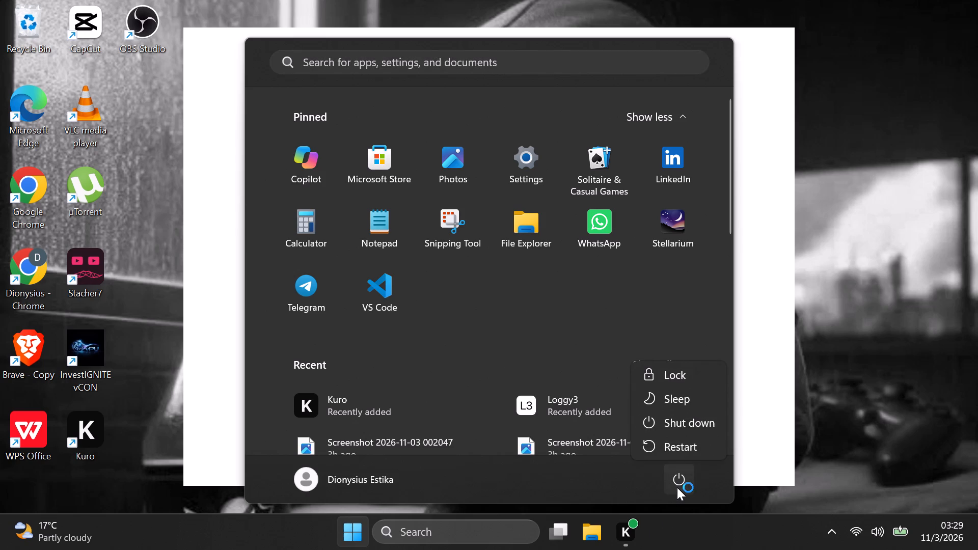